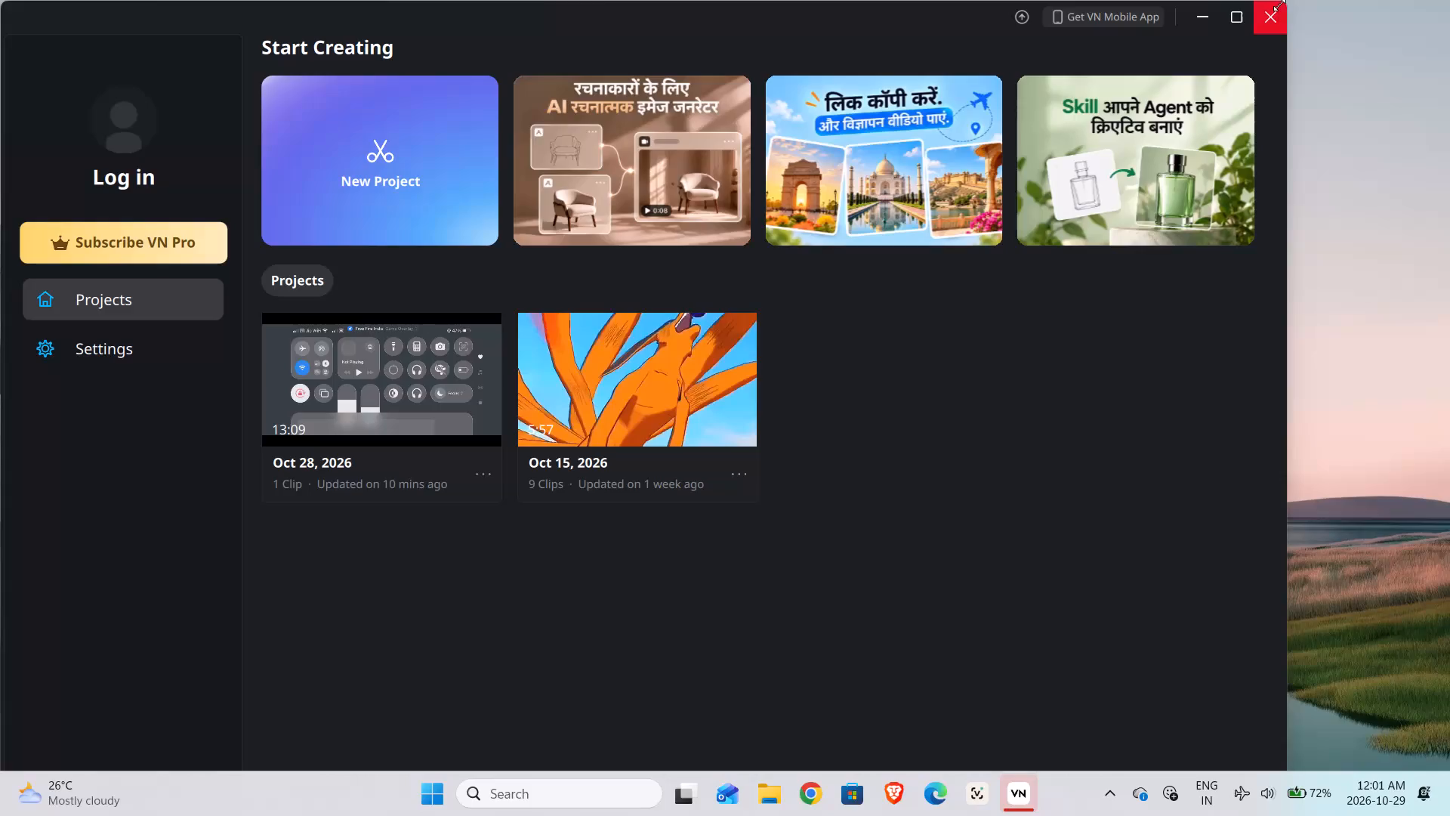
Maximize the editor window and open the Oct 28, 2026 project.
{"action": "left_click", "coordinate": [1236, 19]}
{"action": "left_click", "coordinate": [465, 425]}
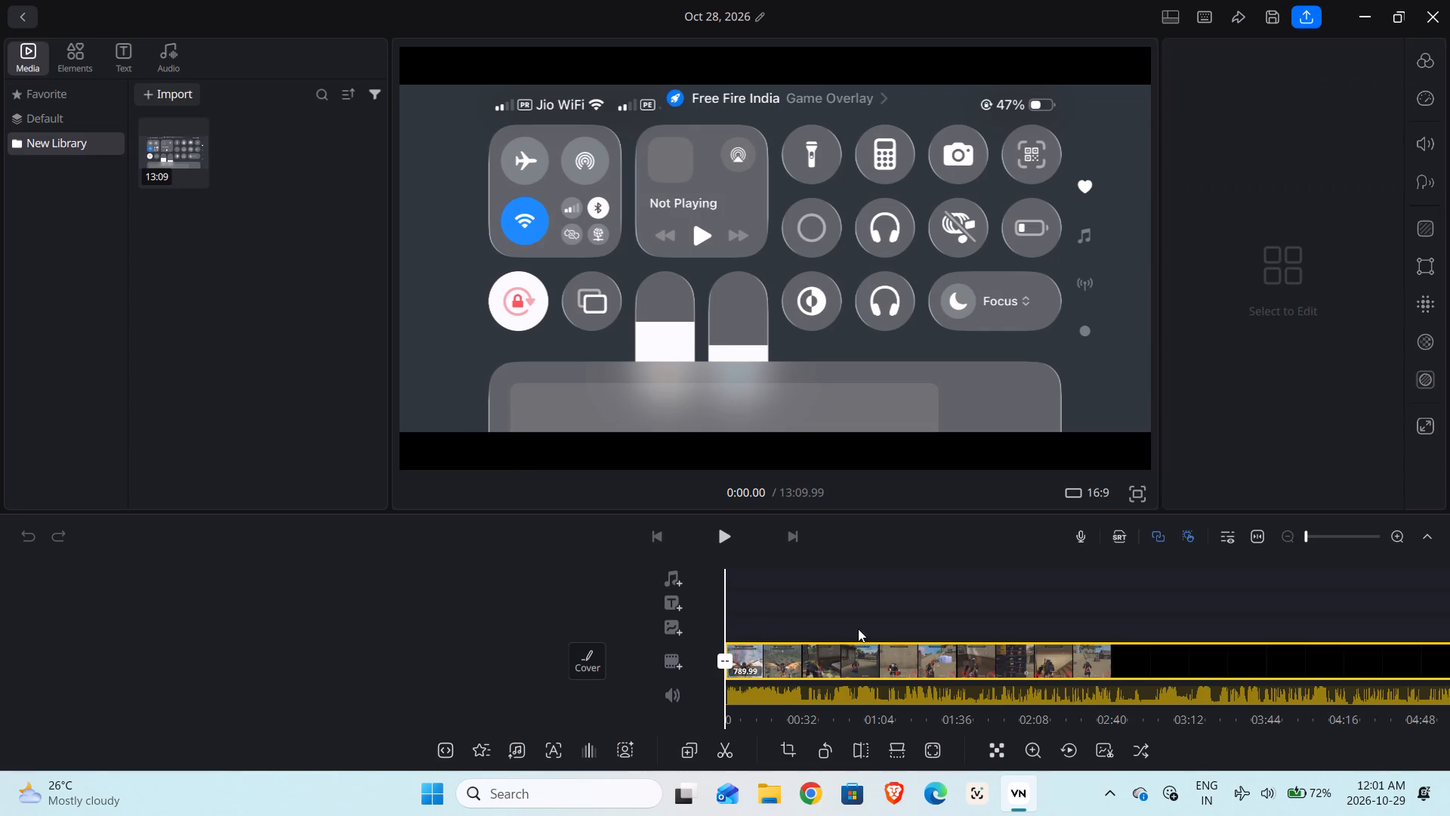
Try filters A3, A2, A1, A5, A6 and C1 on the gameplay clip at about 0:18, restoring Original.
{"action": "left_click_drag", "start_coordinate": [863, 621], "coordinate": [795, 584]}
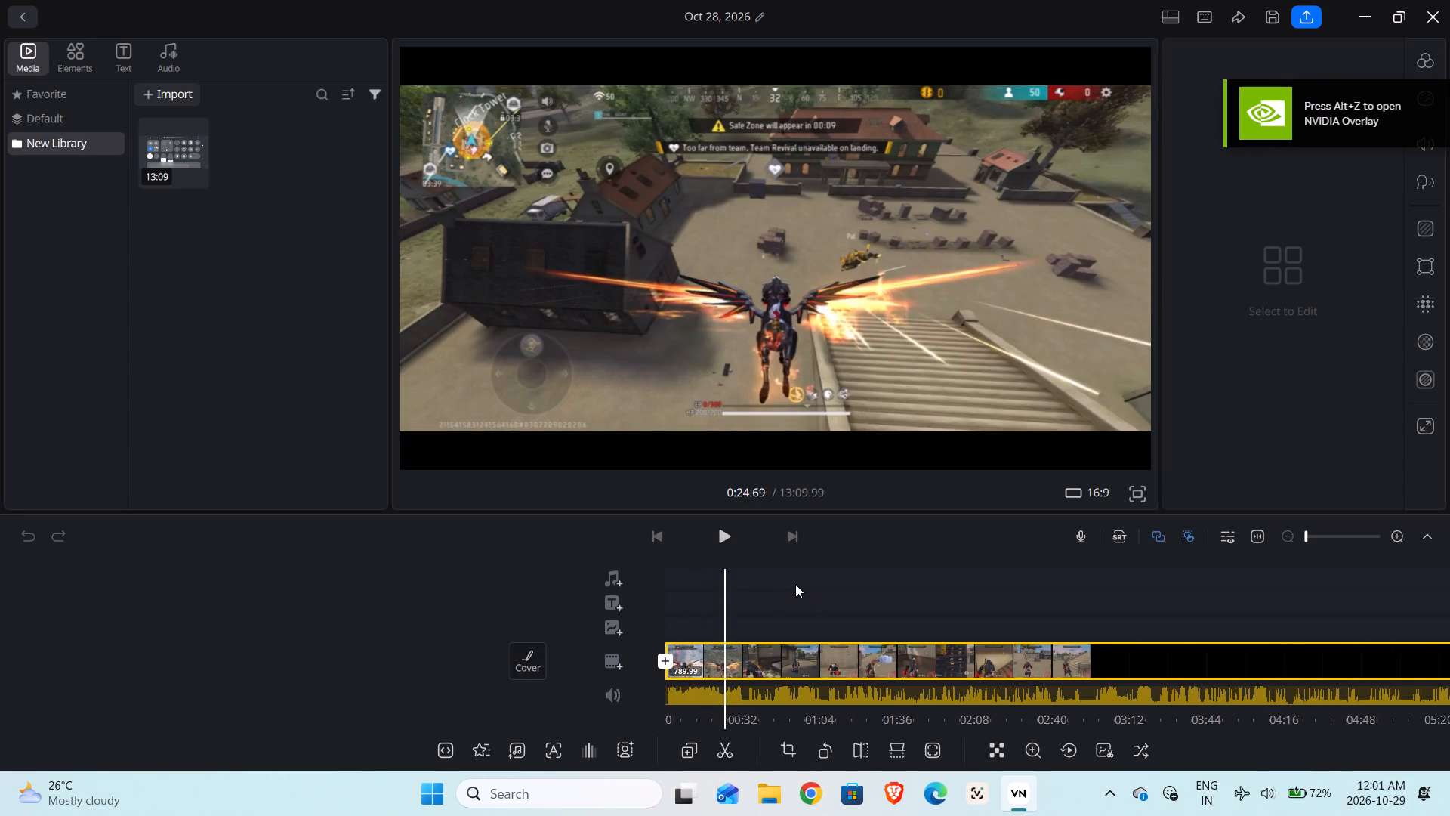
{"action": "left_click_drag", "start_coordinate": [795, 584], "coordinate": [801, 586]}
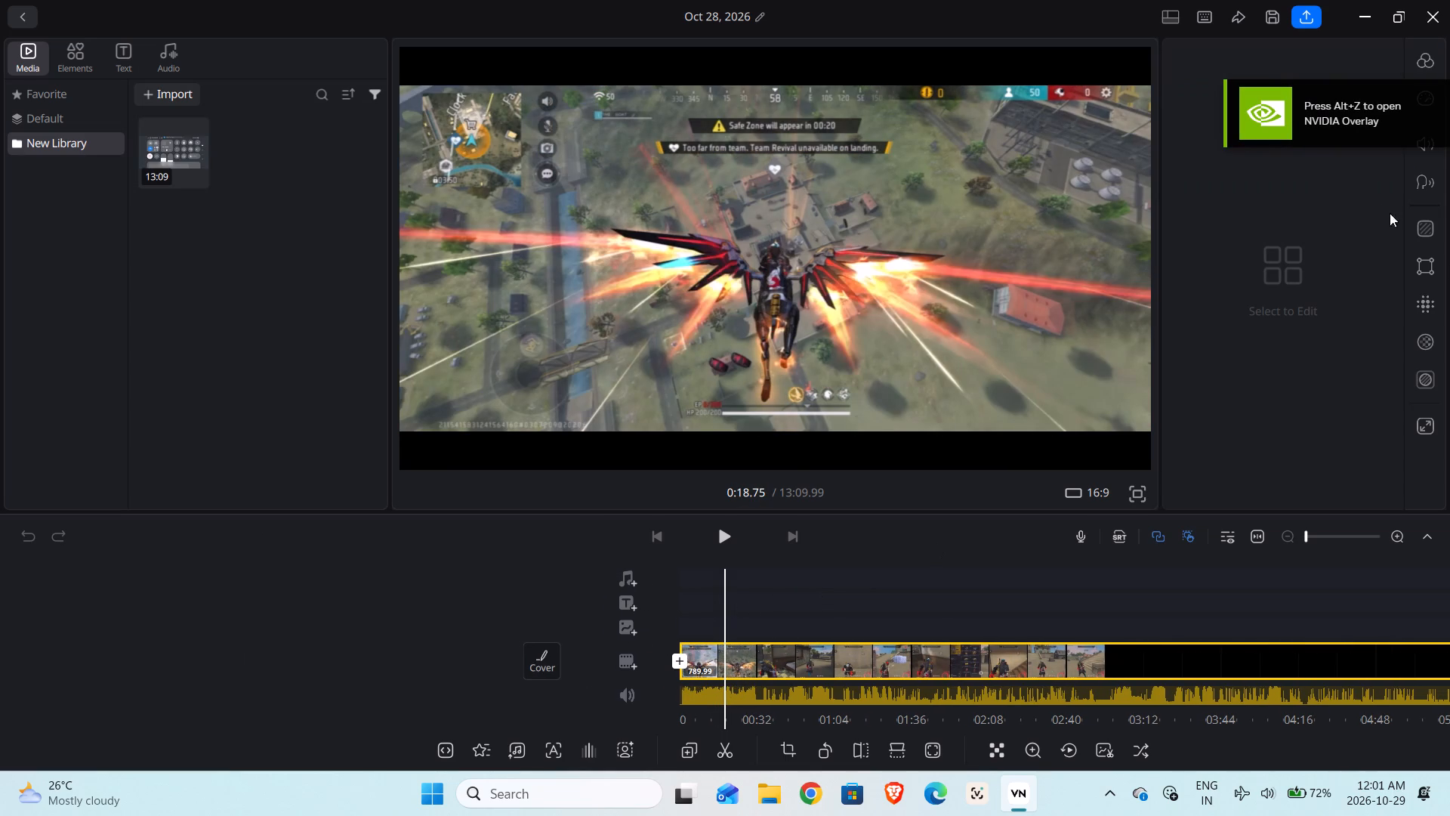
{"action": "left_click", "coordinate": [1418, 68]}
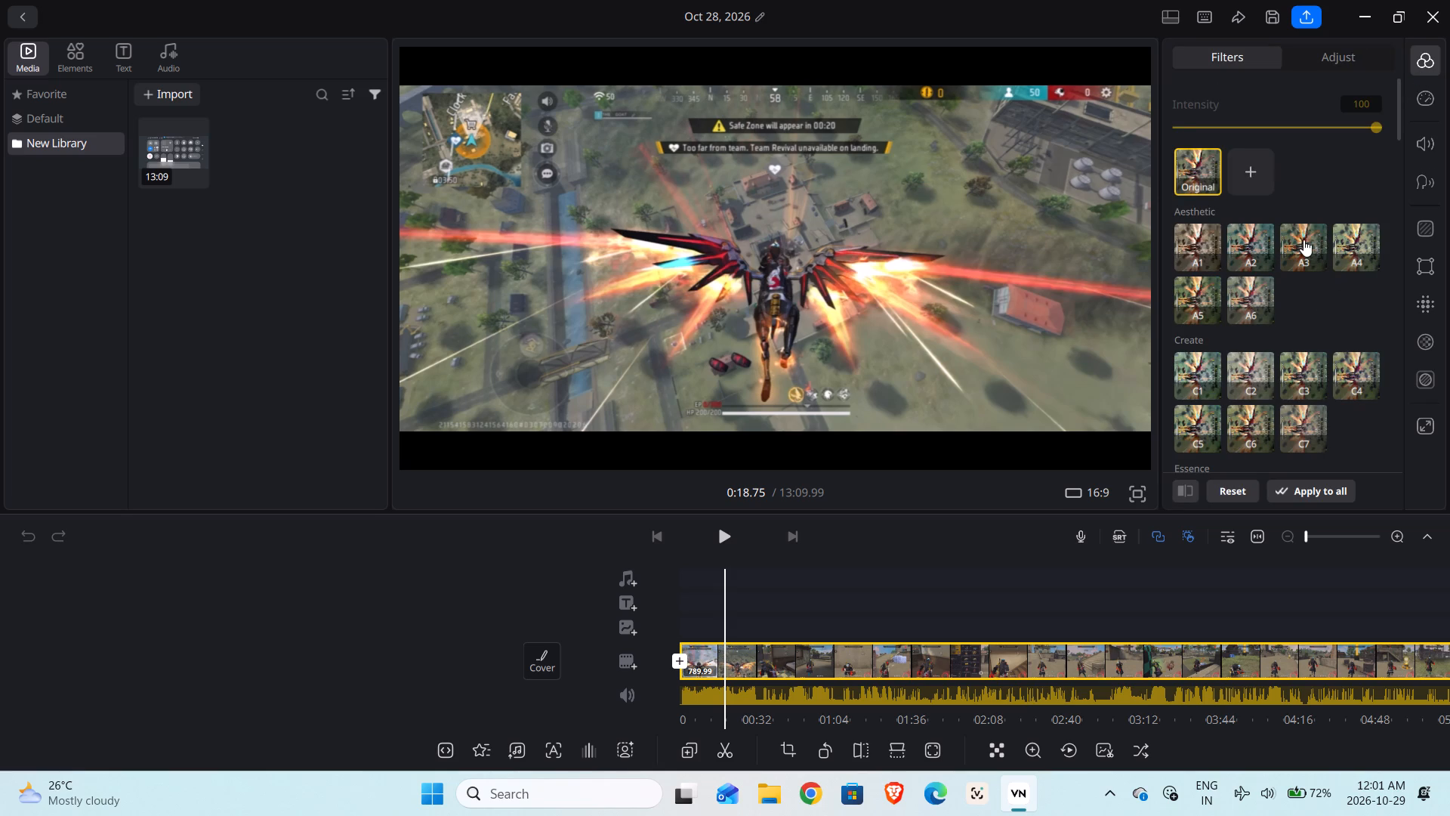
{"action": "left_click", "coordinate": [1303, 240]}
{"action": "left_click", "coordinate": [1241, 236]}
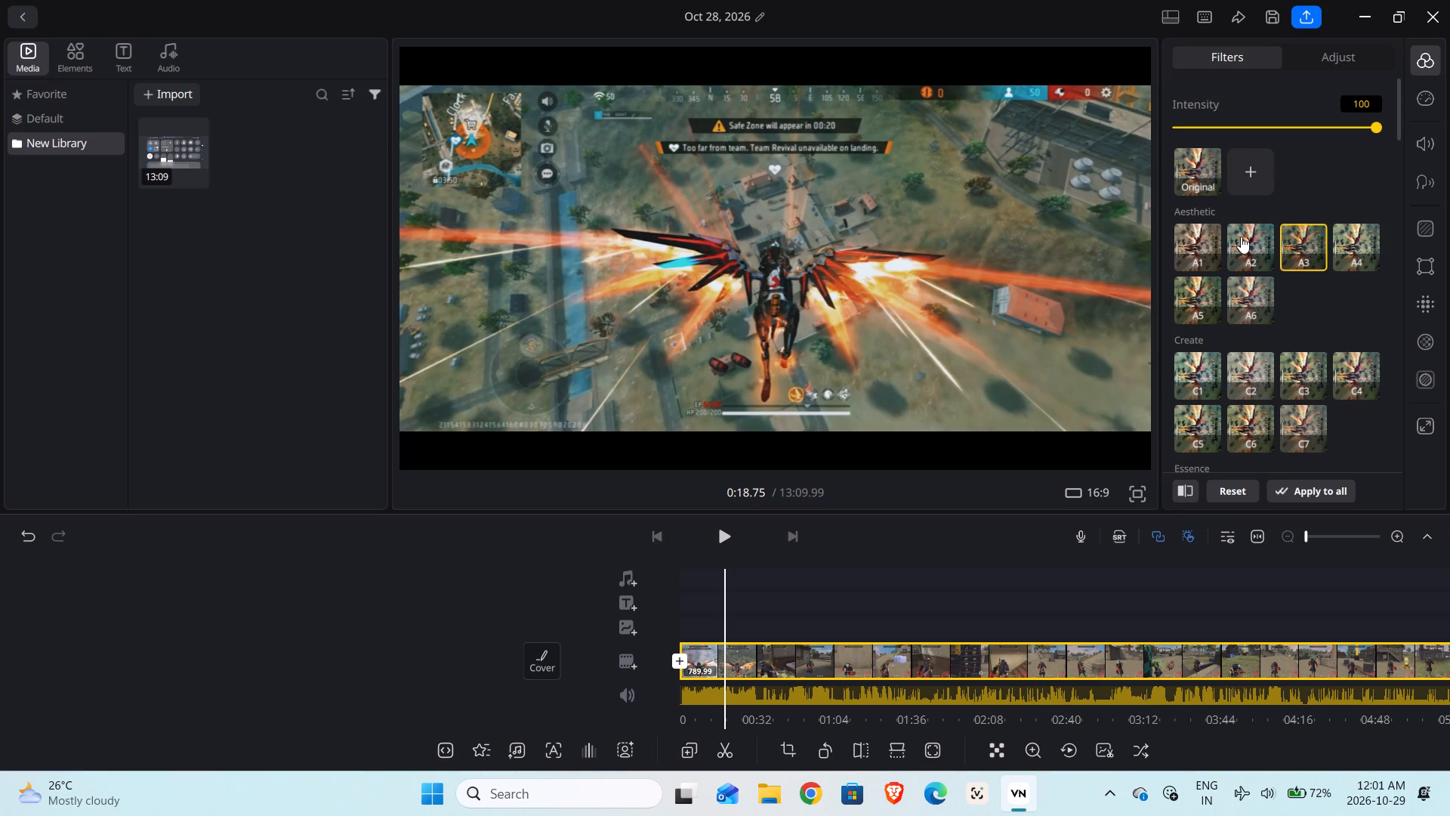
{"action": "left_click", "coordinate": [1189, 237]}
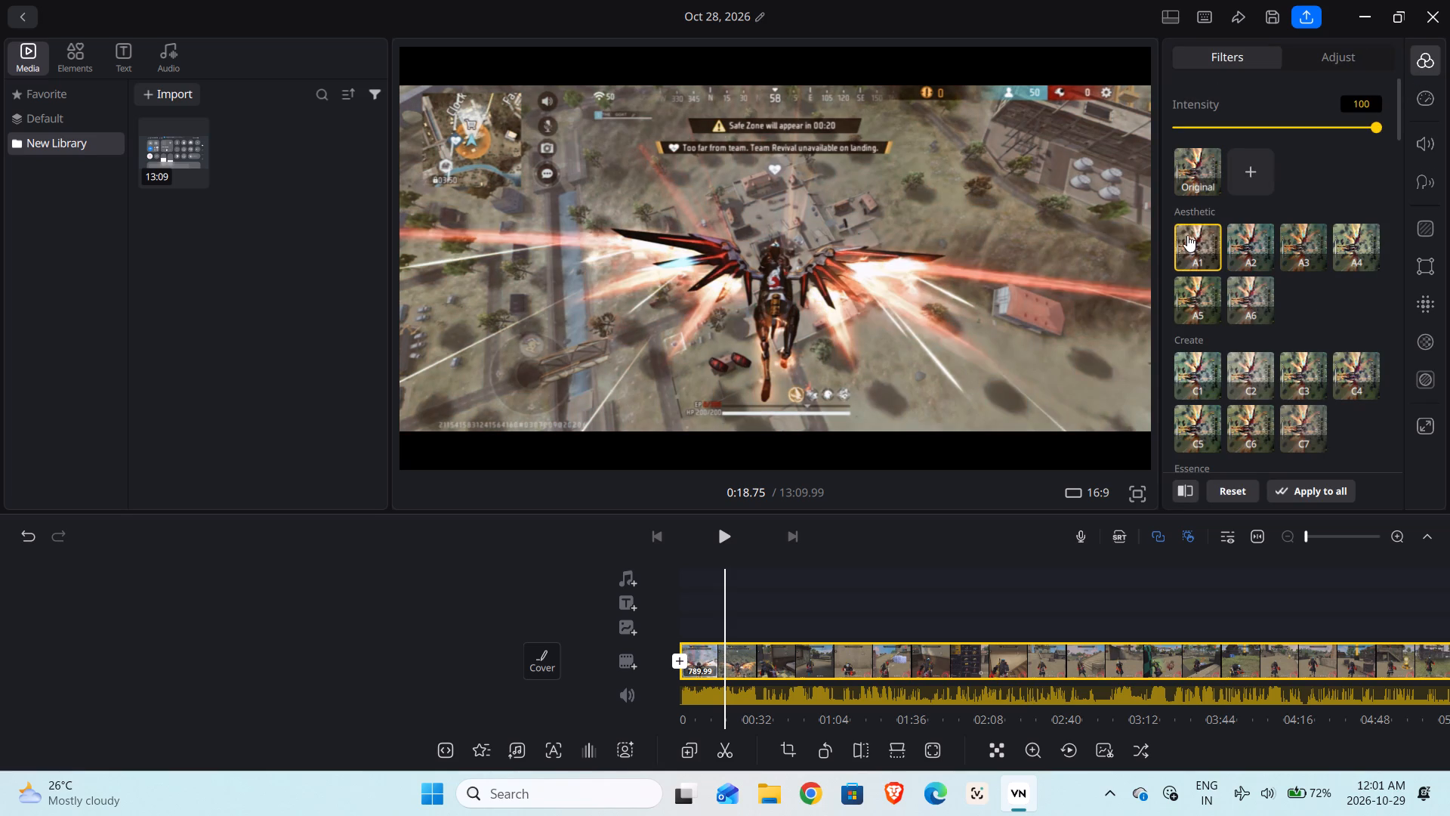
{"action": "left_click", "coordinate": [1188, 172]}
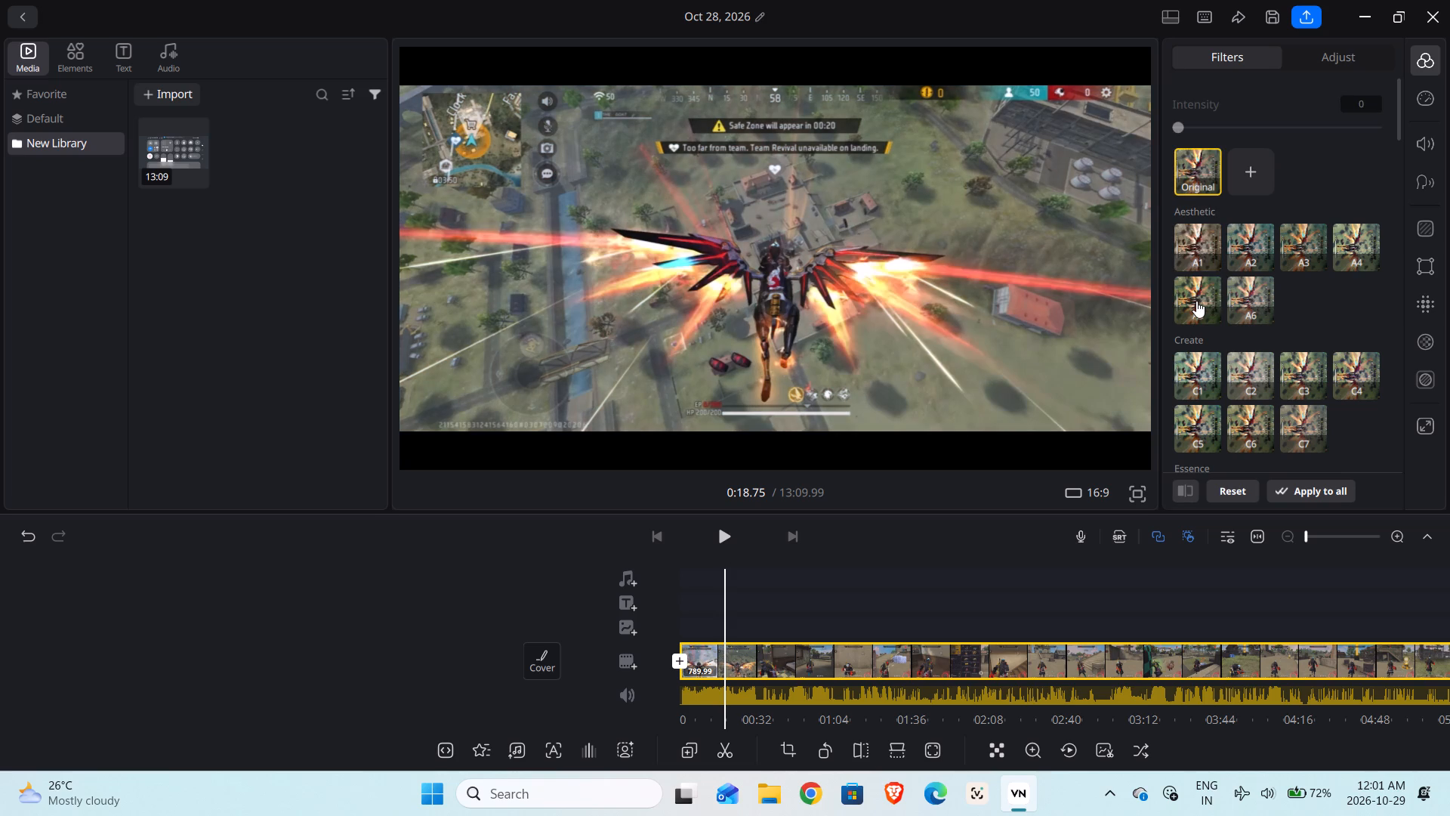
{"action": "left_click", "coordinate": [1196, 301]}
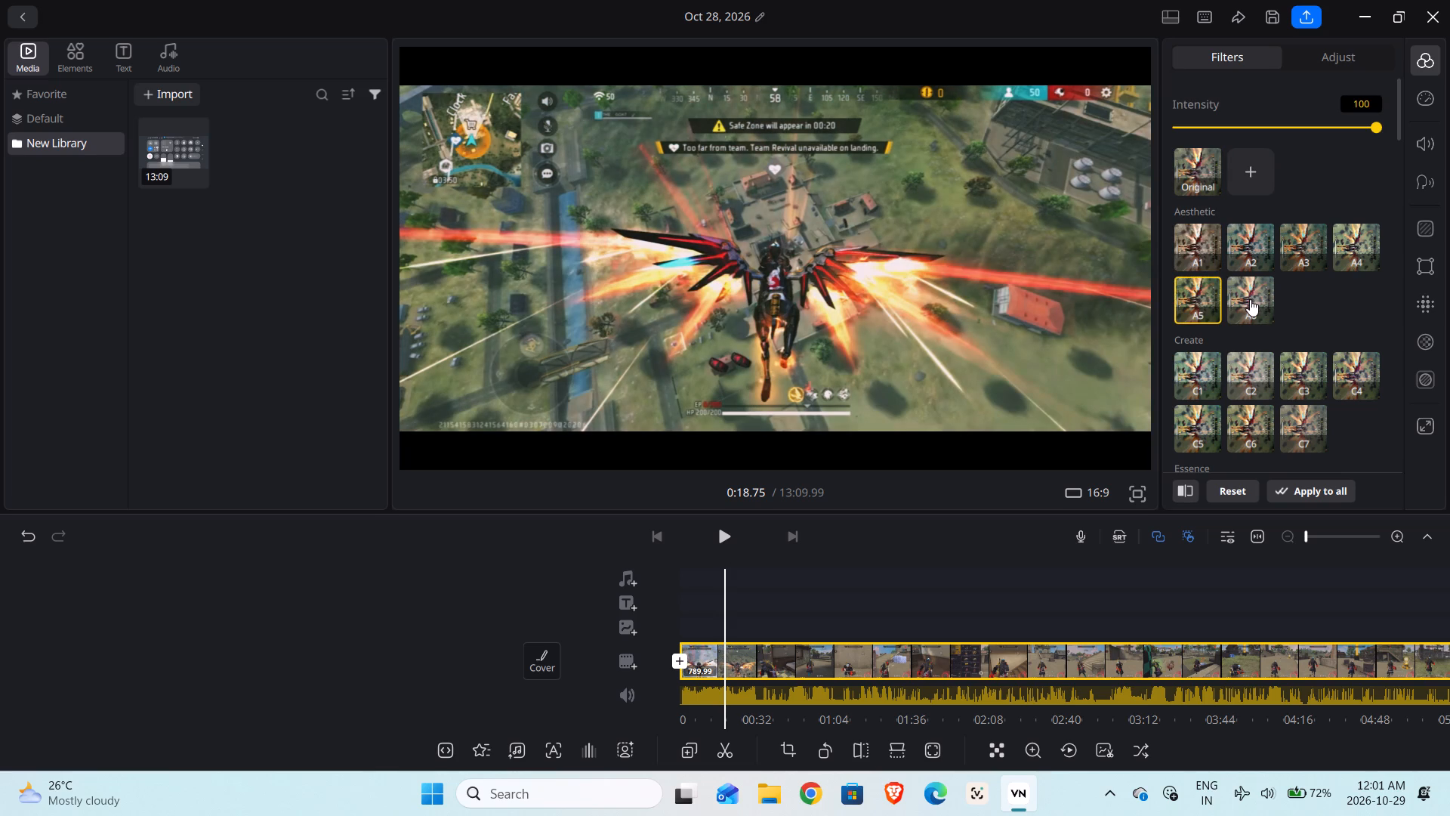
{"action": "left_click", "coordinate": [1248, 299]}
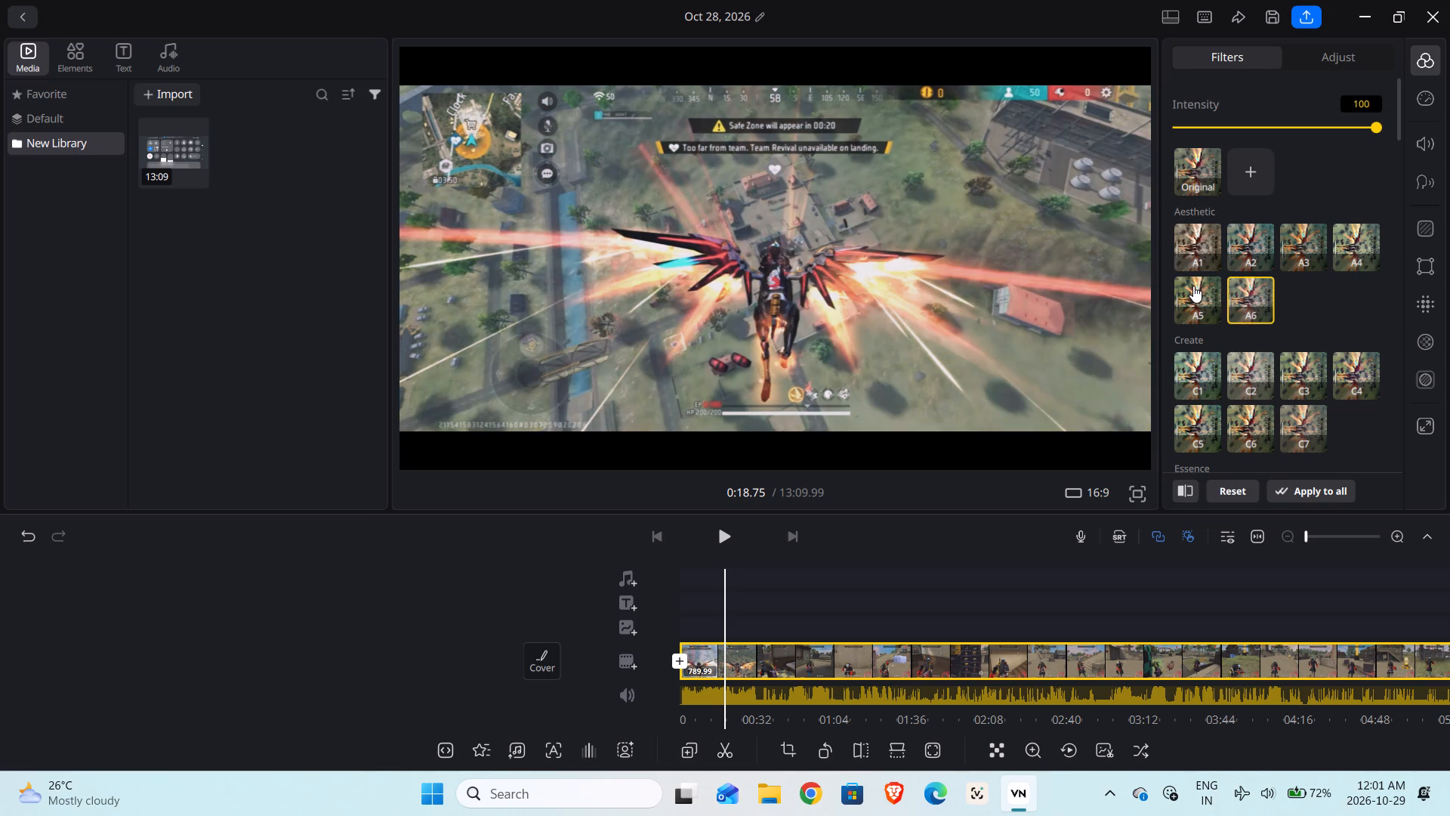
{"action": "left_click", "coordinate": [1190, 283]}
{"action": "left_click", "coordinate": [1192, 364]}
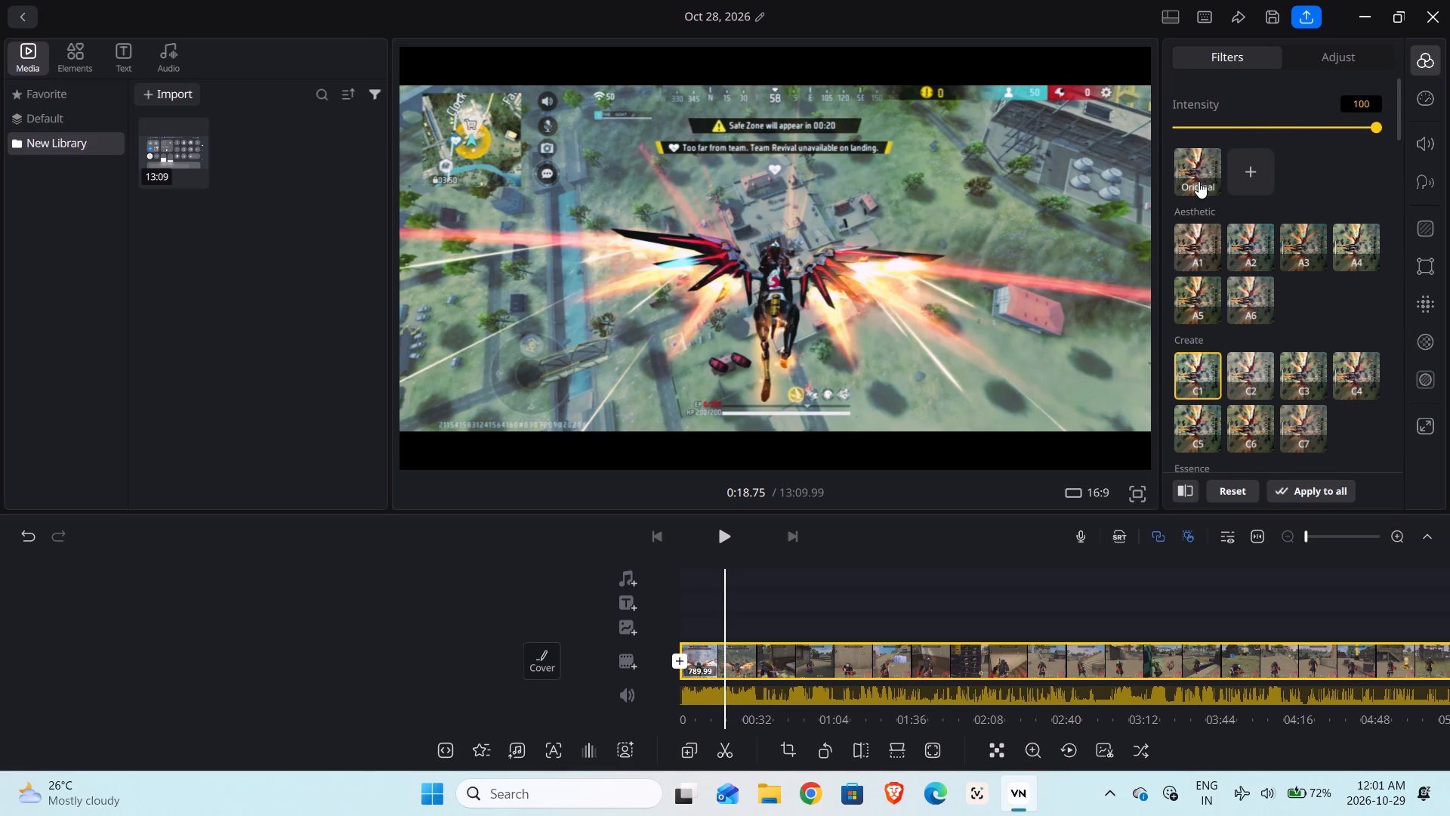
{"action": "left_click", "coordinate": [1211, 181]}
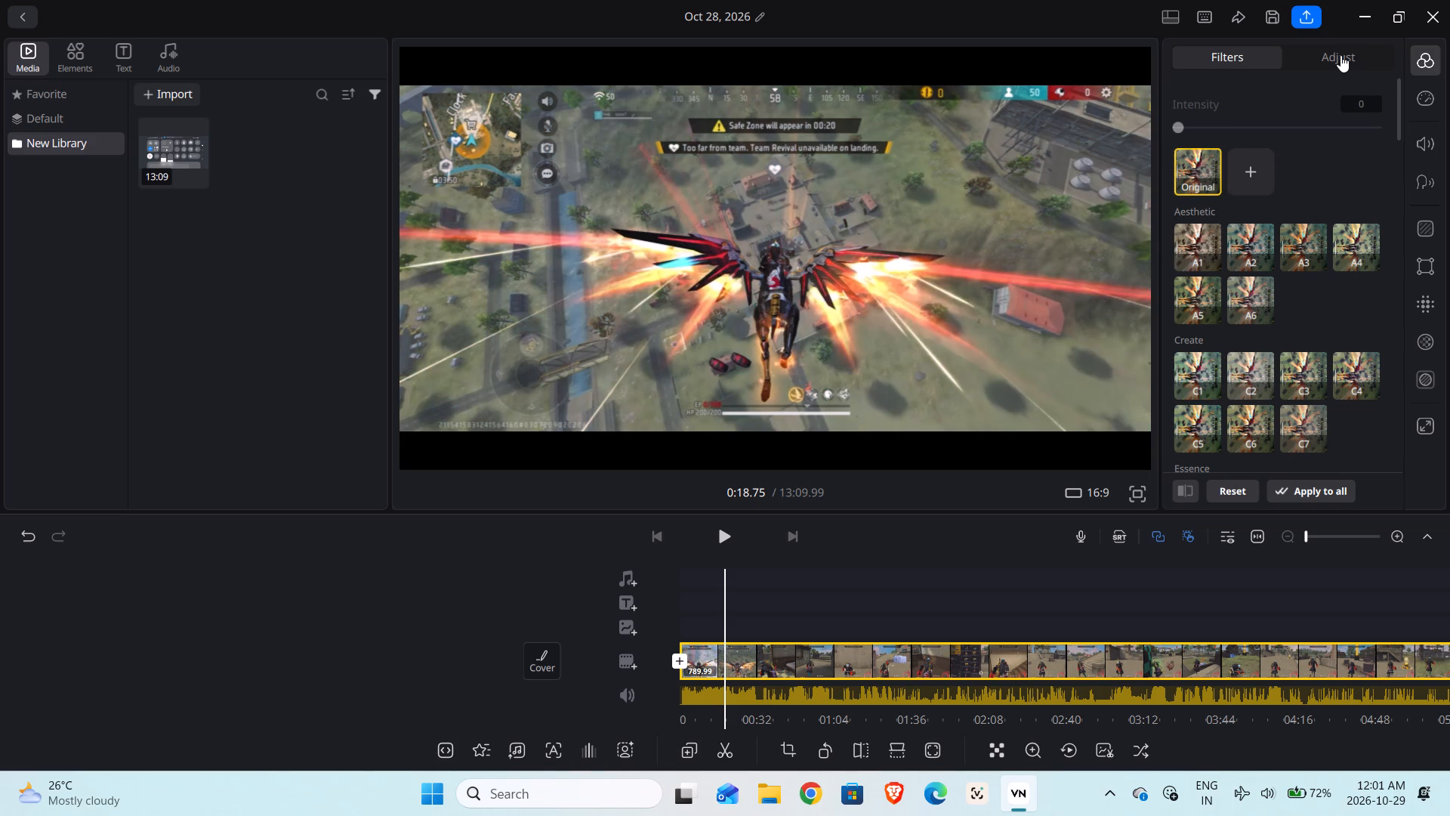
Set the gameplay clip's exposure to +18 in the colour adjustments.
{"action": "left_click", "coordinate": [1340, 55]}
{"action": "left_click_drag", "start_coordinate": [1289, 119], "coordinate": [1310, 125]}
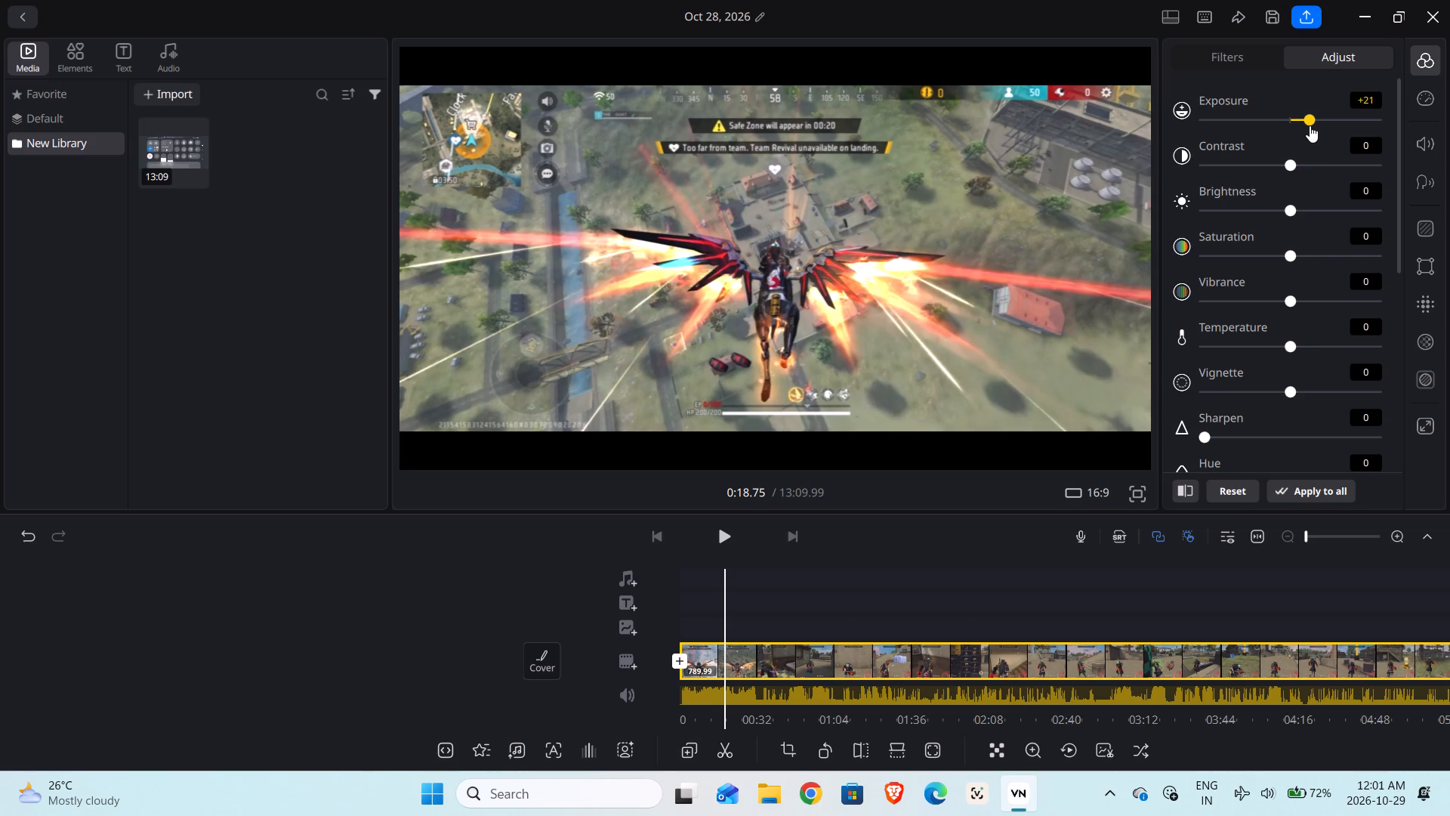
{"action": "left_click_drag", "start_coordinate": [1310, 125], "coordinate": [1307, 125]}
Play the opening seconds of the clip to check the exposure, pausing at about 0:04.8.
{"action": "left_click_drag", "start_coordinate": [887, 570], "coordinate": [977, 573]}
{"action": "left_click", "coordinate": [730, 539]}
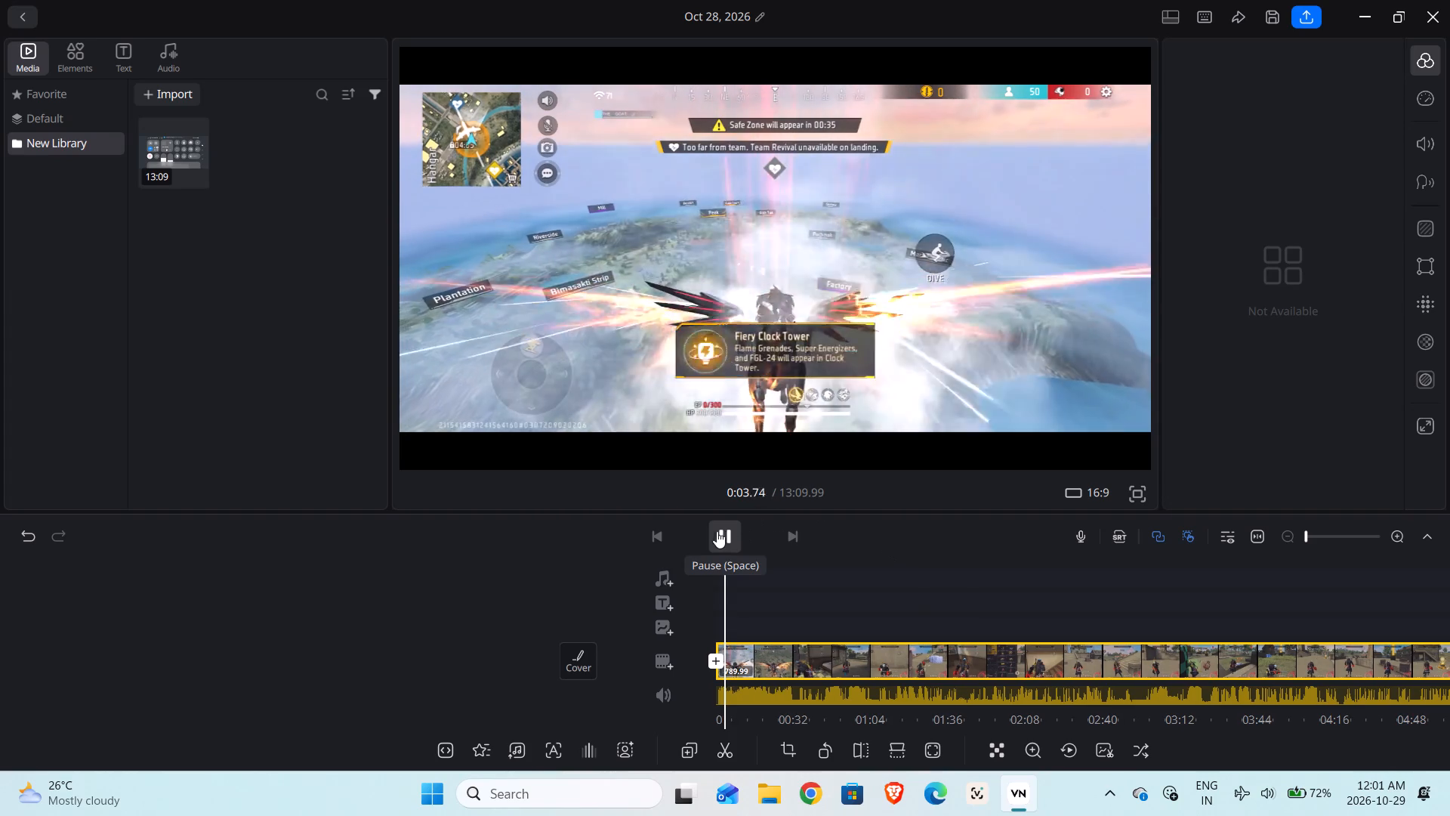
{"action": "left_click", "coordinate": [725, 528]}
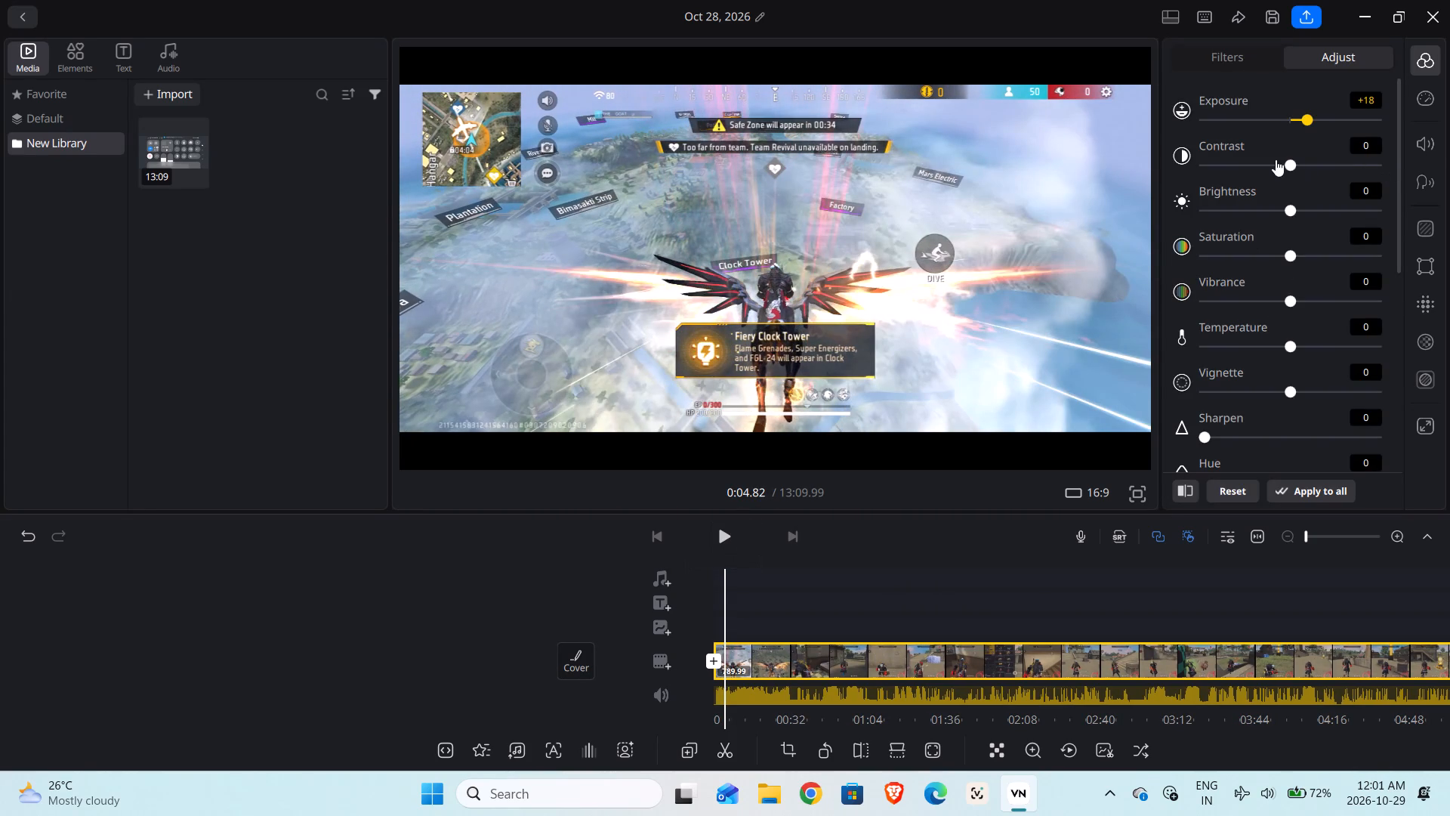
Set the clip's contrast to +15.
{"action": "left_click_drag", "start_coordinate": [1284, 165], "coordinate": [1263, 178]}
{"action": "left_click_drag", "start_coordinate": [1263, 178], "coordinate": [1304, 196]}
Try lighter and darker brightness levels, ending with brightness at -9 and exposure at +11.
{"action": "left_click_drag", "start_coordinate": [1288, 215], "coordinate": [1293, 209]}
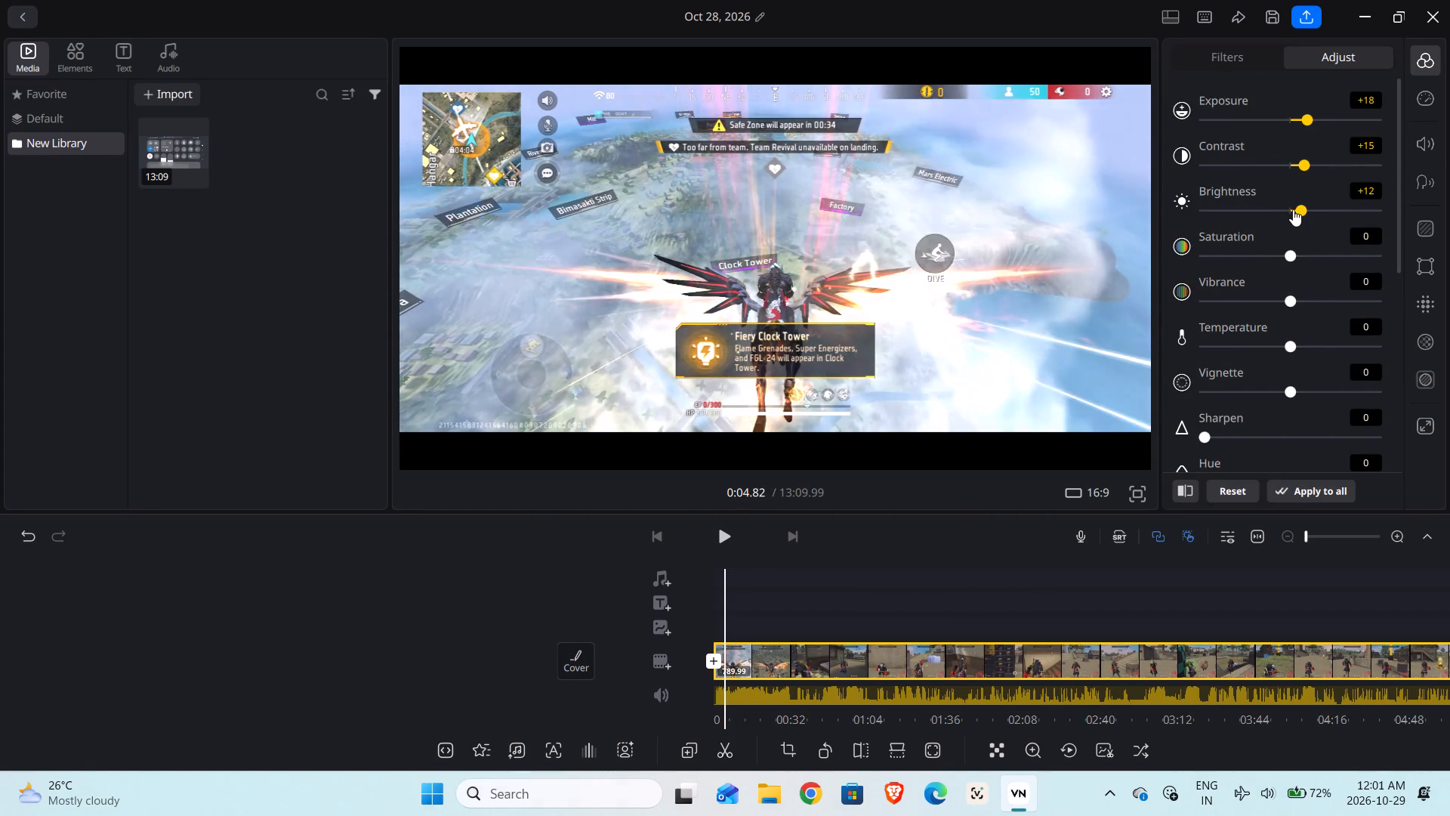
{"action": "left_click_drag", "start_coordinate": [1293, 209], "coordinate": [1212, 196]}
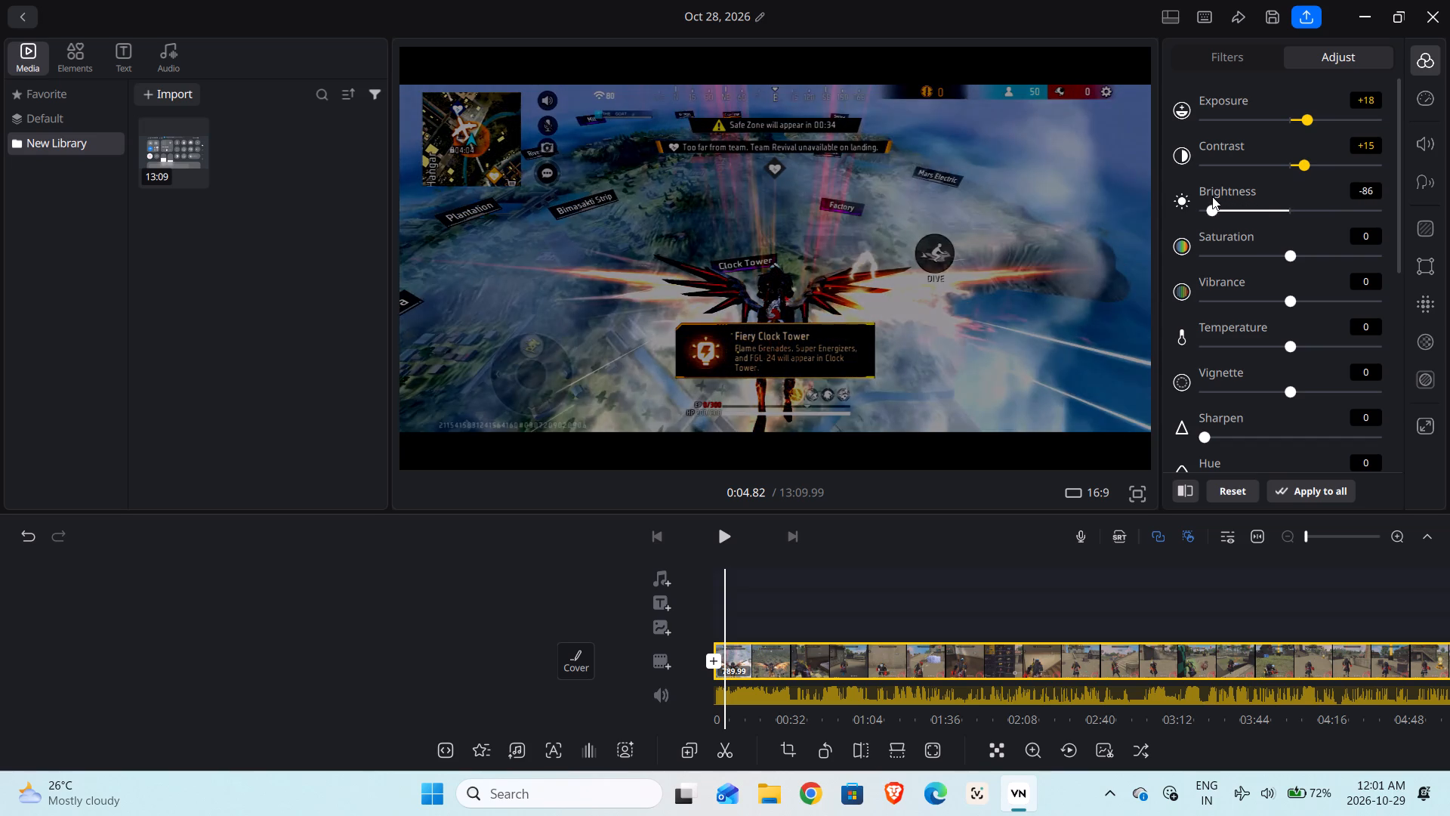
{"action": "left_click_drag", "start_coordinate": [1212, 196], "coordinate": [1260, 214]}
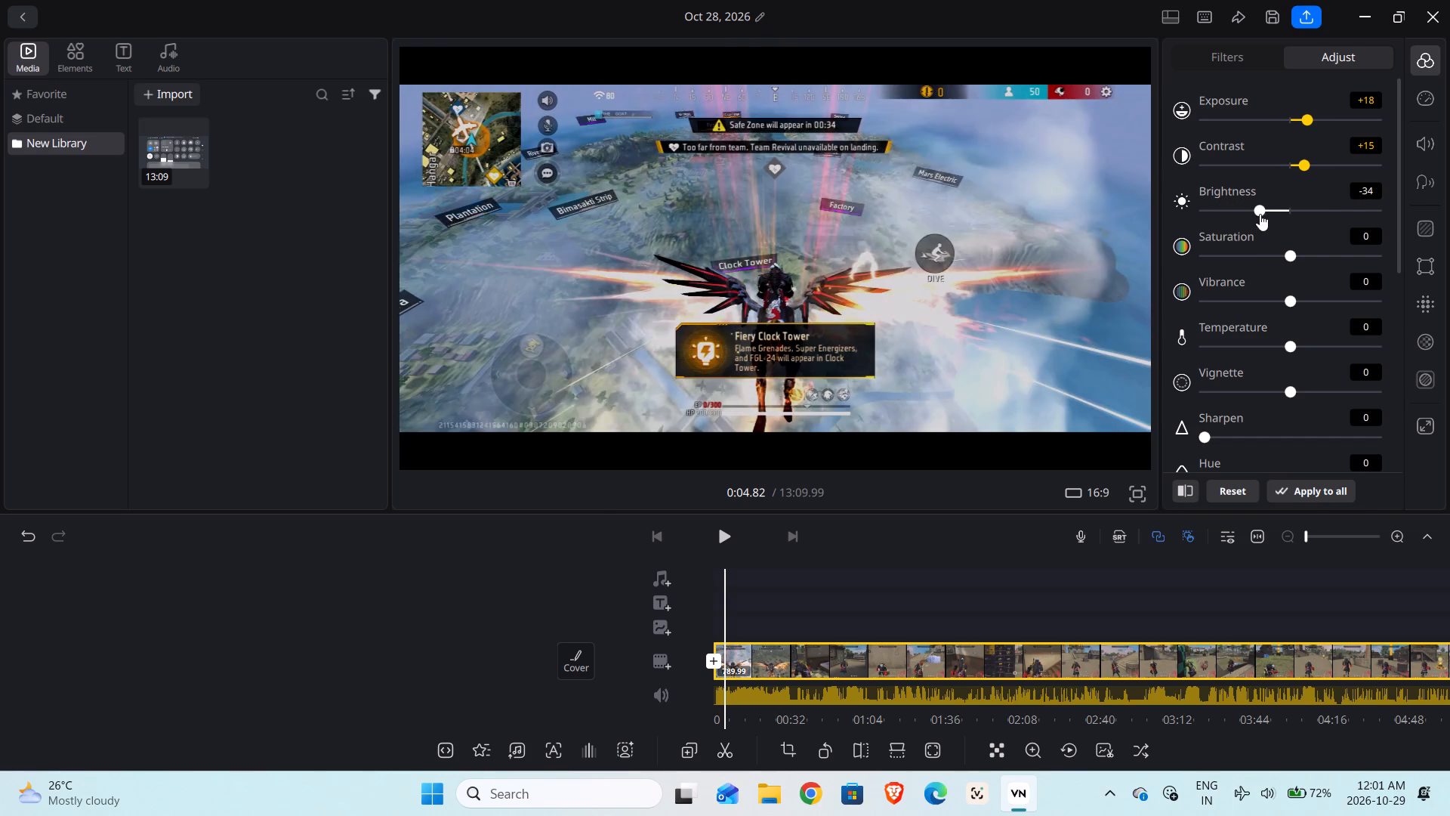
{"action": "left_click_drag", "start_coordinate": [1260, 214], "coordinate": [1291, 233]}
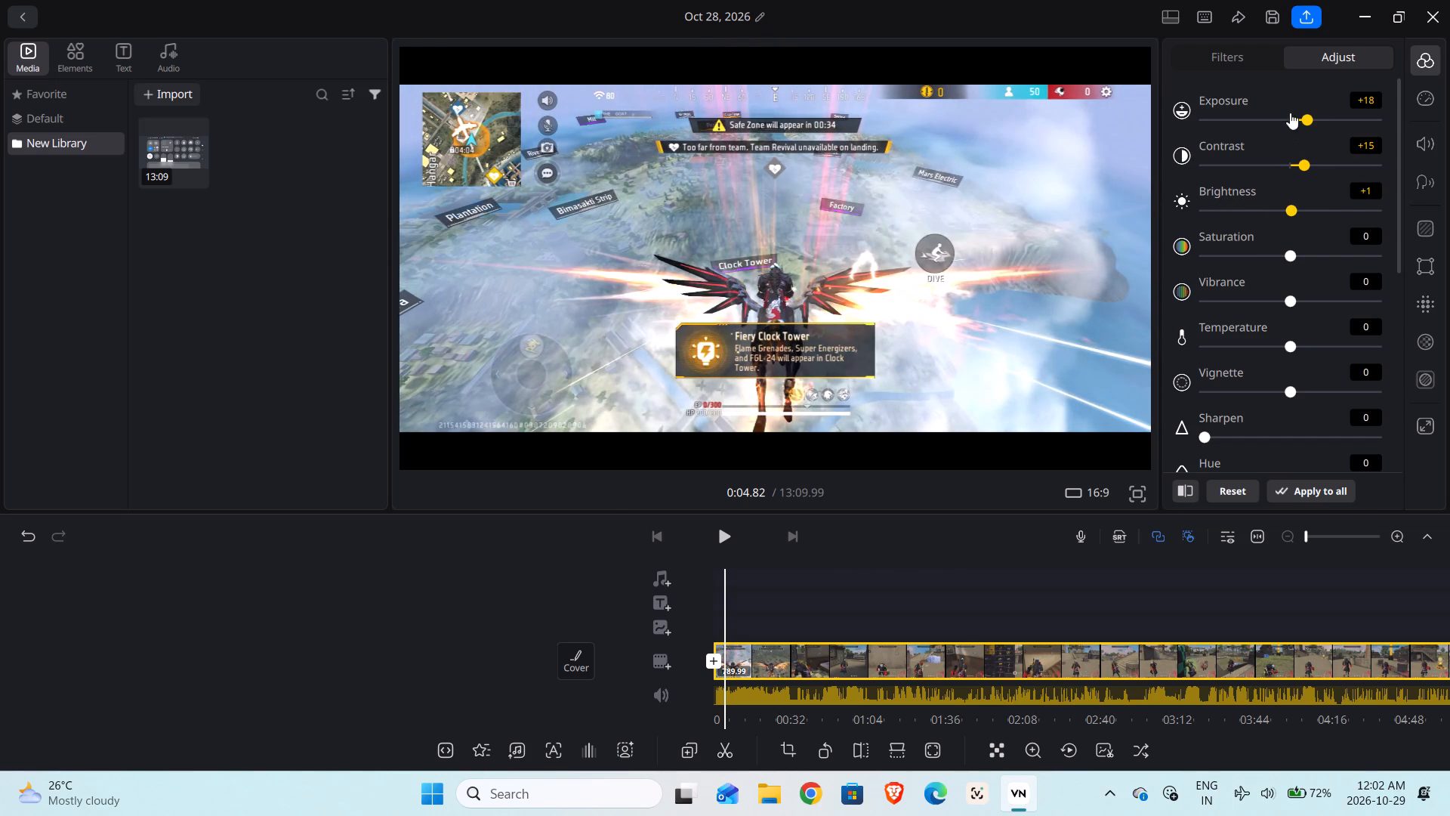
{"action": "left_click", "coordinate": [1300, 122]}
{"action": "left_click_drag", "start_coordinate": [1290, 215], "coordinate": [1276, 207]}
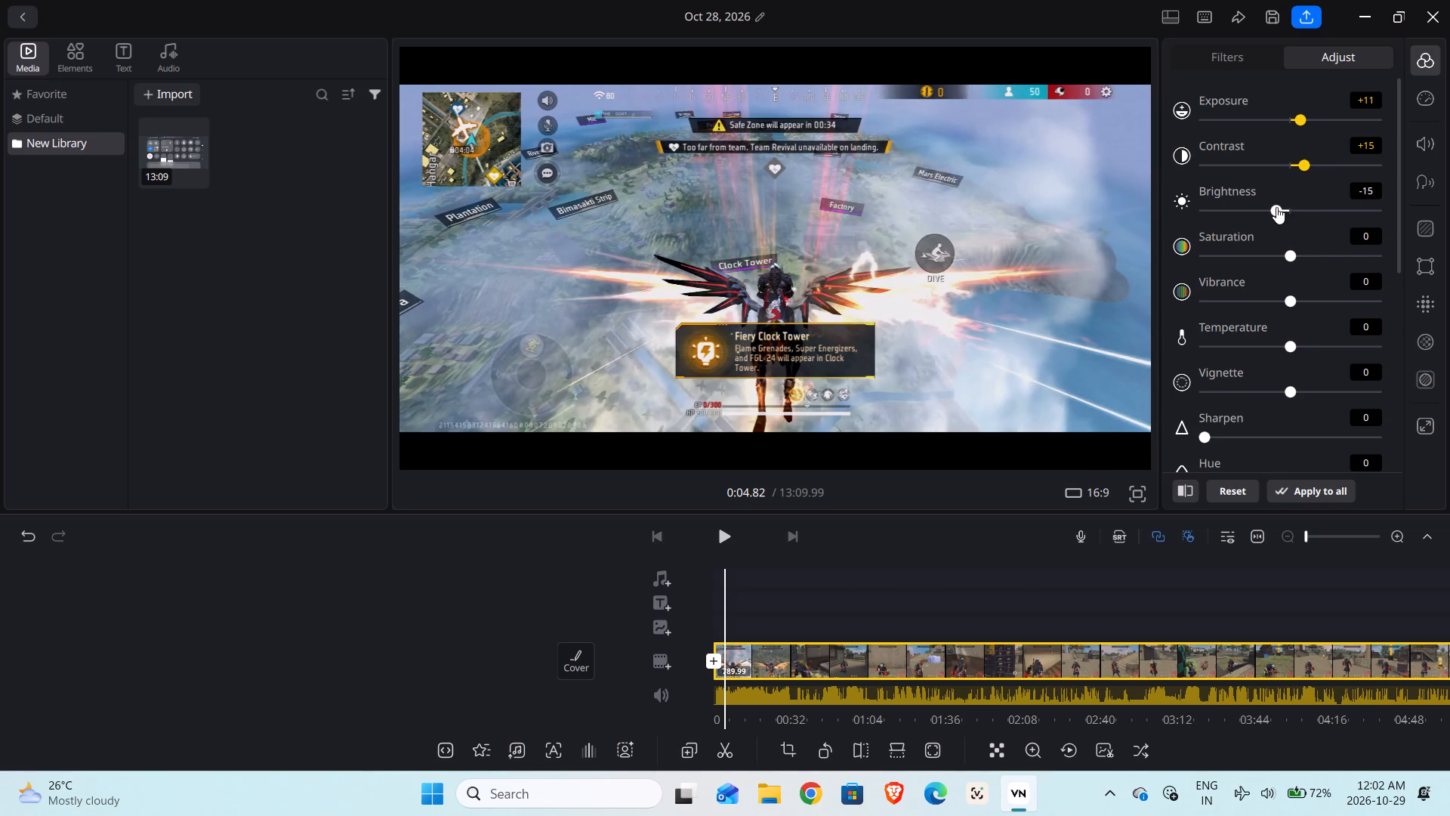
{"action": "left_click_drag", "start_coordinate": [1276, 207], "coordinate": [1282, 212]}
Set the clip's exposure to +8 and its brightness to 0.
{"action": "left_click_drag", "start_coordinate": [1296, 116], "coordinate": [1322, 129]}
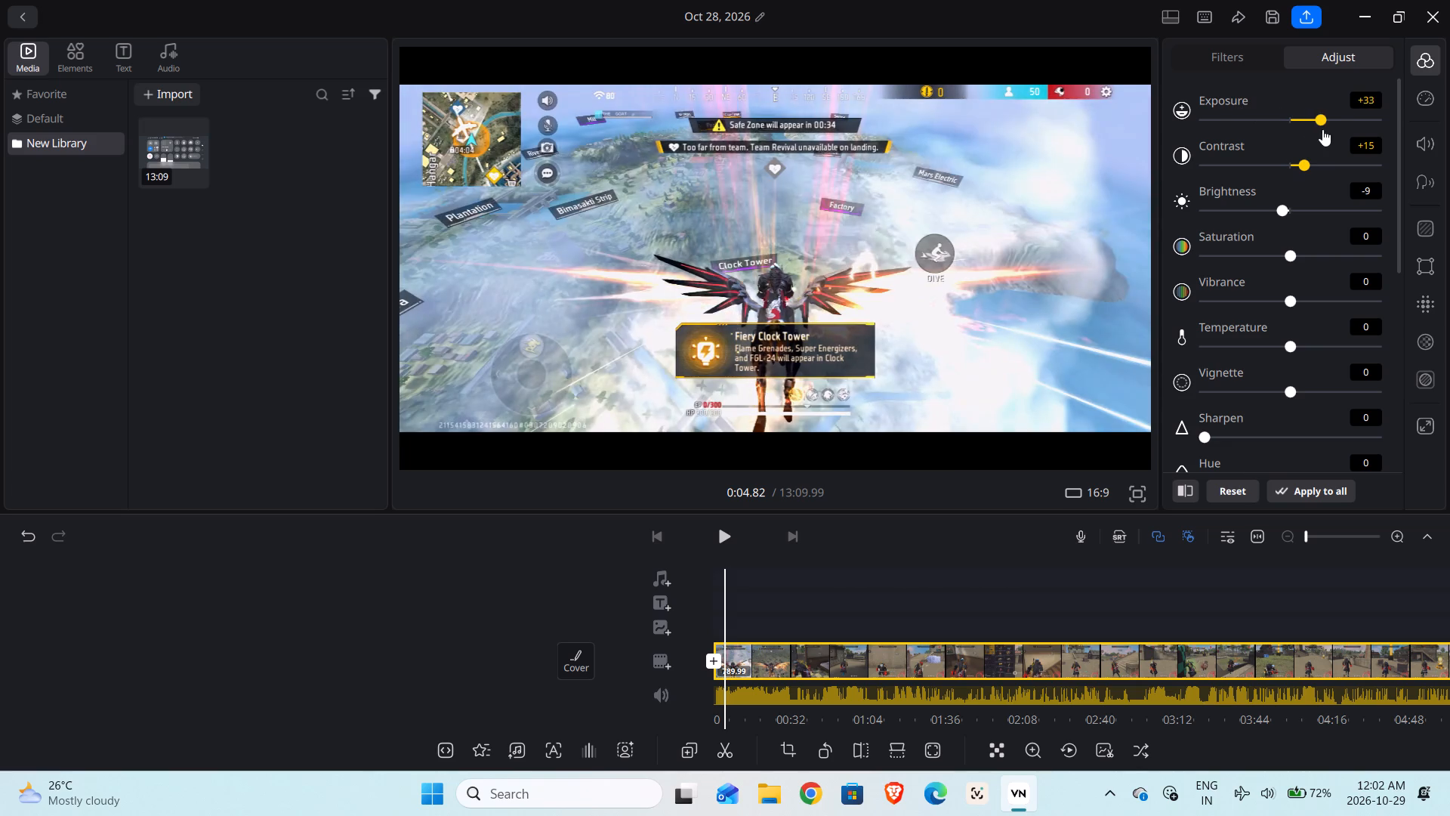
{"action": "left_click_drag", "start_coordinate": [1322, 129], "coordinate": [1272, 153]}
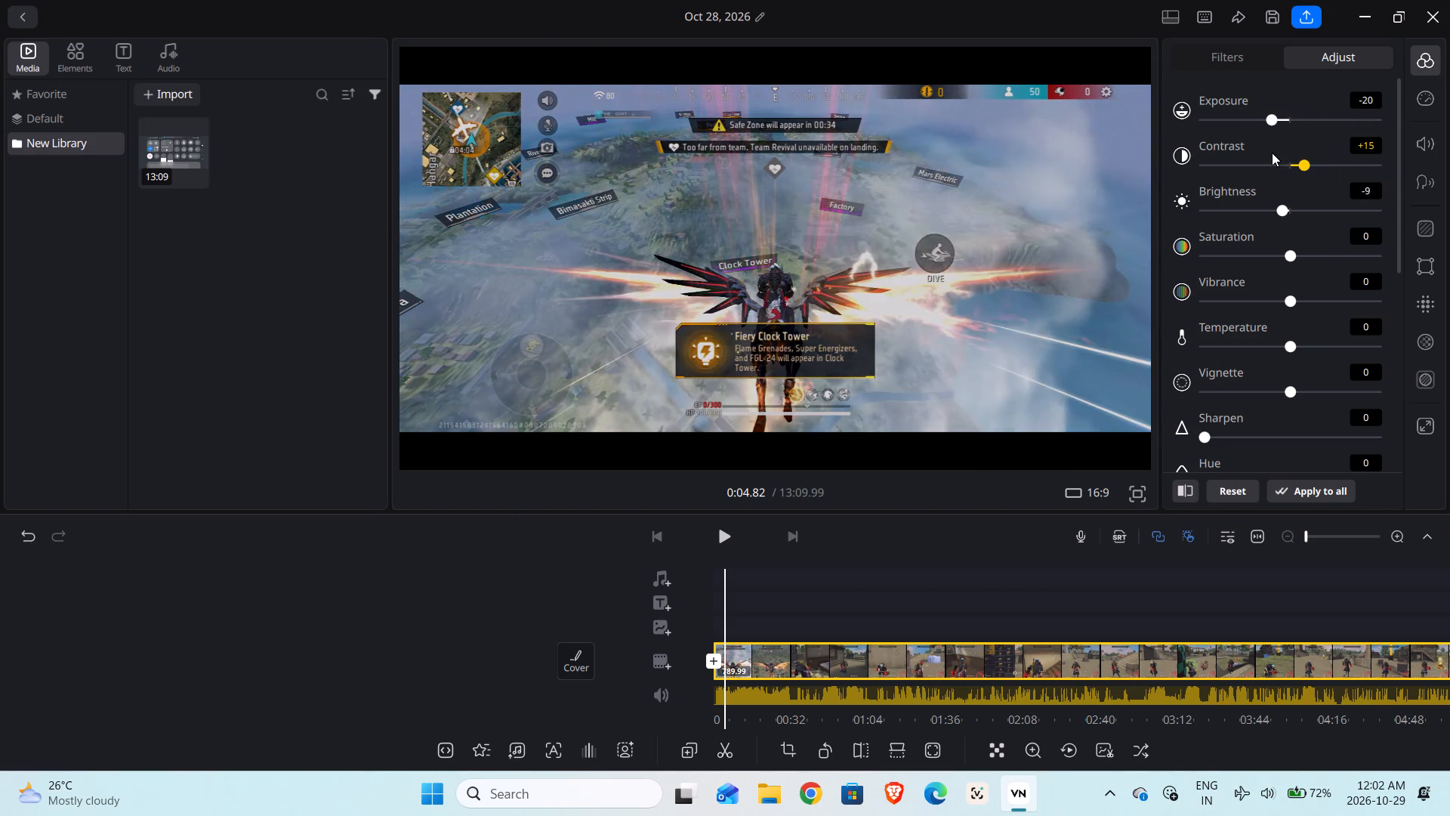
{"action": "left_click_drag", "start_coordinate": [1272, 153], "coordinate": [1298, 167]}
{"action": "left_click", "coordinate": [1284, 207]}
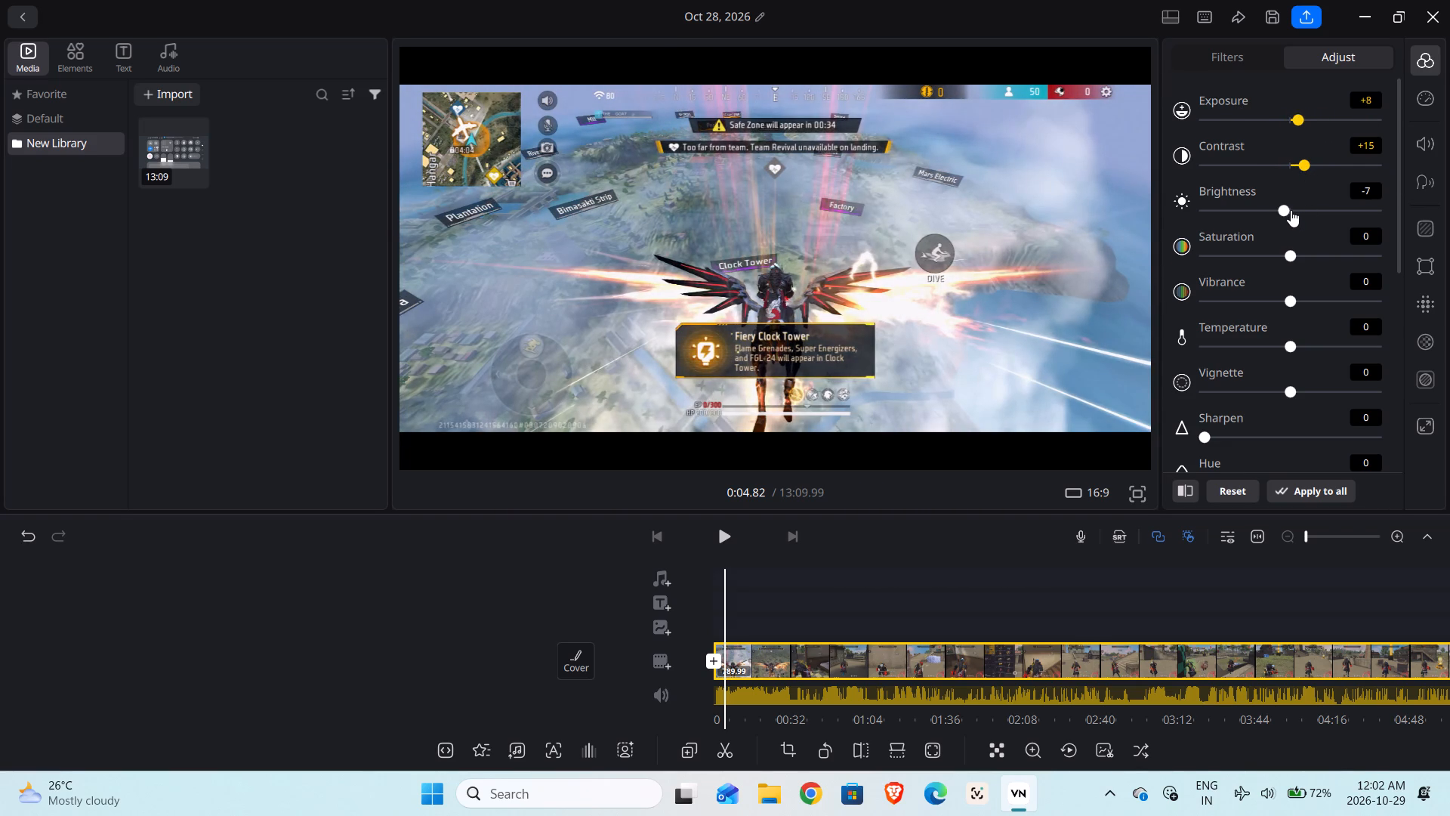
{"action": "left_click", "coordinate": [1291, 210]}
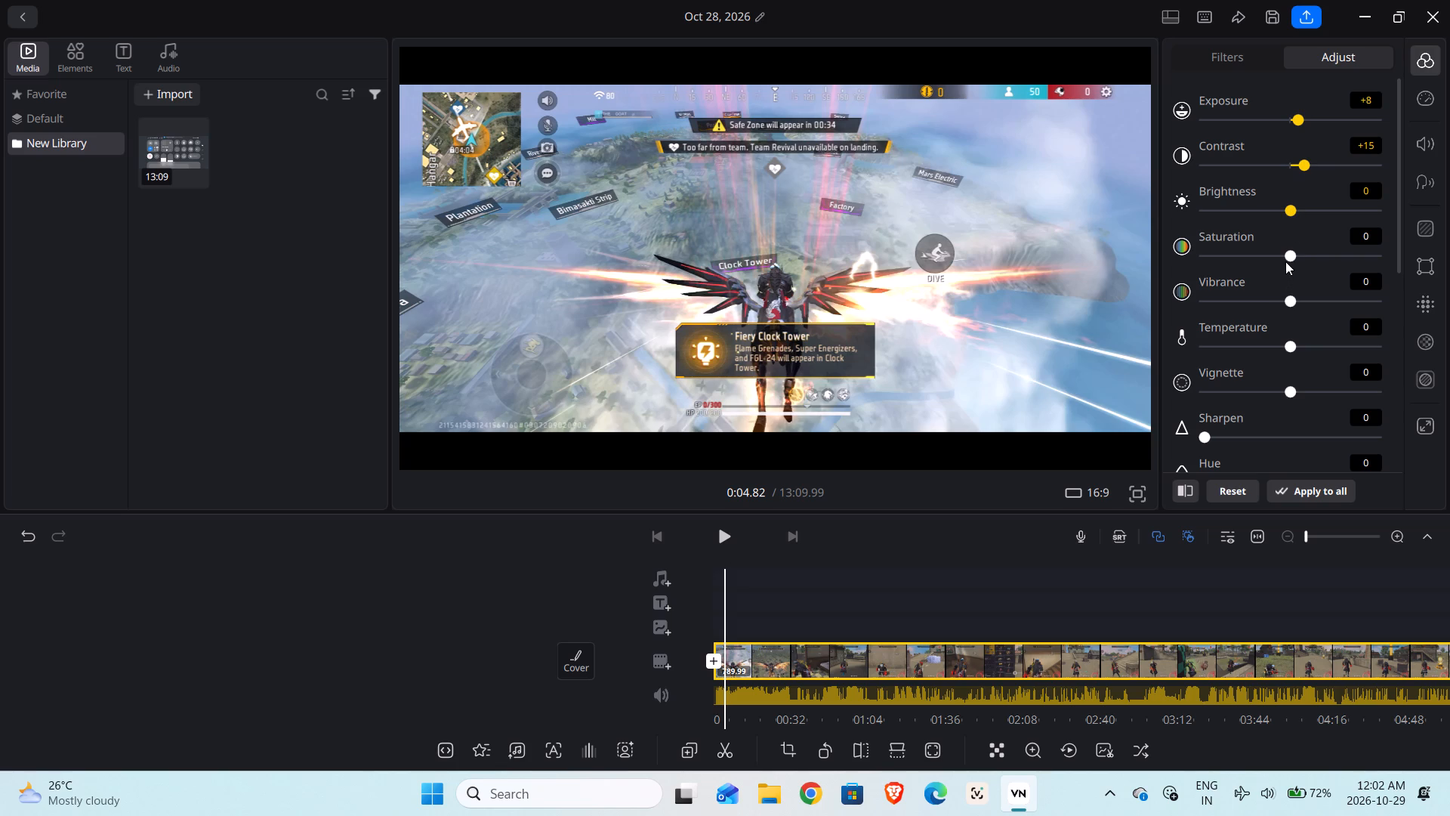
Set the clip's saturation to +55 and vibrance to +13.
{"action": "left_click", "coordinate": [1303, 261]}
{"action": "left_click", "coordinate": [1329, 261]}
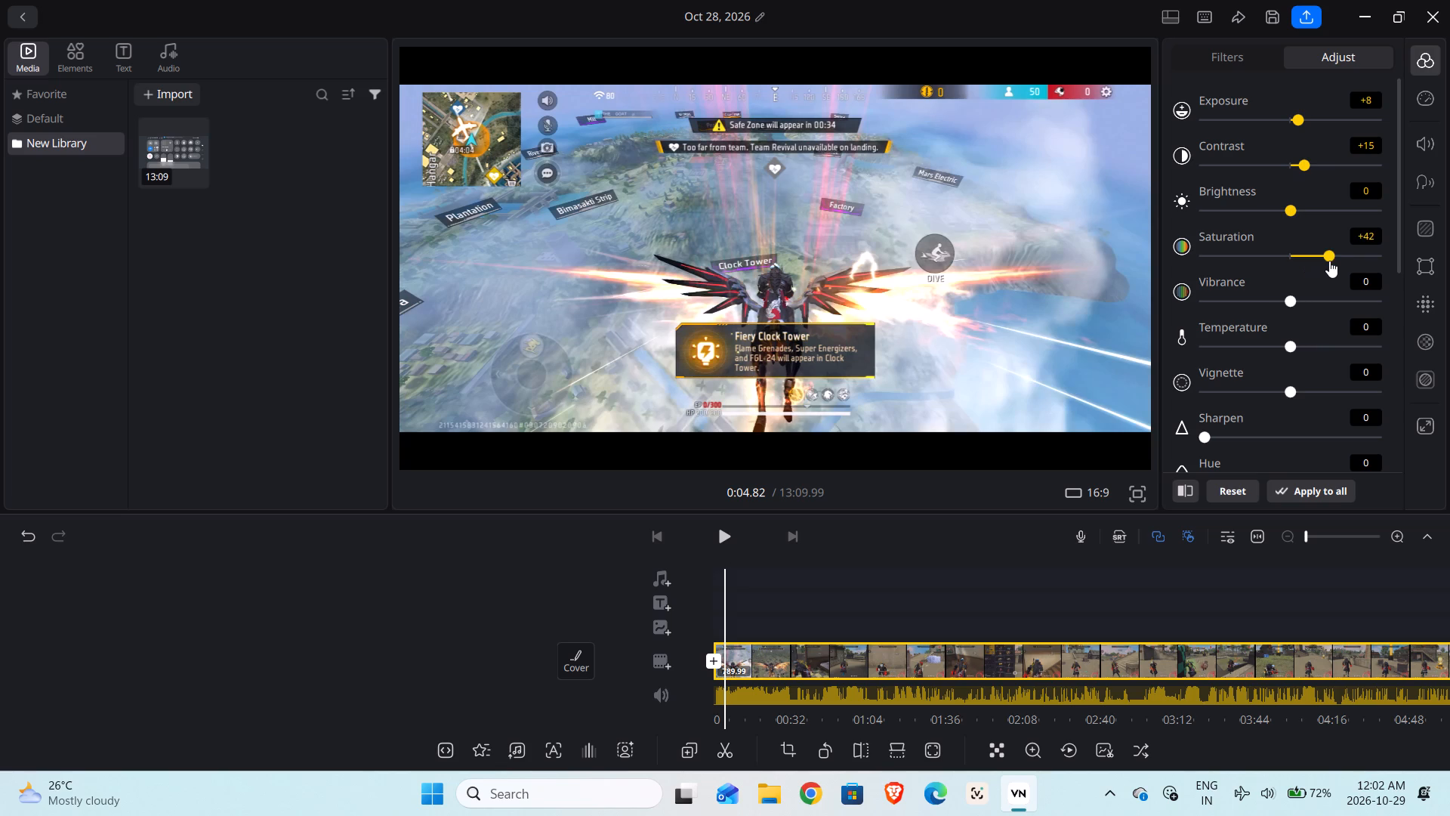
{"action": "left_click", "coordinate": [1352, 261]}
{"action": "left_click", "coordinate": [1340, 260]}
{"action": "left_click", "coordinate": [1302, 304]}
Set the clip's sharpening to 25.
{"action": "scroll", "coordinate": [1303, 305], "scroll_direction": "down", "scroll_amount": 1}
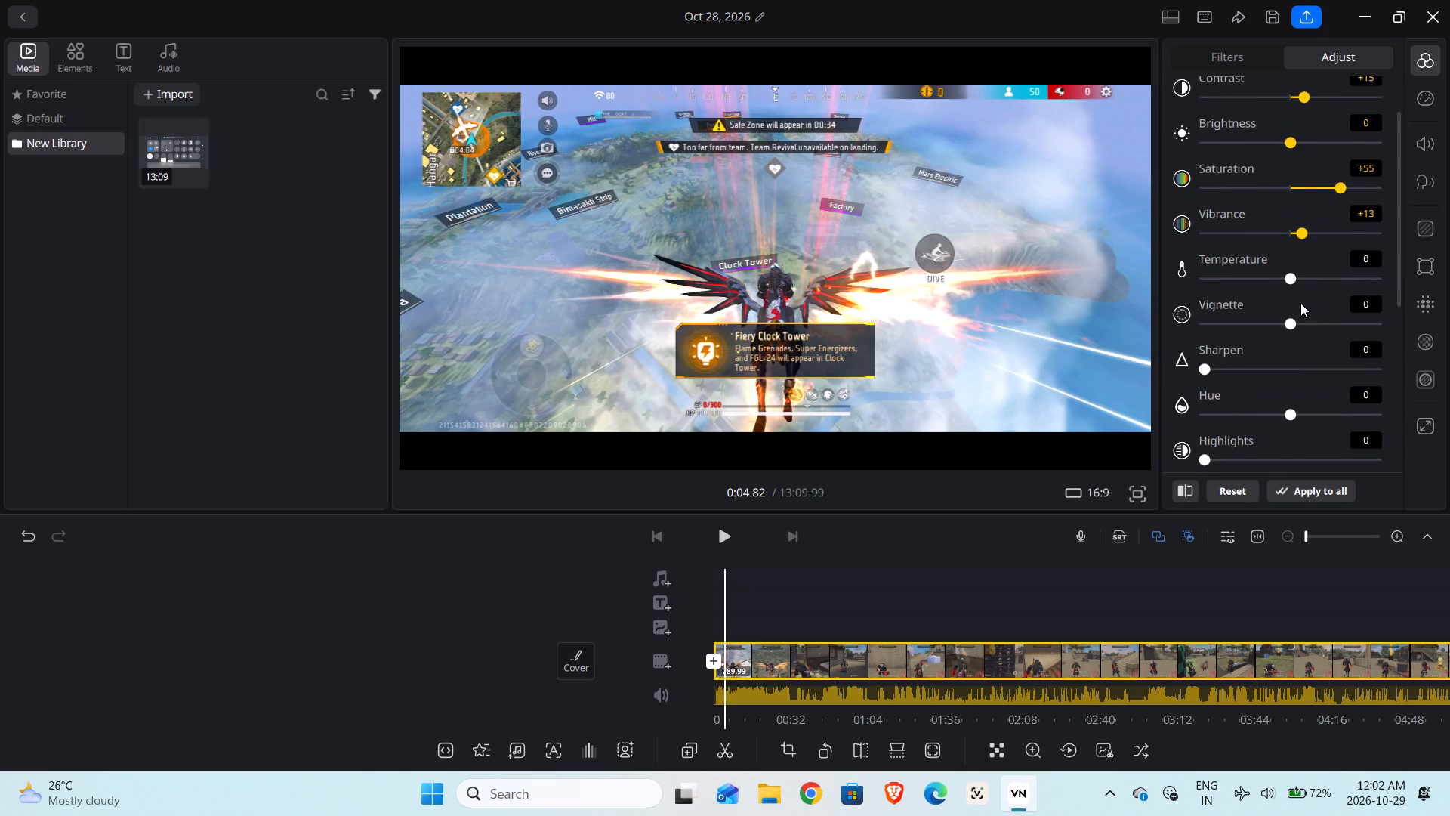
{"action": "left_click", "coordinate": [1232, 362]}
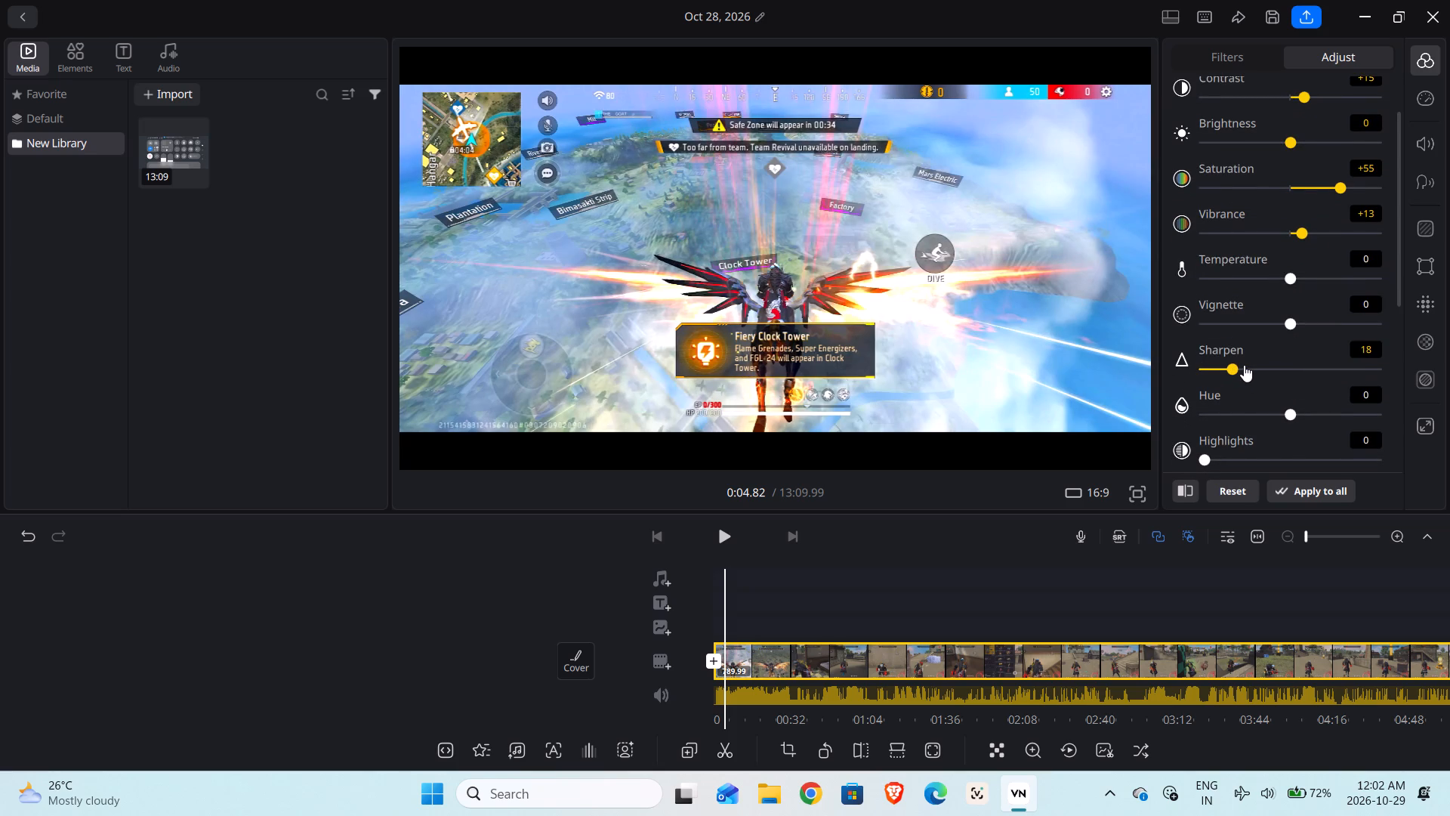
{"action": "left_click", "coordinate": [1244, 365]}
Play the video from the beginning to review the colour adjustments.
{"action": "left_click_drag", "start_coordinate": [837, 614], "coordinate": [983, 620]}
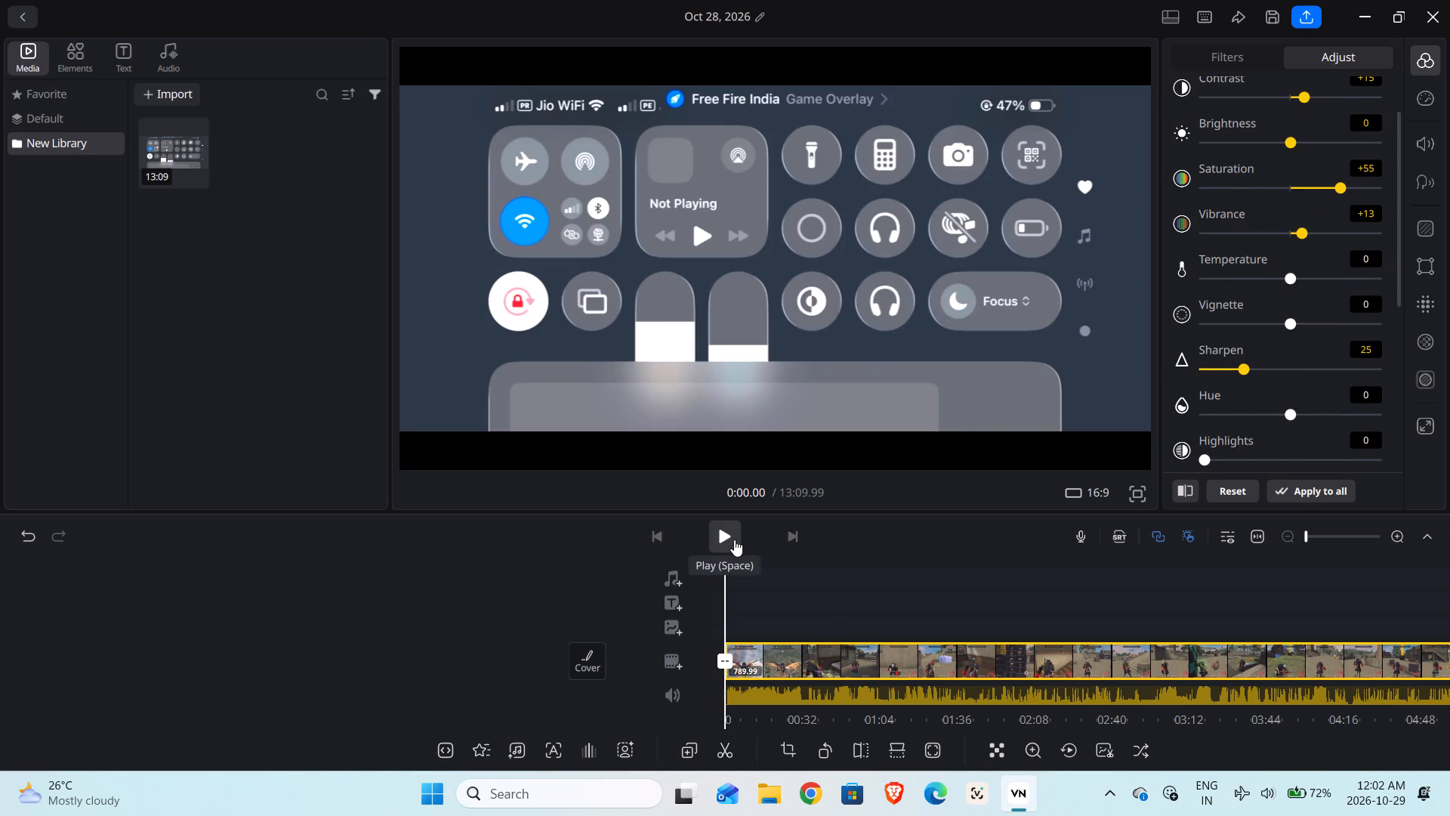
{"action": "left_click", "coordinate": [731, 537]}
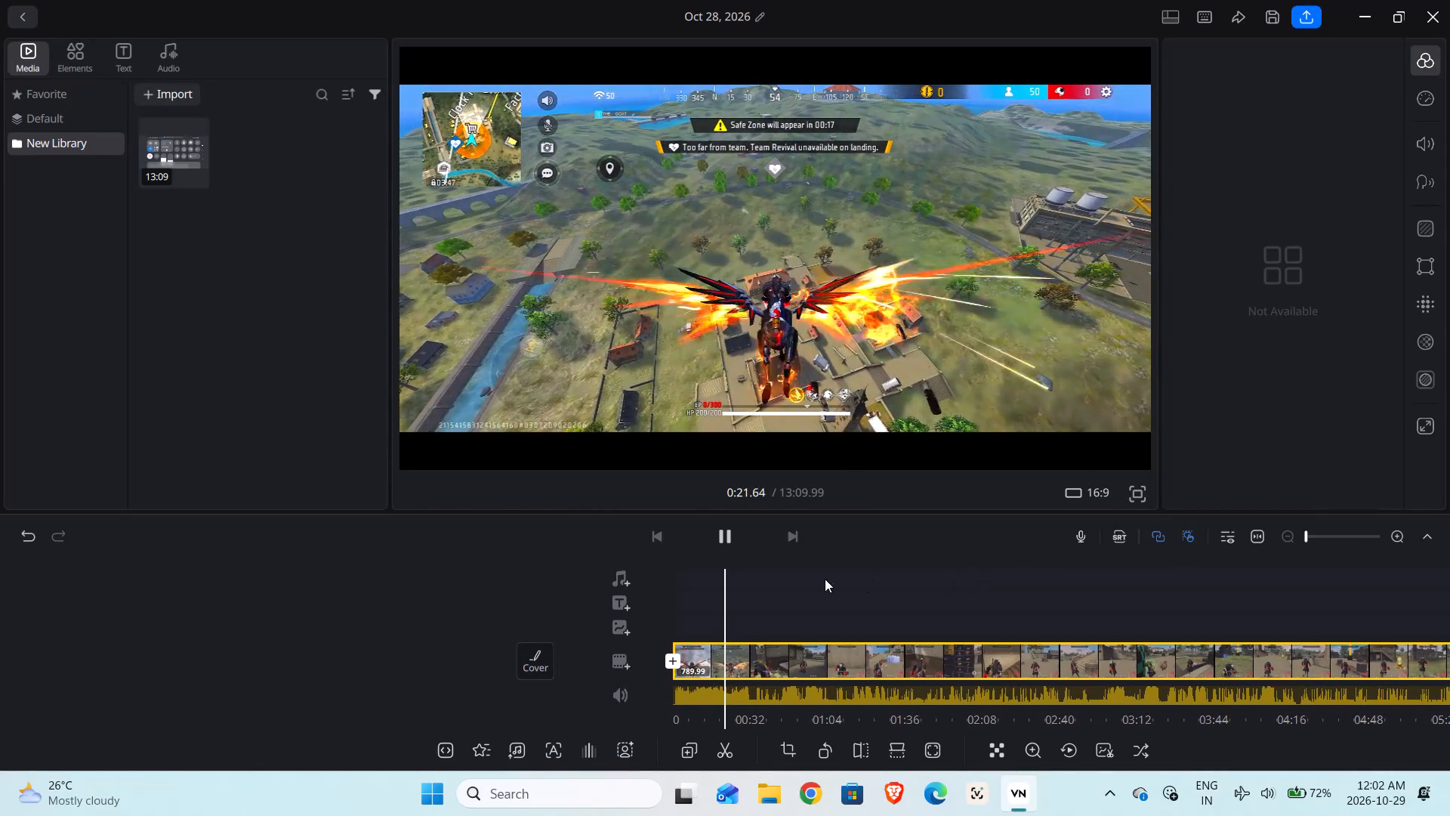
Pause the playback and set the clip's temperature to -1.
{"action": "left_click", "coordinate": [727, 545]}
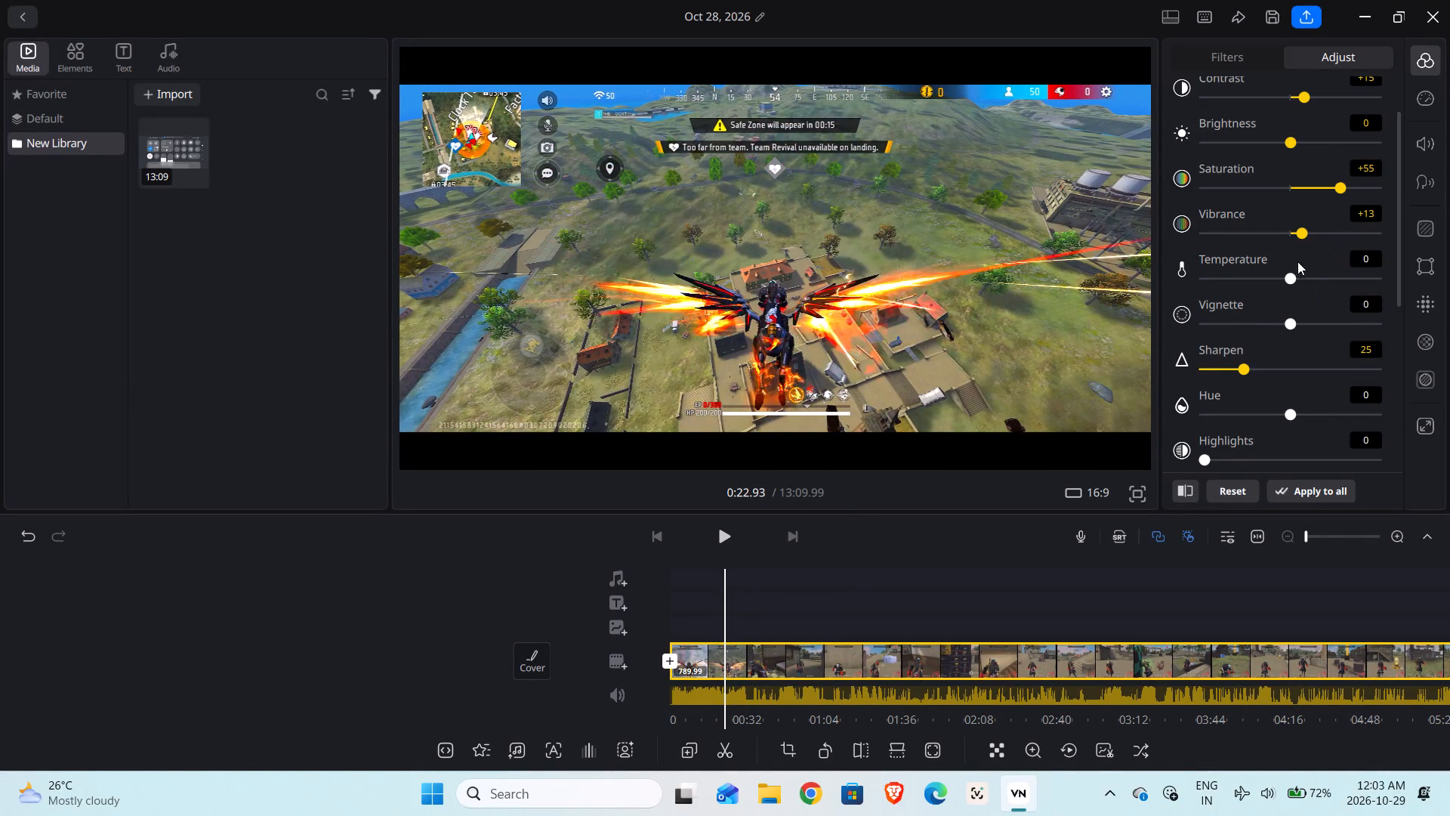
{"action": "left_click_drag", "start_coordinate": [1294, 273], "coordinate": [1239, 274]}
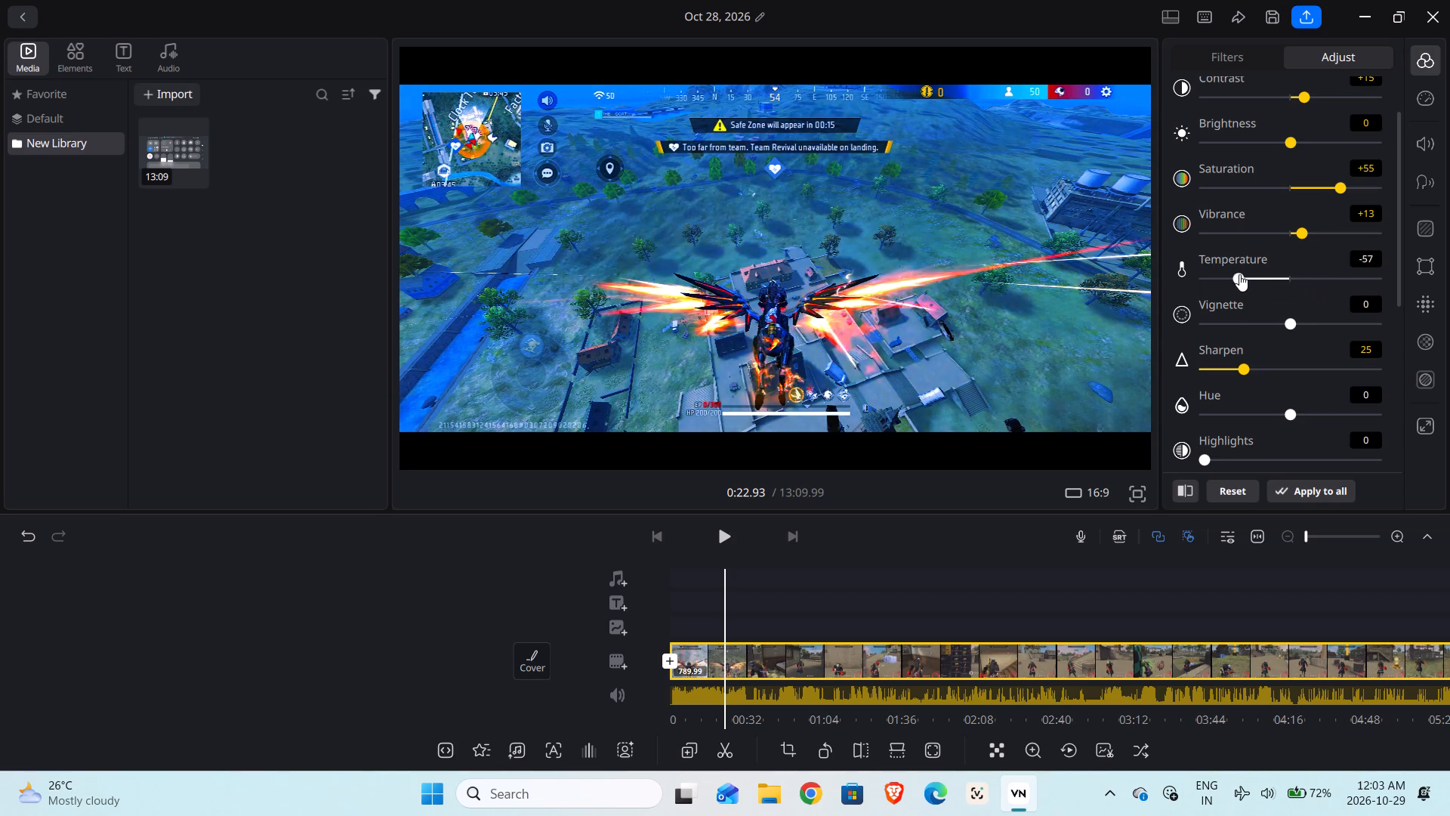
{"action": "left_click_drag", "start_coordinate": [1239, 274], "coordinate": [1291, 300]}
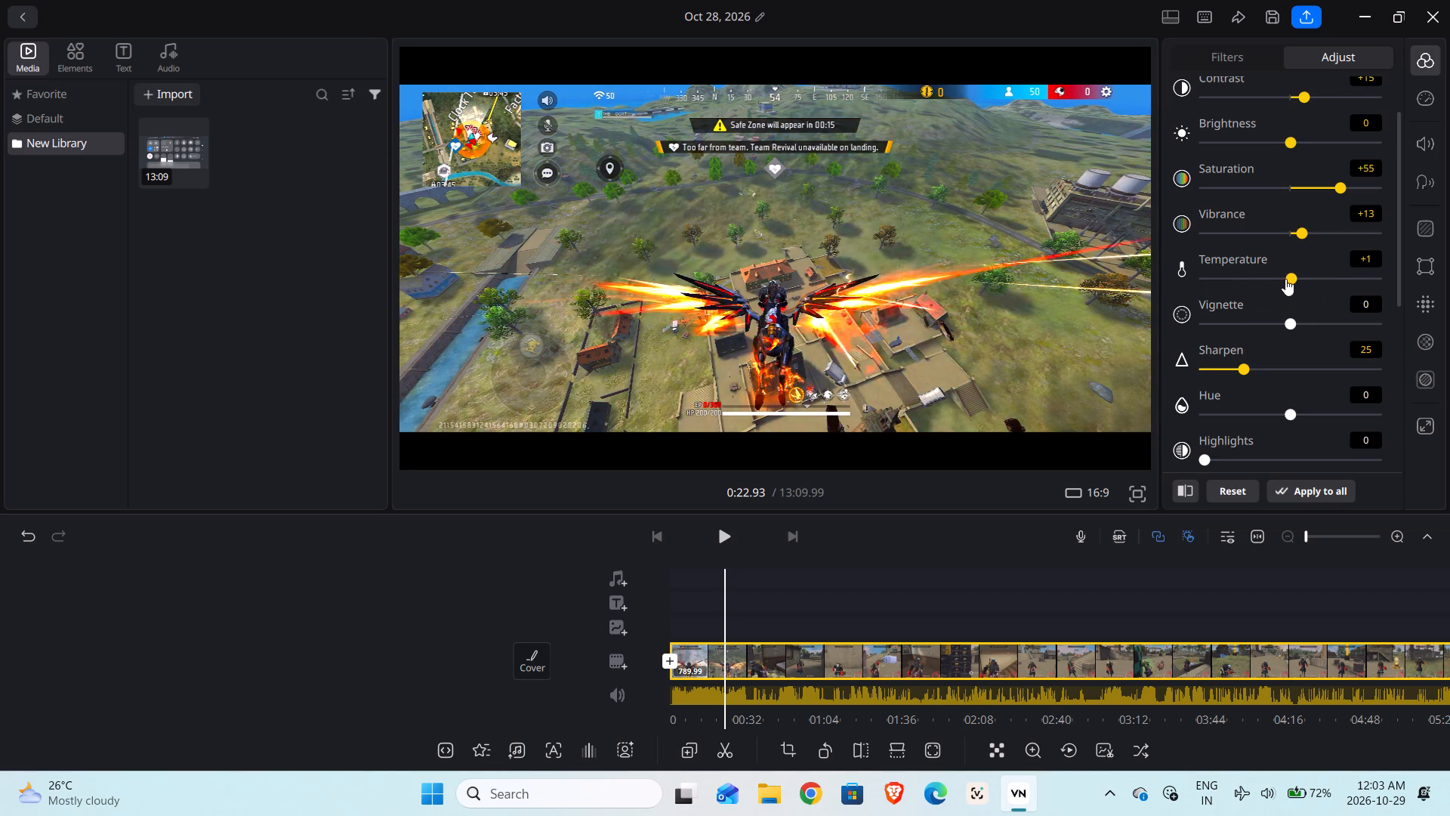
{"action": "left_click", "coordinate": [1289, 275]}
Set the clip's sharpening to 27 and its saturation to +36.
{"action": "left_click", "coordinate": [1249, 364]}
{"action": "left_click", "coordinate": [1331, 185]}
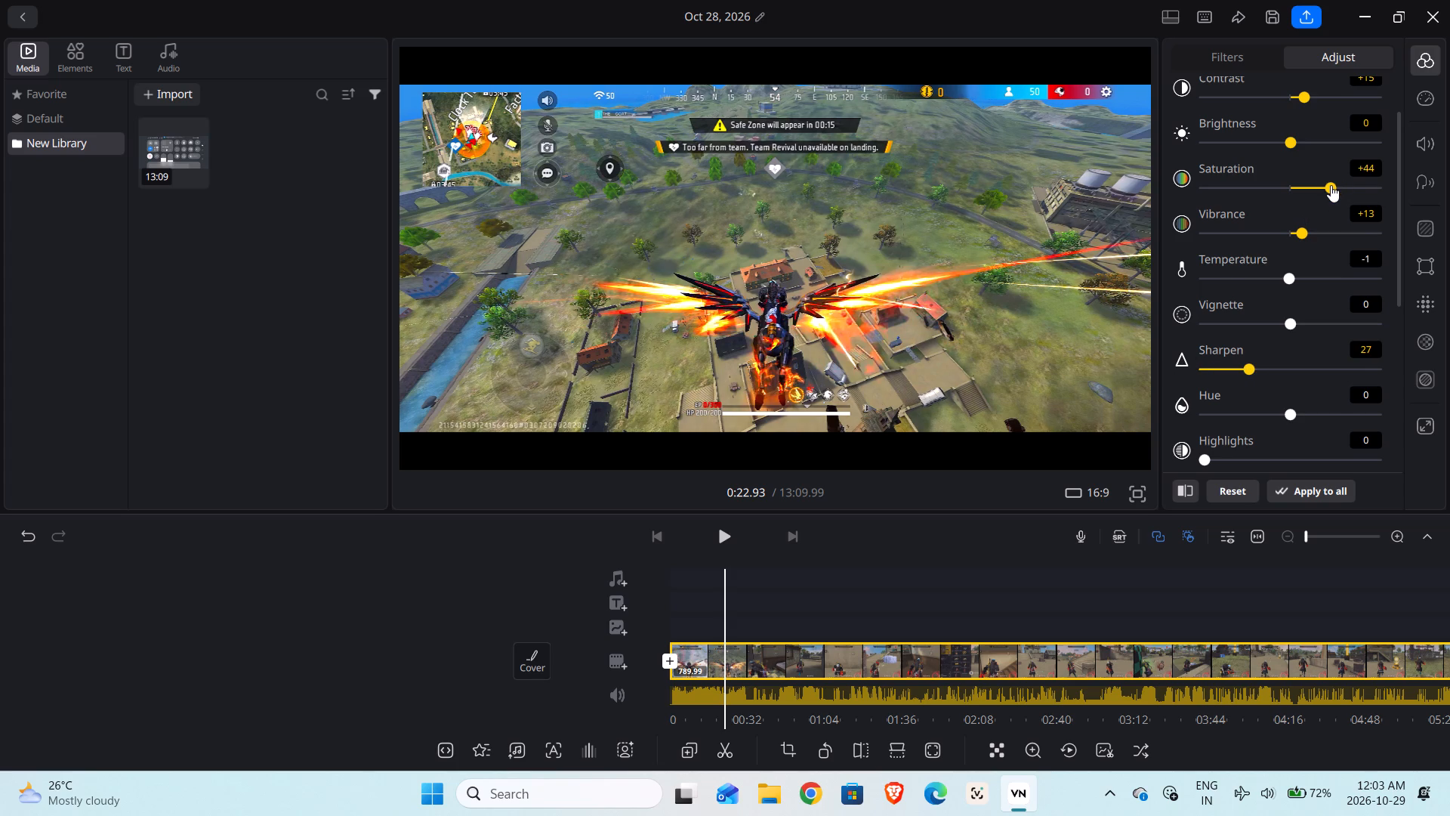
{"action": "left_click", "coordinate": [1327, 186]}
Play the video on from about 0:23 to about 0:36 to review the changed saturation and sharpening.
{"action": "left_click", "coordinate": [720, 532]}
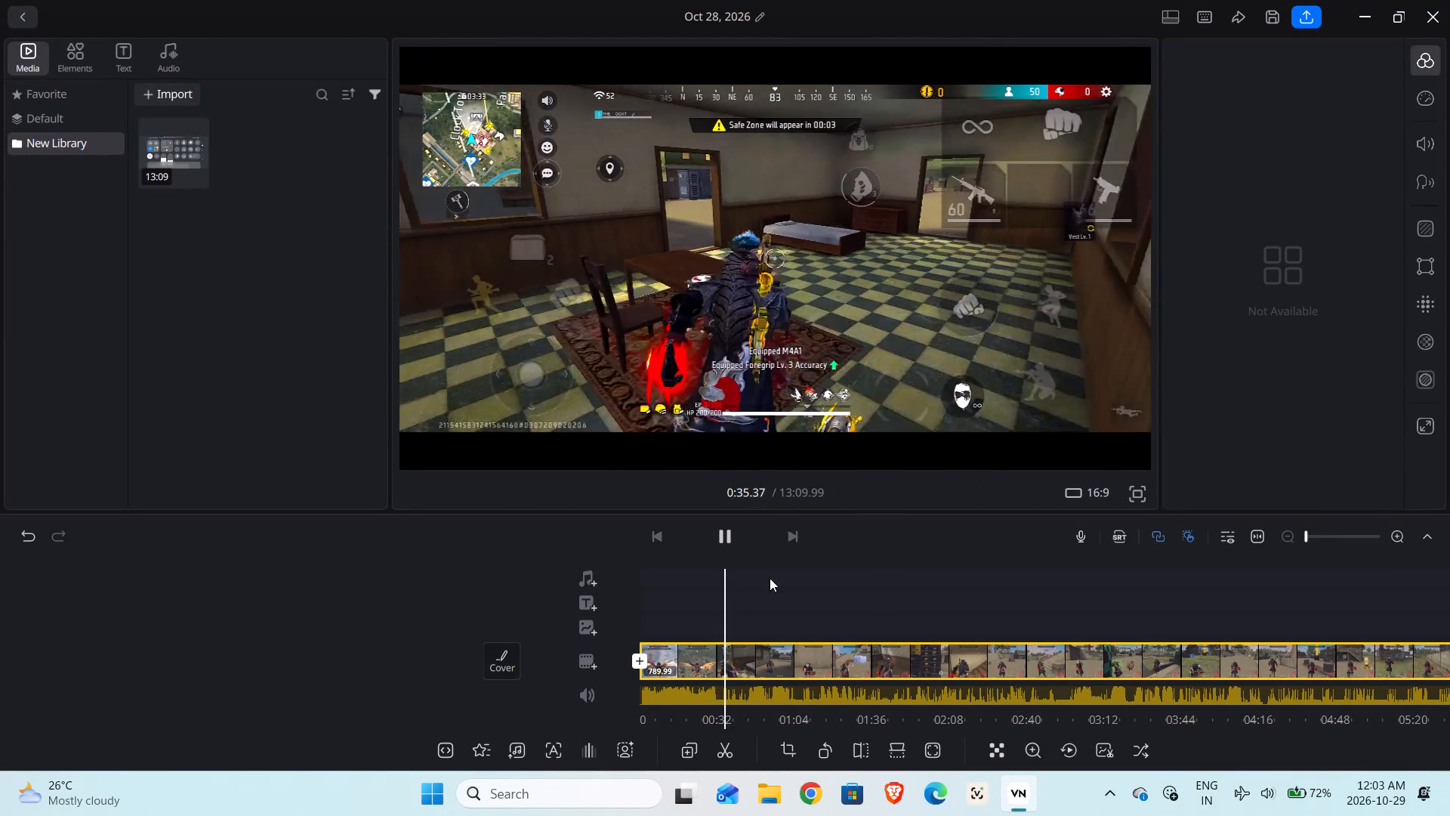
{"action": "left_click", "coordinate": [729, 552]}
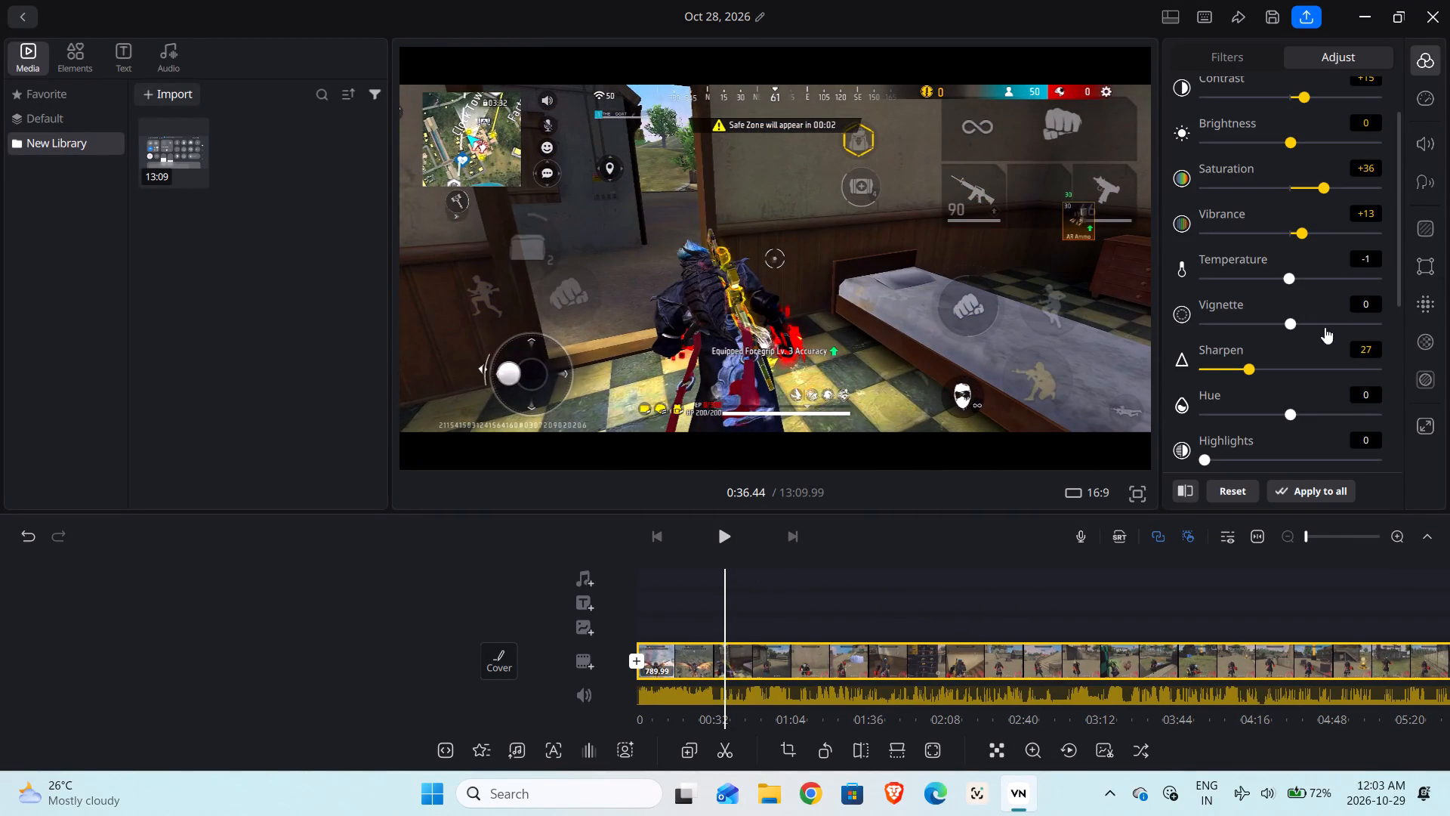
Set the clip's shadows to 31 and its highlights to 20.
{"action": "scroll", "coordinate": [1259, 240], "scroll_direction": "down", "scroll_amount": 2}
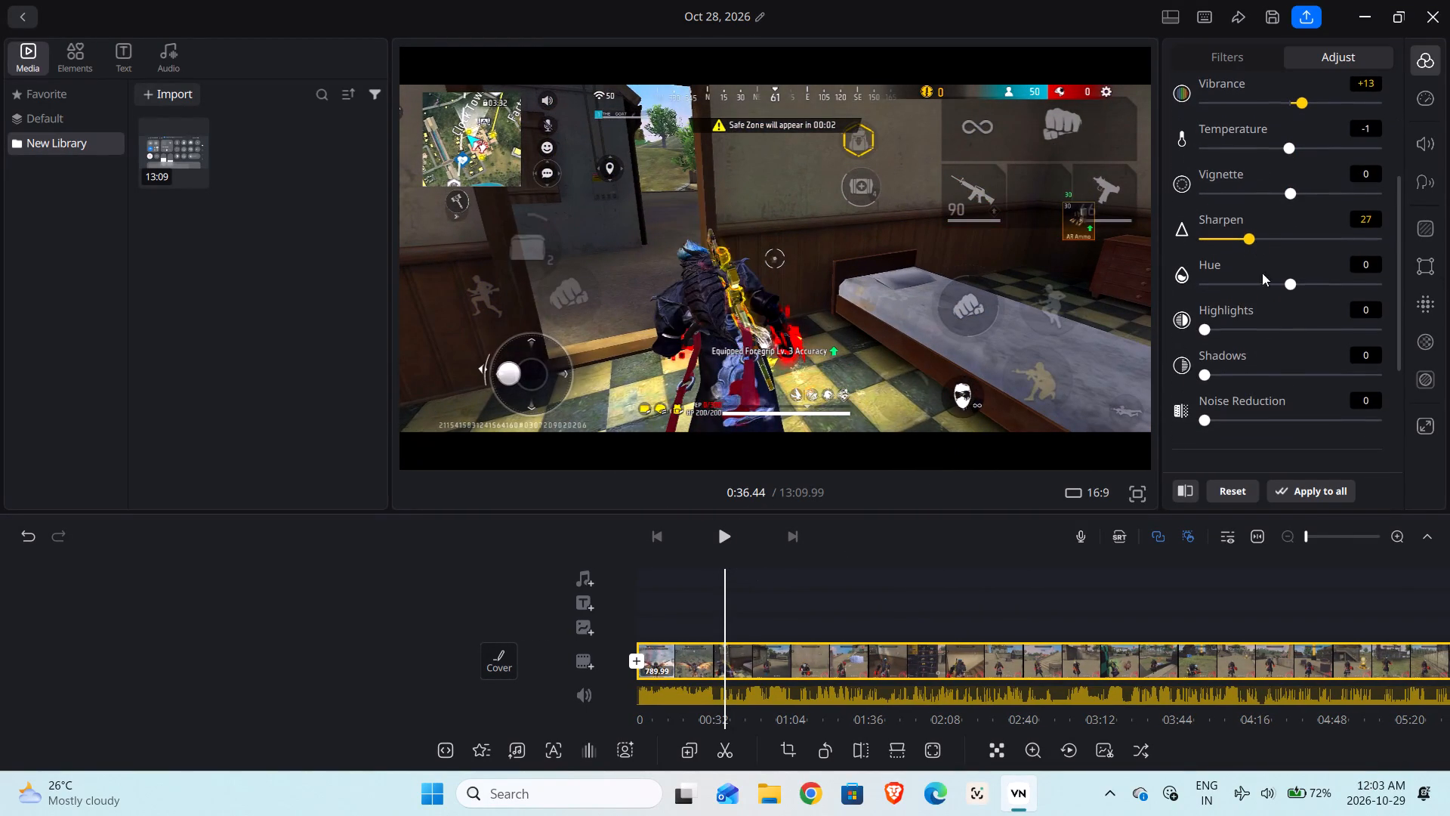
{"action": "left_click_drag", "start_coordinate": [1208, 376], "coordinate": [1253, 386]}
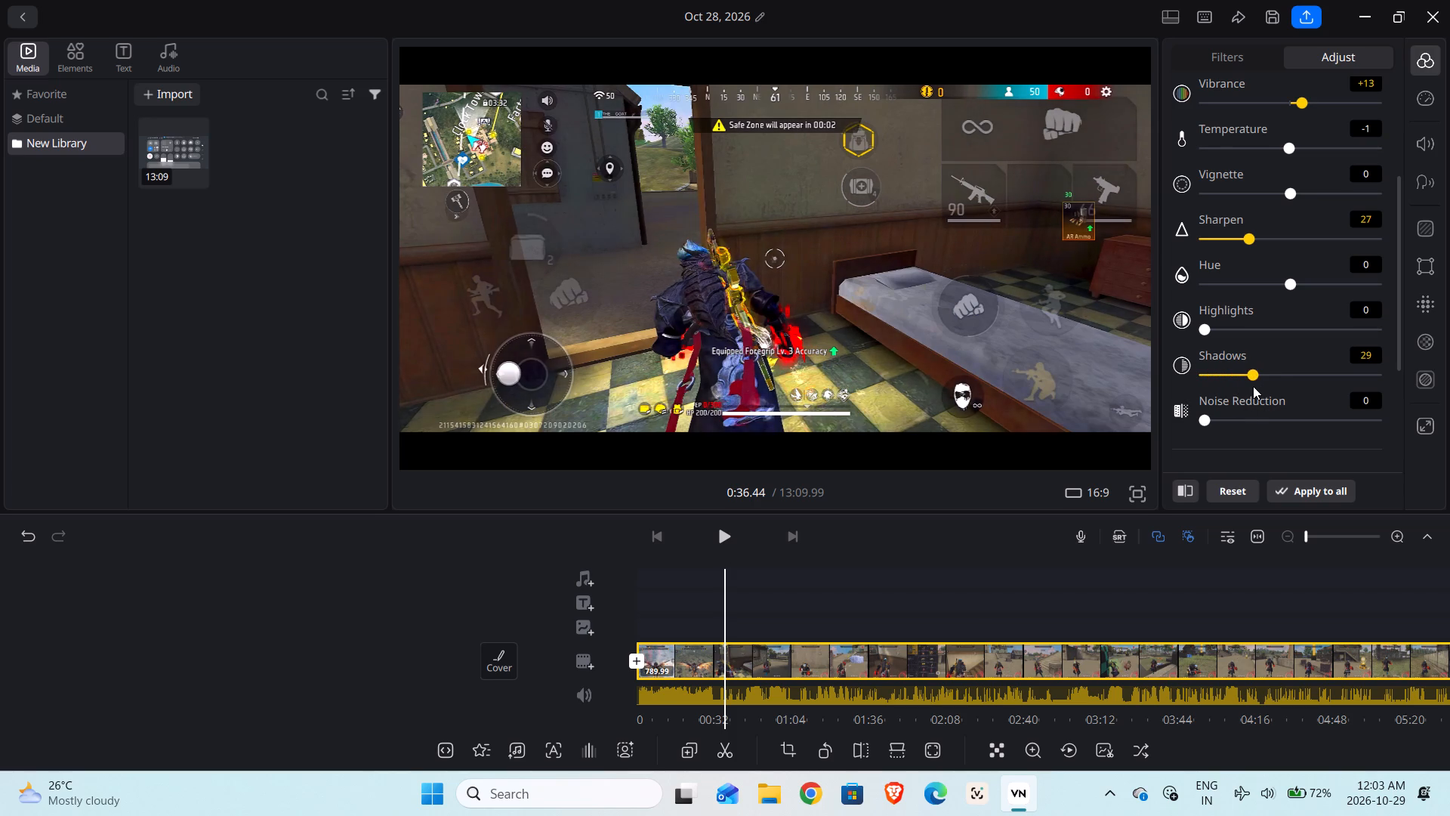
{"action": "left_click_drag", "start_coordinate": [1253, 386], "coordinate": [1107, 355]}
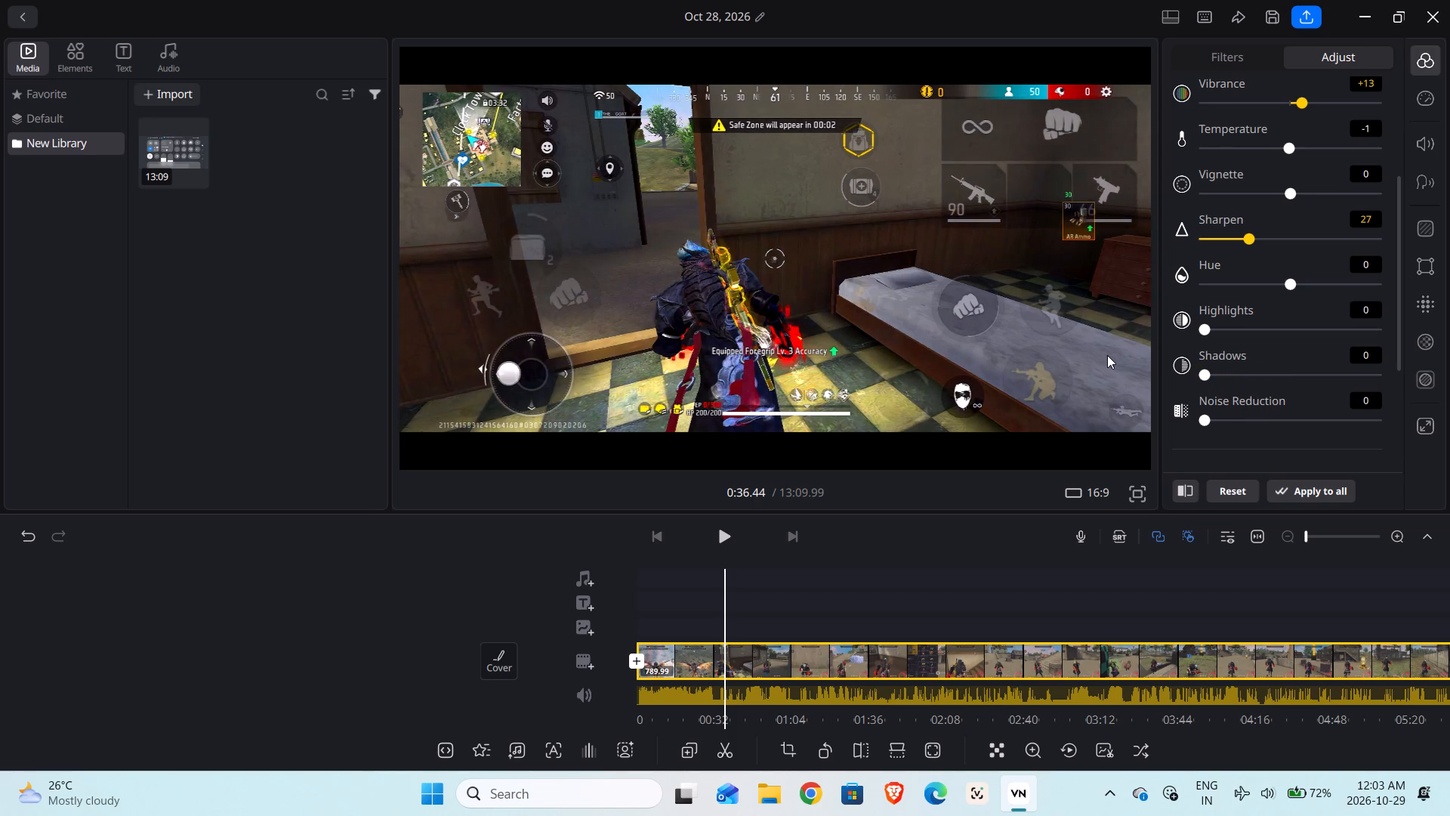
{"action": "left_click_drag", "start_coordinate": [1107, 355], "coordinate": [1266, 374]}
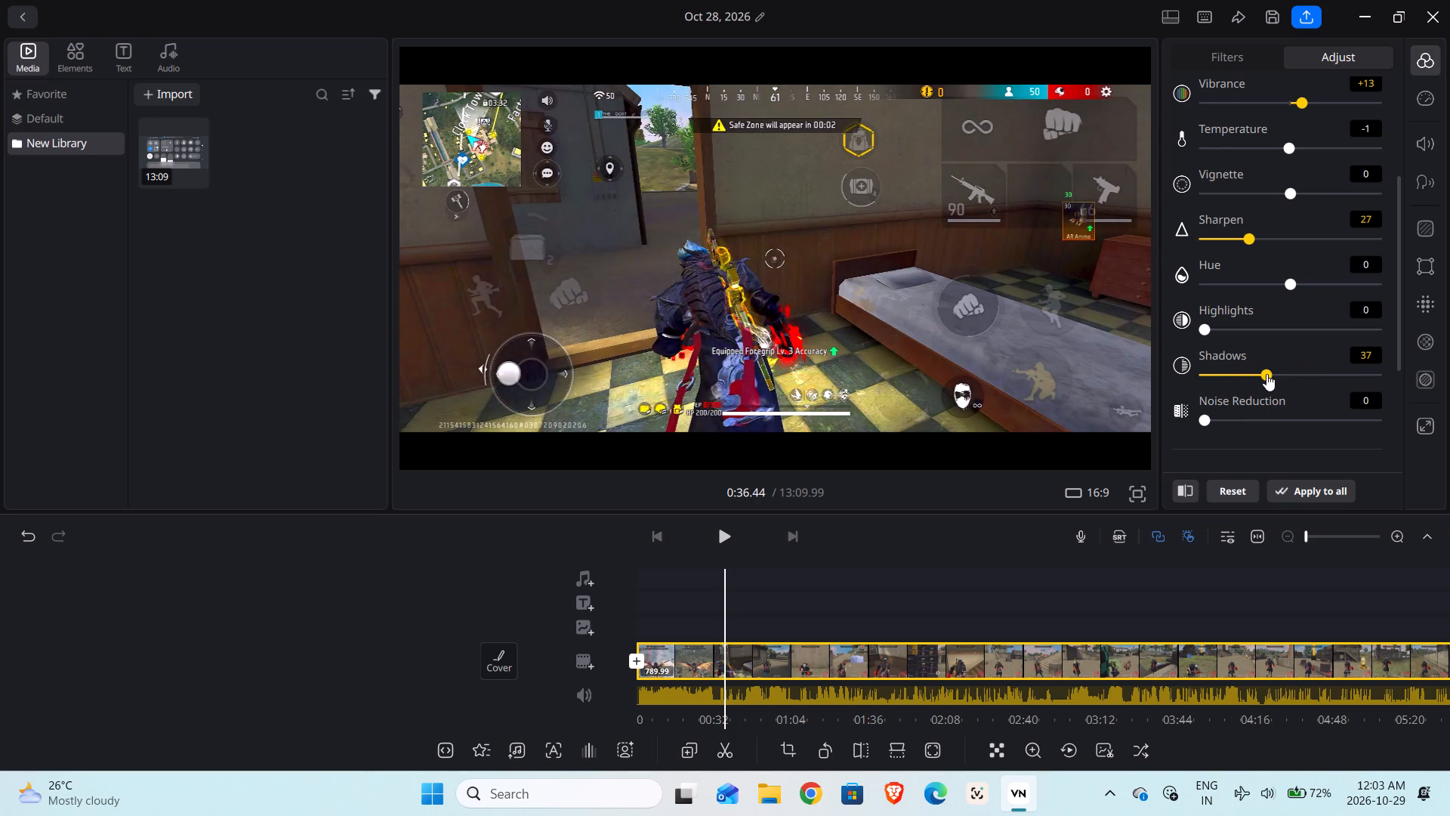
{"action": "left_click_drag", "start_coordinate": [1266, 374], "coordinate": [1255, 370]}
{"action": "left_click_drag", "start_coordinate": [1255, 370], "coordinate": [1256, 370]}
{"action": "left_click_drag", "start_coordinate": [1206, 320], "coordinate": [1259, 334]}
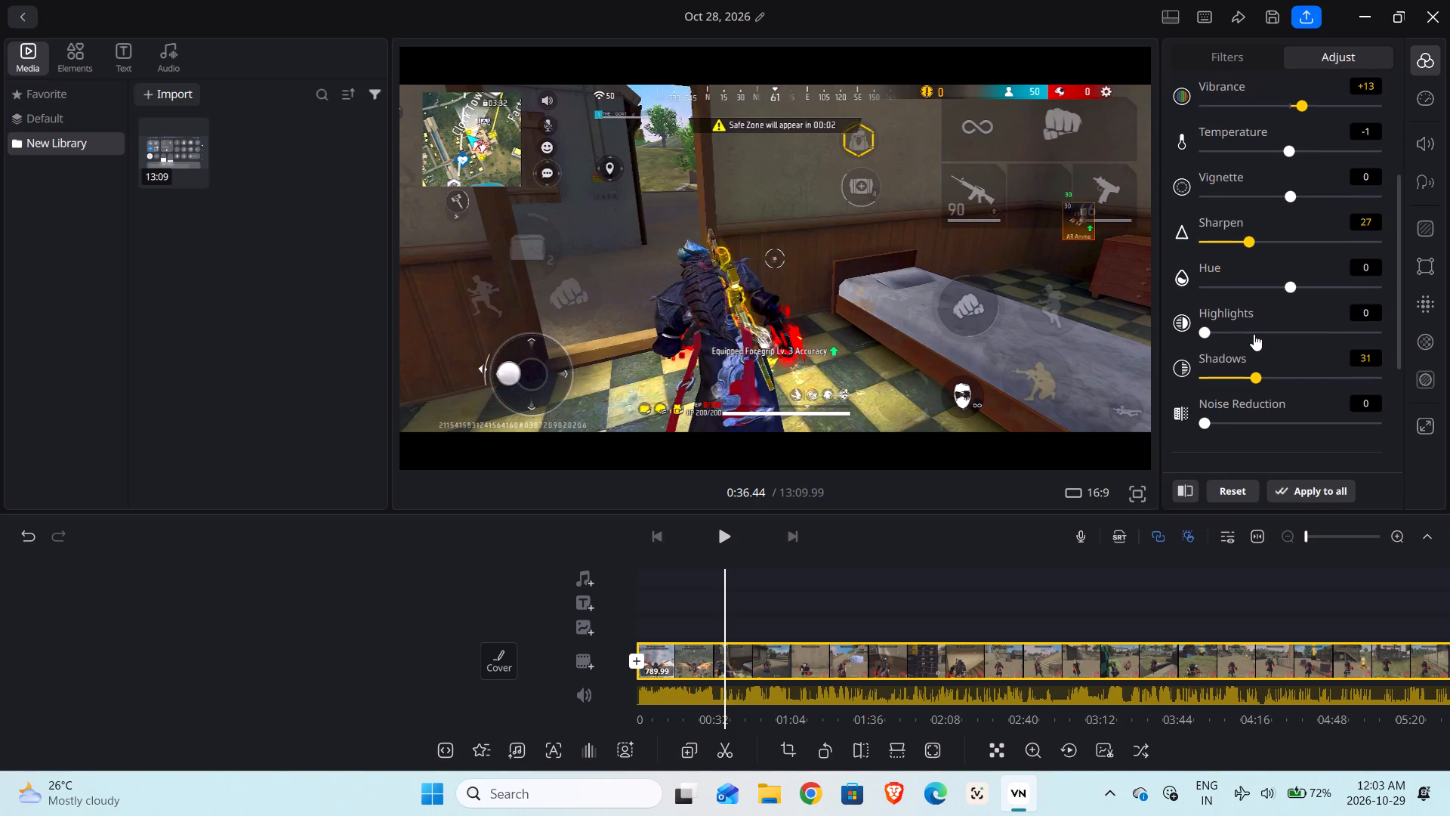
{"action": "left_click_drag", "start_coordinate": [1205, 327], "coordinate": [1176, 320]}
{"action": "left_click_drag", "start_coordinate": [1176, 320], "coordinate": [1236, 329]}
Go back to about 0:16 and play the video to about 0:40 to review the shadow and highlight adjustments.
{"action": "left_click_drag", "start_coordinate": [881, 580], "coordinate": [944, 592]}
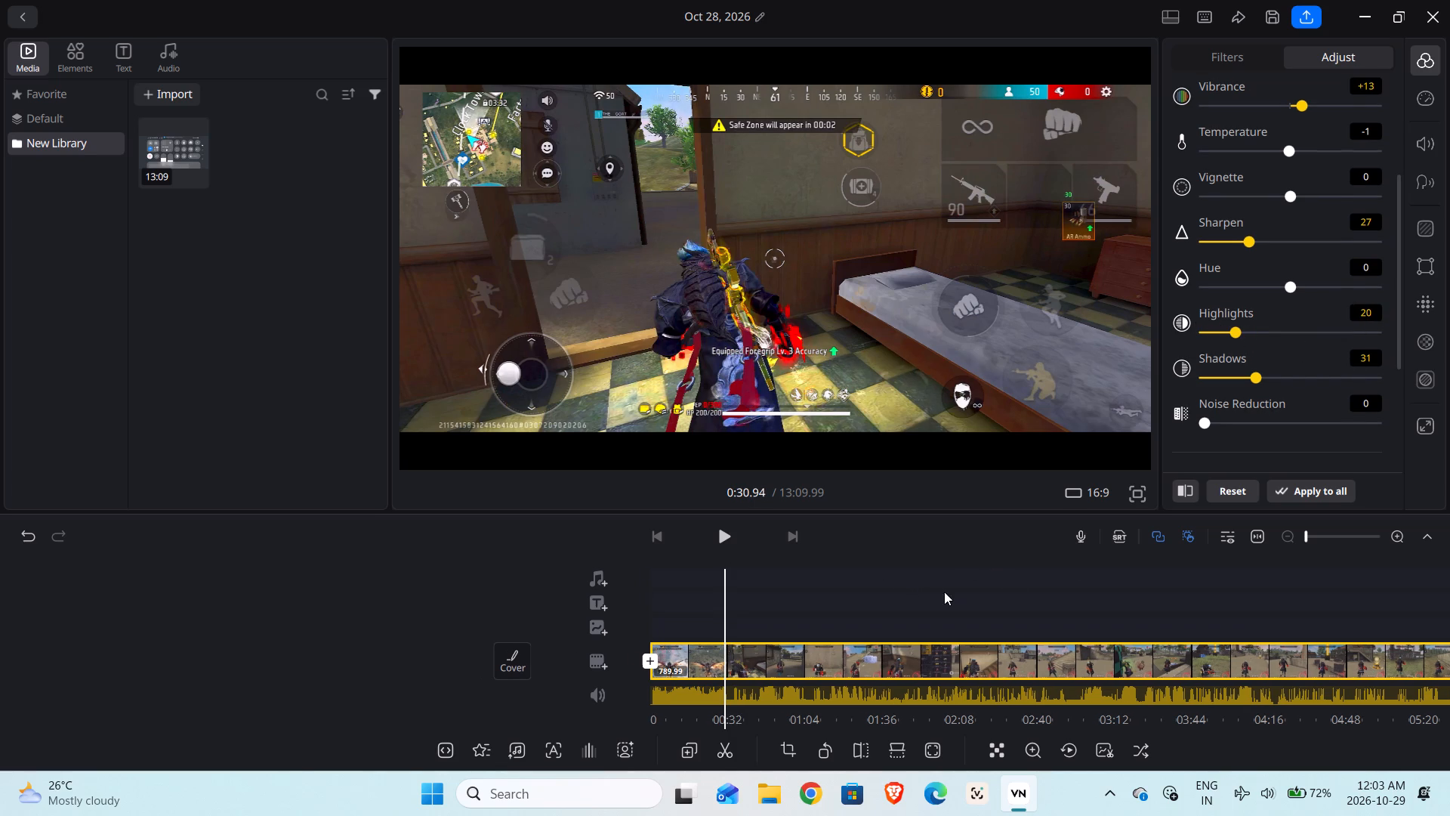
{"action": "left_click_drag", "start_coordinate": [944, 592], "coordinate": [947, 593]}
{"action": "left_click_drag", "start_coordinate": [787, 567], "coordinate": [831, 582]}
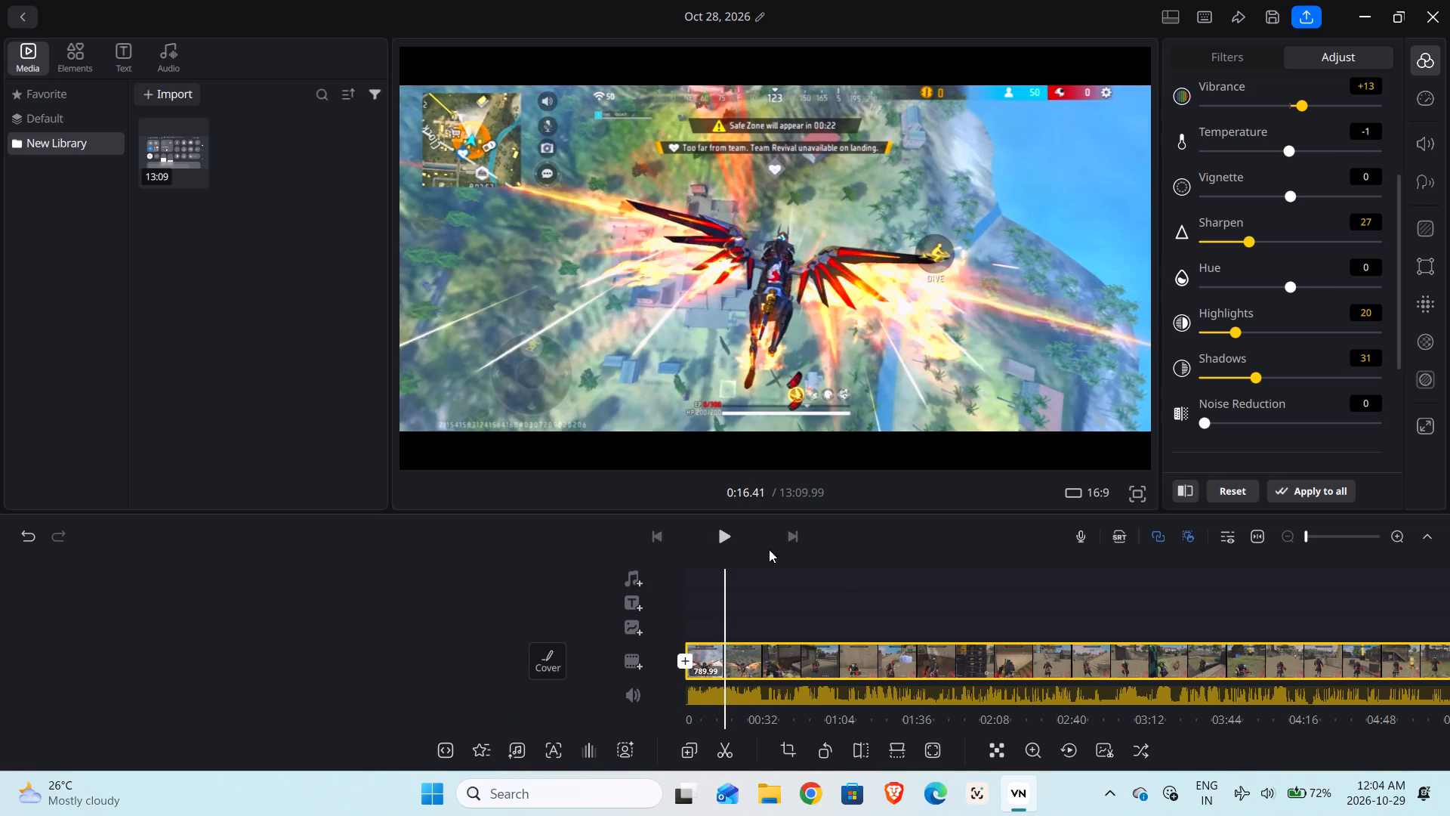
{"action": "left_click", "coordinate": [714, 535]}
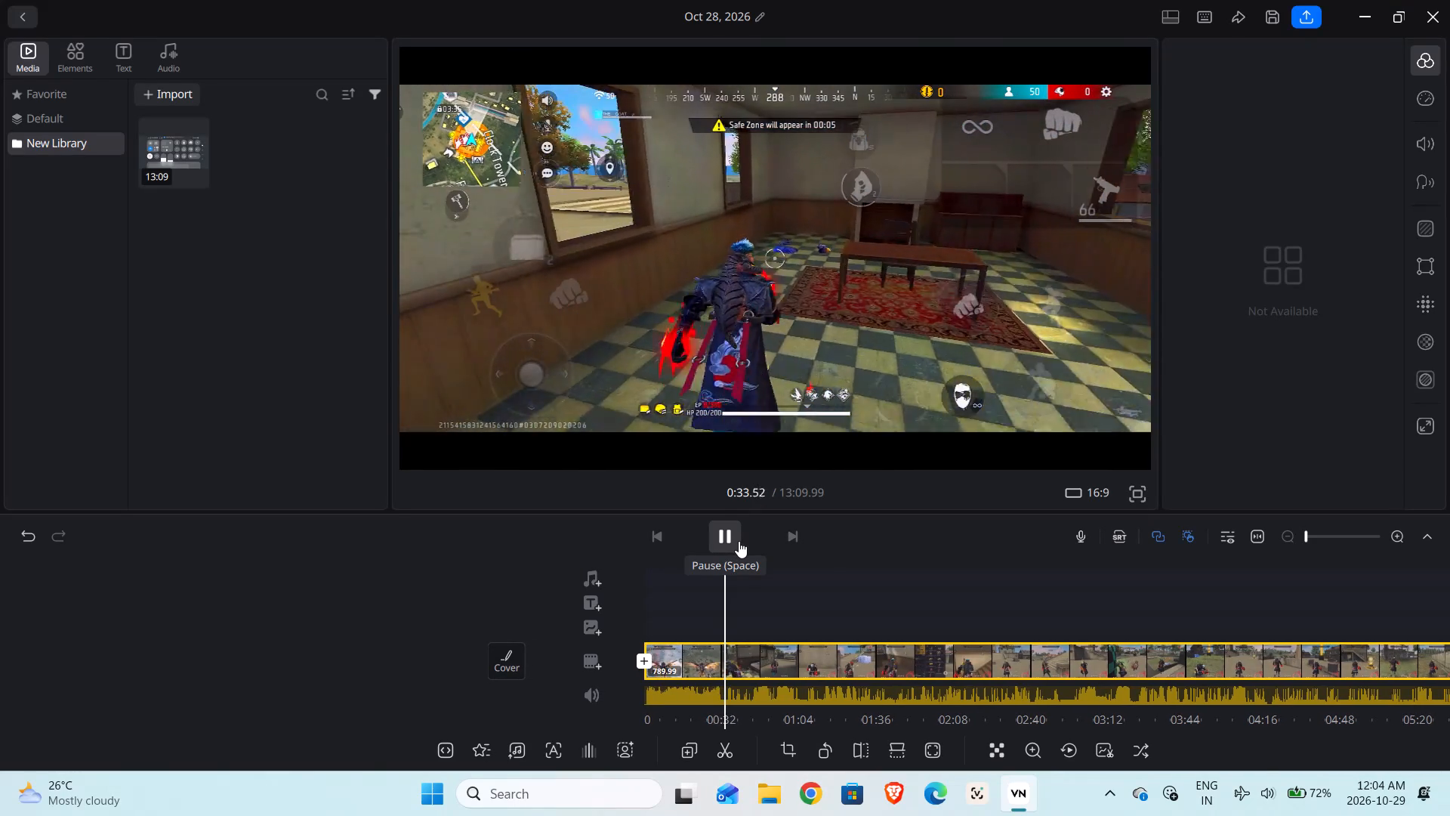
{"action": "left_click", "coordinate": [742, 541]}
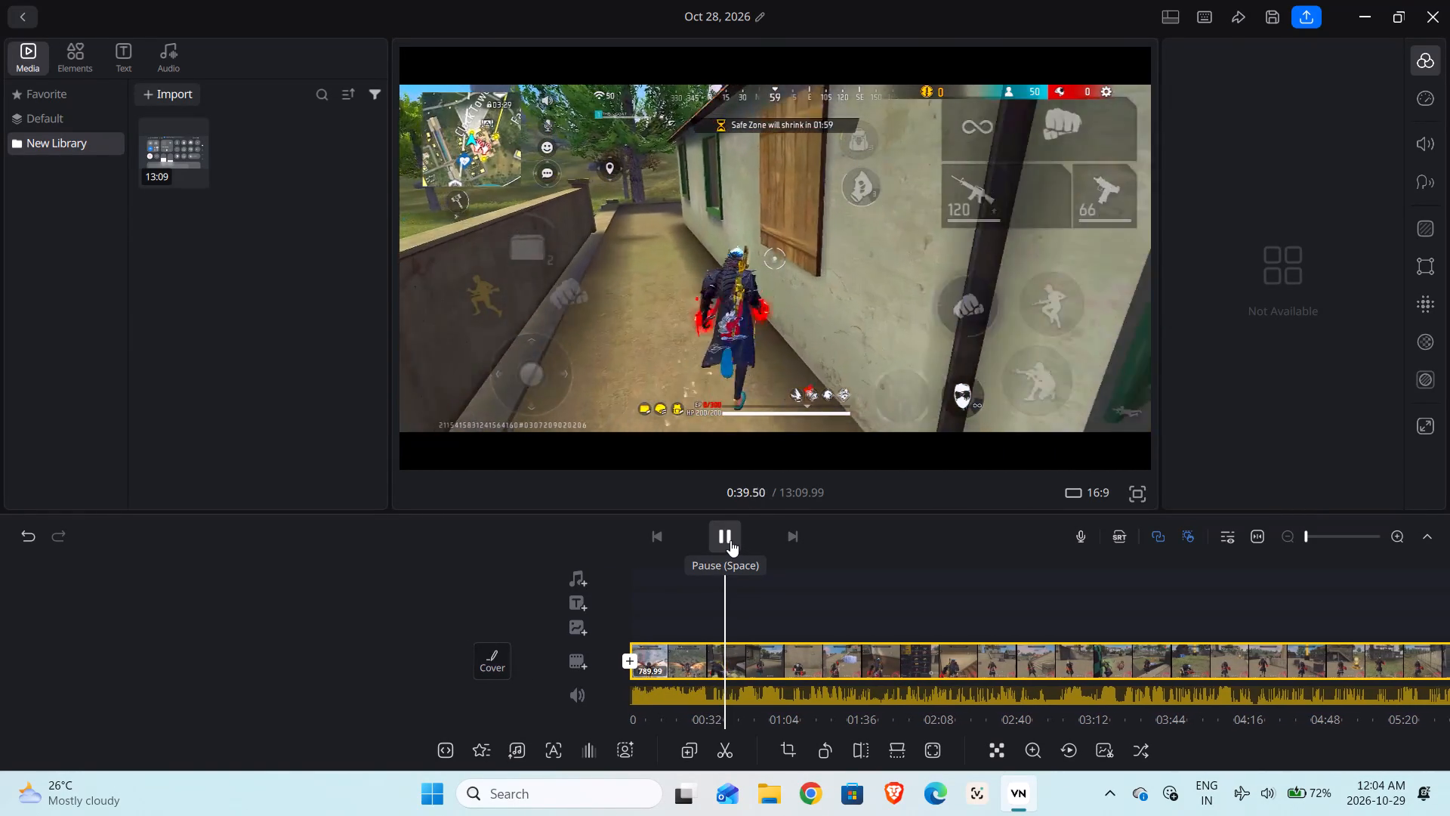
{"action": "left_click", "coordinate": [730, 540]}
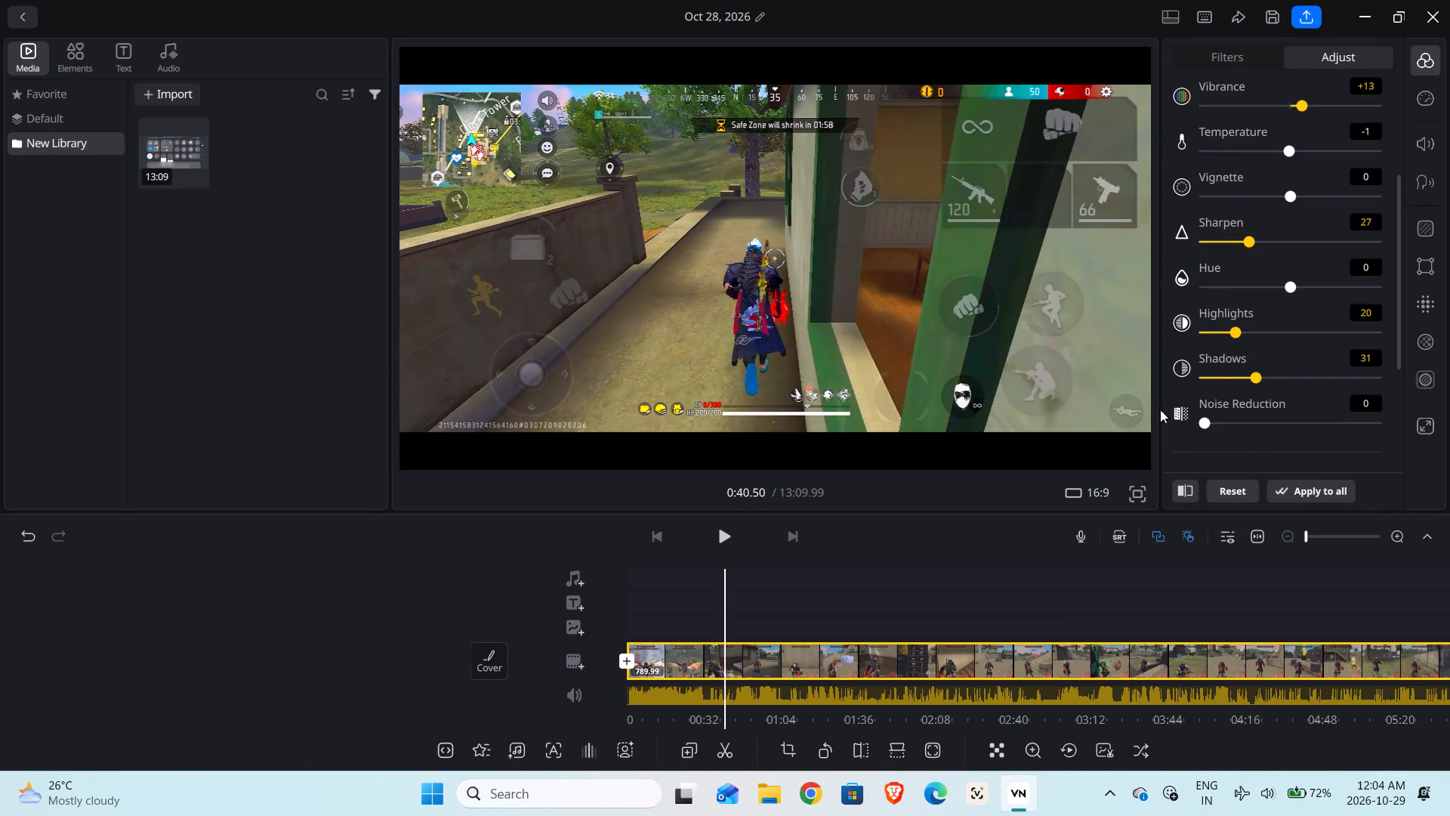
Adjust the clip's green colour range to hue +6 and saturation +29.
{"action": "scroll", "coordinate": [1261, 360], "scroll_direction": "down", "scroll_amount": 4}
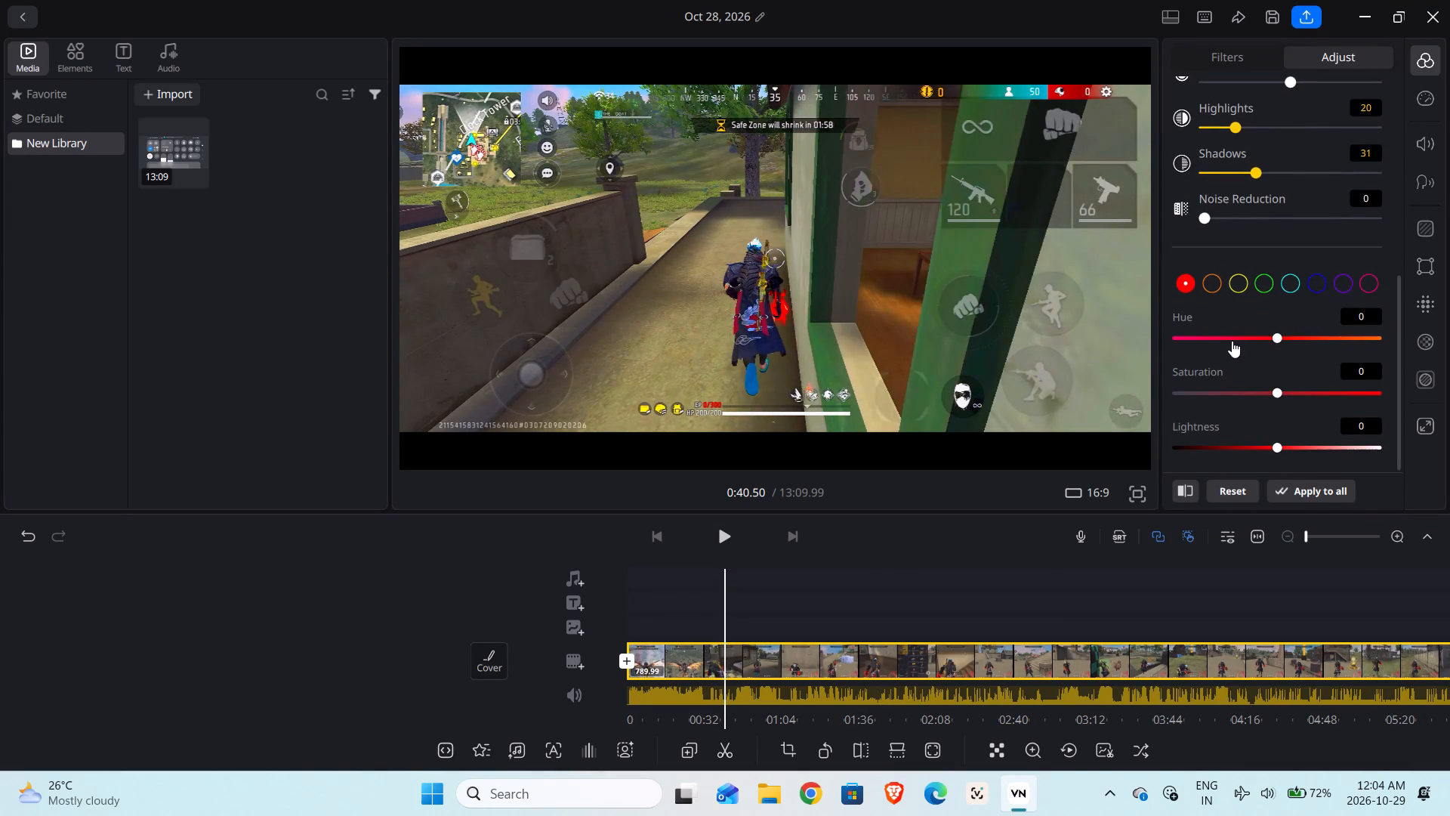
{"action": "left_click", "coordinate": [1257, 280]}
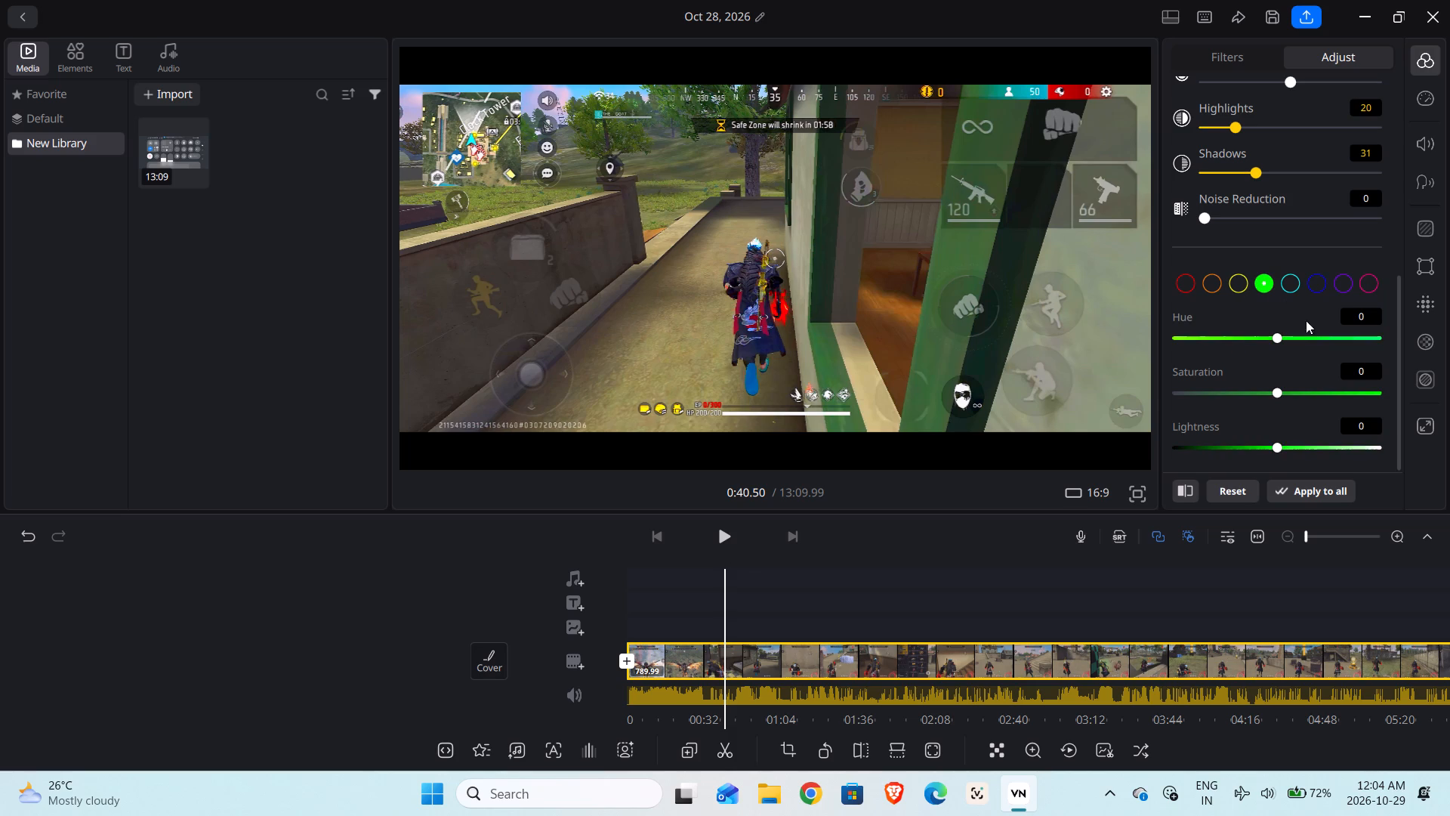
{"action": "left_click_drag", "start_coordinate": [1276, 395], "coordinate": [1278, 389]}
{"action": "left_click_drag", "start_coordinate": [1278, 389], "coordinate": [1186, 376]}
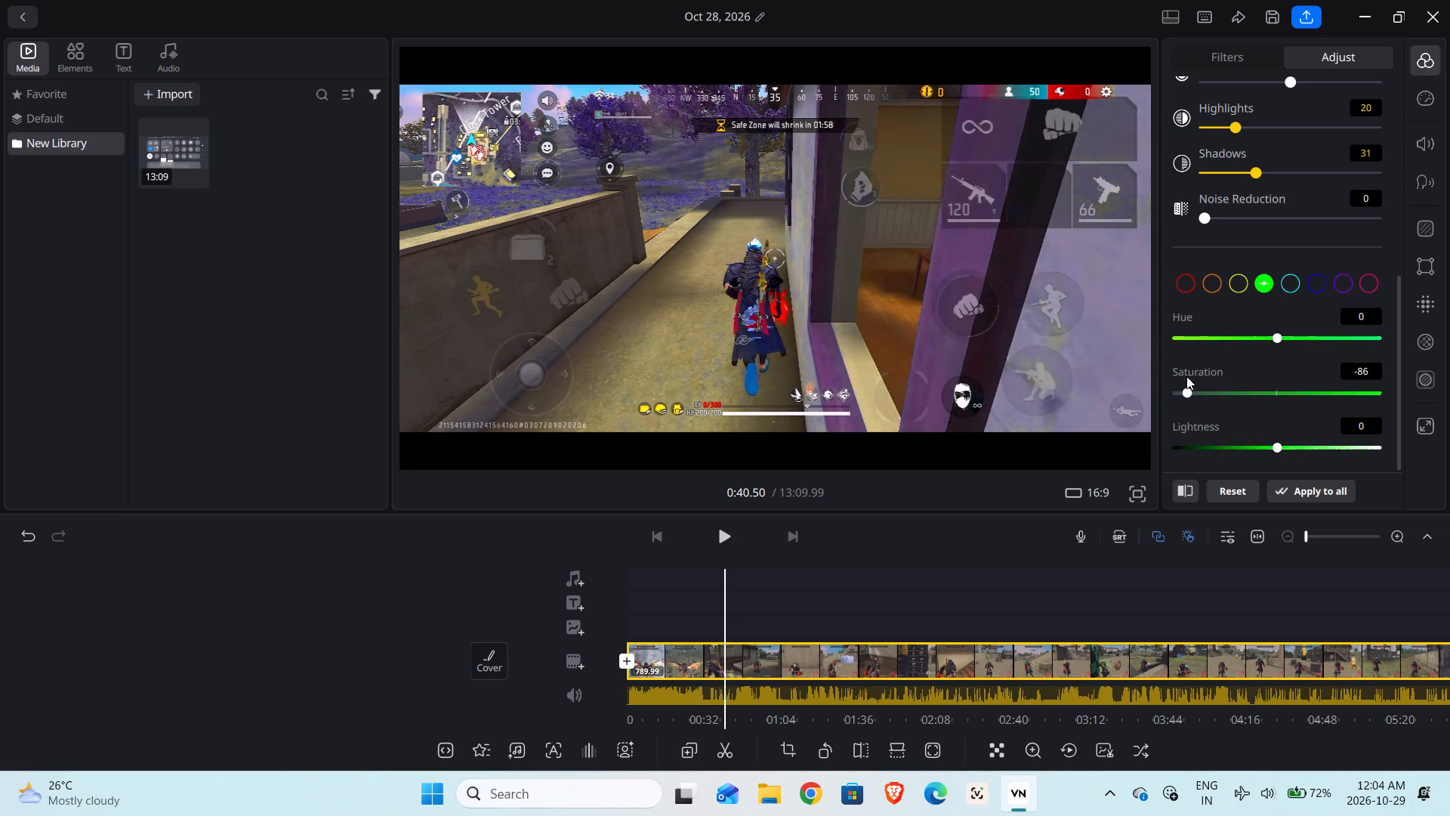
{"action": "left_click_drag", "start_coordinate": [1186, 376], "coordinate": [1307, 397]}
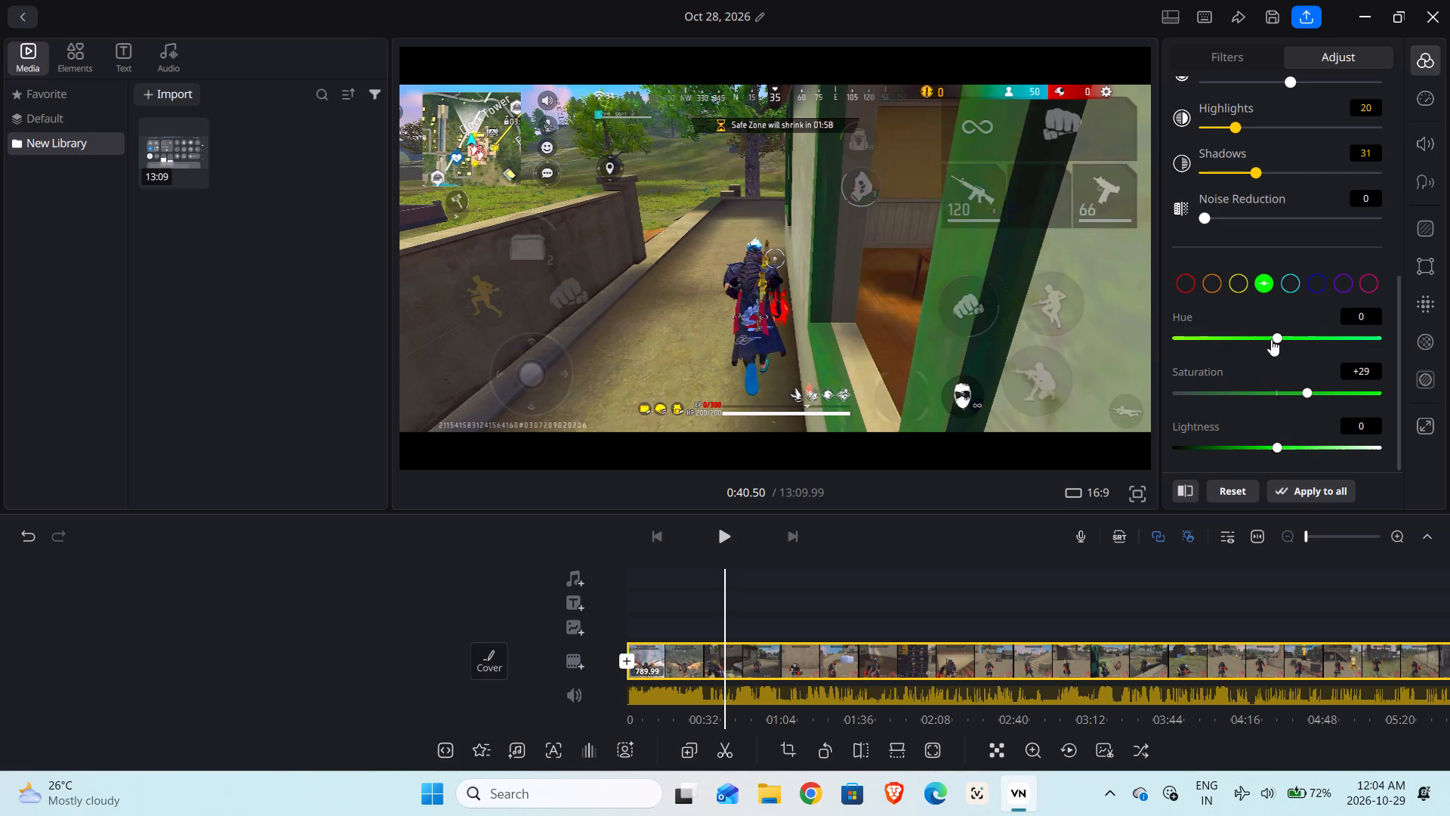
{"action": "left_click_drag", "start_coordinate": [1276, 338], "coordinate": [1258, 334]}
{"action": "left_click_drag", "start_coordinate": [1258, 334], "coordinate": [1284, 337]}
Adjust the clip's yellow colour range to hue +9 and saturation +23.
{"action": "left_click", "coordinate": [1238, 287]}
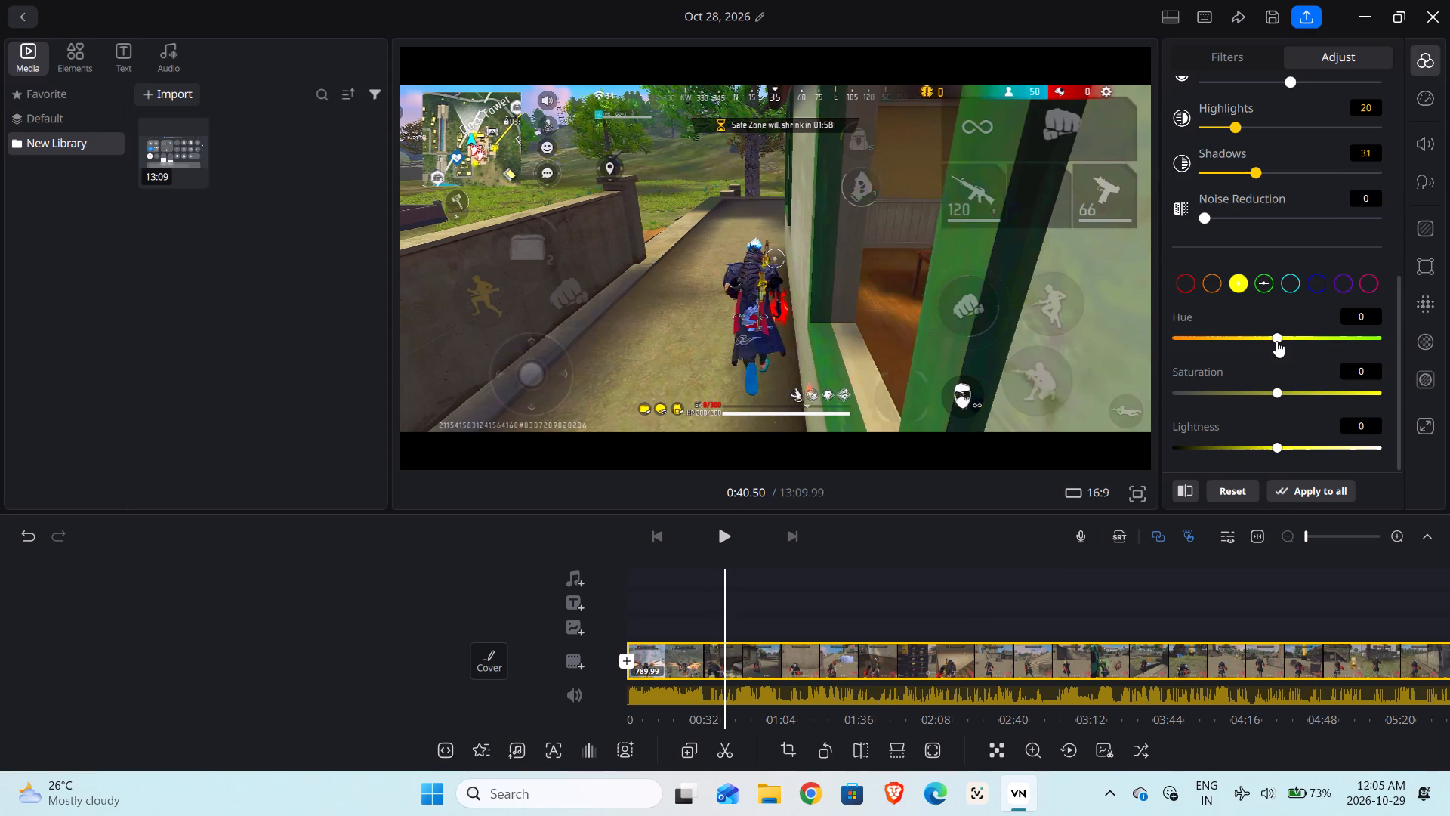
{"action": "left_click_drag", "start_coordinate": [1276, 341], "coordinate": [1280, 347]}
{"action": "left_click_drag", "start_coordinate": [1280, 347], "coordinate": [1290, 351]}
{"action": "left_click_drag", "start_coordinate": [1290, 351], "coordinate": [1287, 348]}
{"action": "left_click_drag", "start_coordinate": [1277, 394], "coordinate": [1232, 384]}
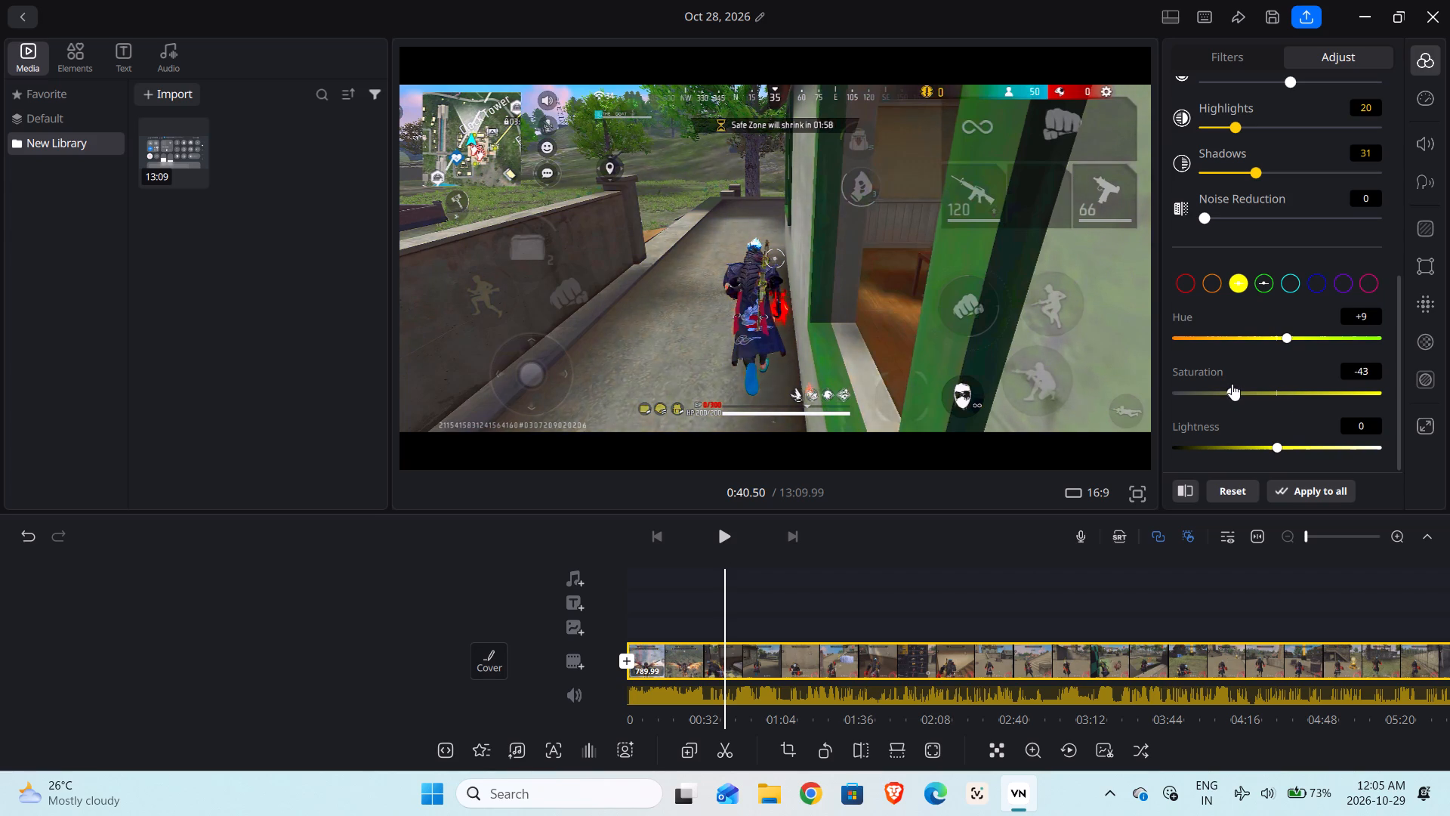
{"action": "left_click_drag", "start_coordinate": [1232, 384], "coordinate": [1266, 390]}
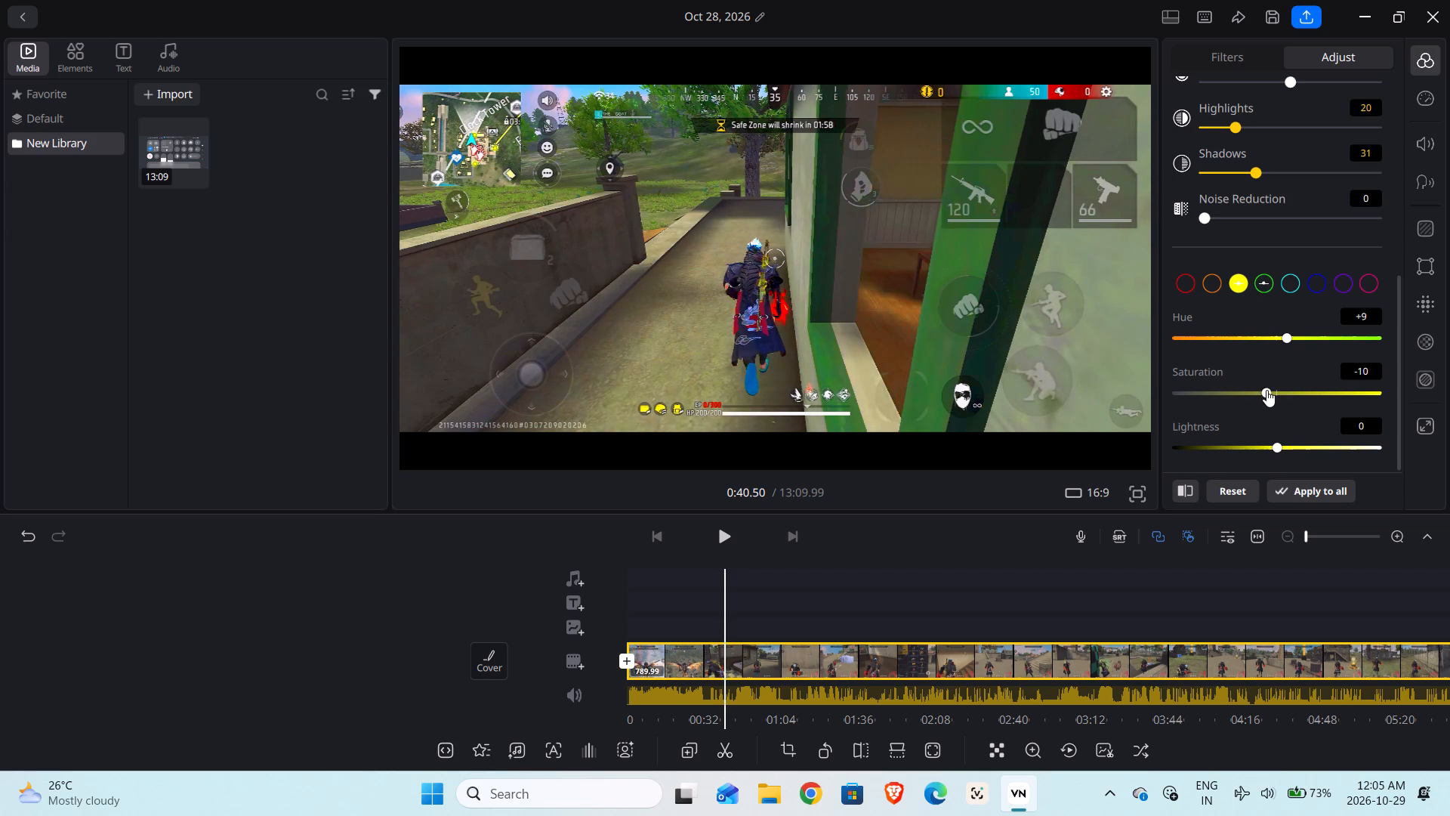
{"action": "left_click_drag", "start_coordinate": [1266, 390], "coordinate": [1301, 402]}
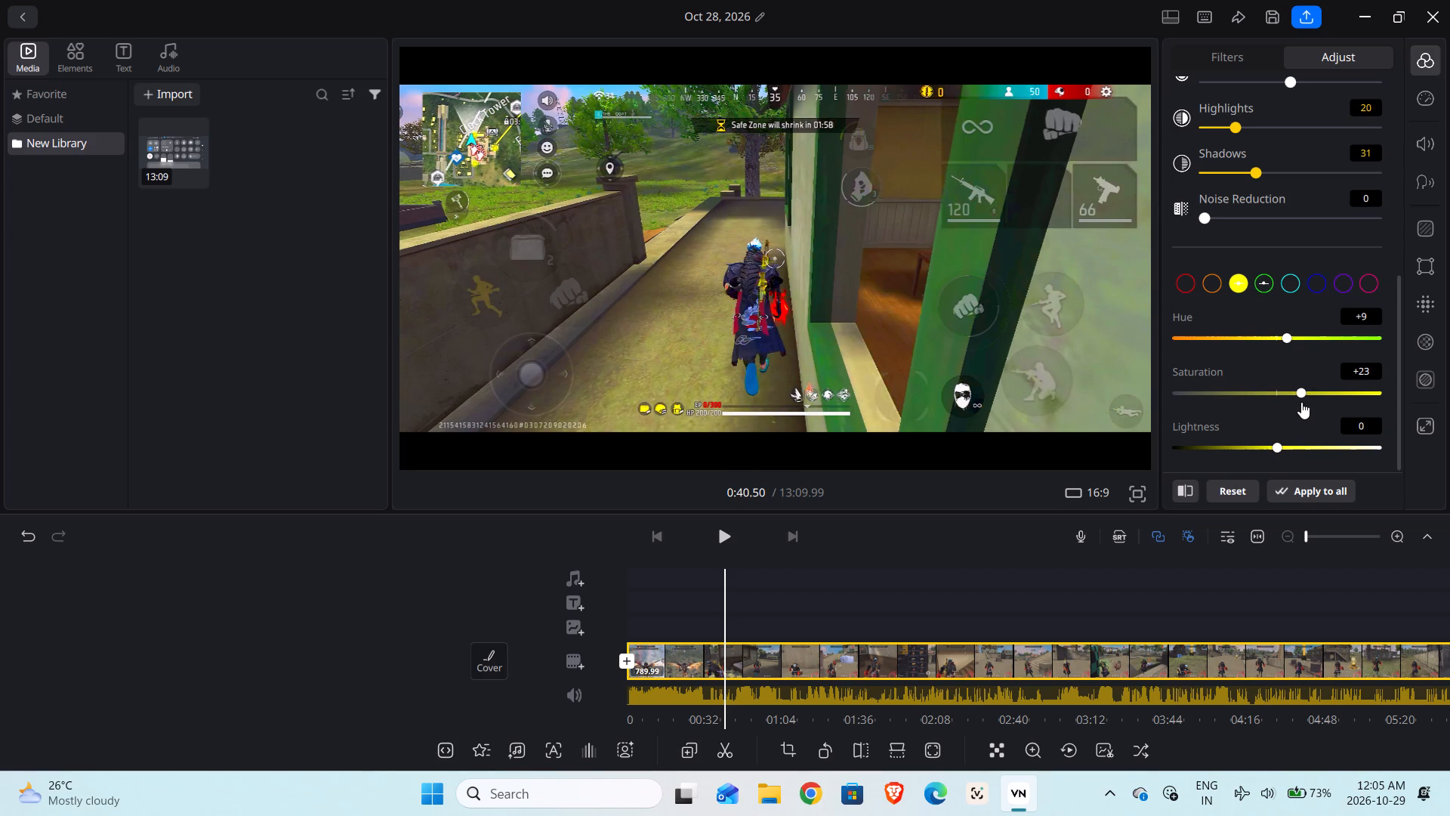
Lower the saturation of the clip's yellow colour range to +9.
{"action": "left_click_drag", "start_coordinate": [1301, 402], "coordinate": [1287, 399]}
Set the saturation of the clip's cyan colour range to +8.
{"action": "left_click", "coordinate": [1286, 293]}
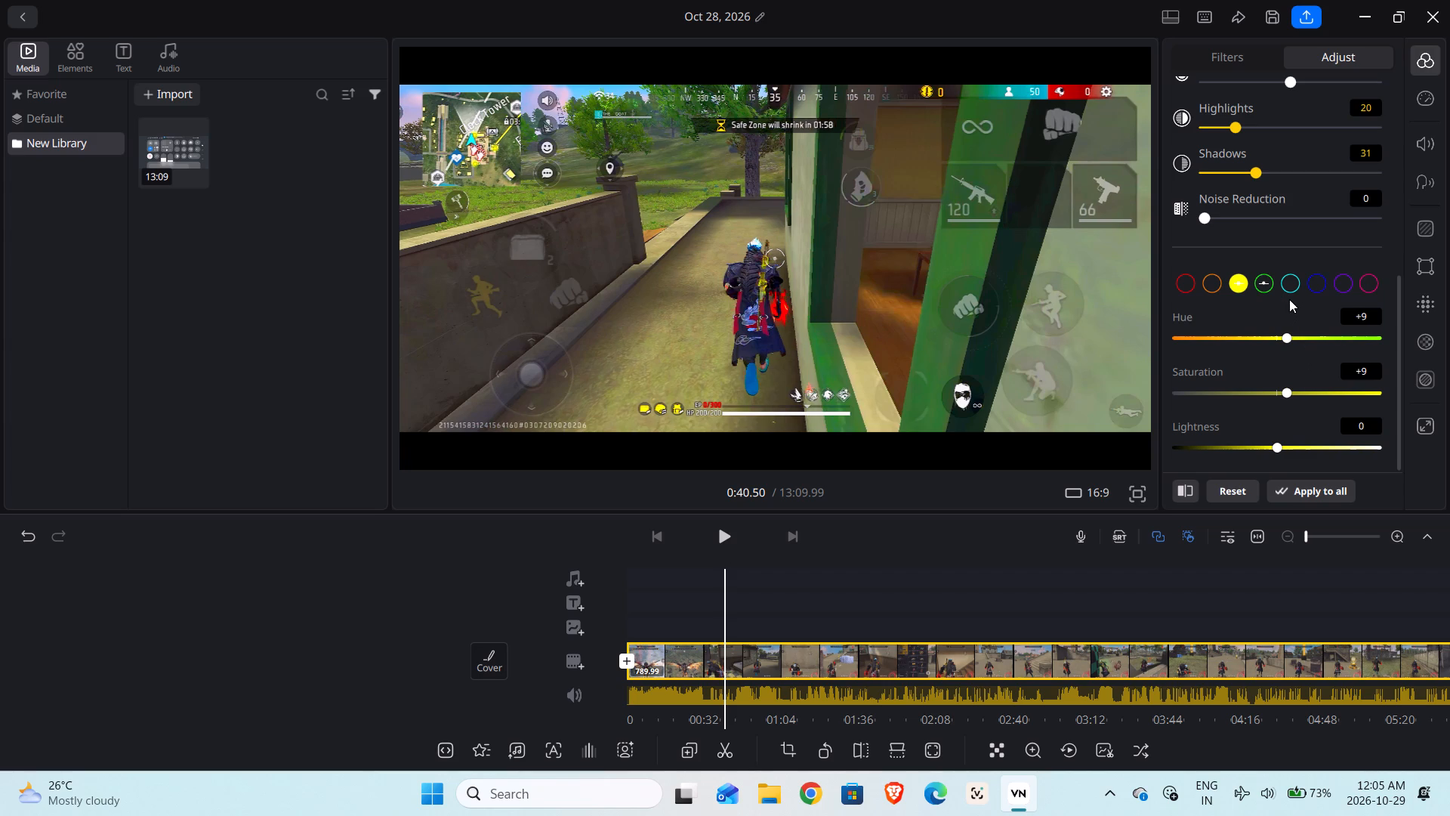
{"action": "left_click", "coordinate": [1291, 293]}
{"action": "left_click", "coordinate": [1291, 280]}
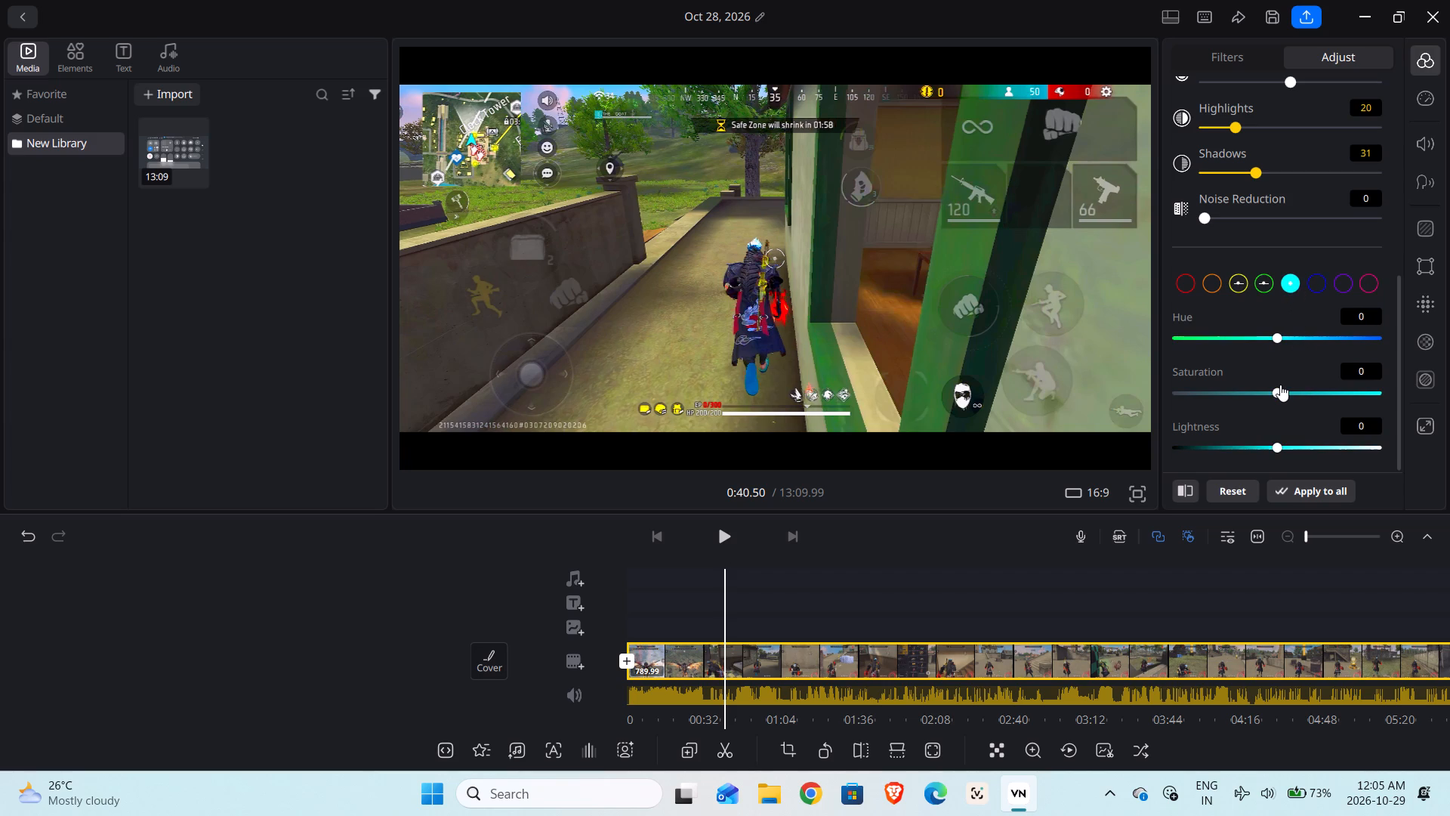
{"action": "left_click_drag", "start_coordinate": [1280, 394], "coordinate": [1279, 403]}
{"action": "left_click_drag", "start_coordinate": [1279, 403], "coordinate": [1285, 406]}
Set the saturation of the clip's orange colour range to +10.
{"action": "left_click", "coordinate": [1202, 283]}
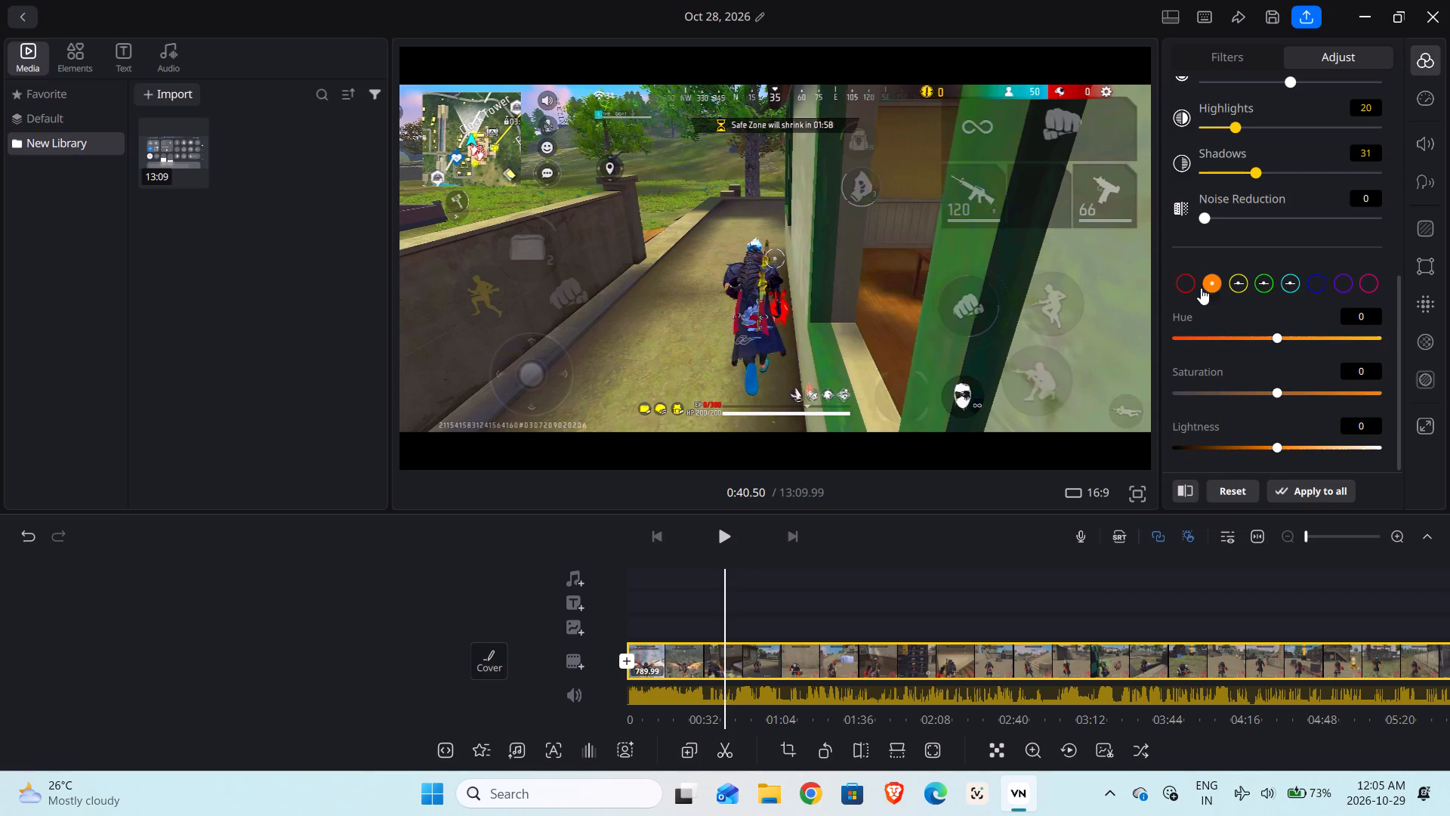
{"action": "left_click", "coordinate": [1279, 391]}
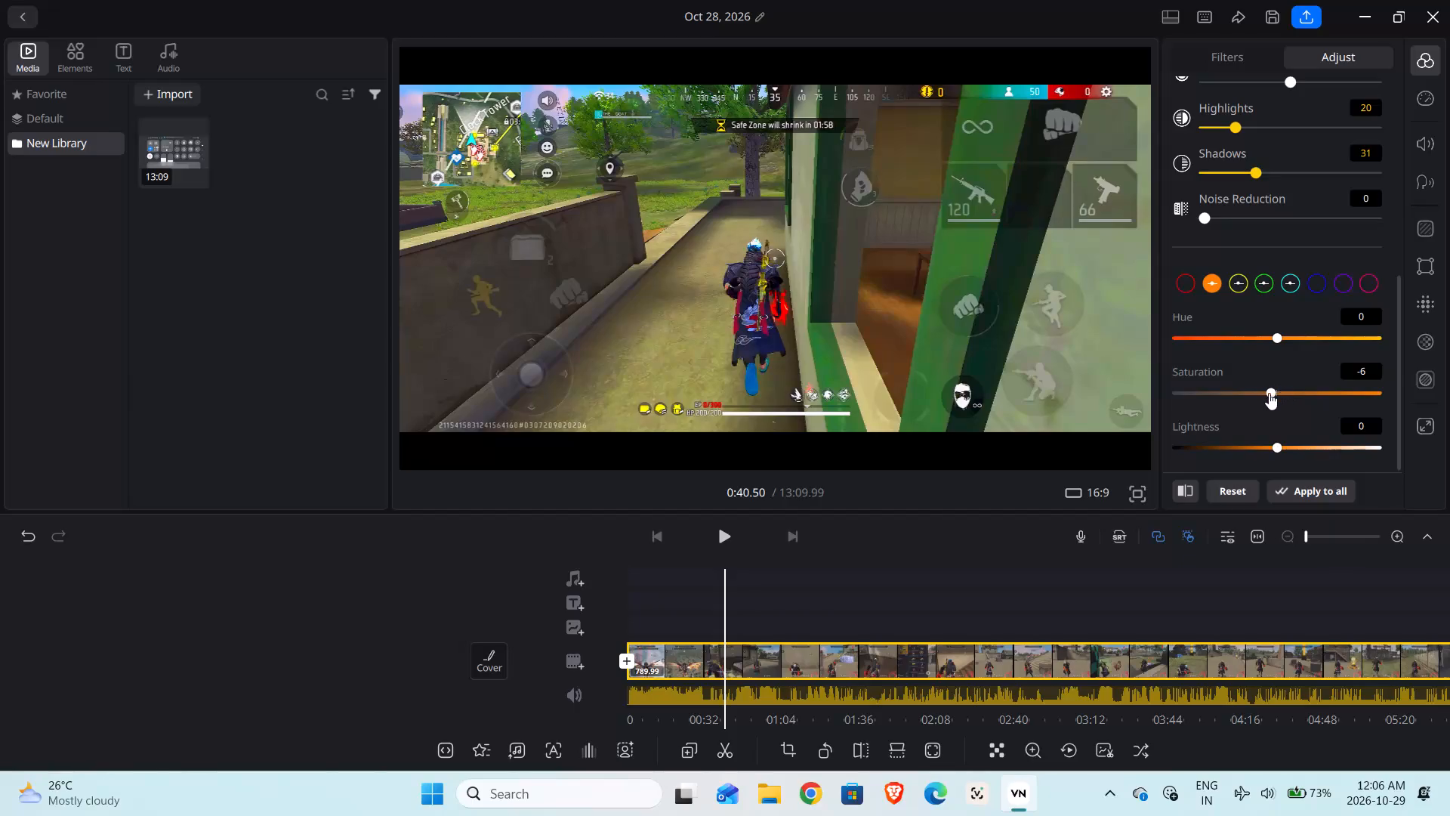
{"action": "left_click_drag", "start_coordinate": [1289, 387], "coordinate": [1297, 394]}
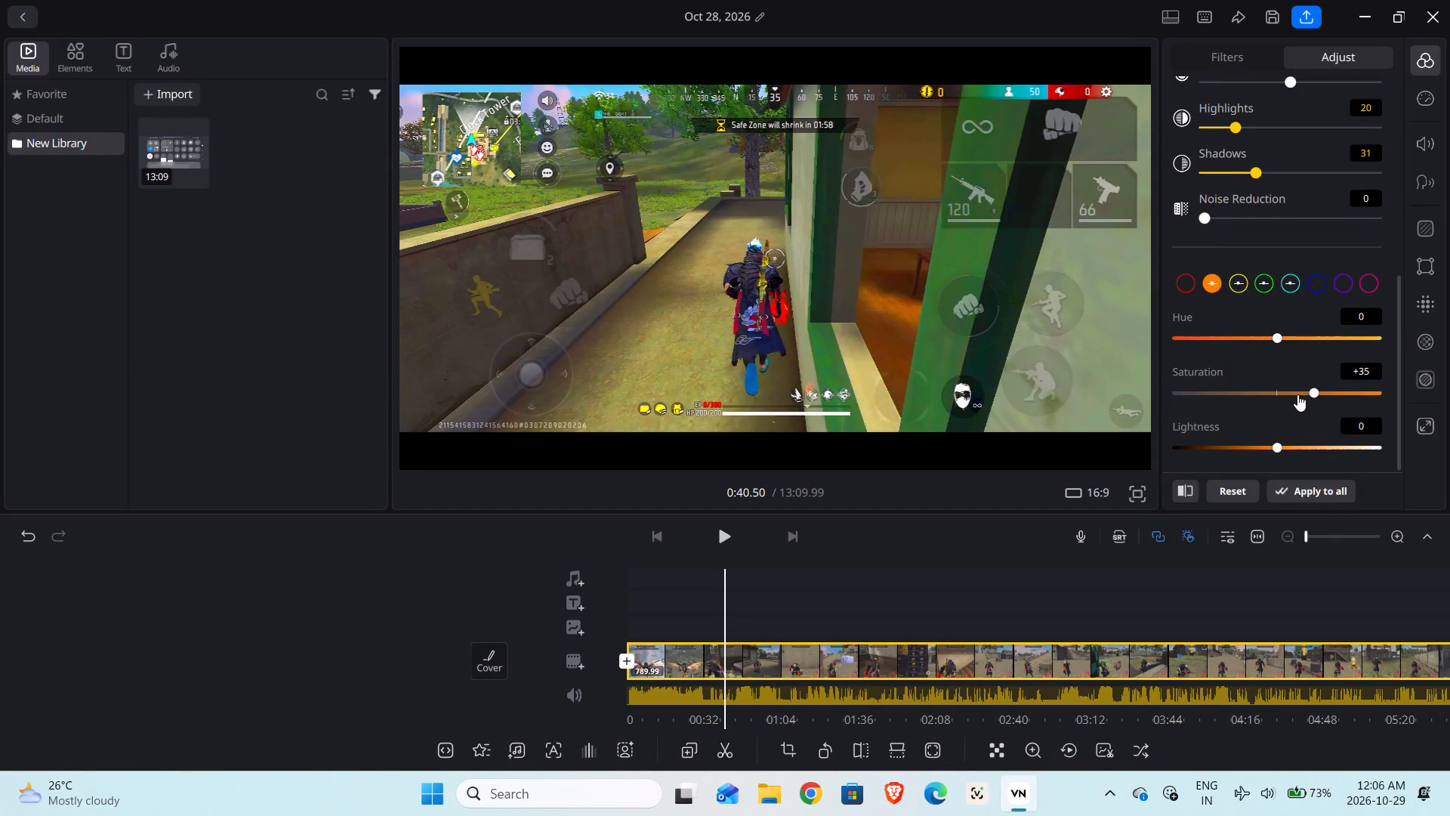
{"action": "left_click_drag", "start_coordinate": [1297, 394], "coordinate": [1288, 397]}
Reduce the clip's shadows to 18 and its highlights to 13.
{"action": "left_click", "coordinate": [1229, 177]}
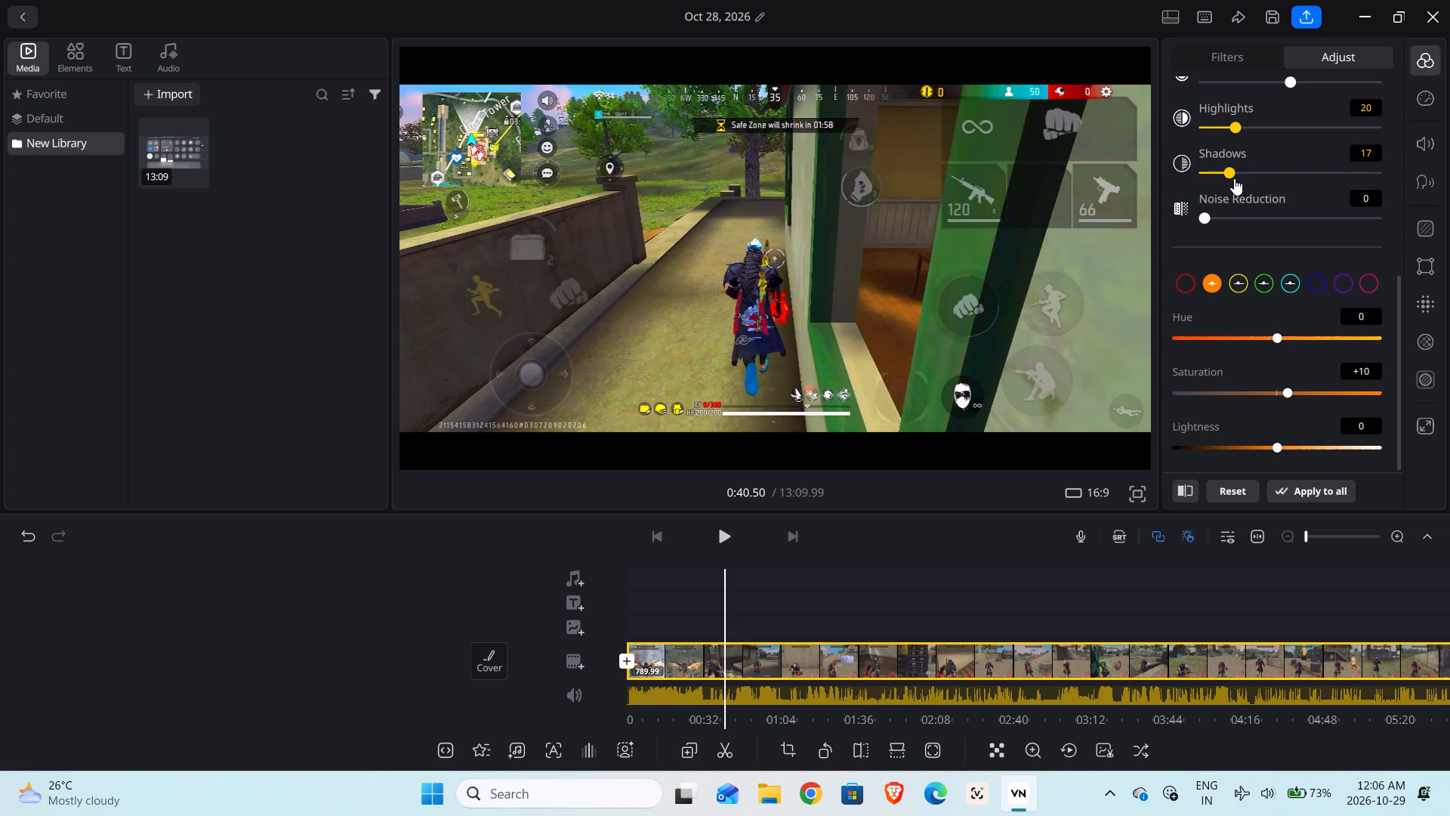
{"action": "left_click", "coordinate": [1238, 171]}
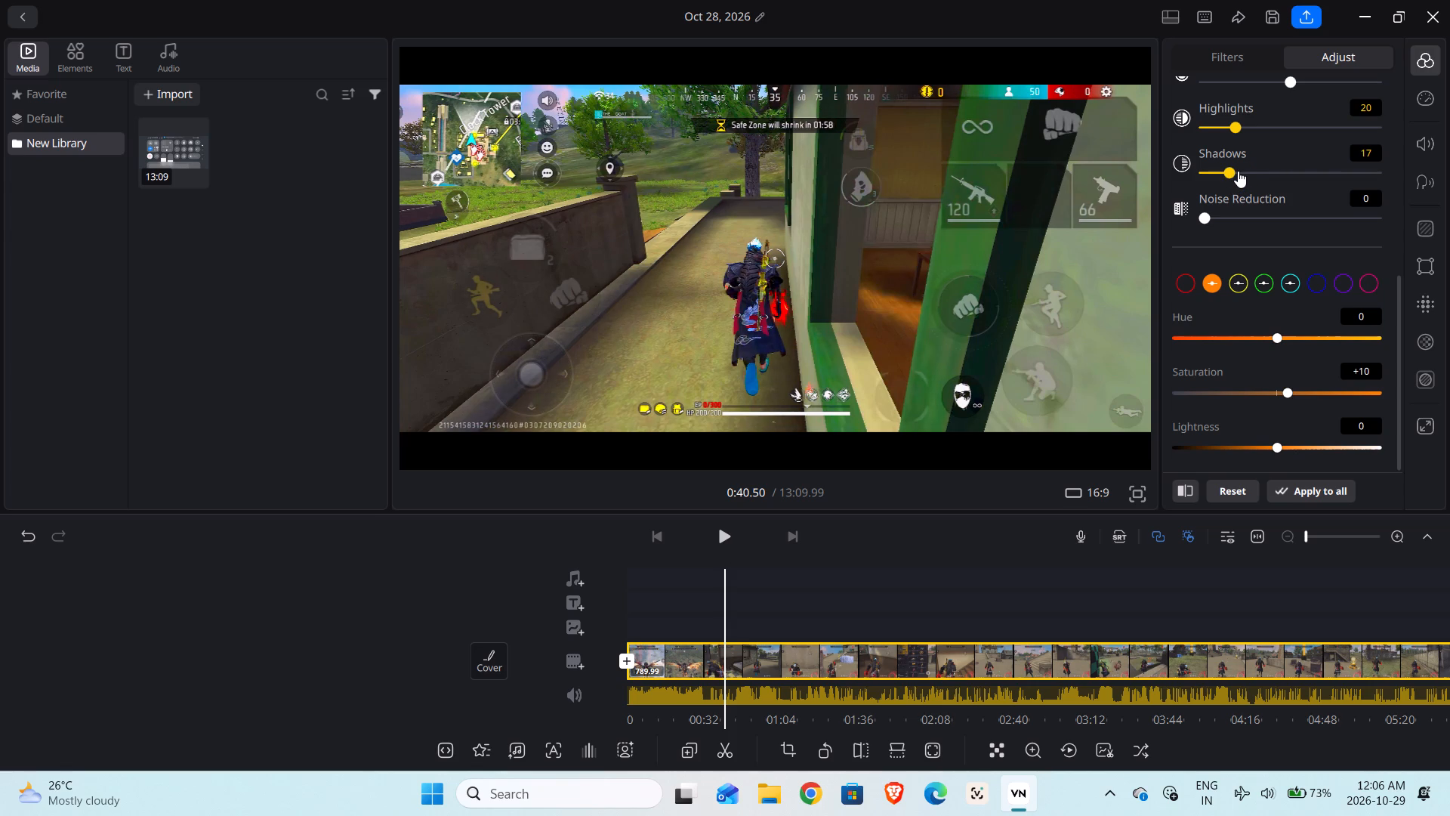
{"action": "left_click", "coordinate": [1232, 165]}
{"action": "scroll", "coordinate": [1295, 172], "scroll_direction": "up", "scroll_amount": 1}
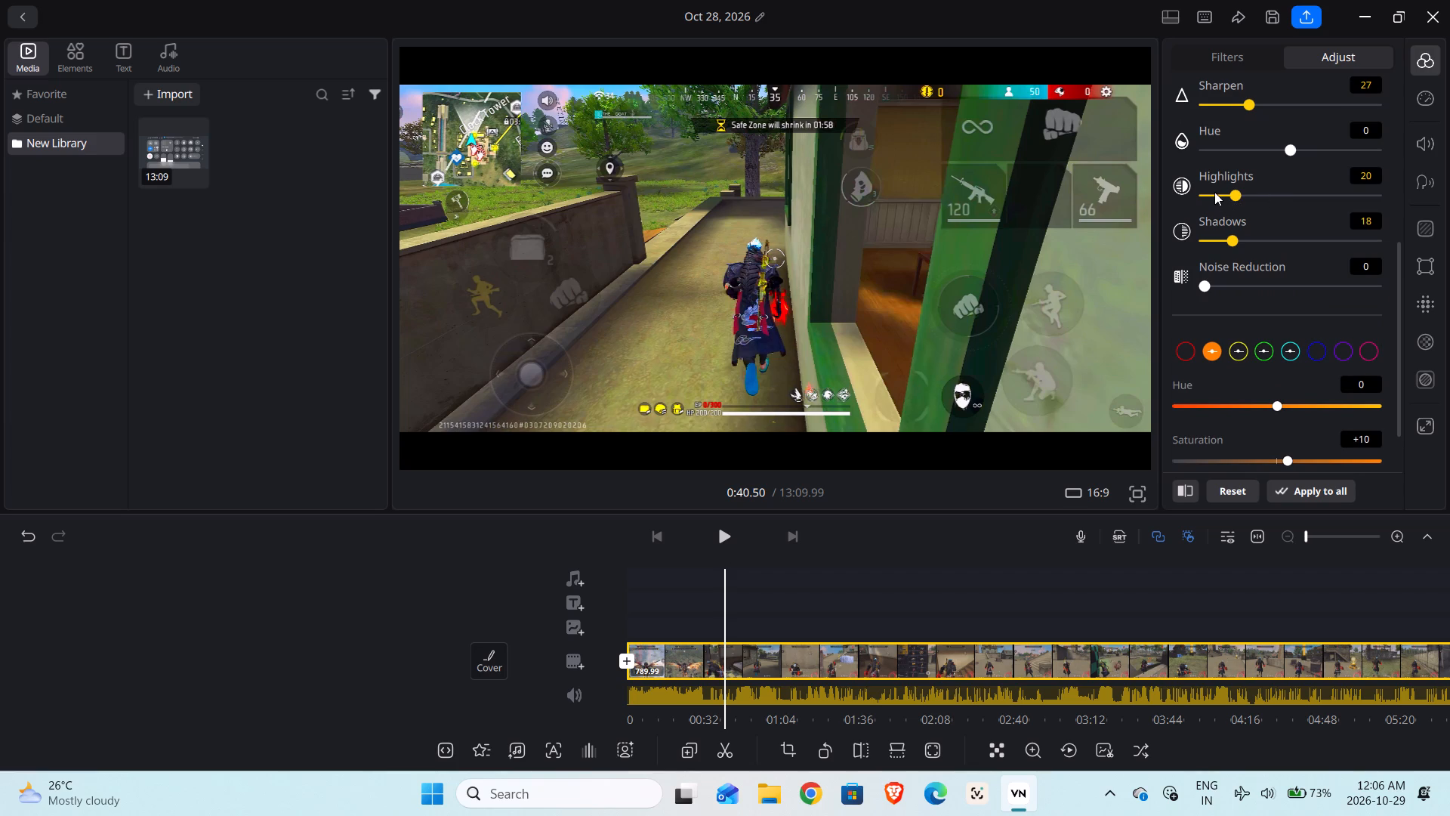
{"action": "left_click", "coordinate": [1223, 190]}
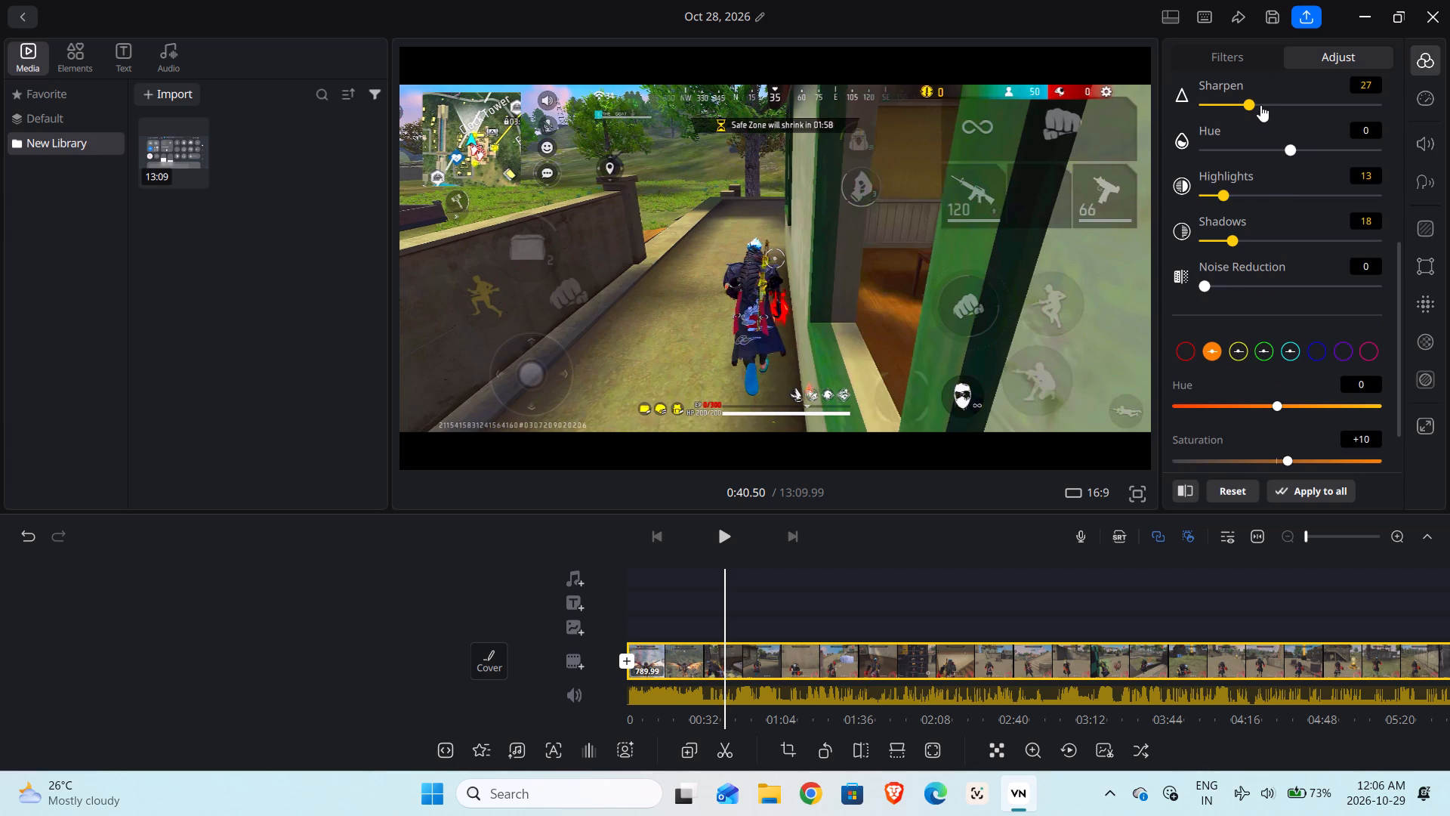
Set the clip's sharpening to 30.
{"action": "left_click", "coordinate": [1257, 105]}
Return to the start, play the video to about 0:34 to review the colours, and scrub back to about 0:29.
{"action": "left_click_drag", "start_coordinate": [693, 592], "coordinate": [808, 578]}
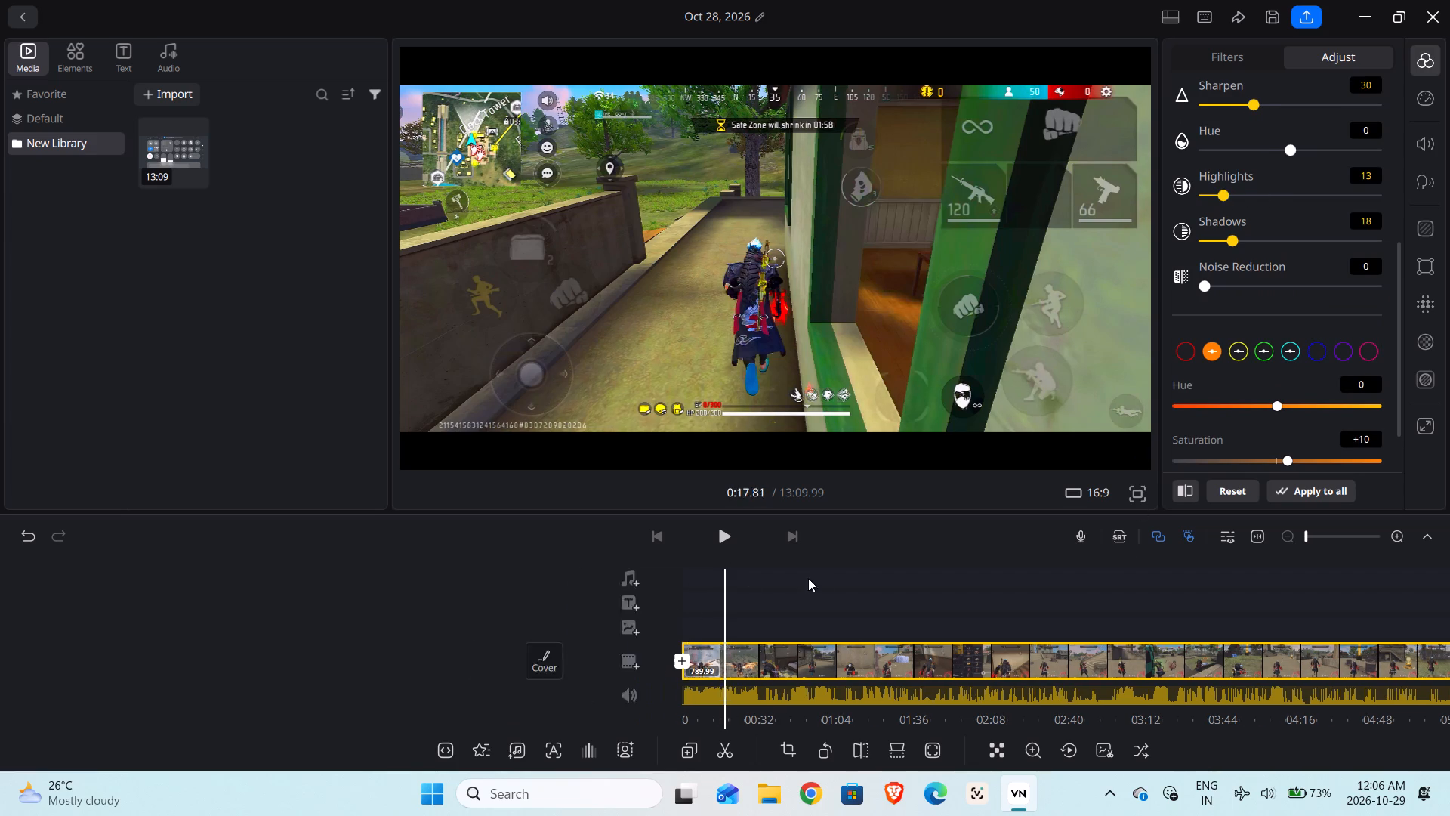
{"action": "left_click_drag", "start_coordinate": [808, 578], "coordinate": [854, 573]}
{"action": "left_click", "coordinate": [726, 530]}
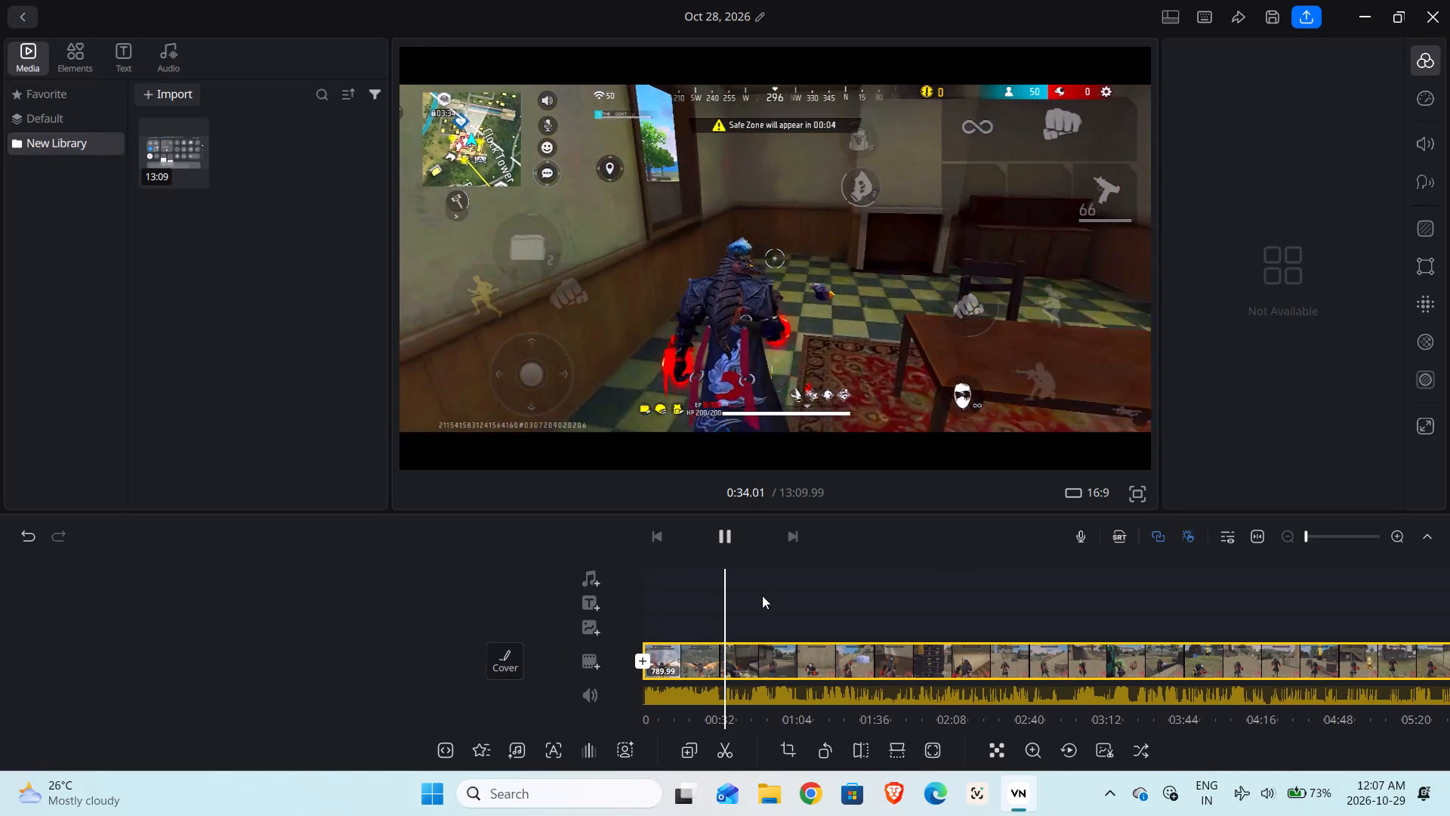
{"action": "left_click", "coordinate": [721, 539]}
{"action": "left_click_drag", "start_coordinate": [733, 612], "coordinate": [779, 615]}
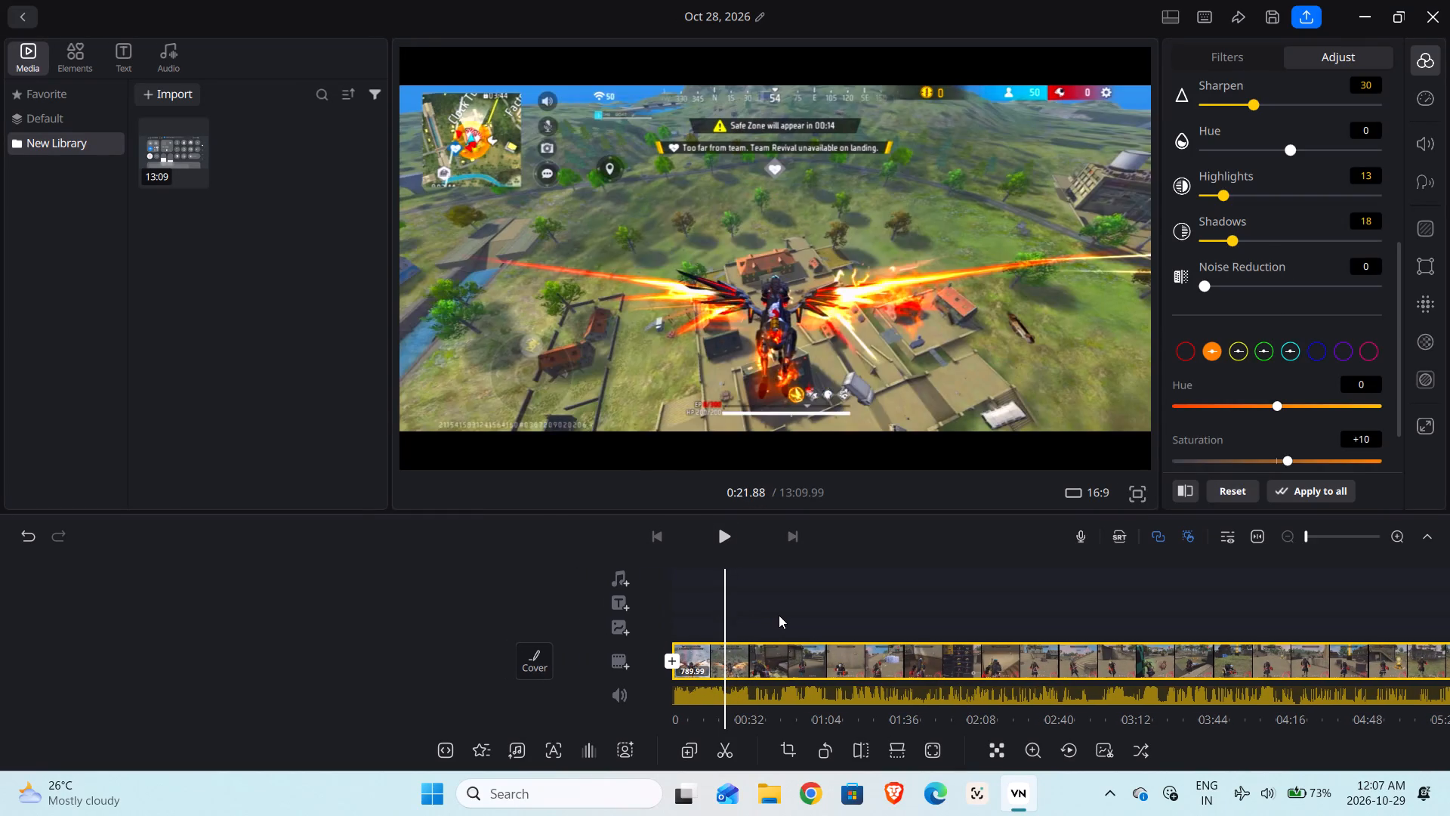
{"action": "left_click_drag", "start_coordinate": [779, 615], "coordinate": [782, 615]}
{"action": "left_click_drag", "start_coordinate": [840, 624], "coordinate": [792, 623]}
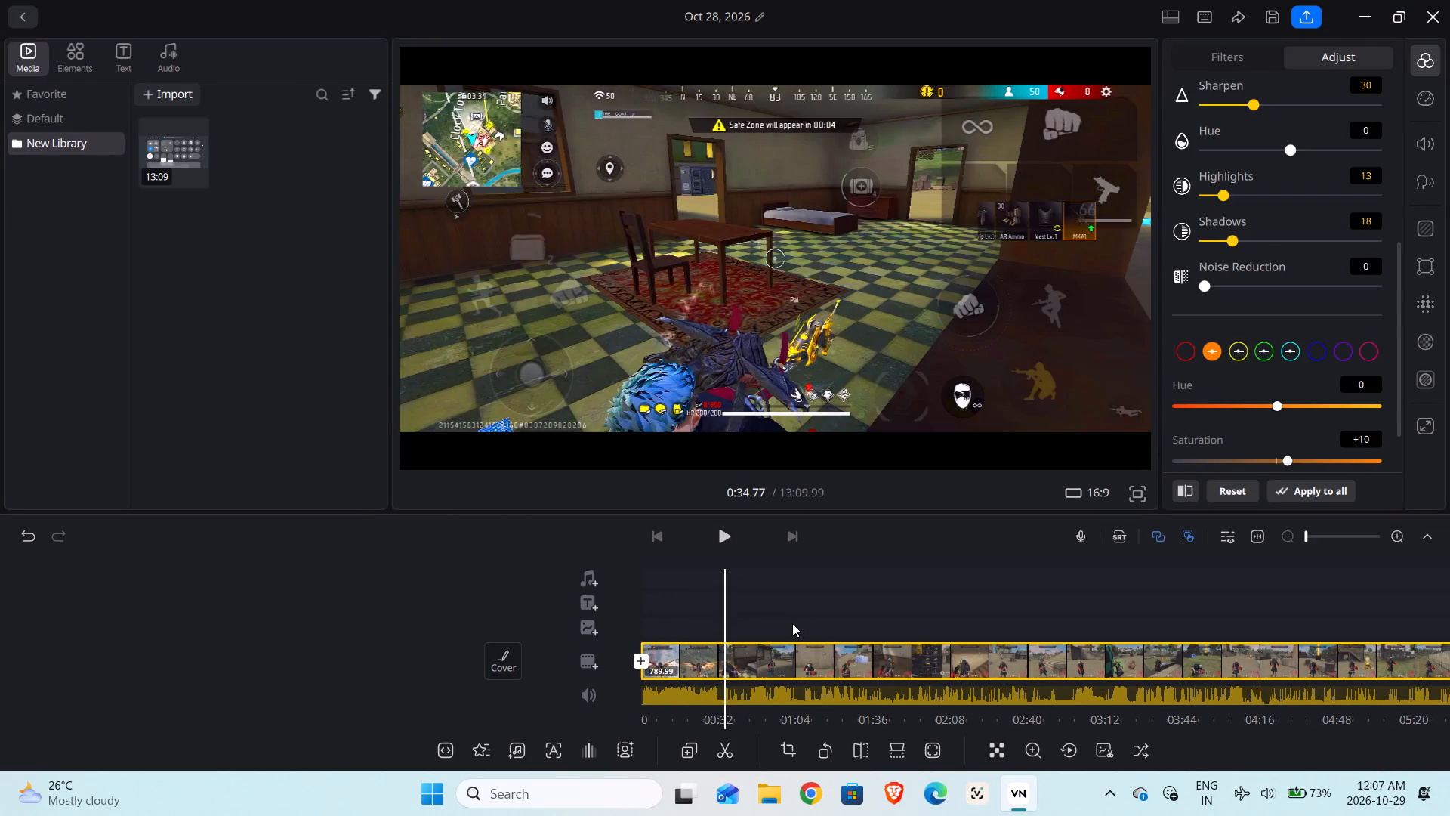
{"action": "left_click_drag", "start_coordinate": [792, 623], "coordinate": [803, 626]}
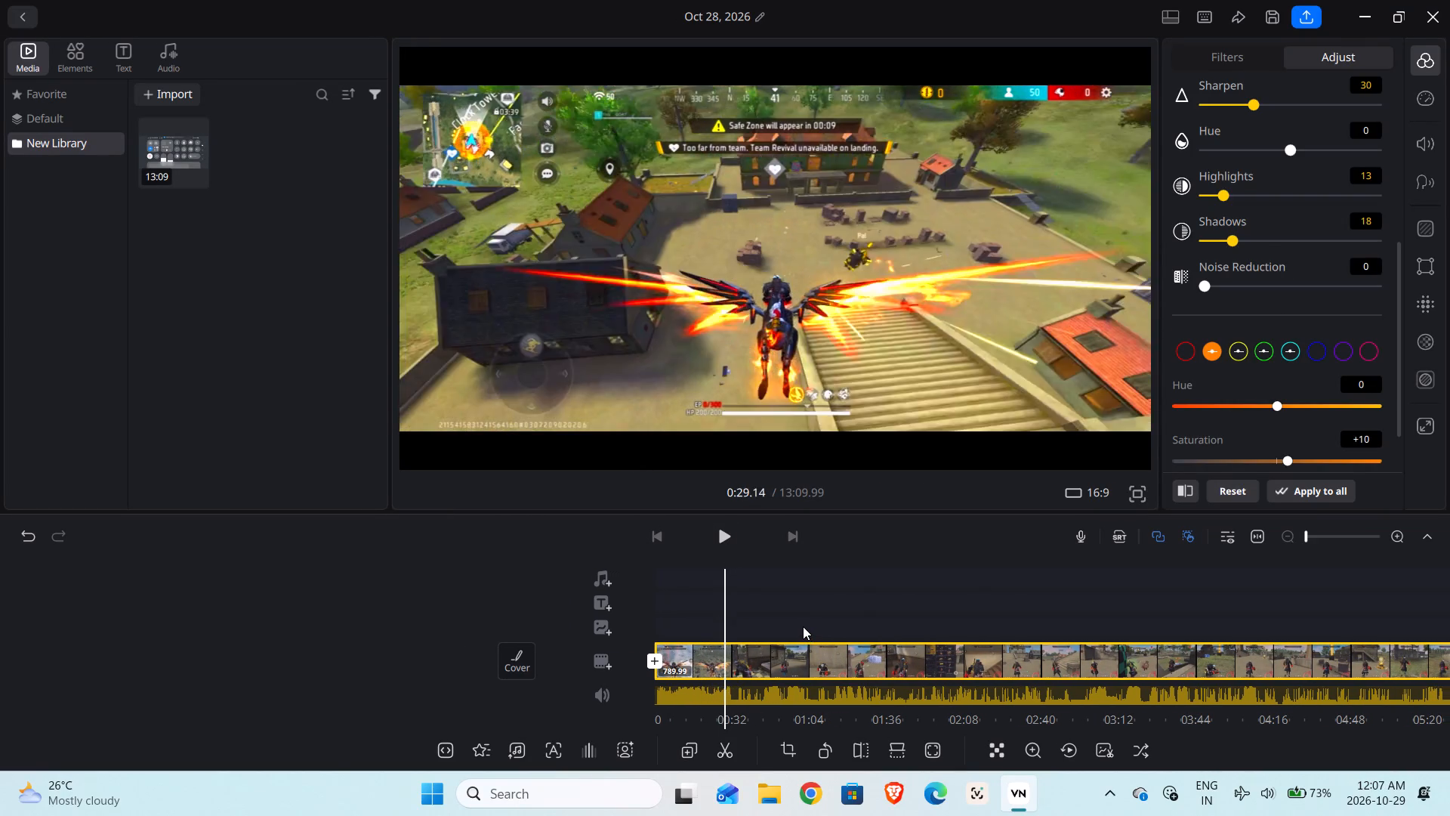
{"action": "left_click_drag", "start_coordinate": [803, 626], "coordinate": [806, 628]}
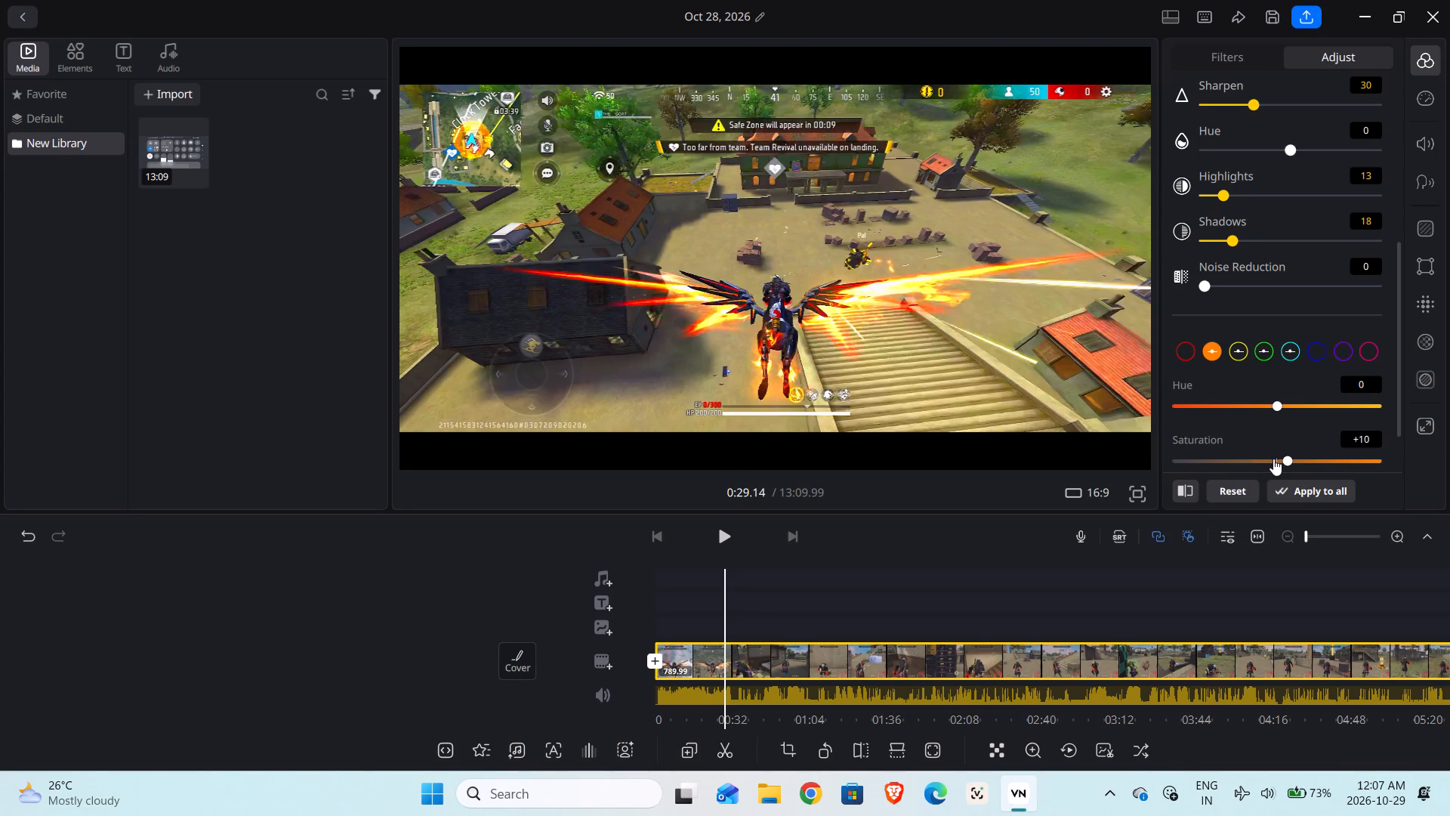
Set the orange colour range's saturation to +11 and open the red colour range.
{"action": "left_click_drag", "start_coordinate": [1288, 458], "coordinate": [1303, 468]}
{"action": "left_click_drag", "start_coordinate": [1303, 468], "coordinate": [1289, 468]}
{"action": "left_click", "coordinate": [1186, 357]}
Raise the clip's shadows to 36.
{"action": "left_click_drag", "start_coordinate": [1232, 240], "coordinate": [1263, 251]}
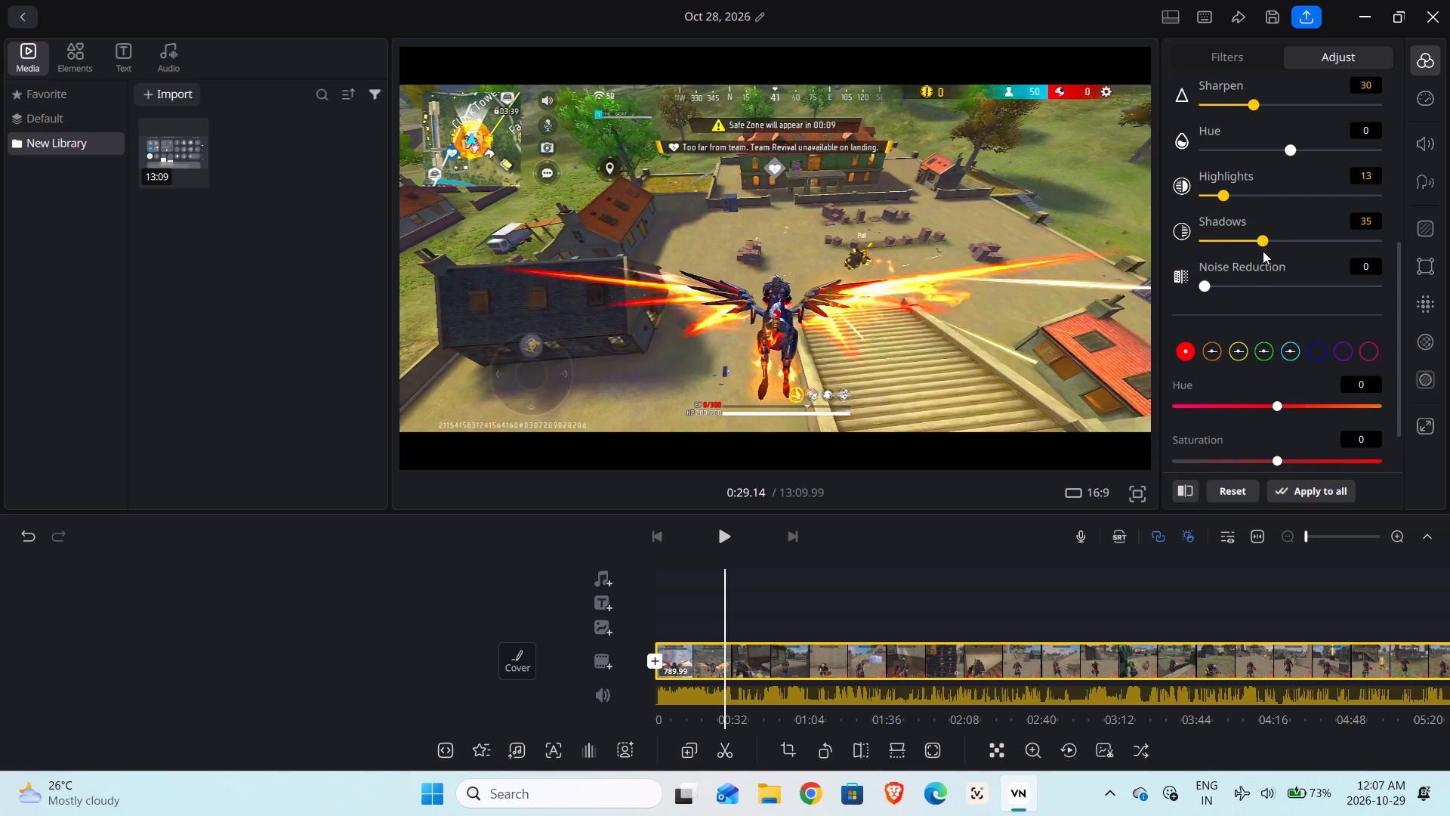
{"action": "left_click_drag", "start_coordinate": [1263, 251], "coordinate": [1265, 246]}
Set the clip's overall saturation to +17 and its brightness to +11.
{"action": "scroll", "coordinate": [1259, 247], "scroll_direction": "up", "scroll_amount": 3}
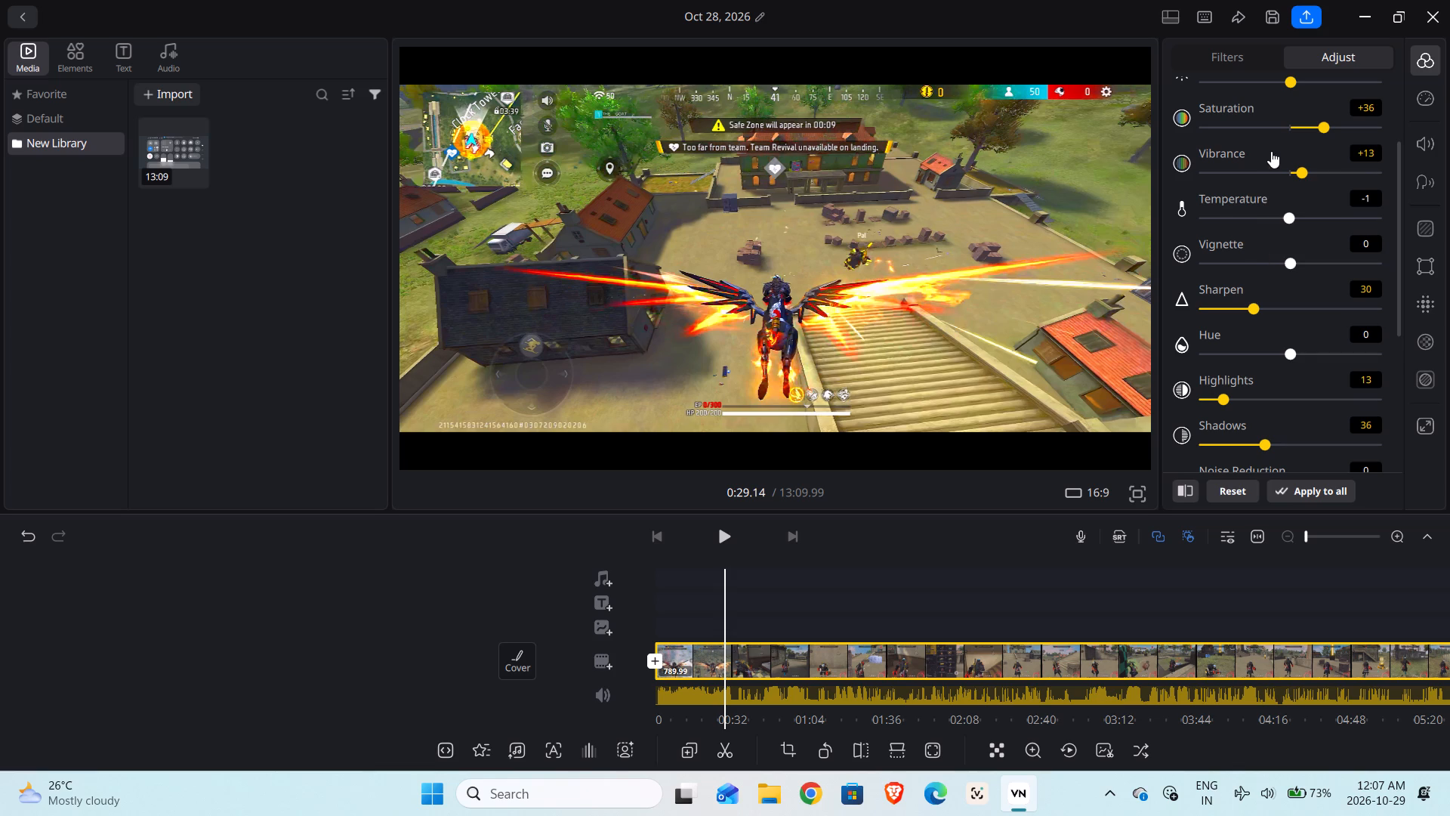
{"action": "left_click", "coordinate": [1306, 130]}
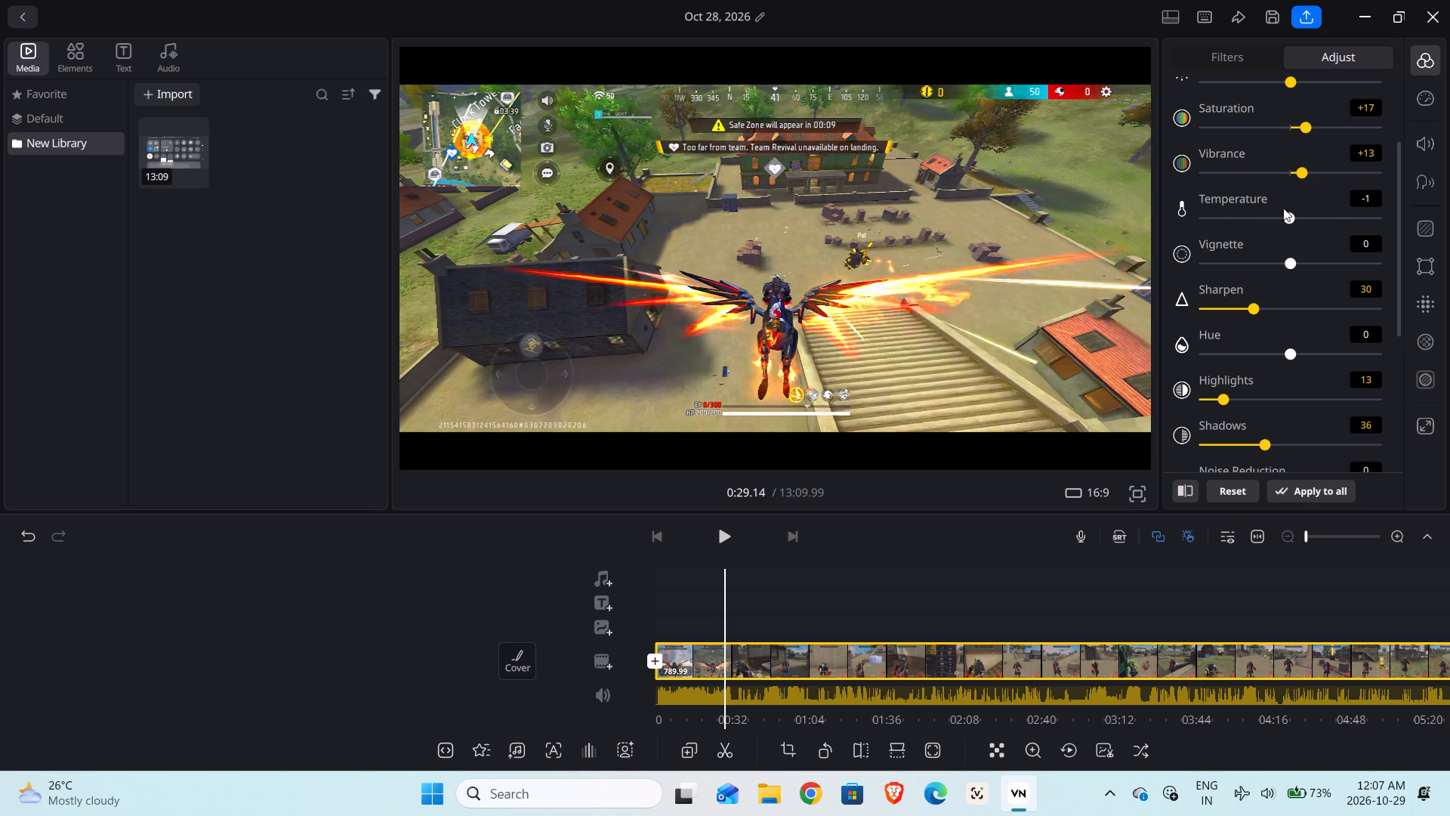
{"action": "scroll", "coordinate": [1294, 184], "scroll_direction": "up", "scroll_amount": 5}
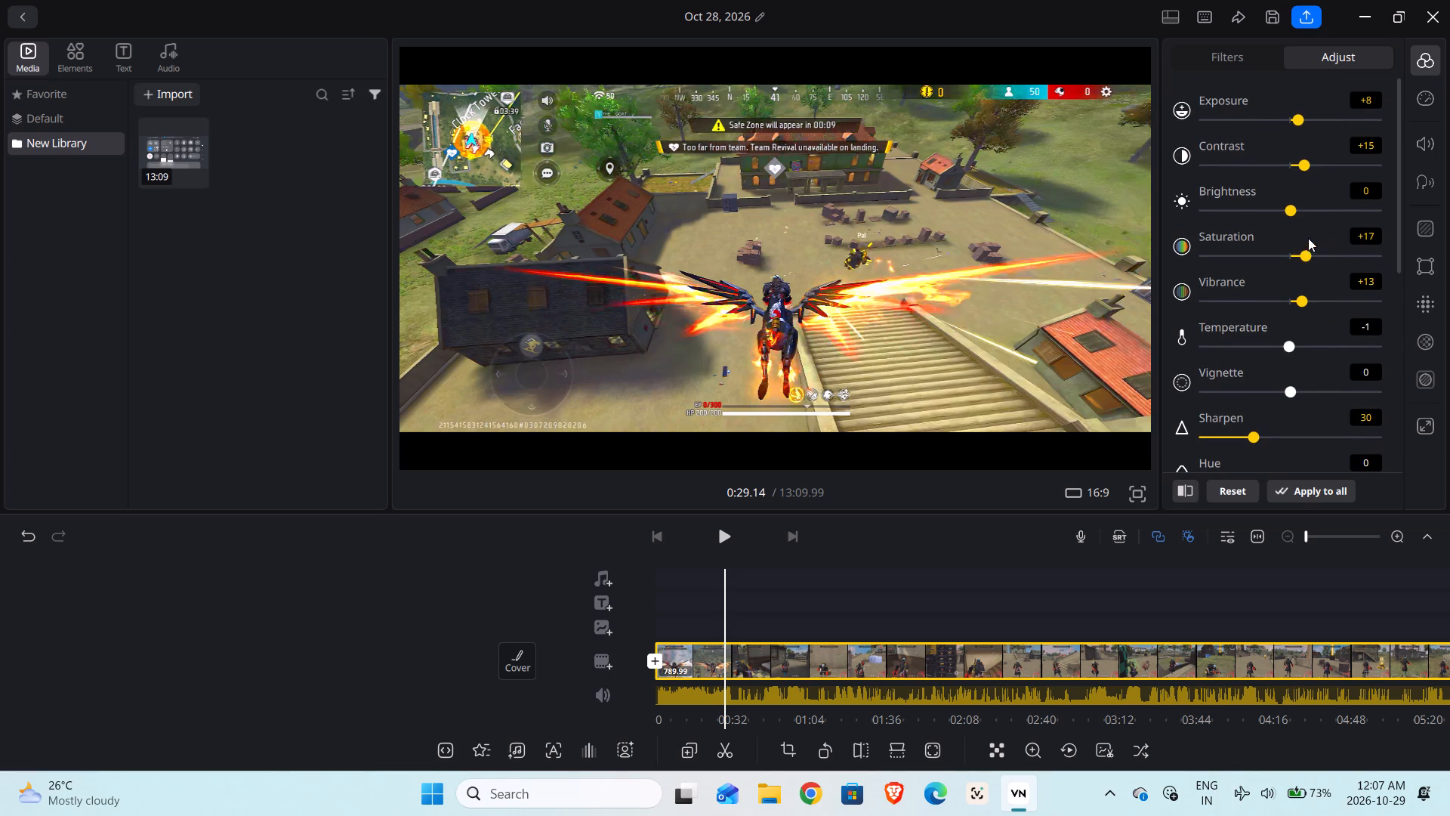
{"action": "left_click", "coordinate": [1292, 211]}
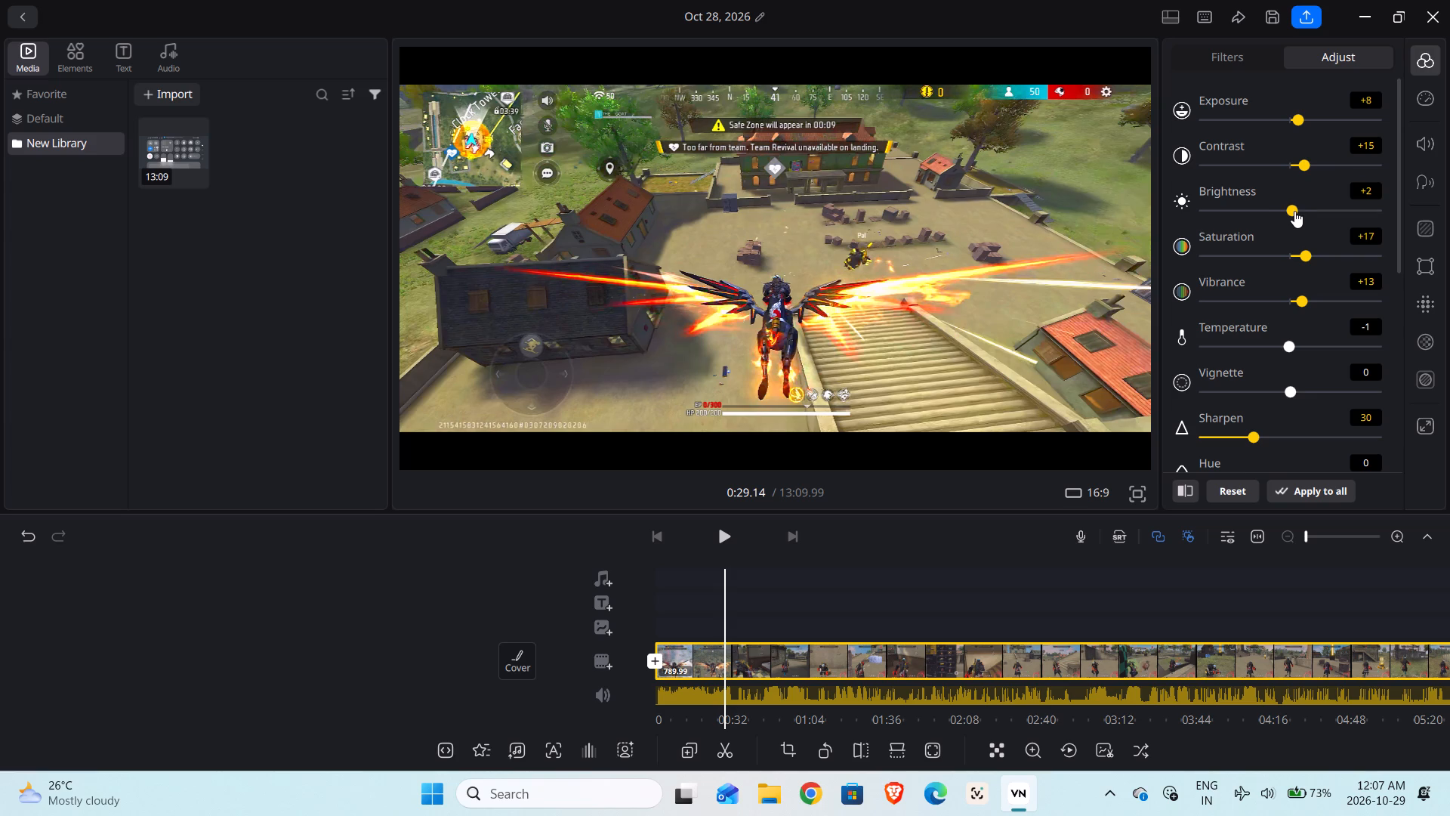
{"action": "left_click", "coordinate": [1294, 211]}
{"action": "left_click", "coordinate": [1300, 212]}
{"action": "scroll", "coordinate": [1285, 201], "scroll_direction": "up", "scroll_amount": 2}
Review the adjustments by playing the video from the start, skipping ahead to about 0:23 and playing on to about 0:36.
{"action": "left_click_drag", "start_coordinate": [711, 597], "coordinate": [811, 597]}
{"action": "left_click", "coordinate": [726, 540]}
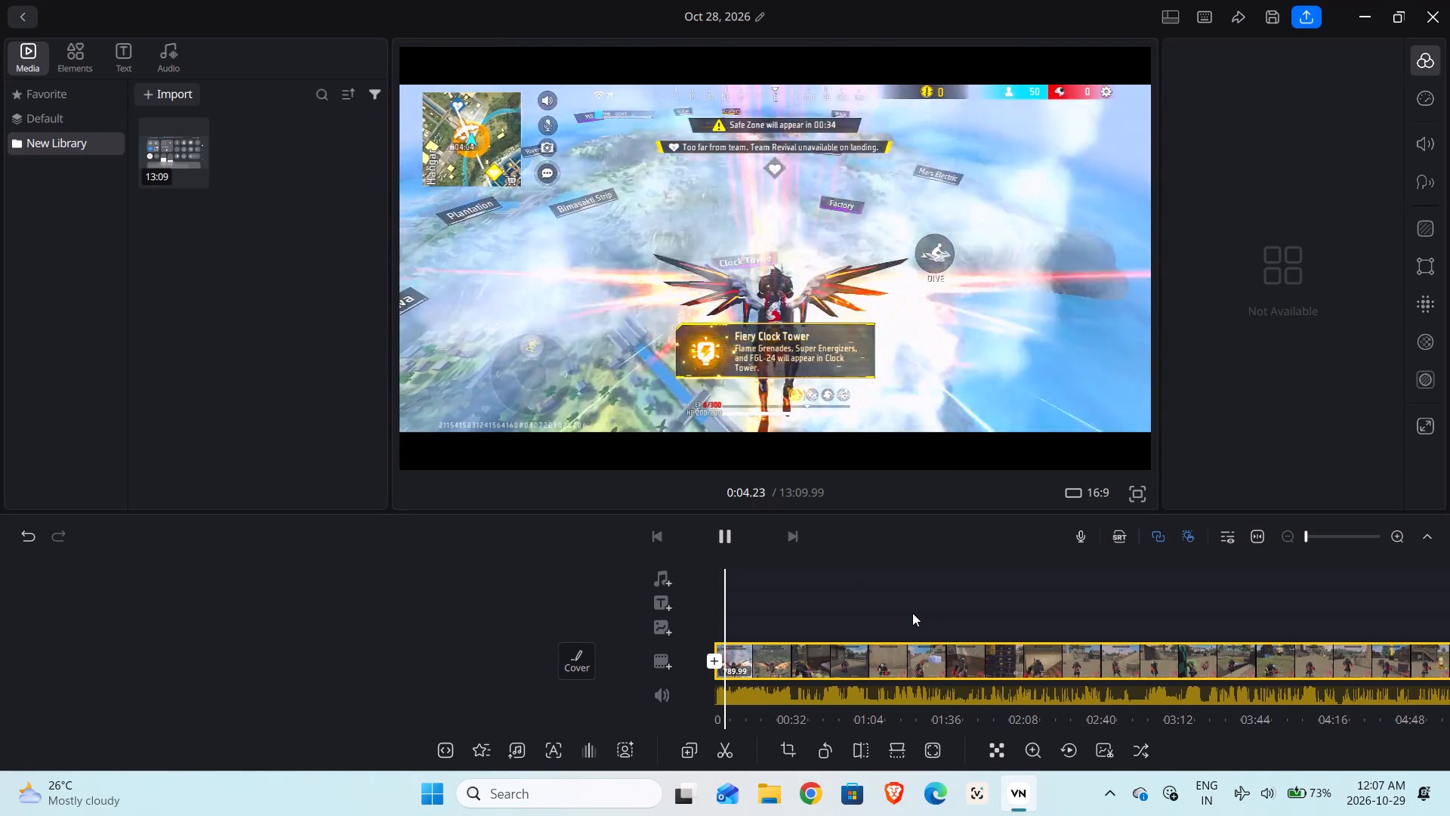
{"action": "left_click_drag", "start_coordinate": [912, 613], "coordinate": [851, 601]}
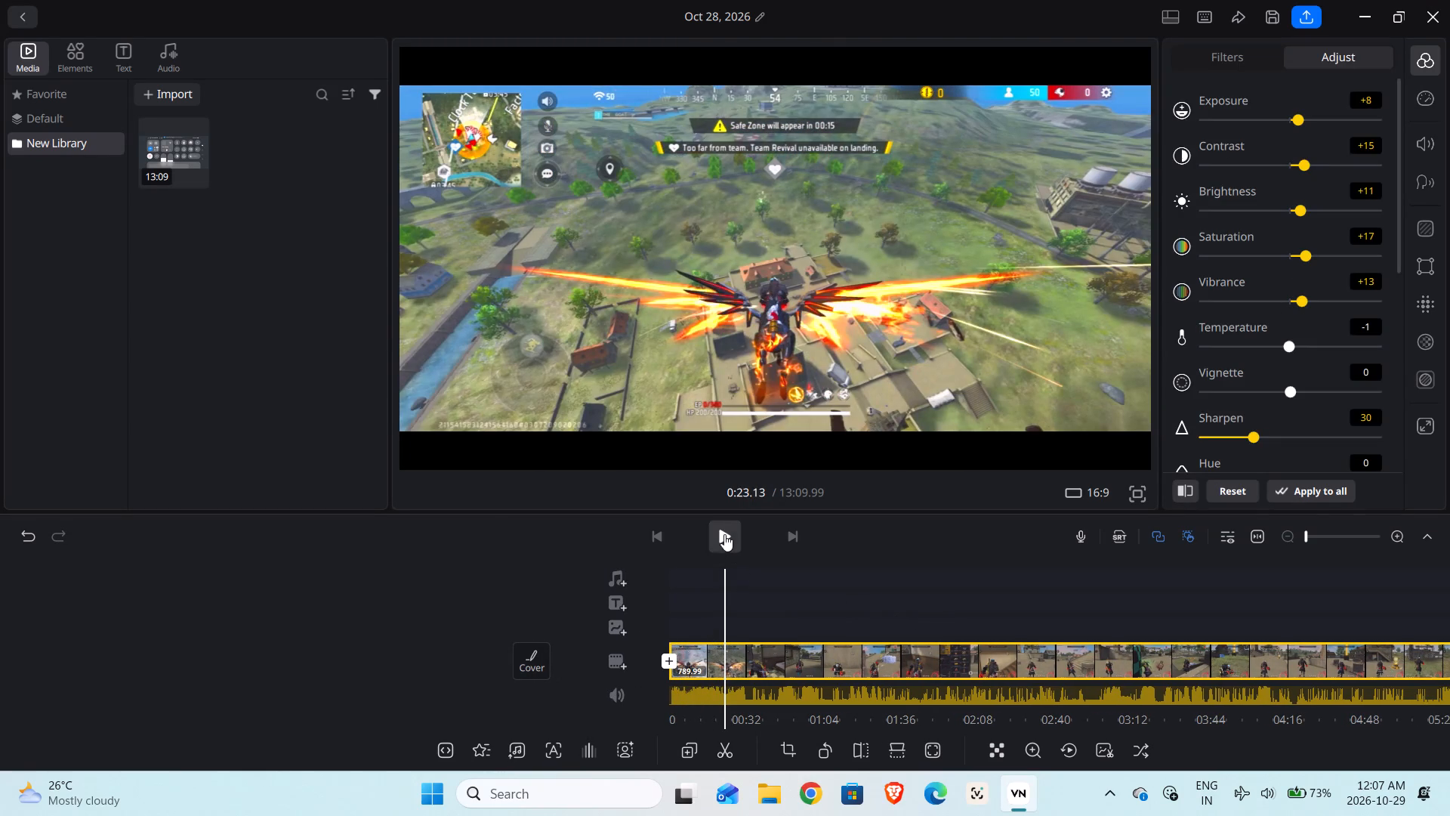
{"action": "left_click", "coordinate": [728, 533]}
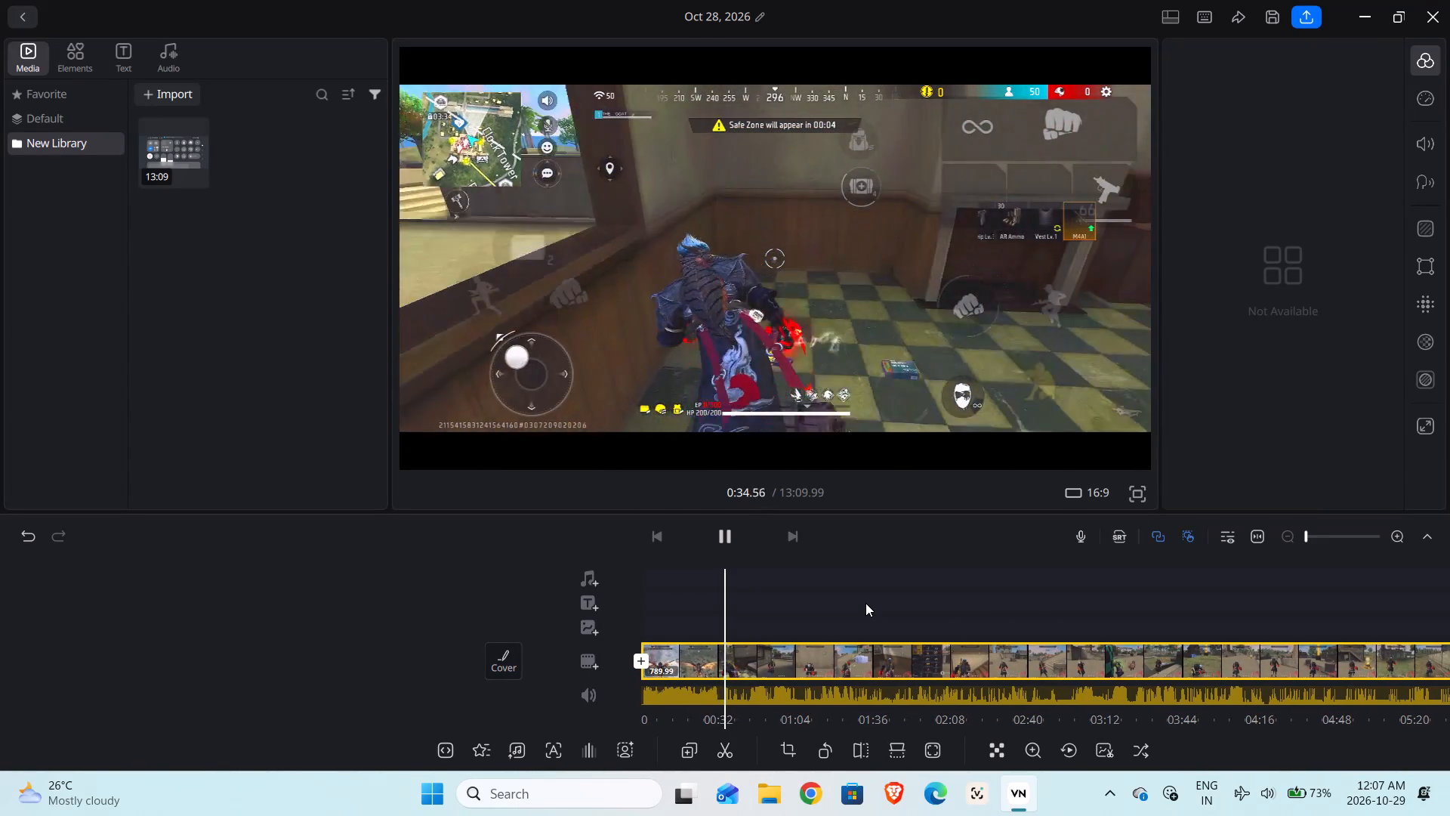
{"action": "left_click", "coordinate": [723, 533]}
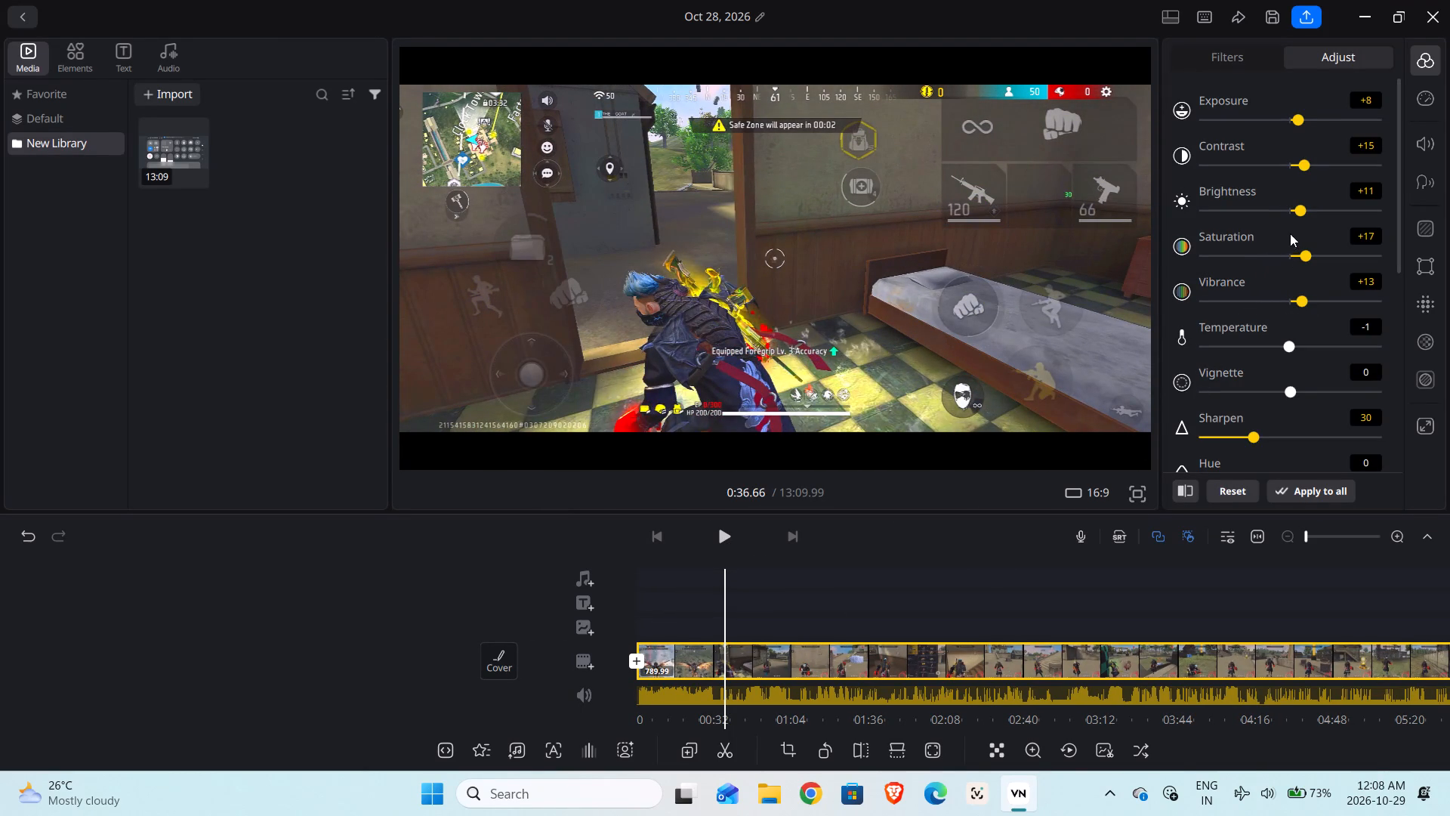
Increase the clip's sharpening to 41.
{"action": "scroll", "coordinate": [1232, 397], "scroll_direction": "down", "scroll_amount": 1}
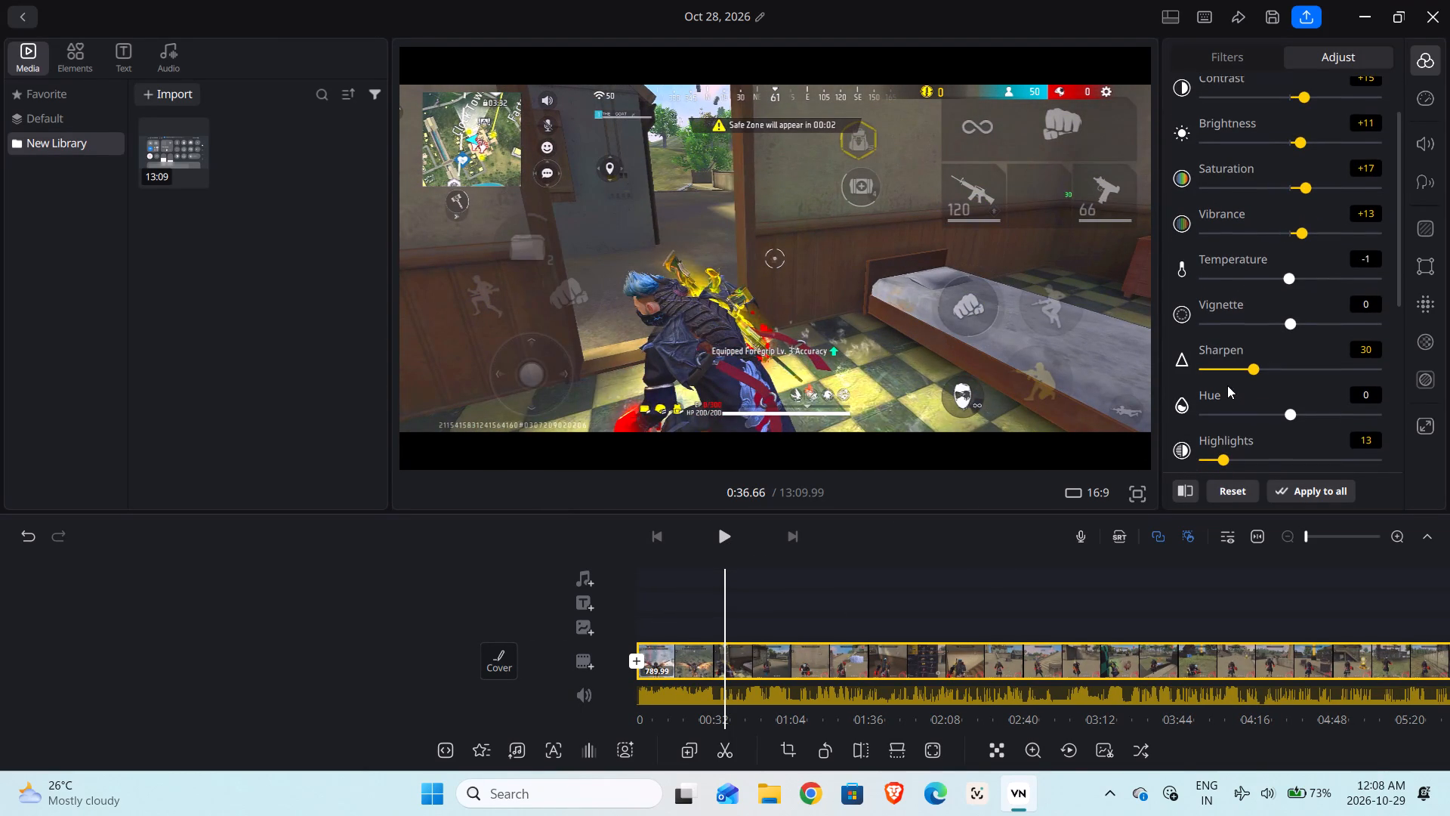
{"action": "left_click", "coordinate": [1260, 370]}
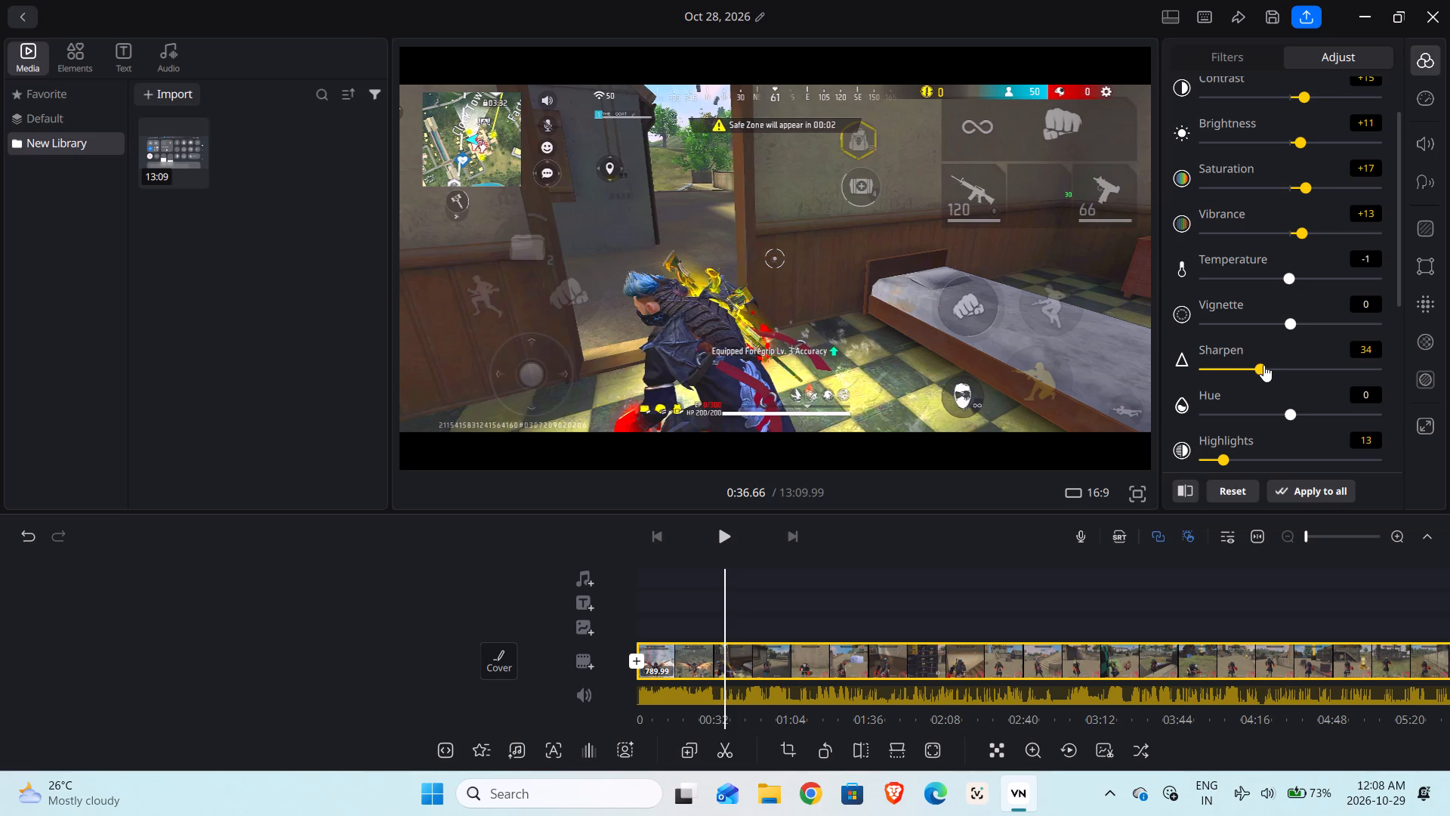
{"action": "left_click", "coordinate": [1263, 365]}
{"action": "left_click", "coordinate": [1270, 365]}
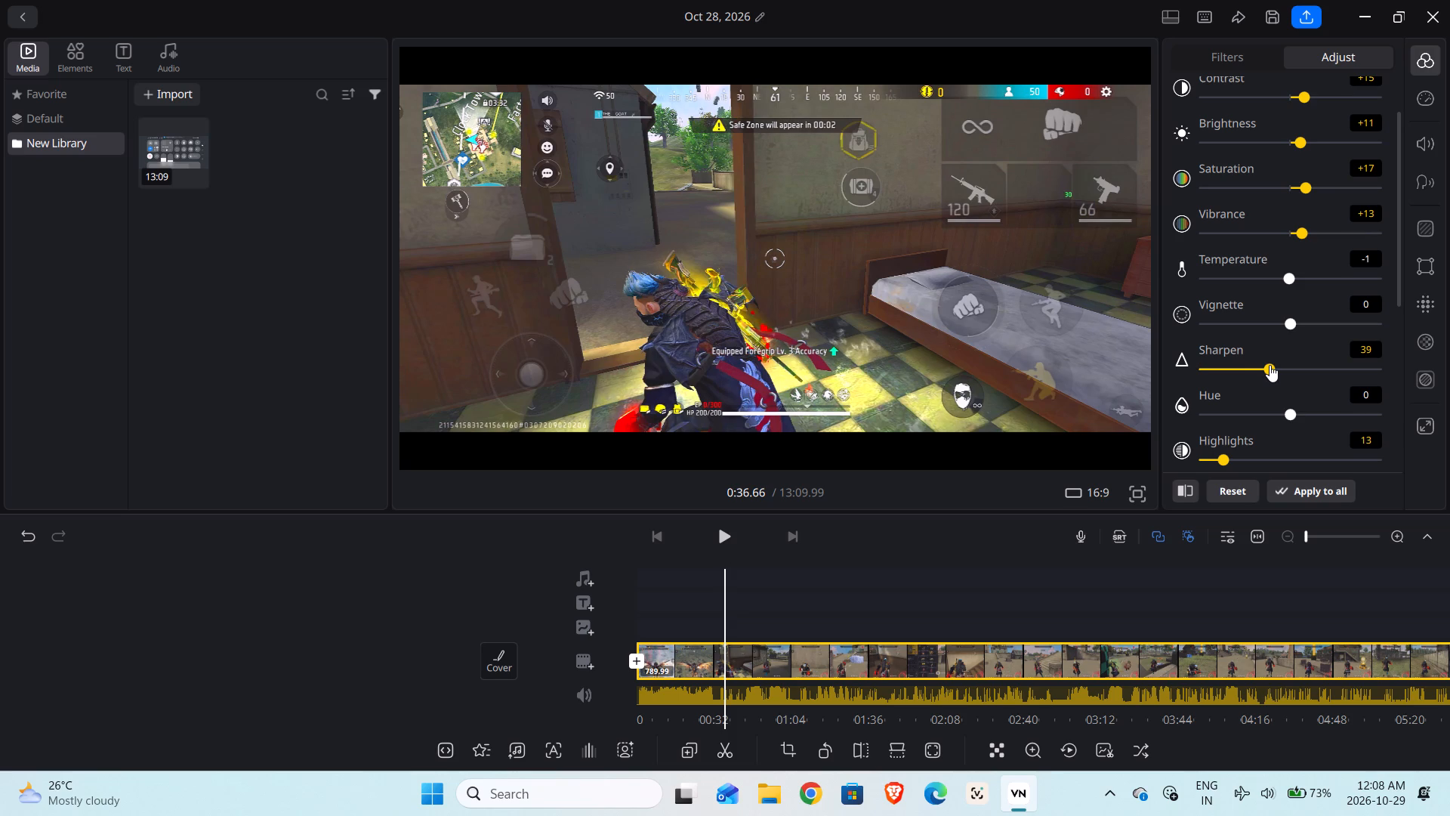
{"action": "left_click", "coordinate": [1273, 366]}
Play the video from about 0:36 to review the stronger sharpening.
{"action": "left_click", "coordinate": [727, 533]}
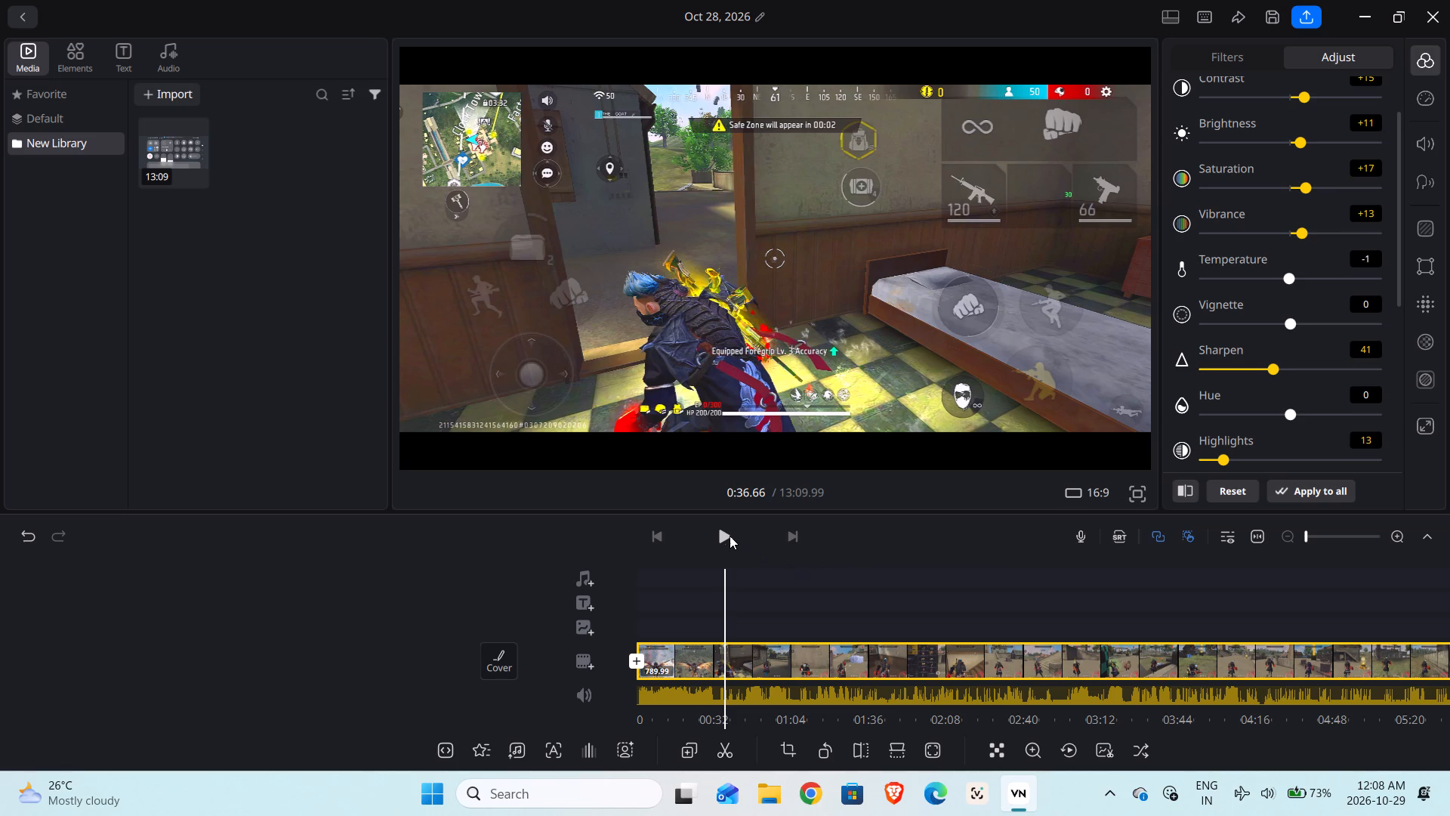
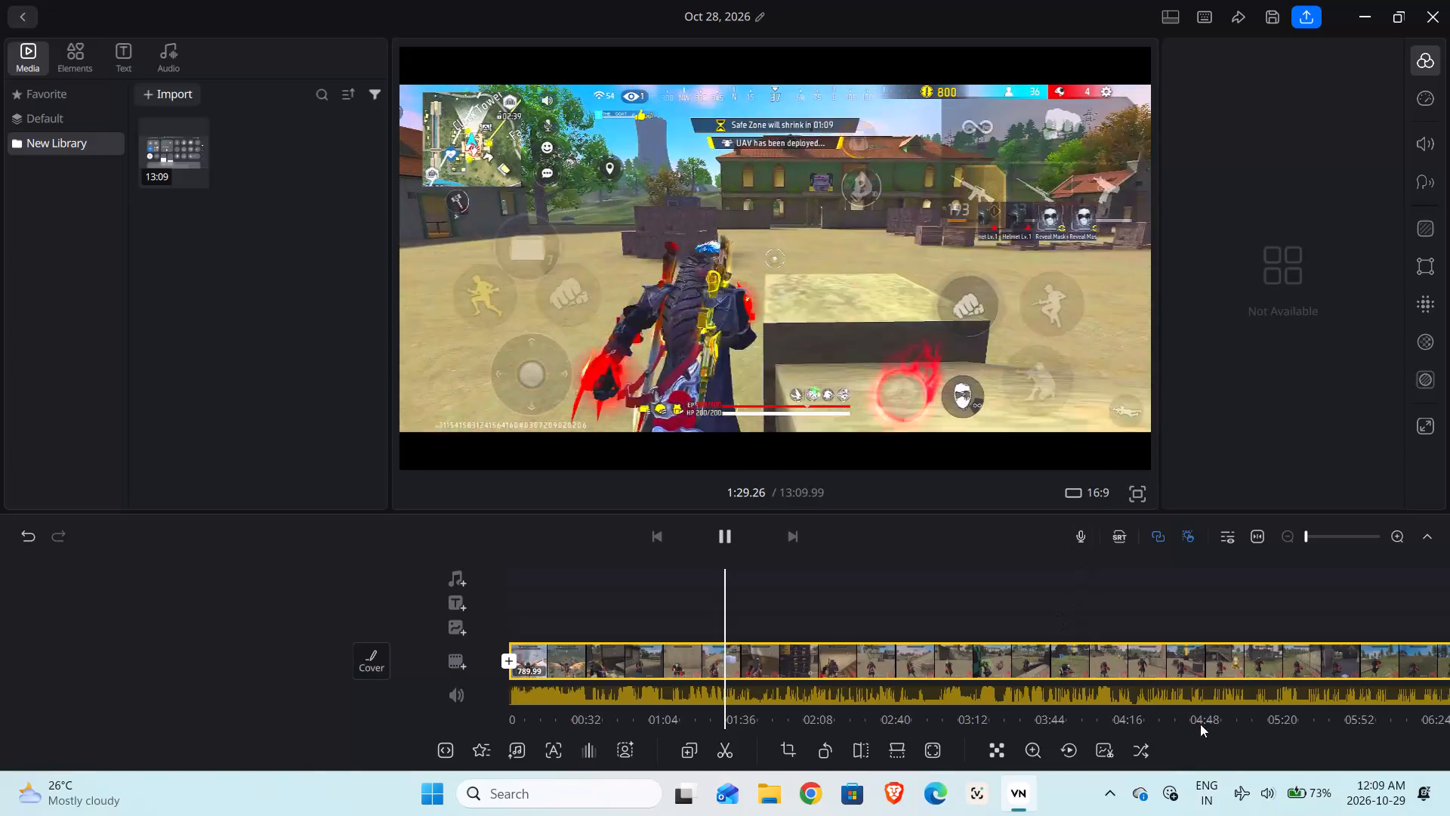
Lower the system volume and keep reviewing the video's playback up to about 2:40.
{"action": "left_click", "coordinate": [1276, 802]}
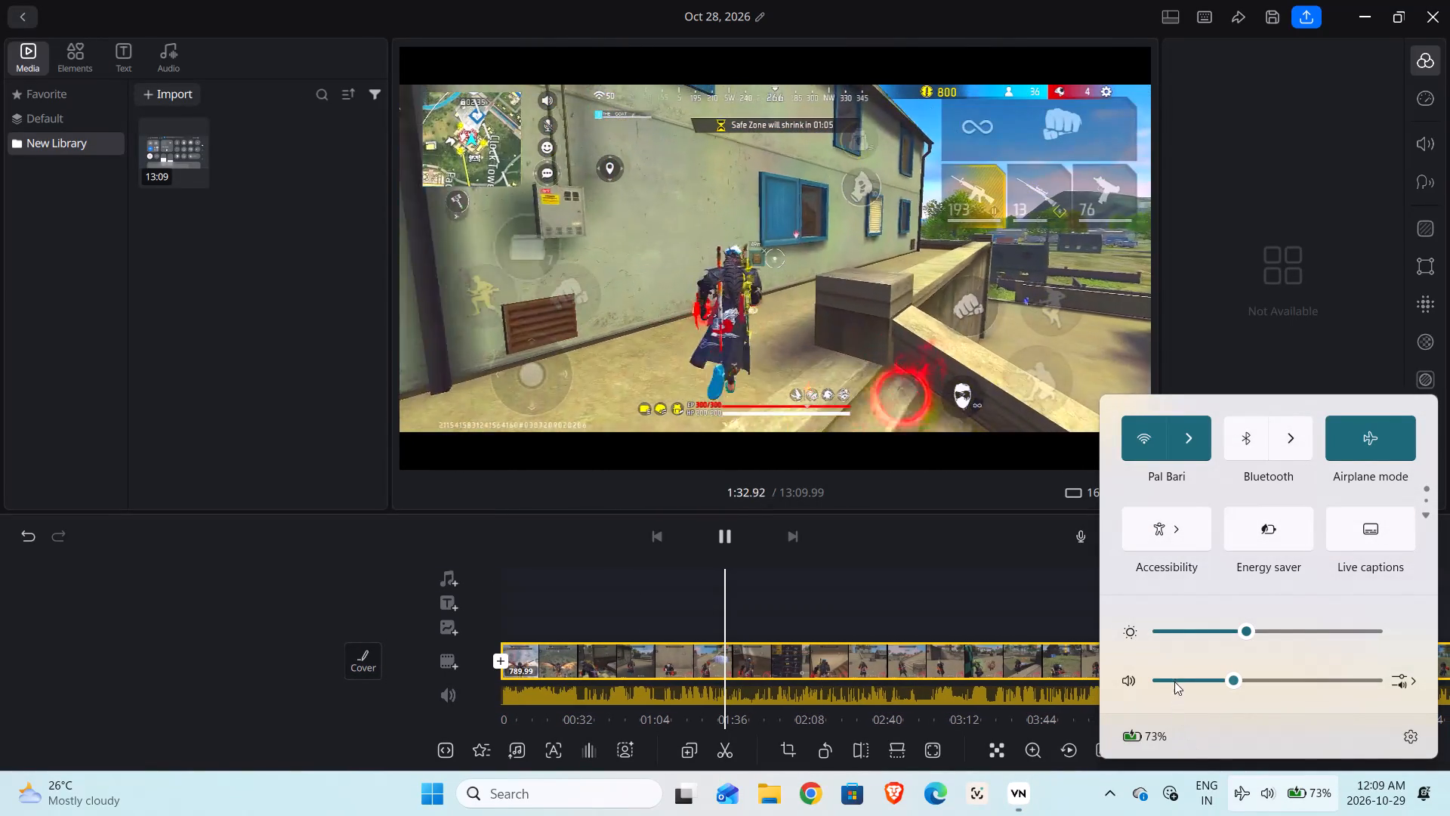
{"action": "left_click", "coordinate": [1174, 678]}
{"action": "left_click", "coordinate": [1340, 190]}
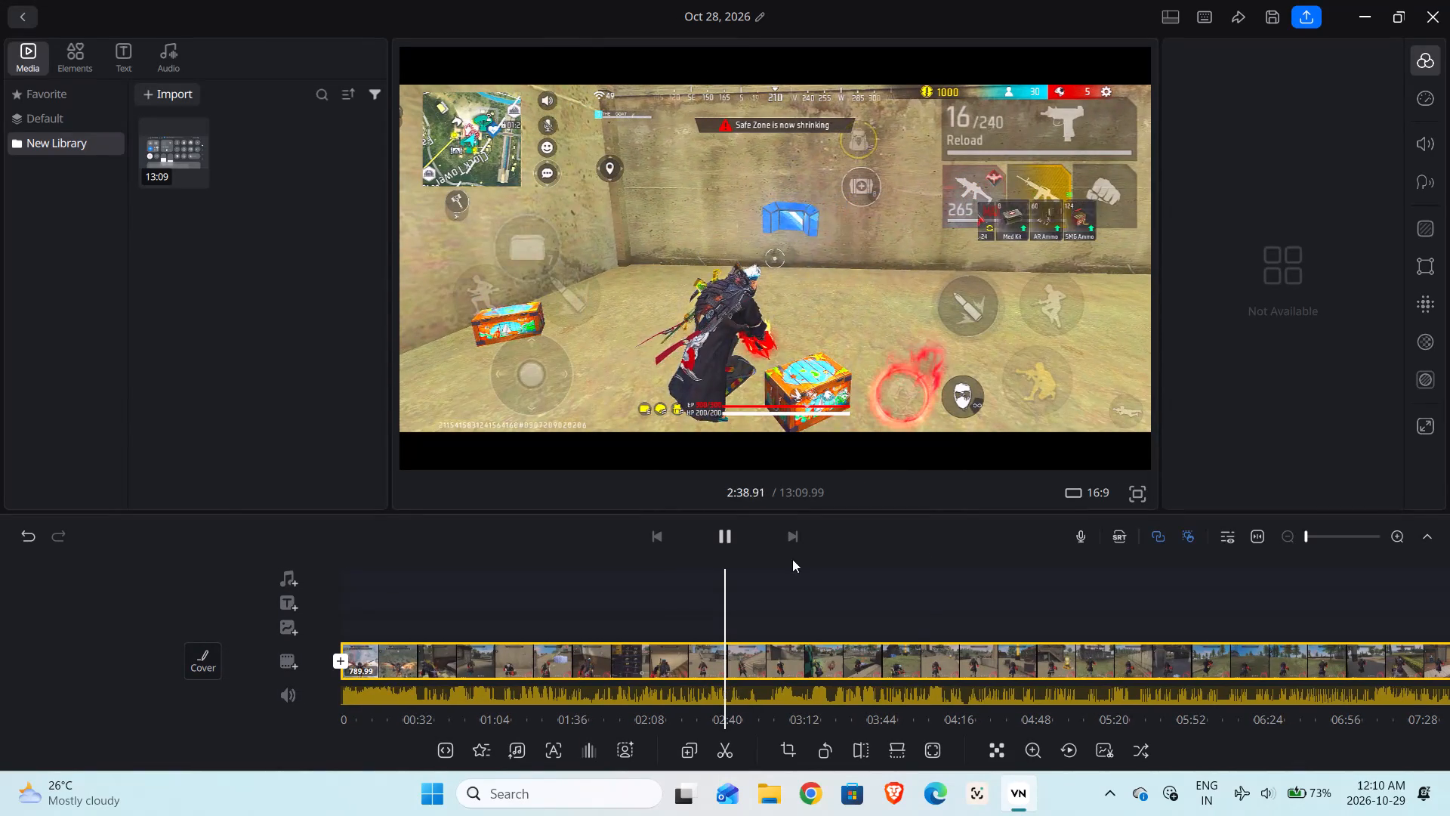
{"action": "left_click", "coordinate": [723, 530]}
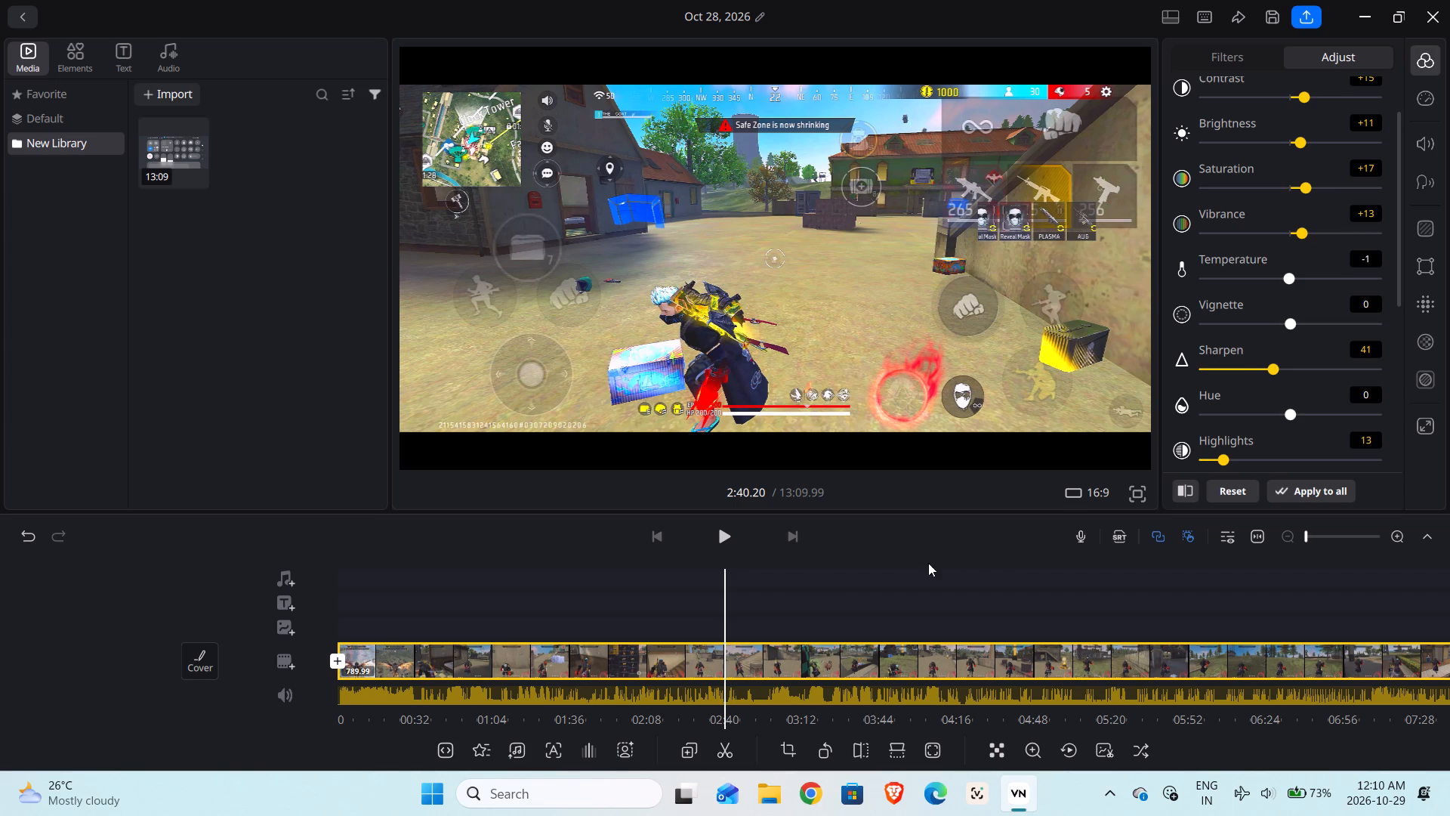
Increase the clip's sharpening to 46, comparing the picture against no sharpening.
{"action": "scroll", "coordinate": [1236, 232], "scroll_direction": "up", "scroll_amount": 1}
{"action": "scroll", "coordinate": [1236, 232], "scroll_direction": "down", "scroll_amount": 2}
{"action": "scroll", "coordinate": [1236, 232], "scroll_direction": "up", "scroll_amount": 1}
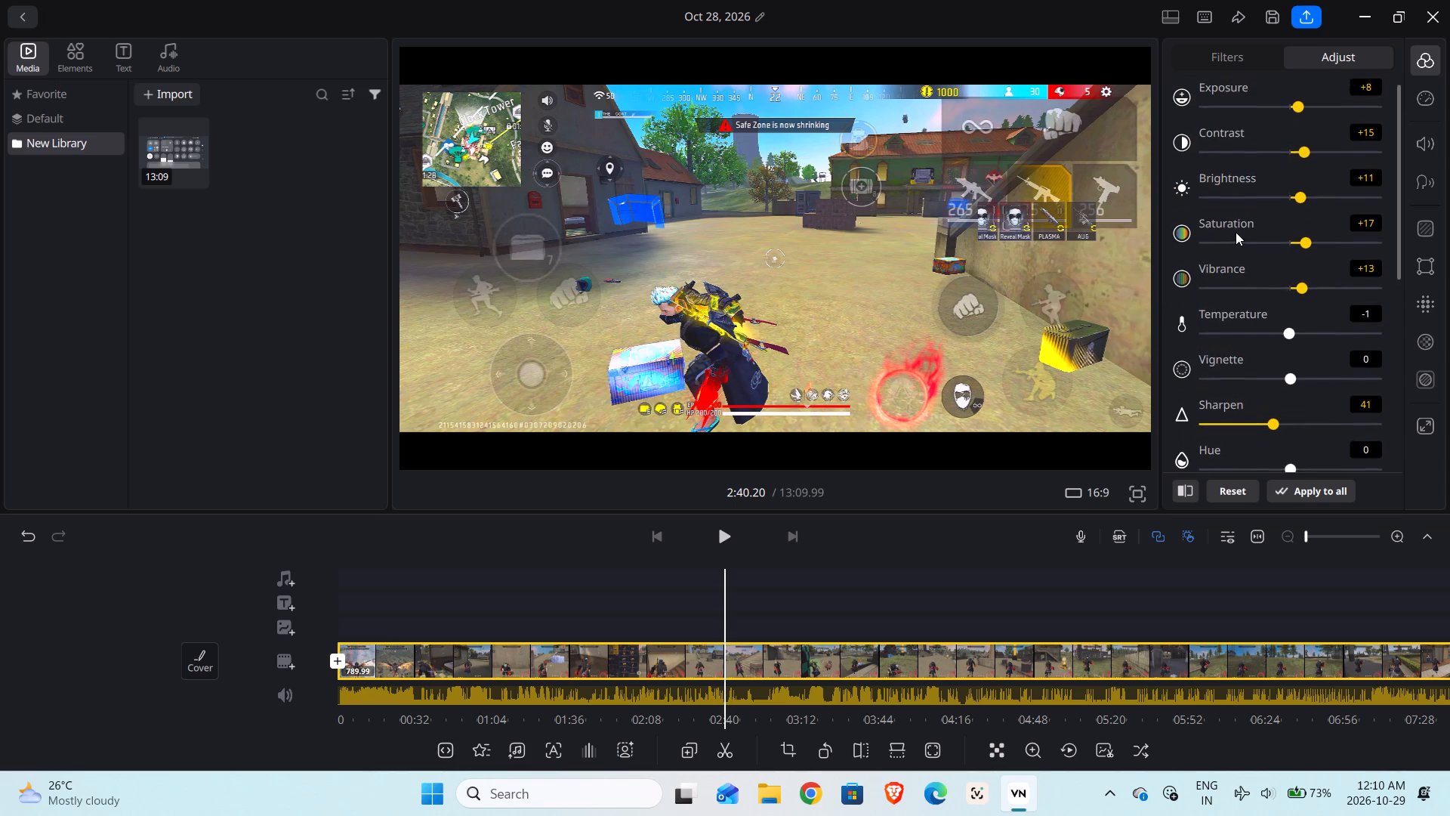
{"action": "scroll", "coordinate": [1248, 227], "scroll_direction": "up", "scroll_amount": 2}
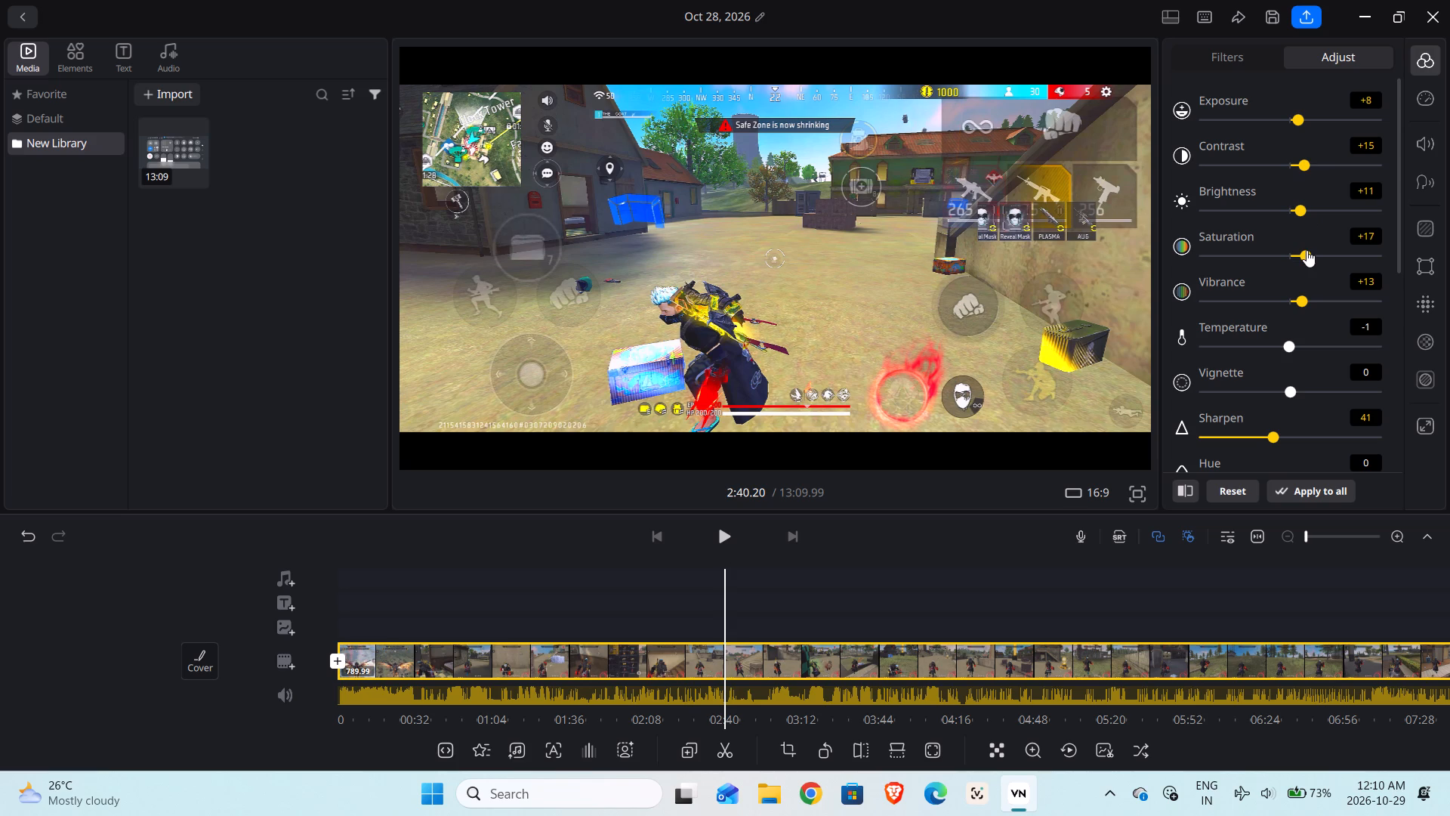
{"action": "left_click_drag", "start_coordinate": [1276, 439], "coordinate": [1276, 439]}
{"action": "left_click_drag", "start_coordinate": [1276, 439], "coordinate": [1135, 383]}
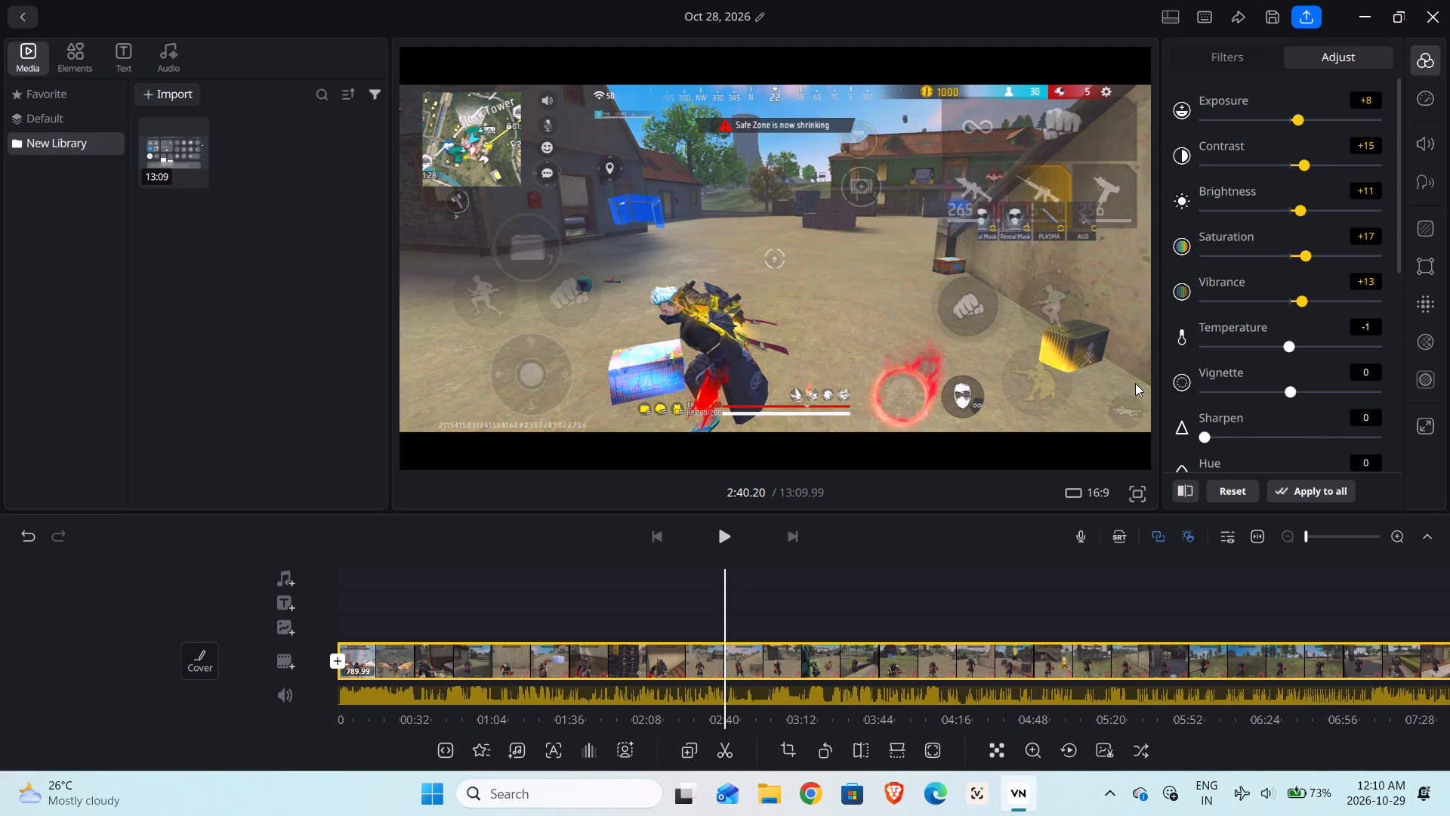
{"action": "left_click_drag", "start_coordinate": [1135, 383], "coordinate": [1282, 434]}
{"action": "scroll", "coordinate": [1246, 364], "scroll_direction": "up", "scroll_amount": 4}
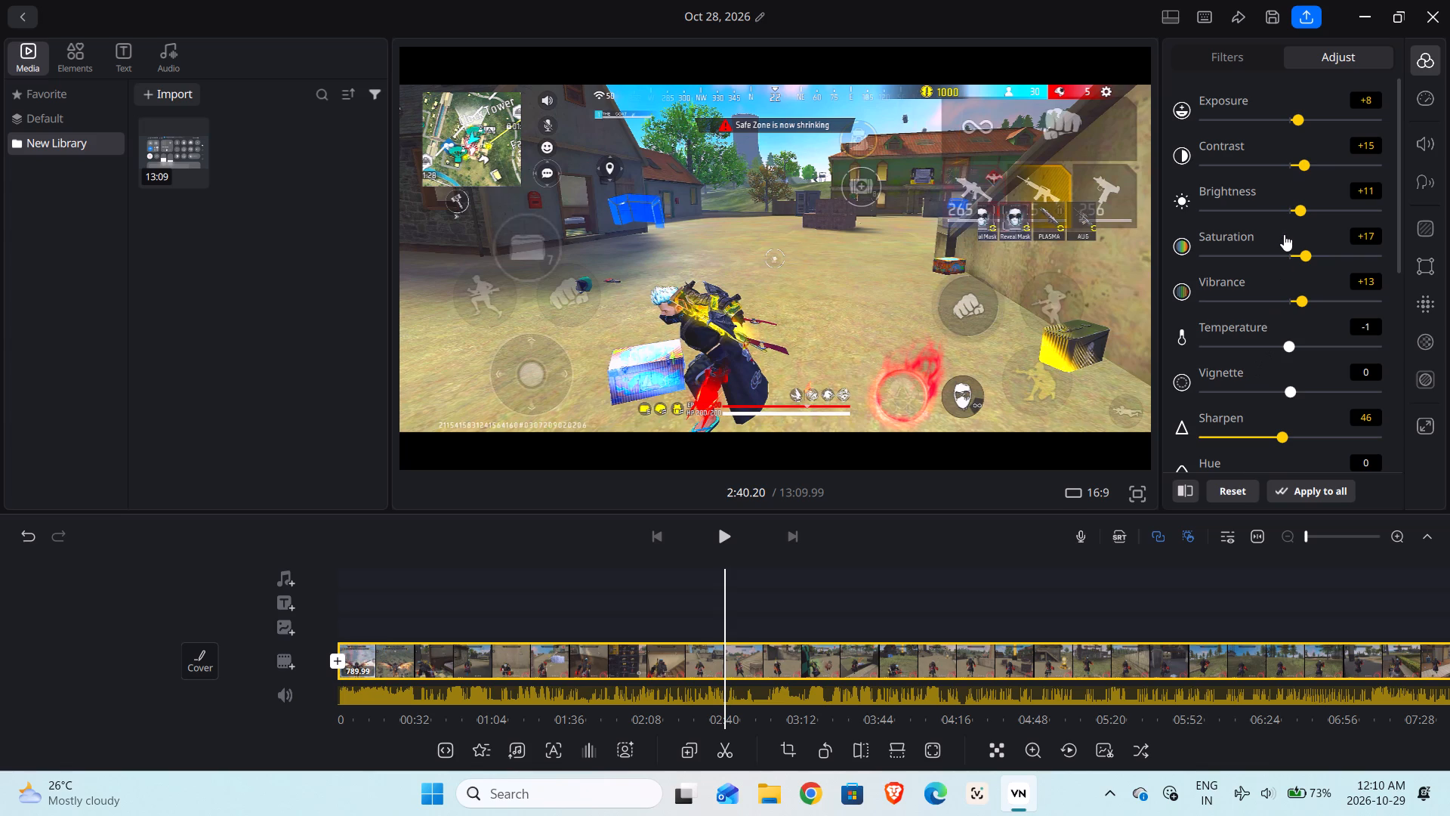
Reduce the clip's brightness to +9 and its exposure to +4.
{"action": "left_click_drag", "start_coordinate": [1303, 211], "coordinate": [1281, 211]}
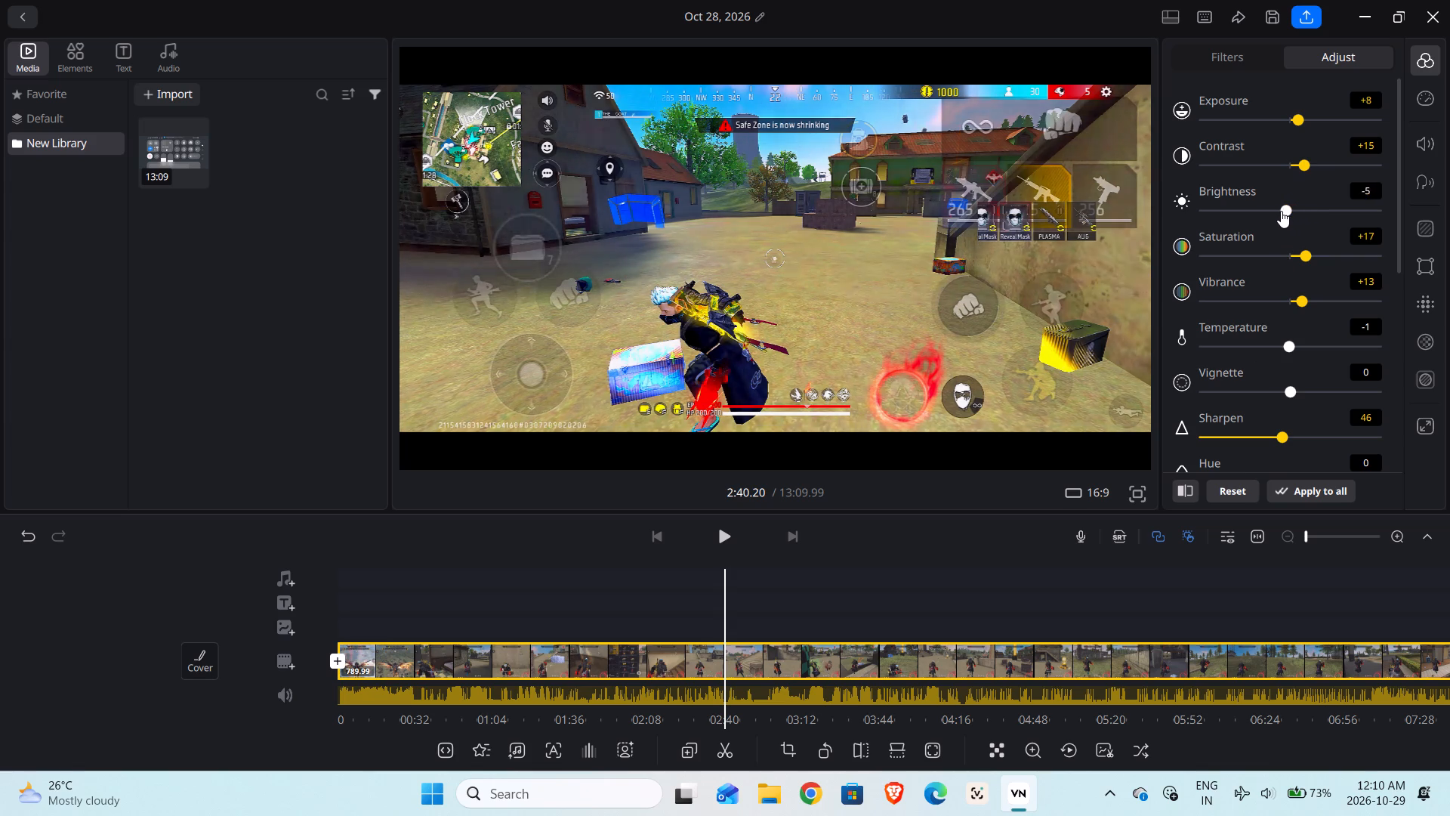
{"action": "left_click_drag", "start_coordinate": [1281, 211], "coordinate": [1296, 219]}
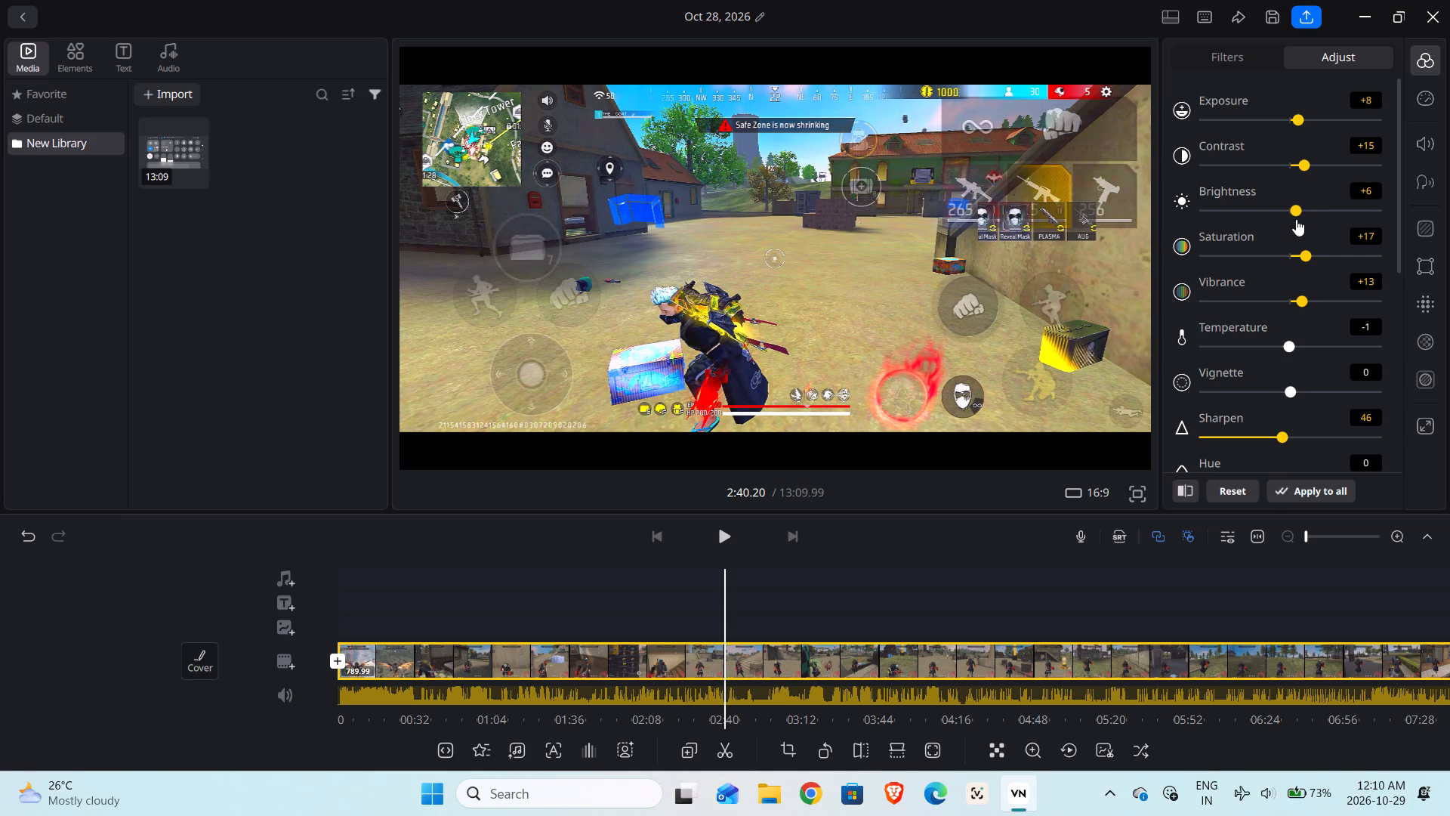
{"action": "left_click_drag", "start_coordinate": [1296, 219], "coordinate": [1299, 221]}
{"action": "scroll", "coordinate": [1286, 215], "scroll_direction": "up", "scroll_amount": 1}
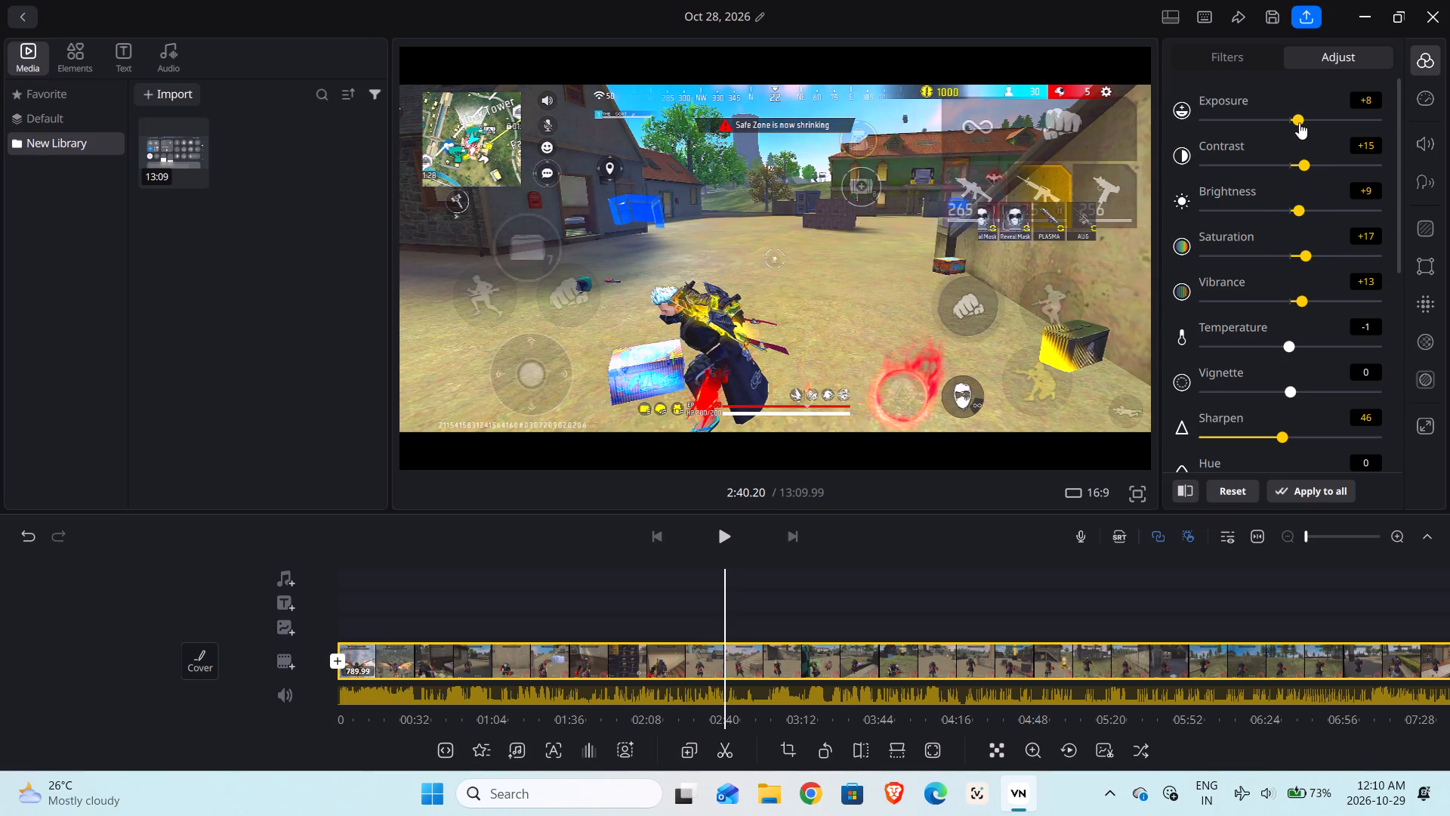
{"action": "left_click", "coordinate": [1298, 119]}
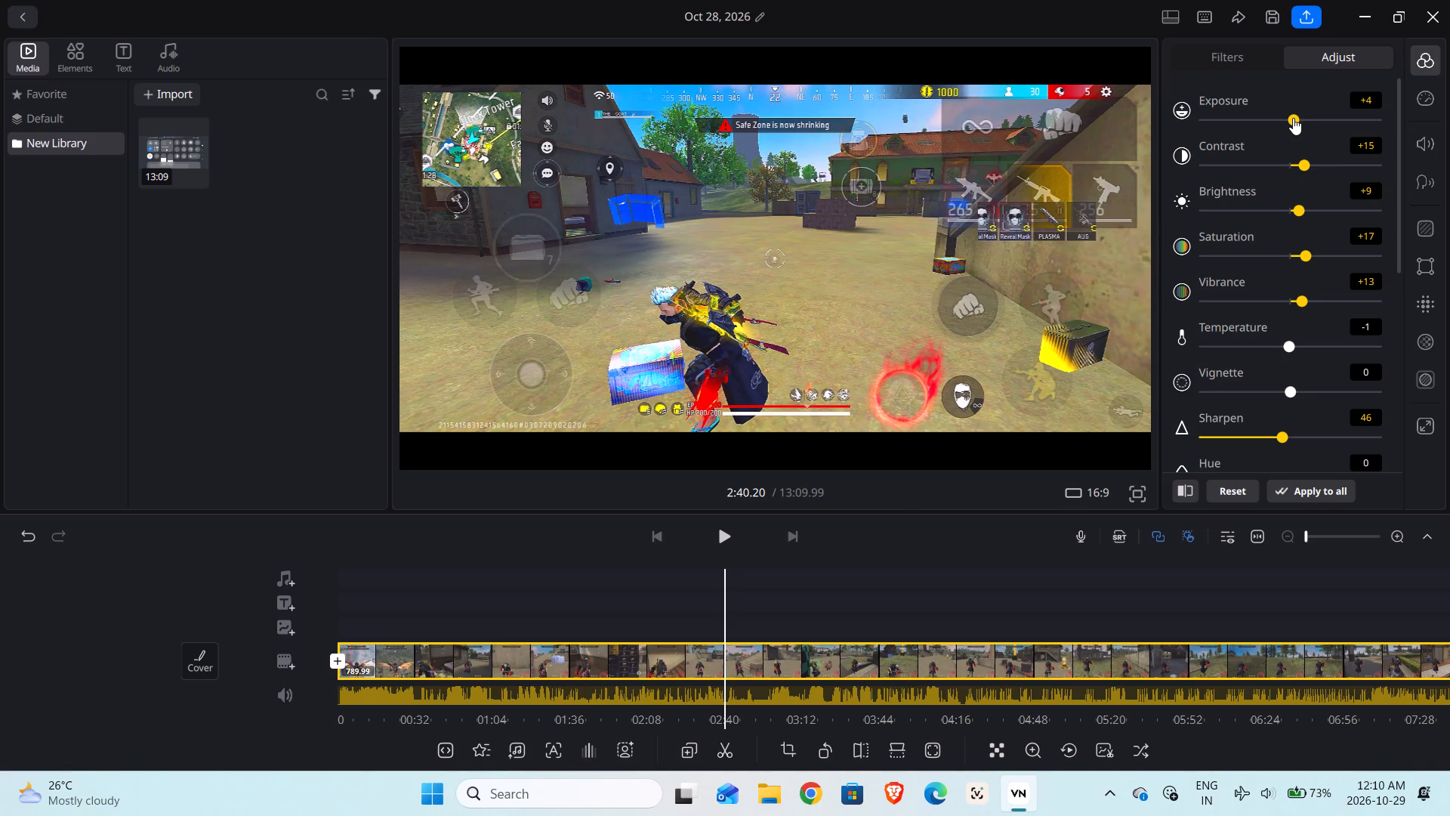
Review the new adjustments by playing the video from about 2:40 to about 4:01.
{"action": "left_click", "coordinate": [729, 530]}
{"action": "left_click", "coordinate": [724, 541]}
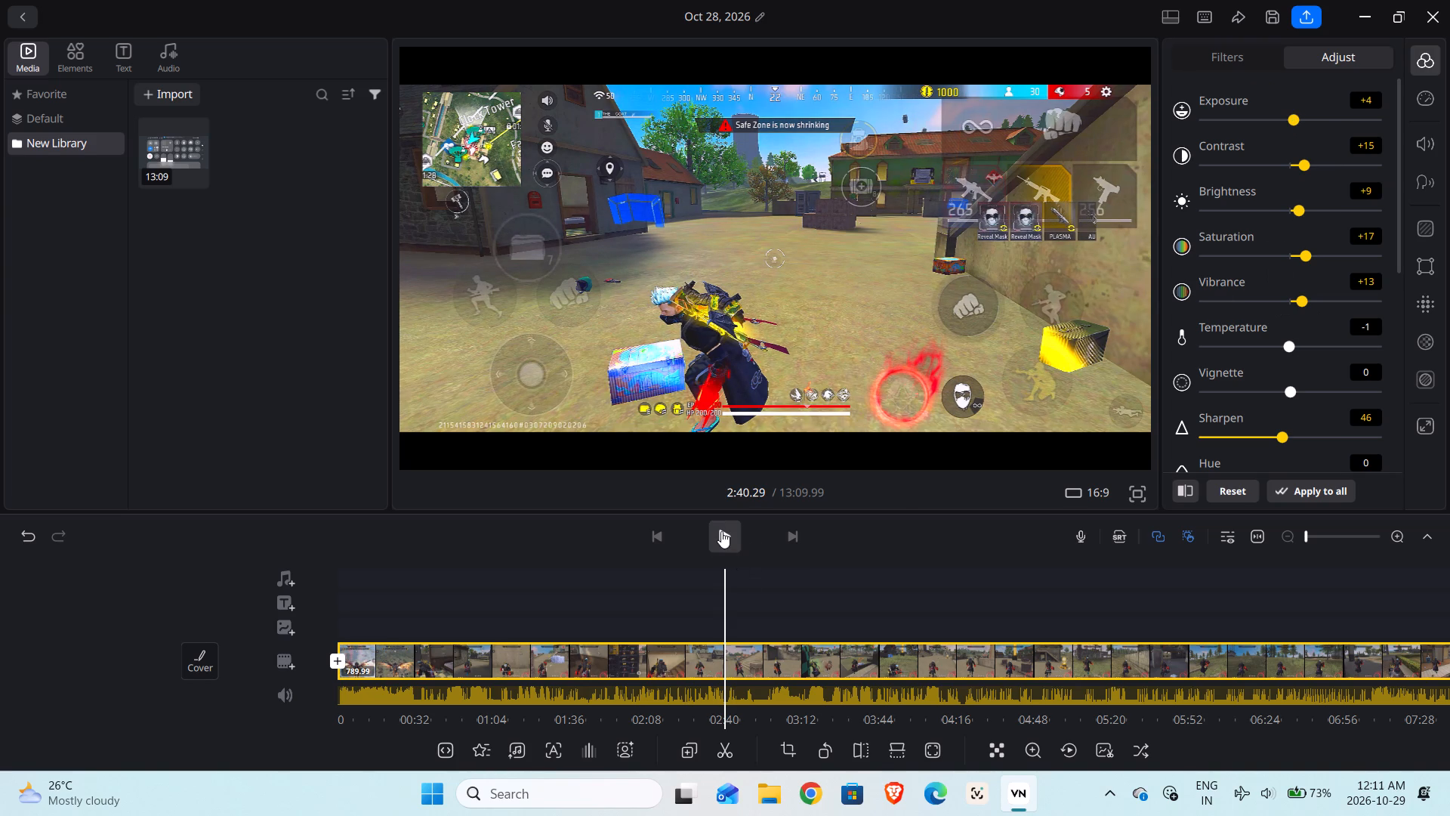
{"action": "left_click", "coordinate": [721, 531]}
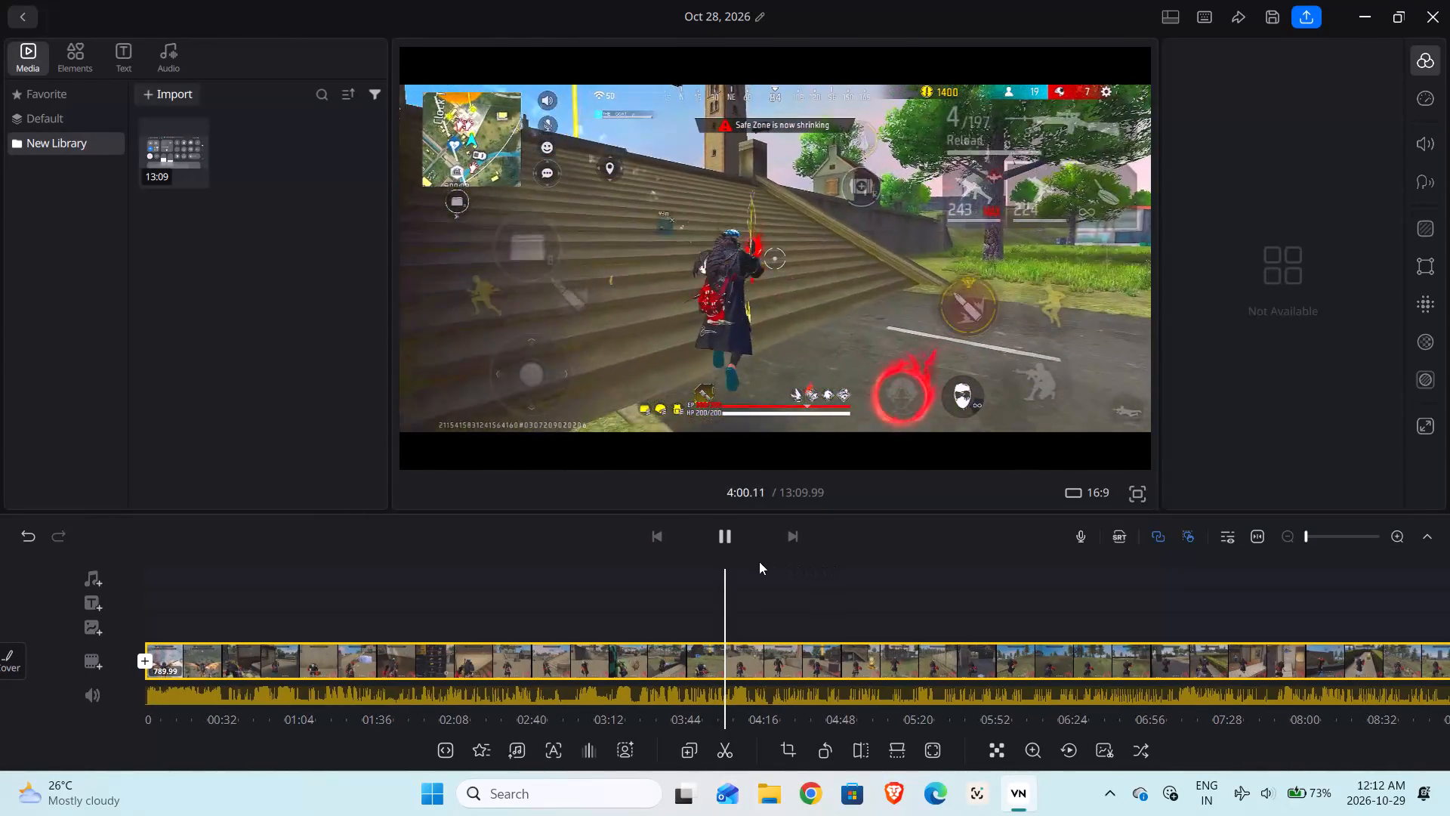
{"action": "left_click", "coordinate": [720, 526]}
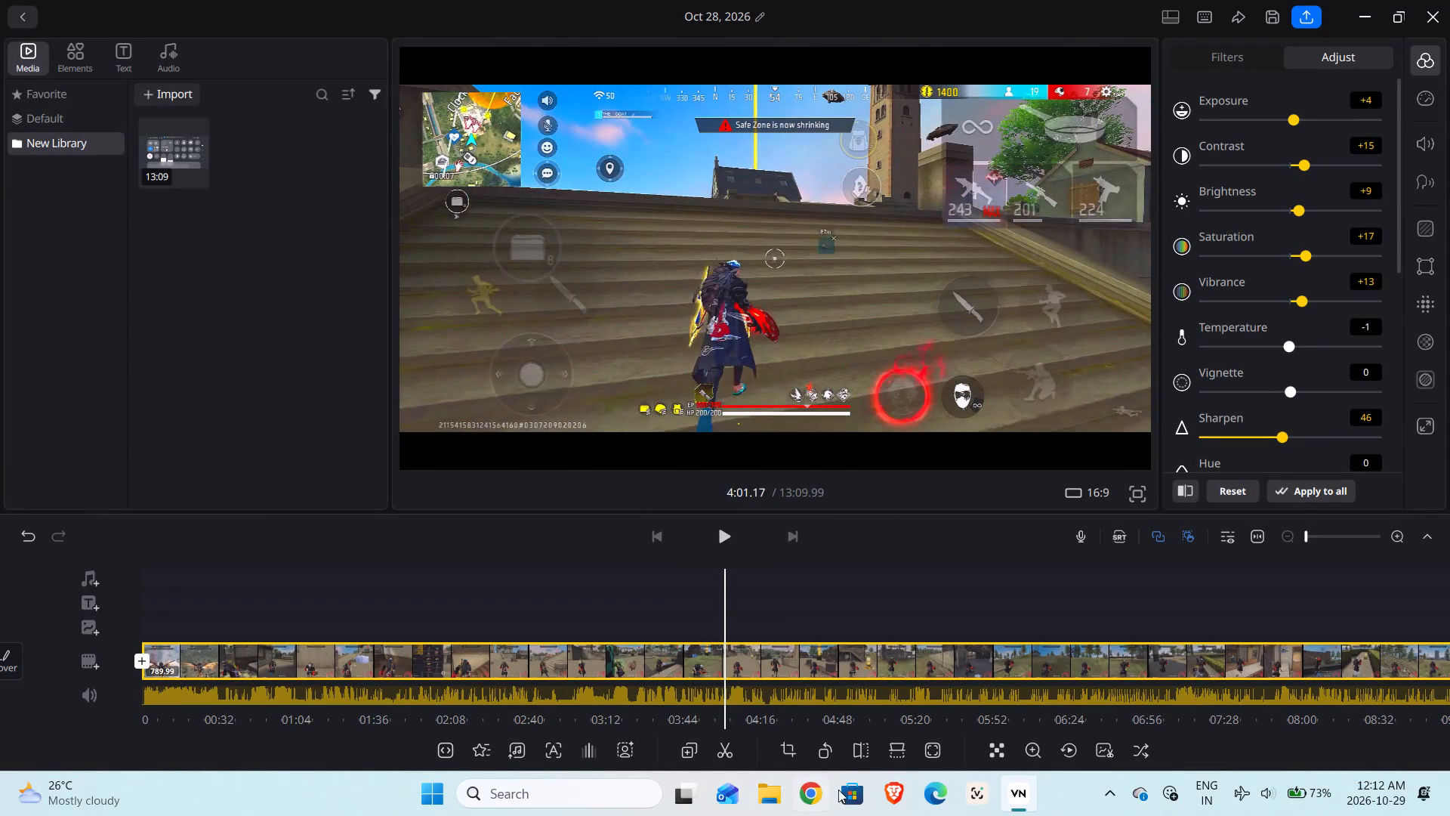
Switch to File Explorer and open the original ERVI0026 video from the Downloads folder in PotPlayer.
{"action": "left_click", "coordinate": [1353, 1]}
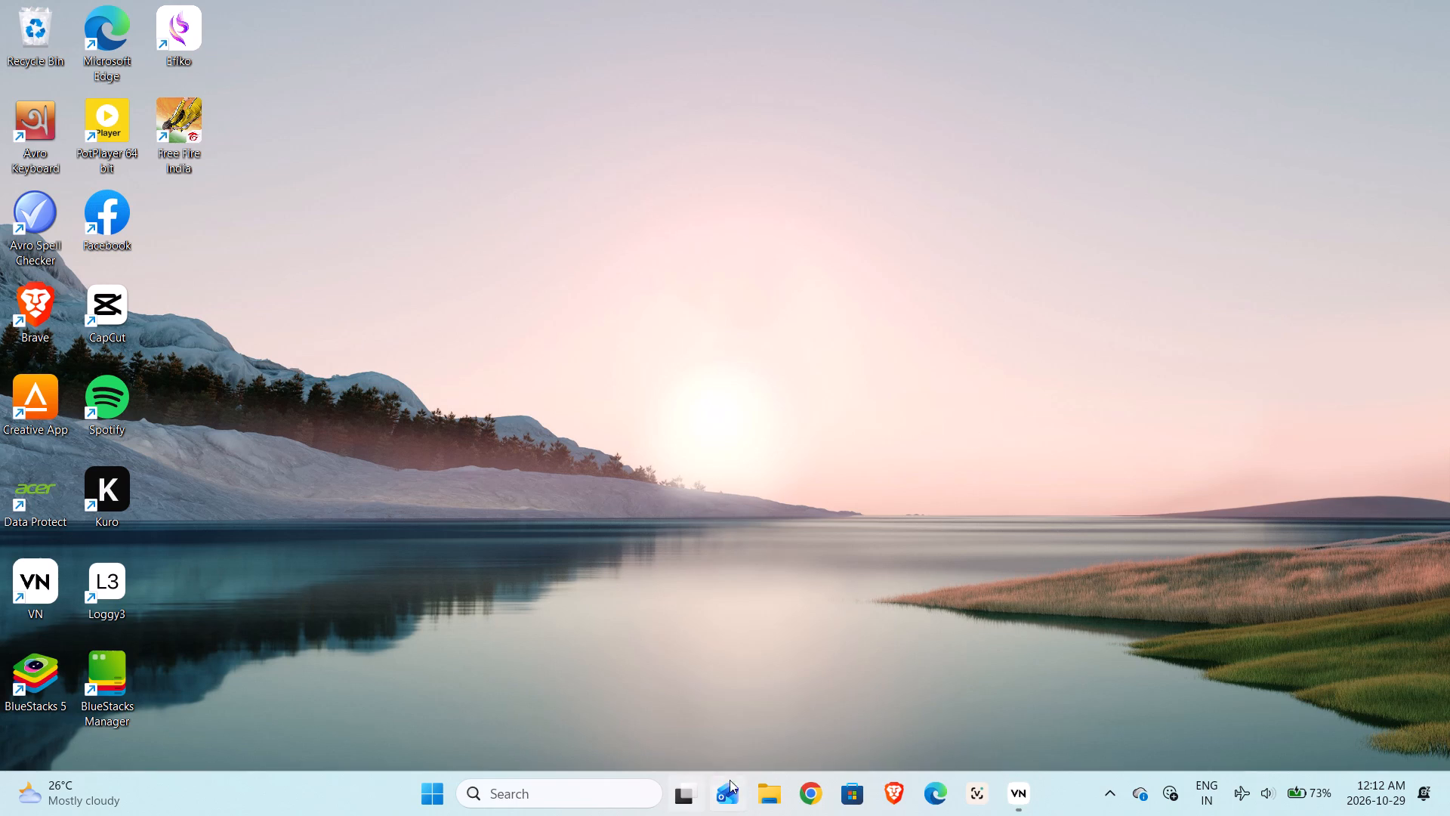
{"action": "left_click", "coordinate": [768, 782]}
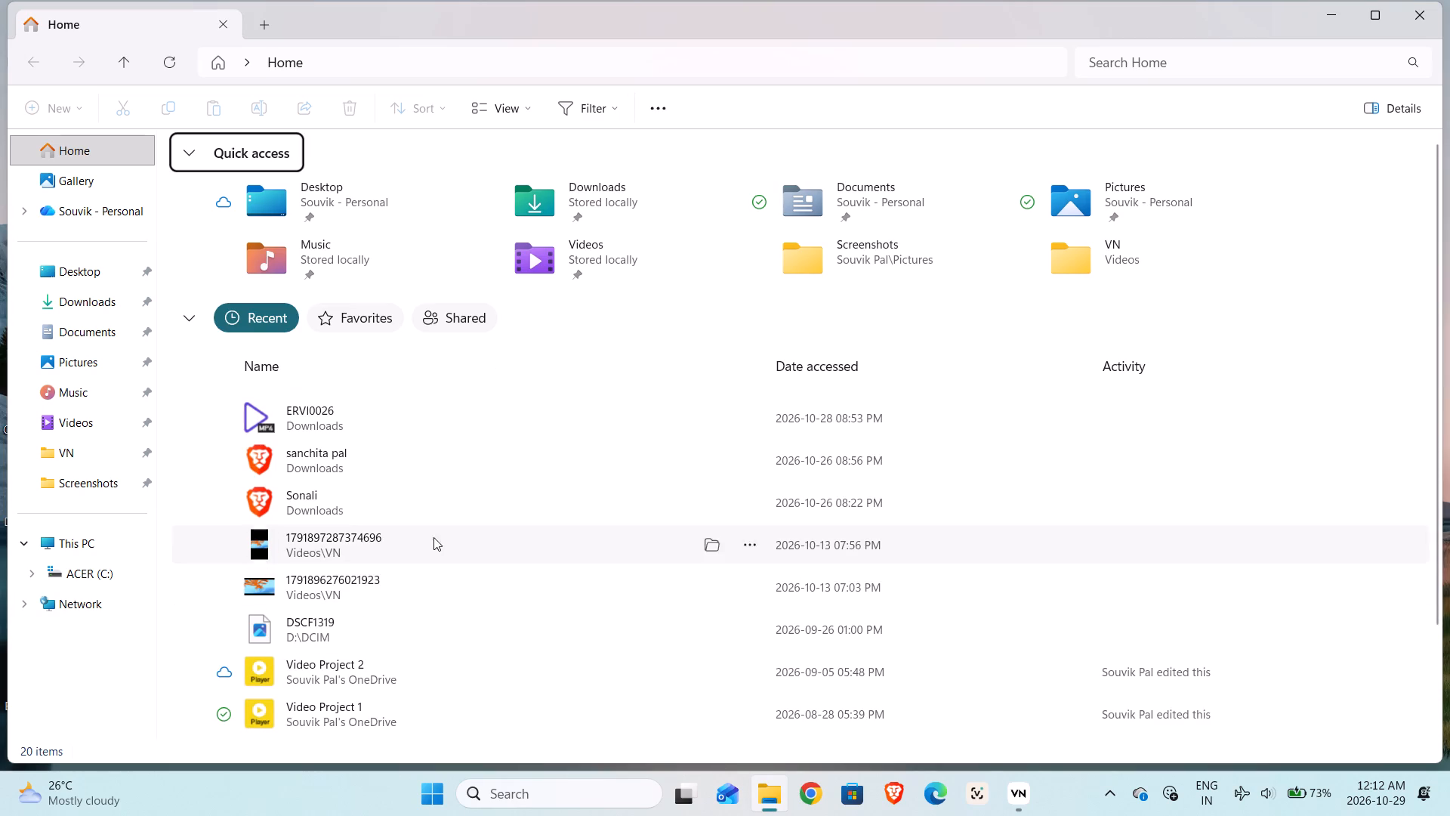
{"action": "double_click", "coordinate": [384, 422]}
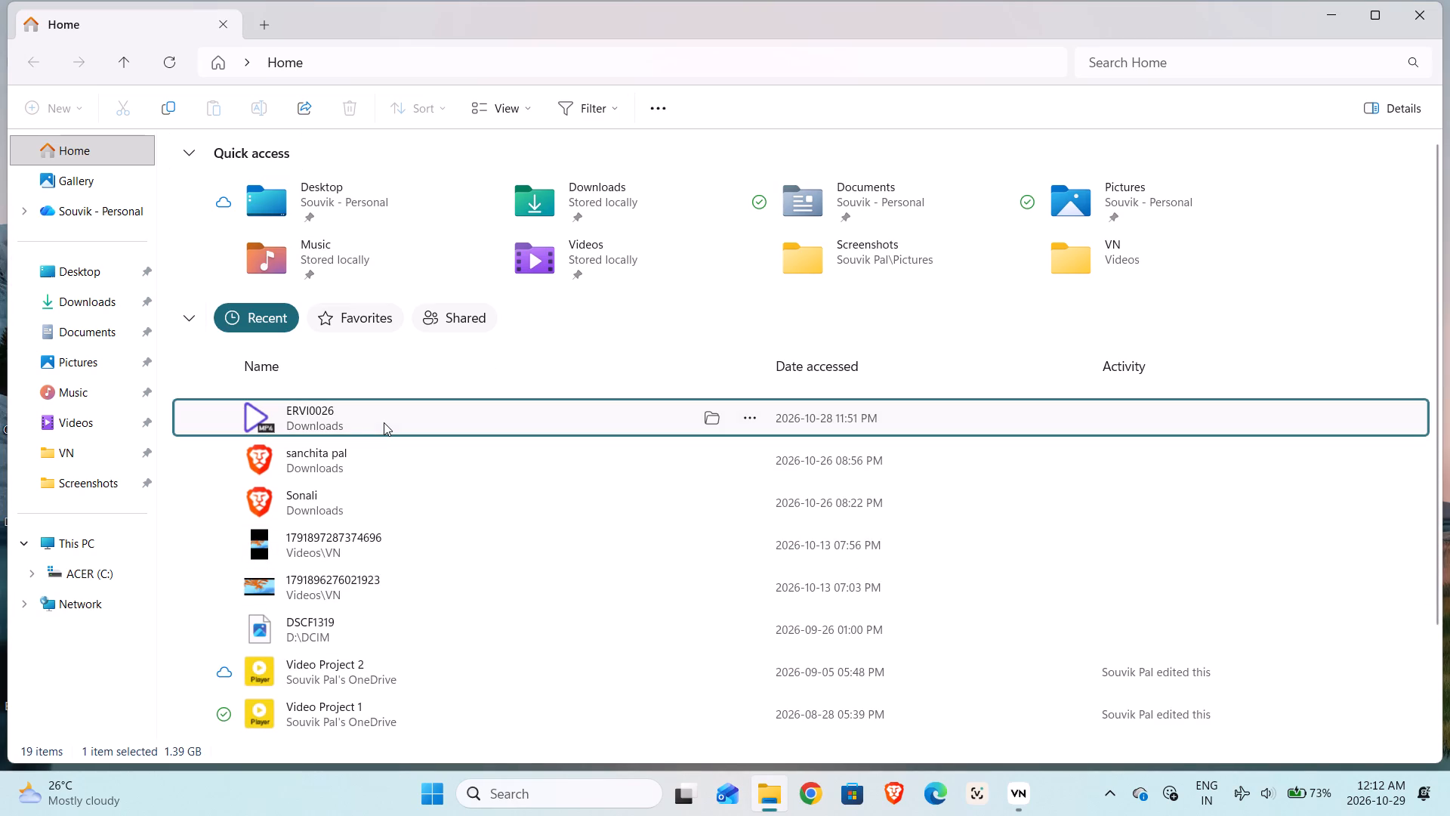
{"action": "double_click", "coordinate": [384, 422]}
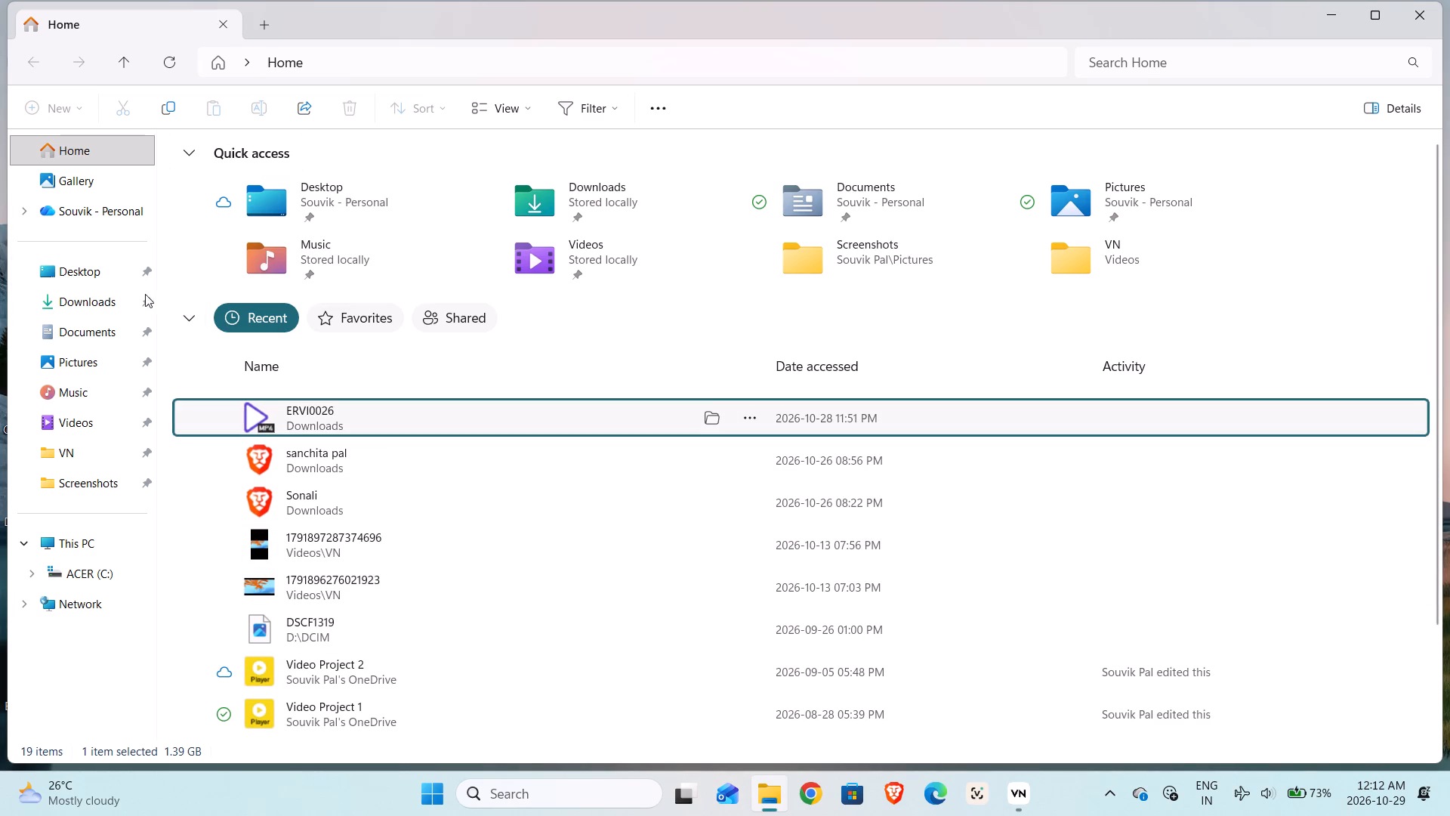
{"action": "left_click", "coordinate": [100, 302]}
{"action": "double_click", "coordinate": [251, 171]}
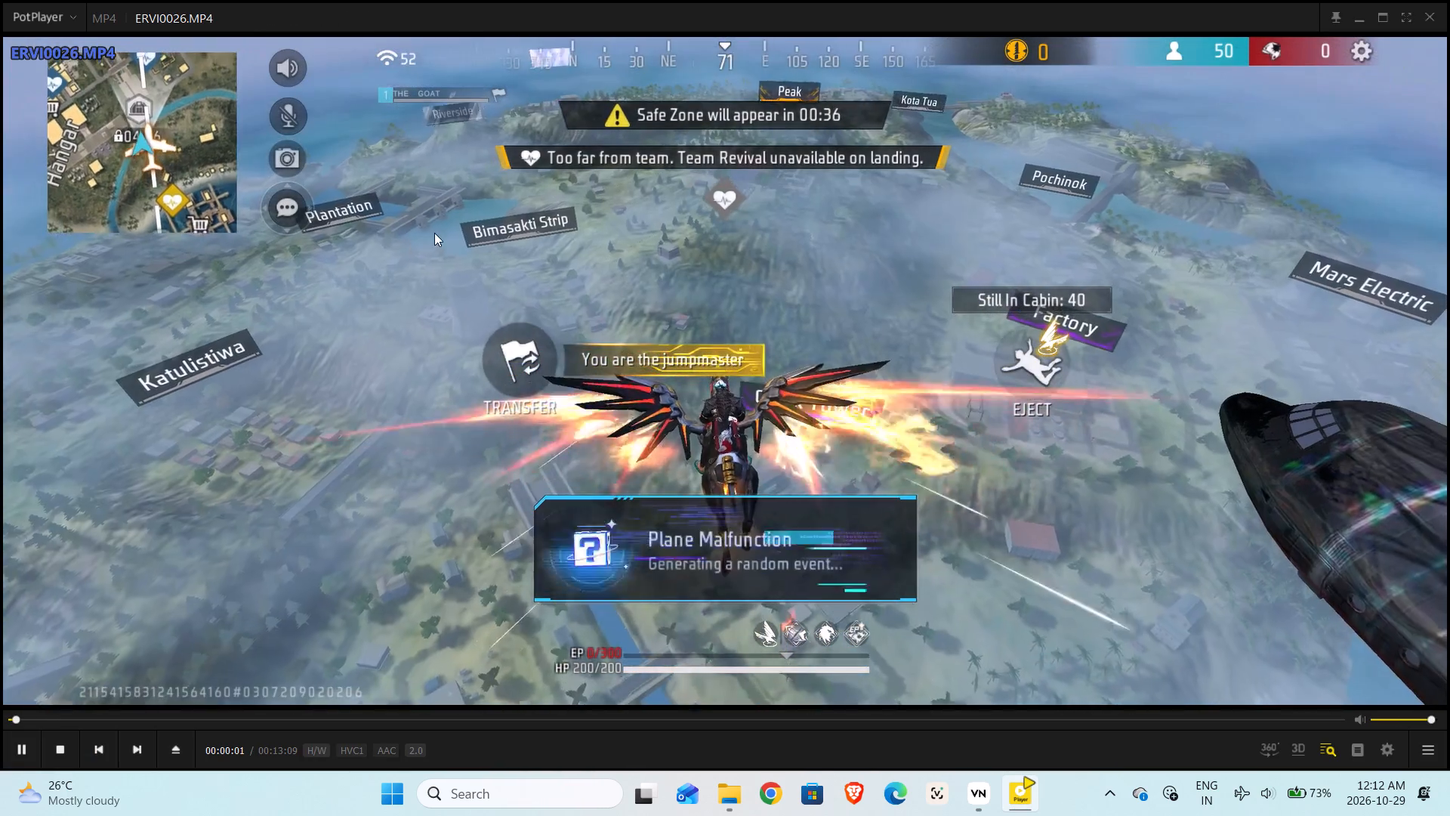
{"action": "left_click", "coordinate": [215, 334]}
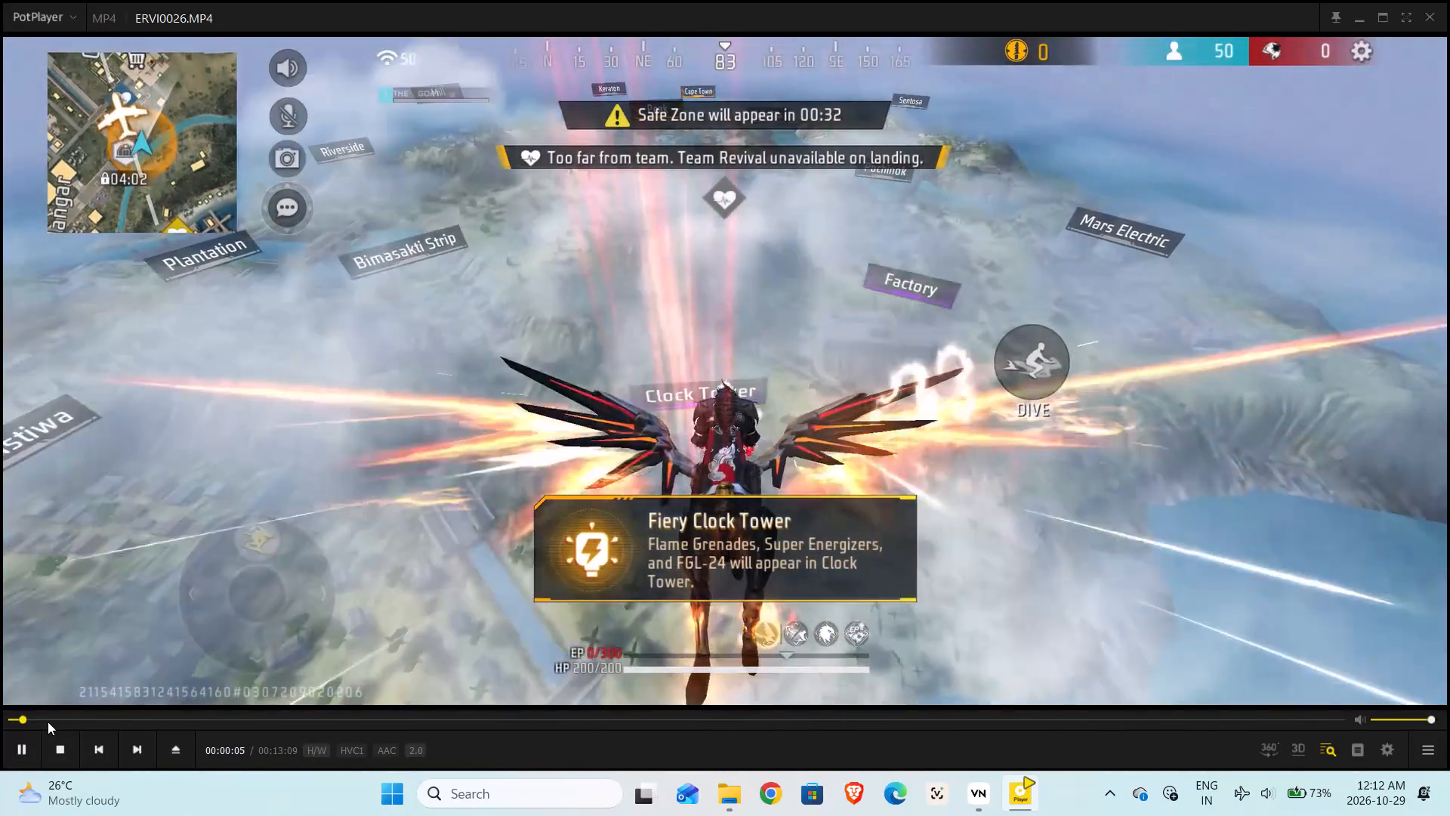
Skip ahead in the original ERVI0026 footage to about 0:42 to examine its uncorrected colours.
{"action": "left_click", "coordinate": [48, 722]}
{"action": "left_click", "coordinate": [86, 722]}
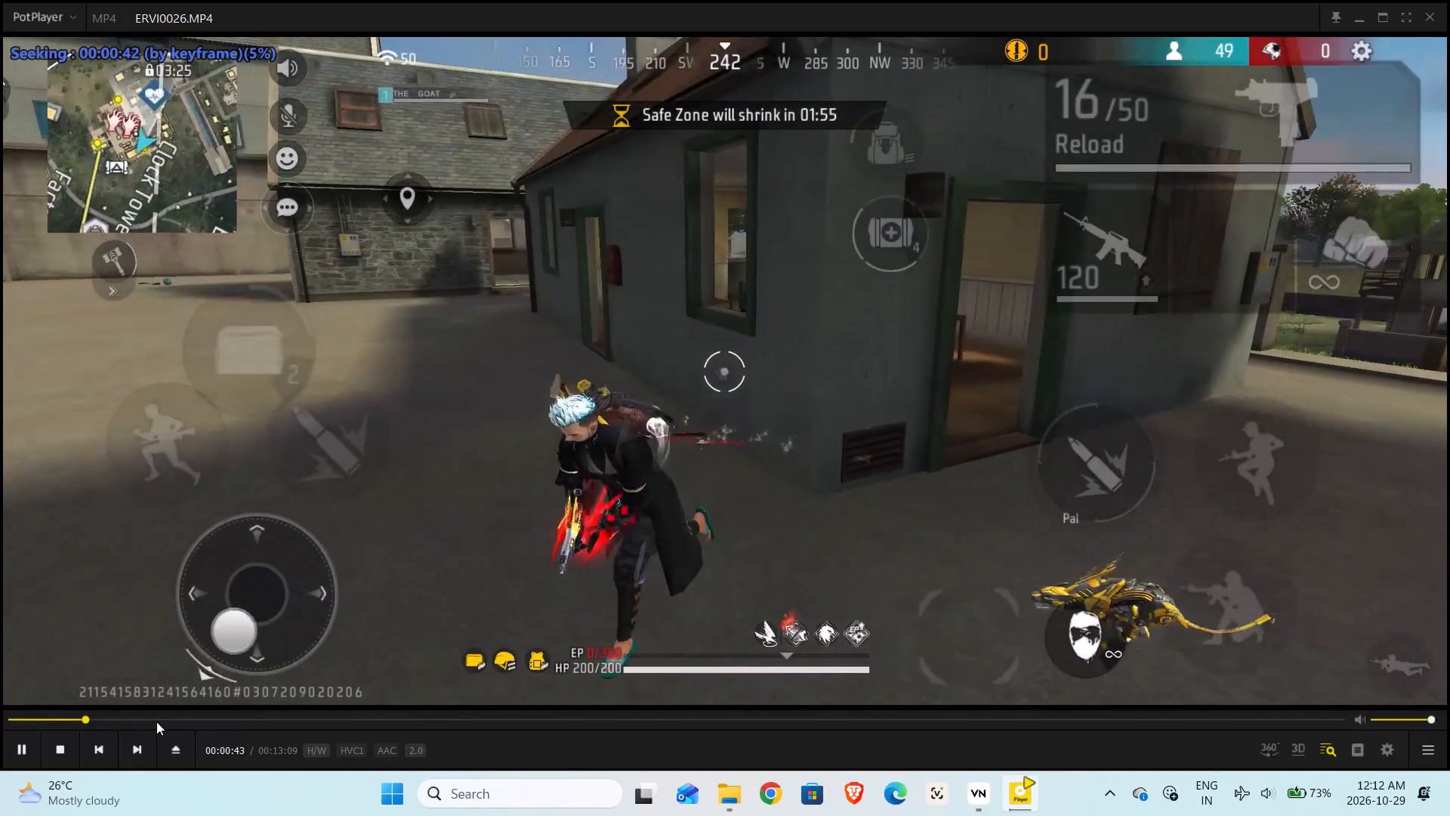
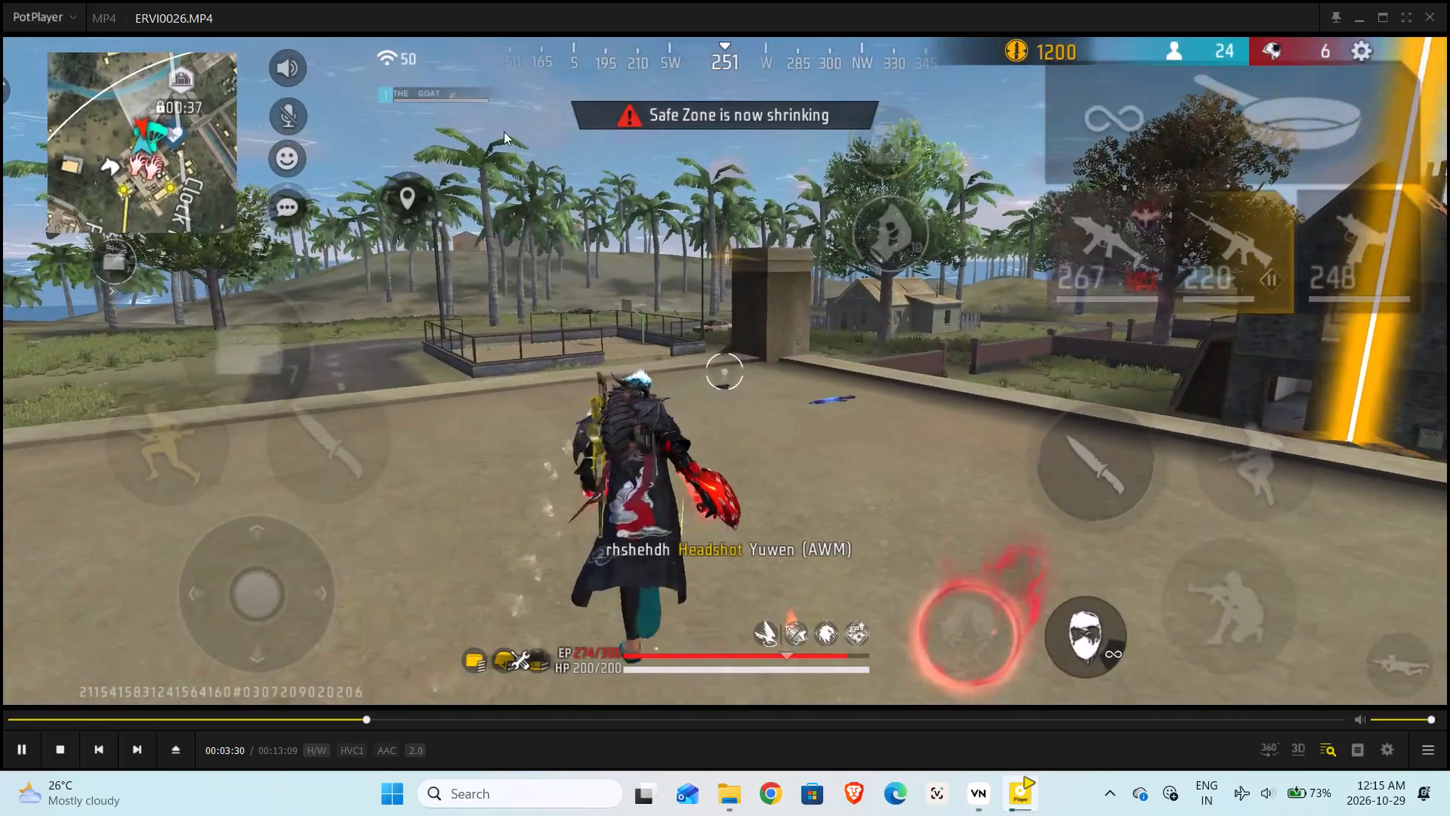
Watch the original ERVI0026 footage from about 3:30 to 3:56 and pause it there.
{"action": "left_click", "coordinate": [585, 381]}
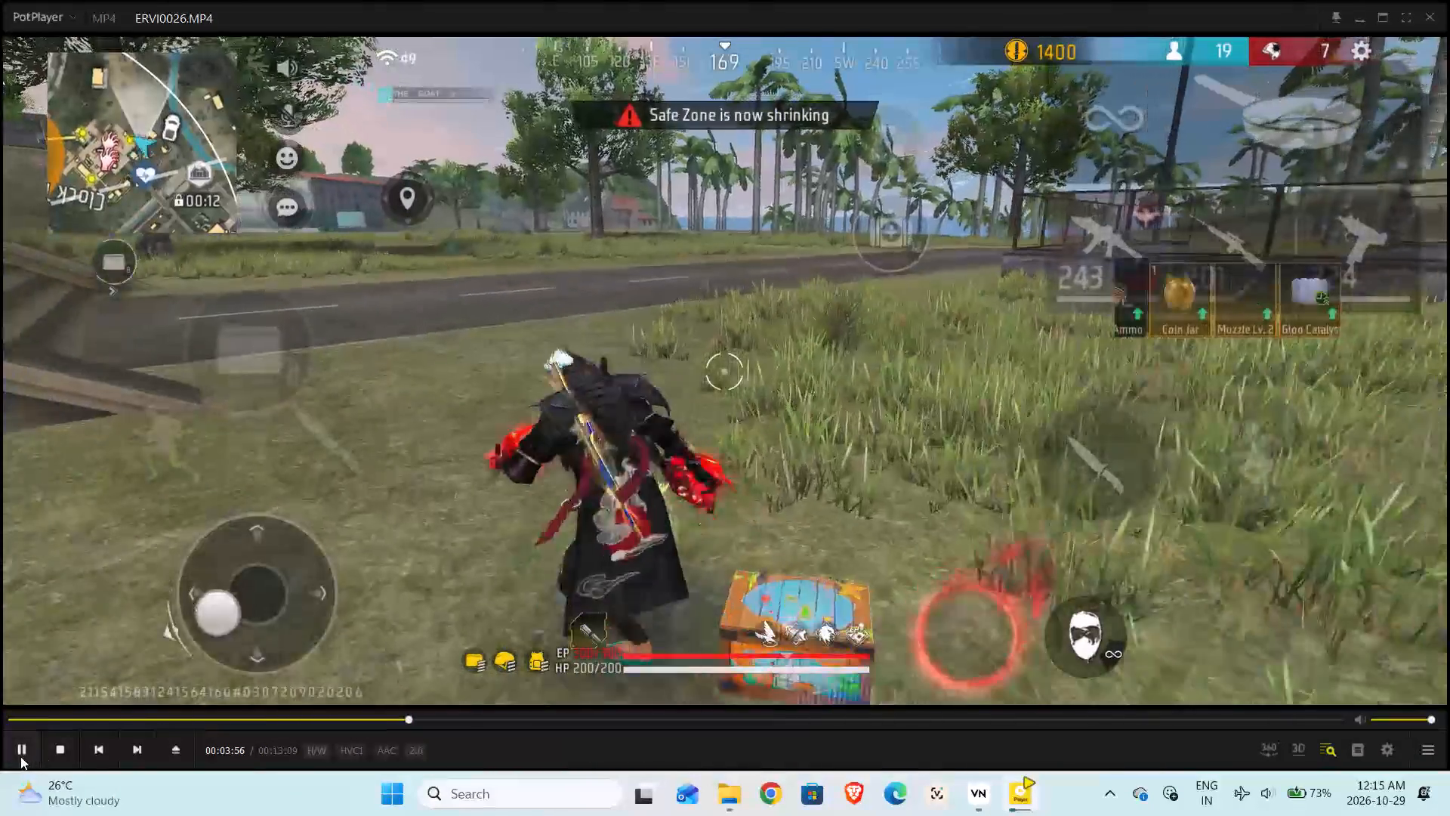
{"action": "left_click", "coordinate": [20, 756]}
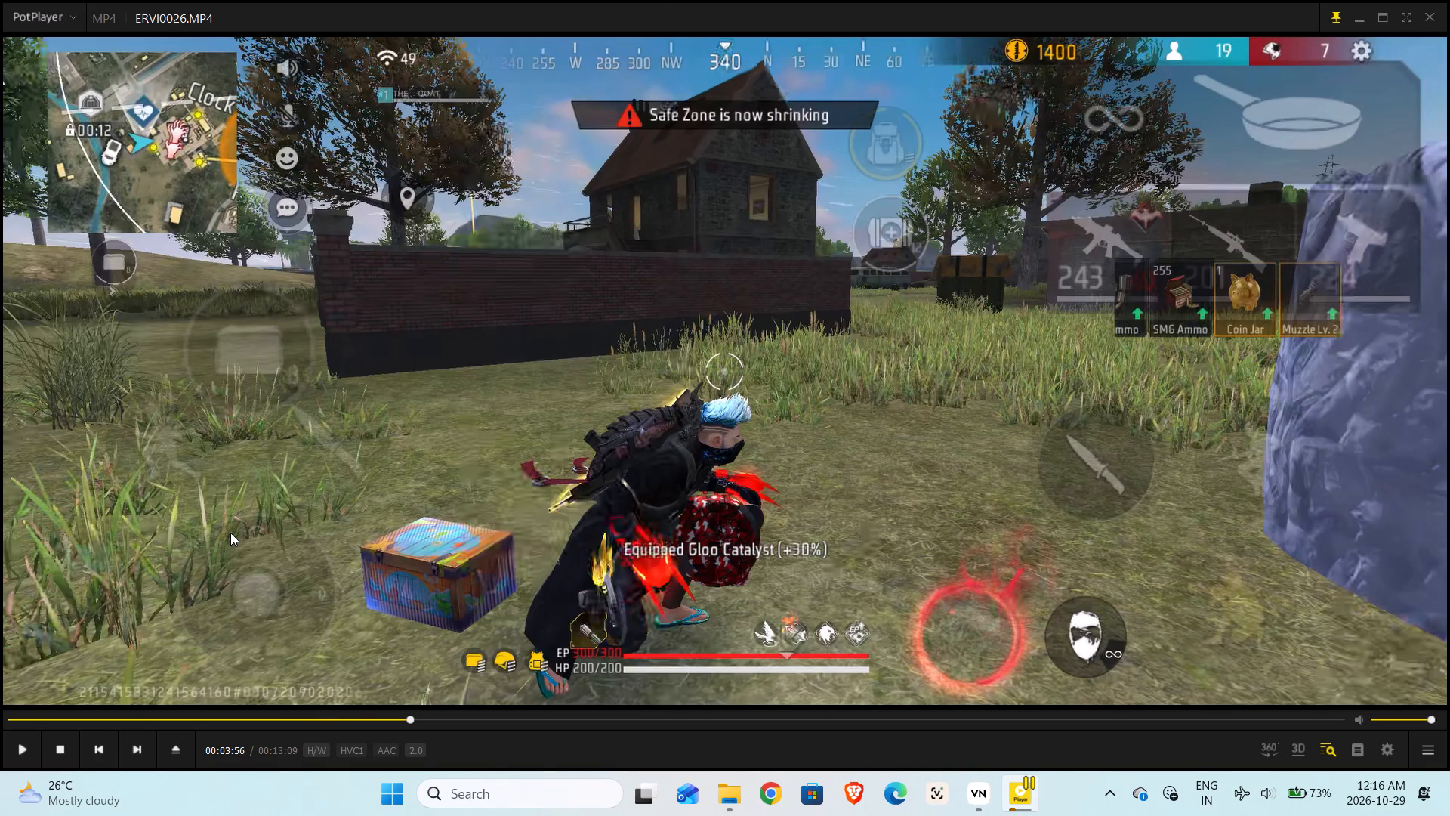
Close the original footage and the Downloads window, and return to the project in VN.
{"action": "left_click", "coordinate": [1427, 22]}
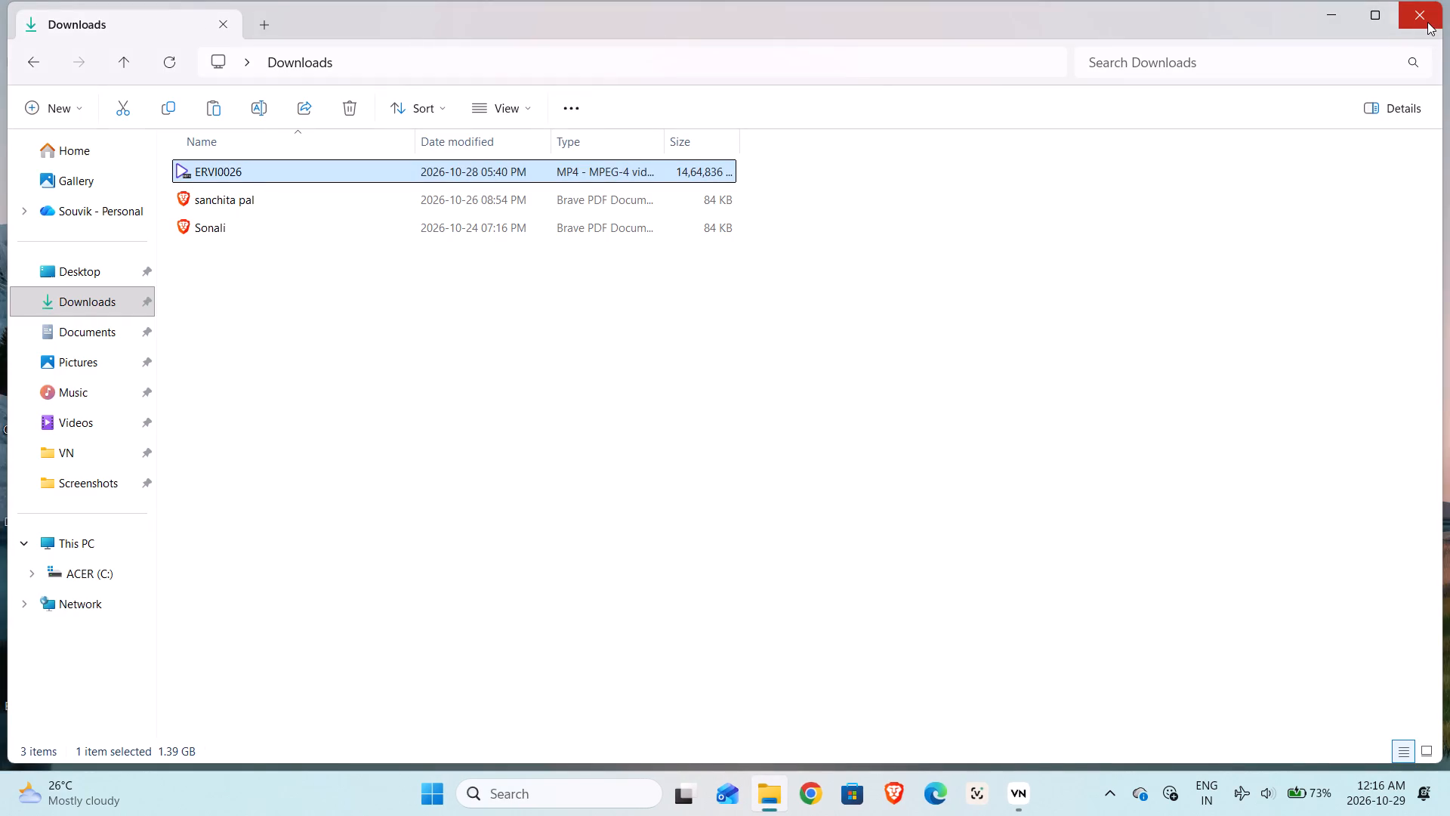
{"action": "left_click", "coordinate": [1427, 22]}
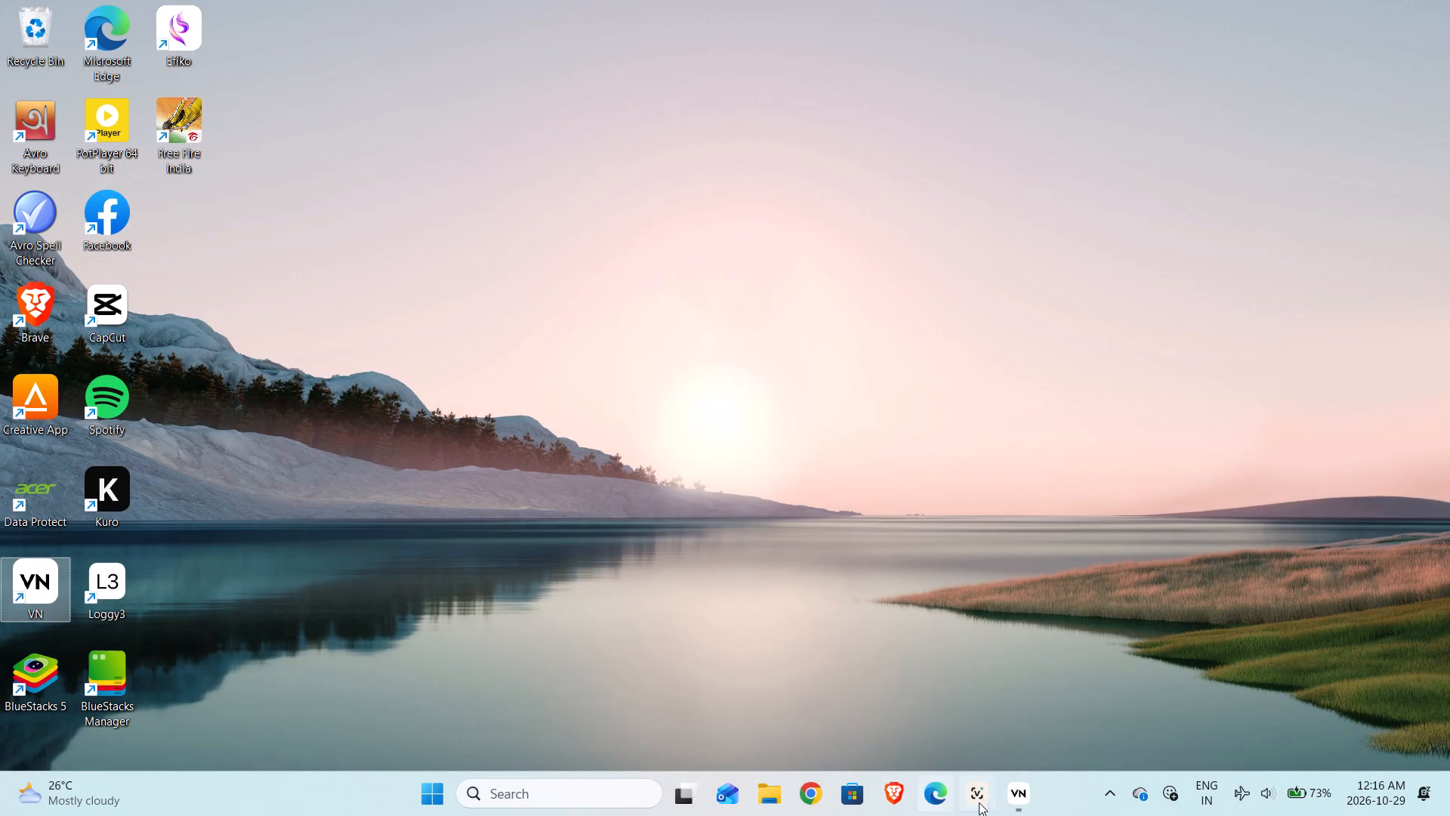
{"action": "left_click", "coordinate": [1018, 795]}
Review the corrected video's early section by playing it up to about 0:45.
{"action": "left_click_drag", "start_coordinate": [567, 594], "coordinate": [633, 598]}
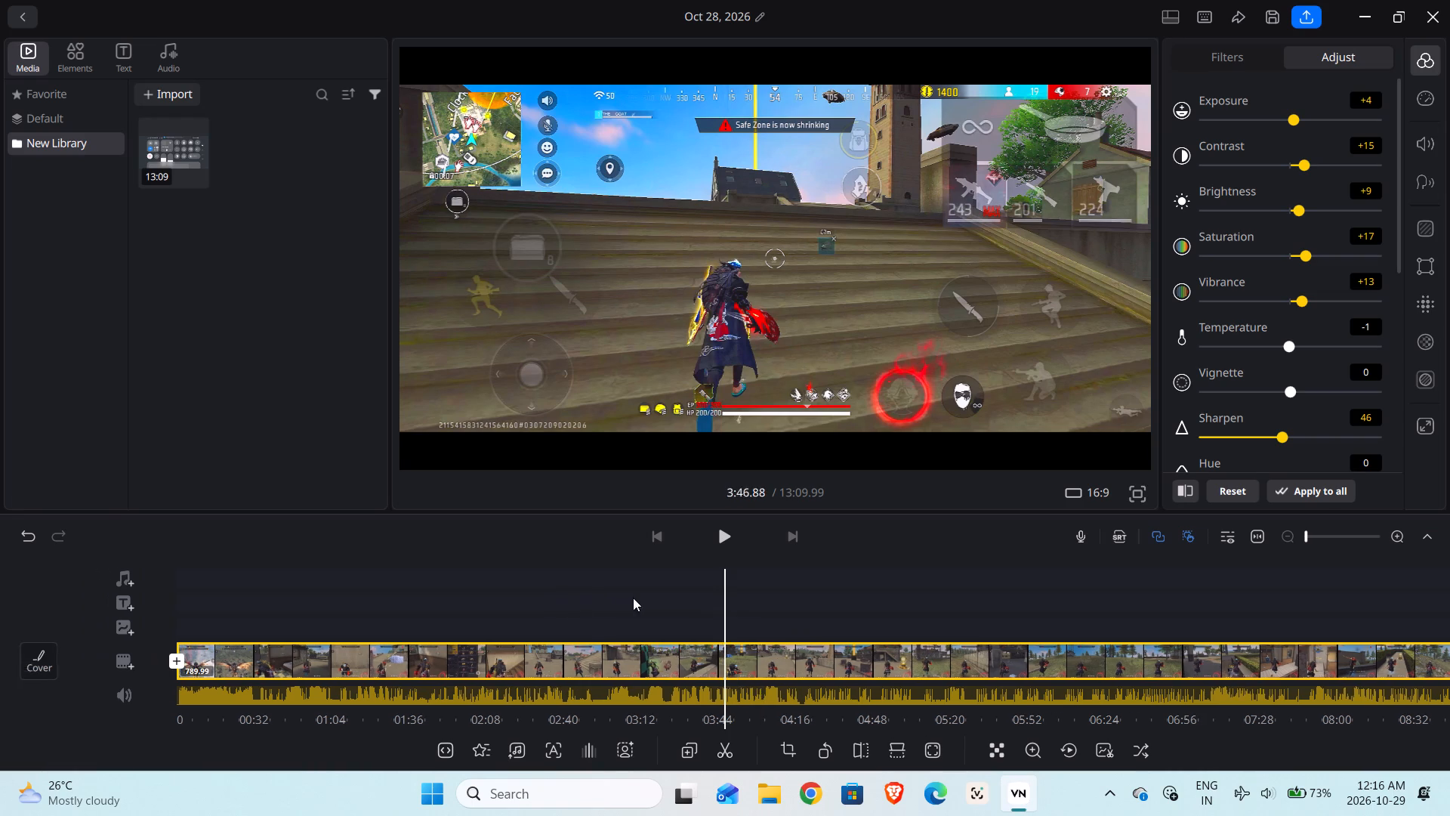
{"action": "left_click_drag", "start_coordinate": [633, 598], "coordinate": [1050, 614]}
{"action": "left_click", "coordinate": [725, 539]}
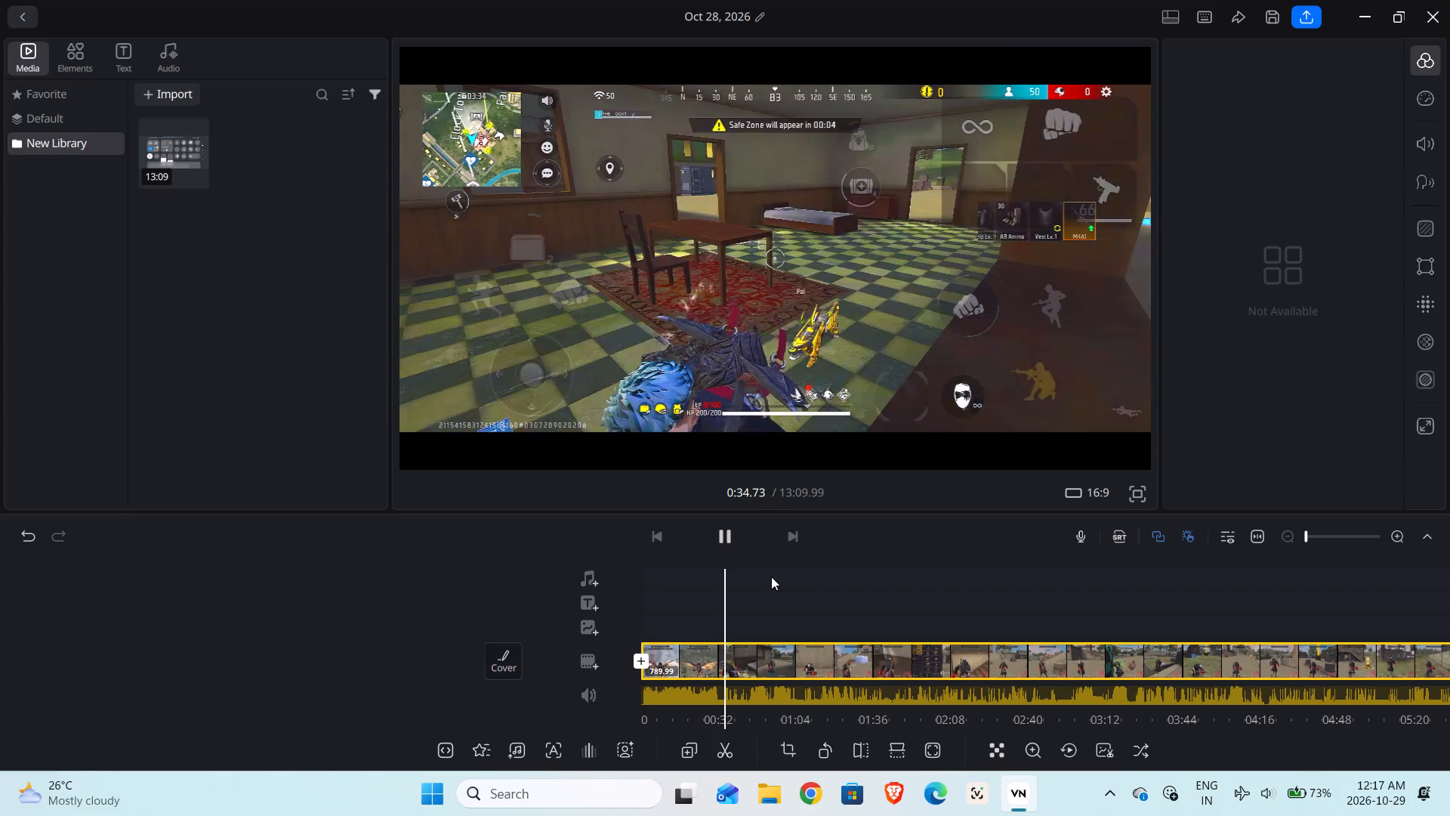
{"action": "left_click", "coordinate": [721, 547]}
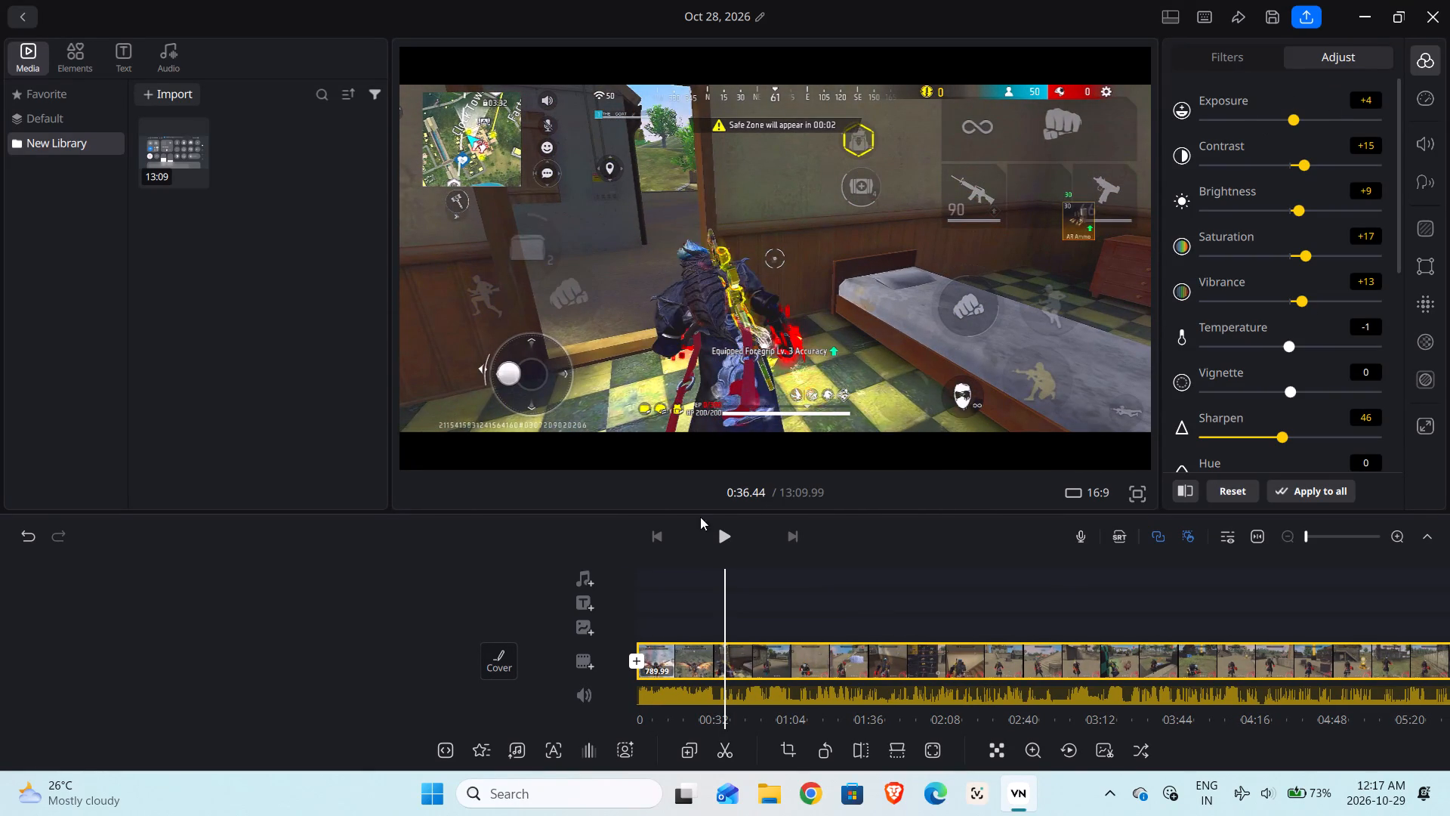
{"action": "left_click", "coordinate": [736, 543]}
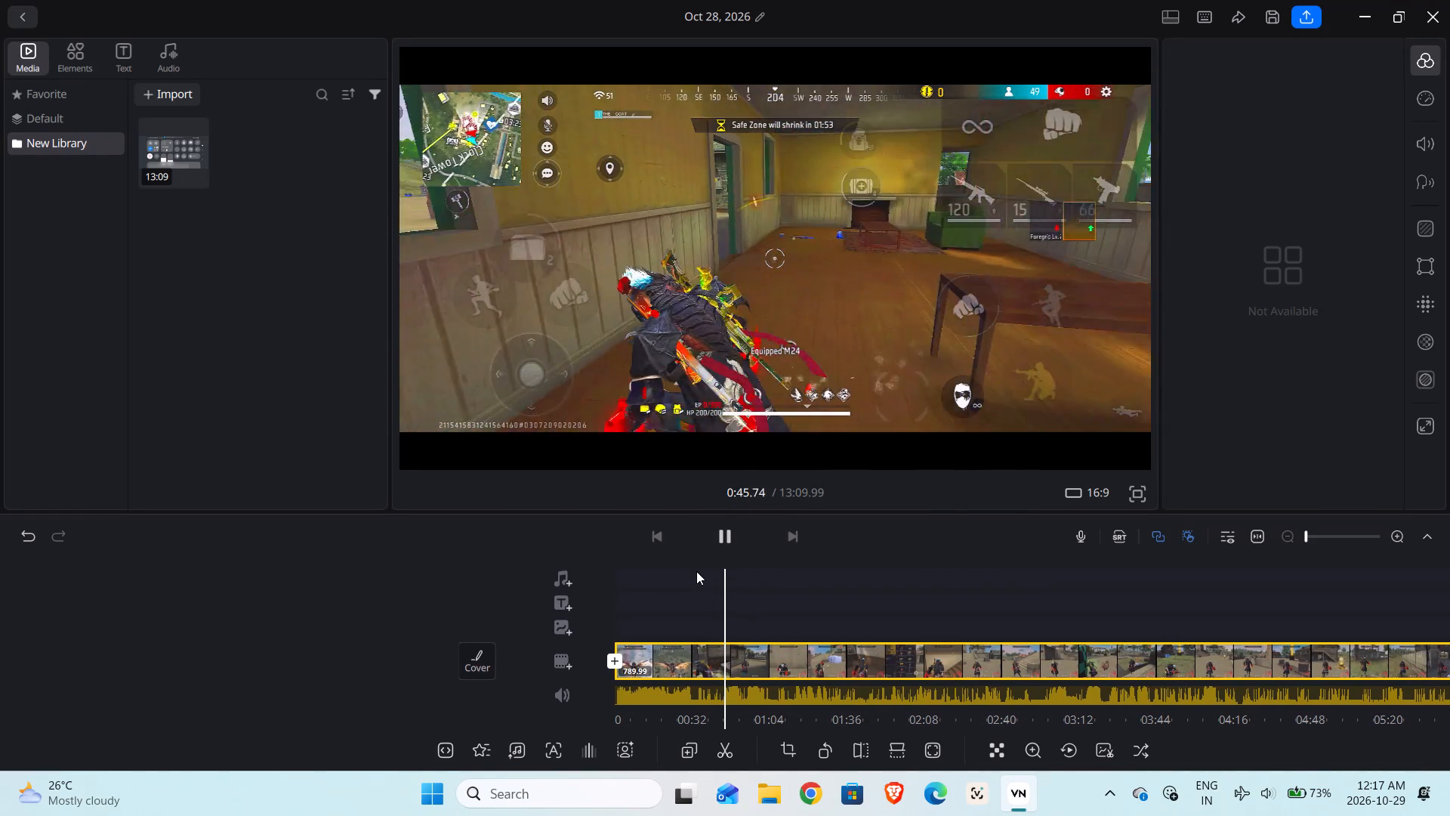
Split the gameplay clip at 0:29.30, while the character is still gliding down over the buildings.
{"action": "left_click_drag", "start_coordinate": [685, 606], "coordinate": [720, 612]}
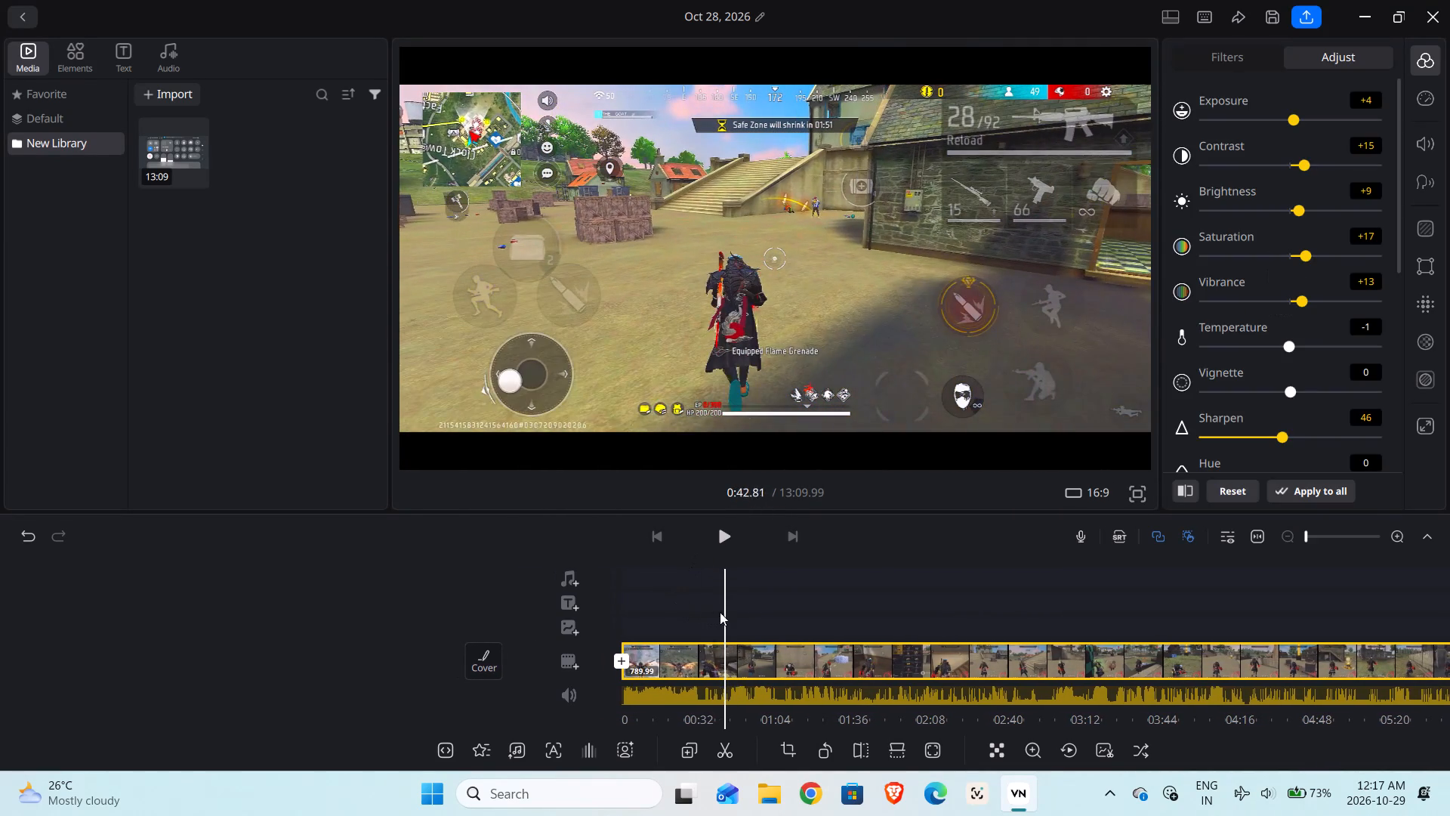
{"action": "left_click_drag", "start_coordinate": [720, 612], "coordinate": [782, 615]}
{"action": "left_click", "coordinate": [727, 537]}
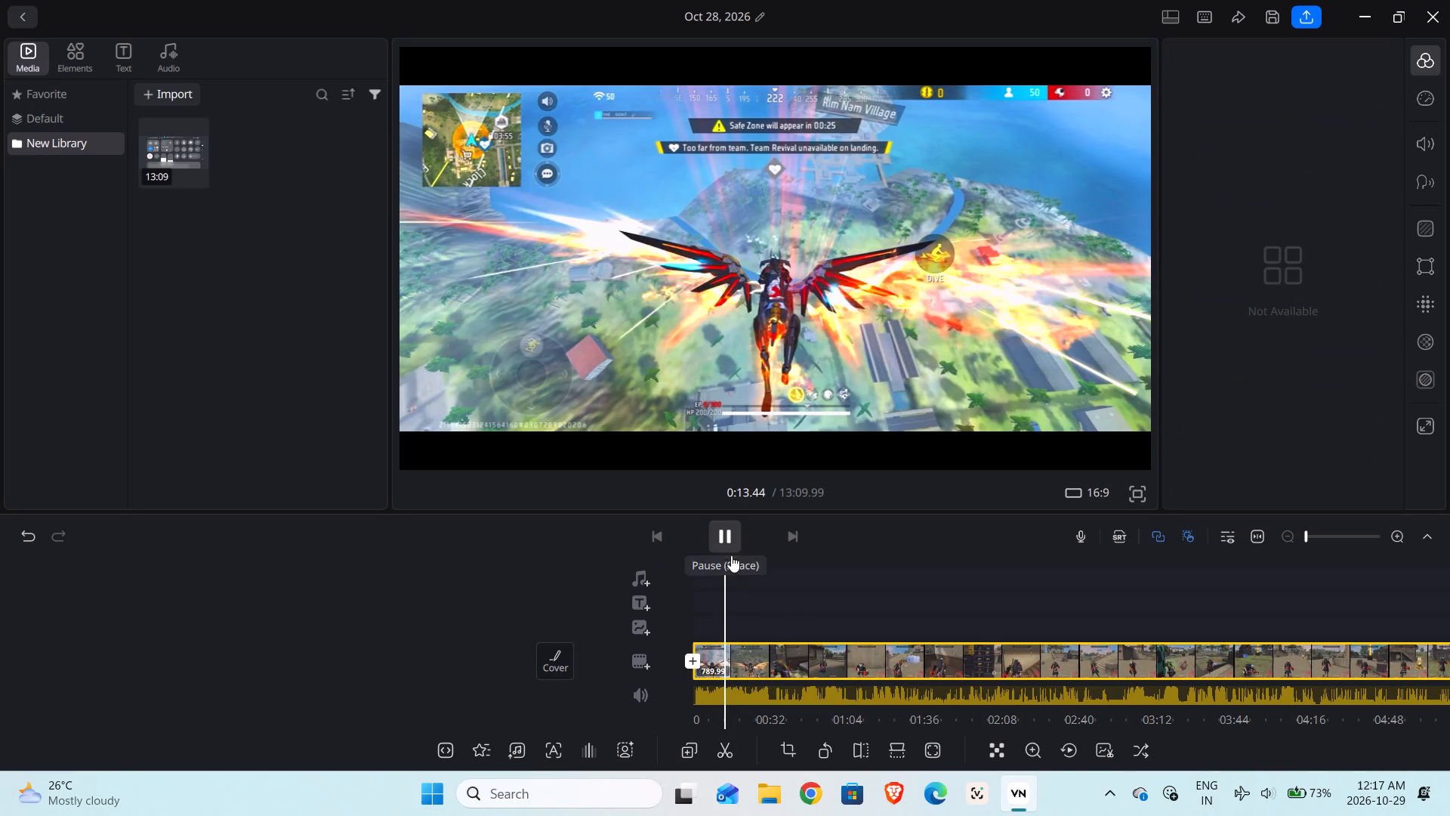
{"action": "left_click_drag", "start_coordinate": [776, 587], "coordinate": [745, 583]}
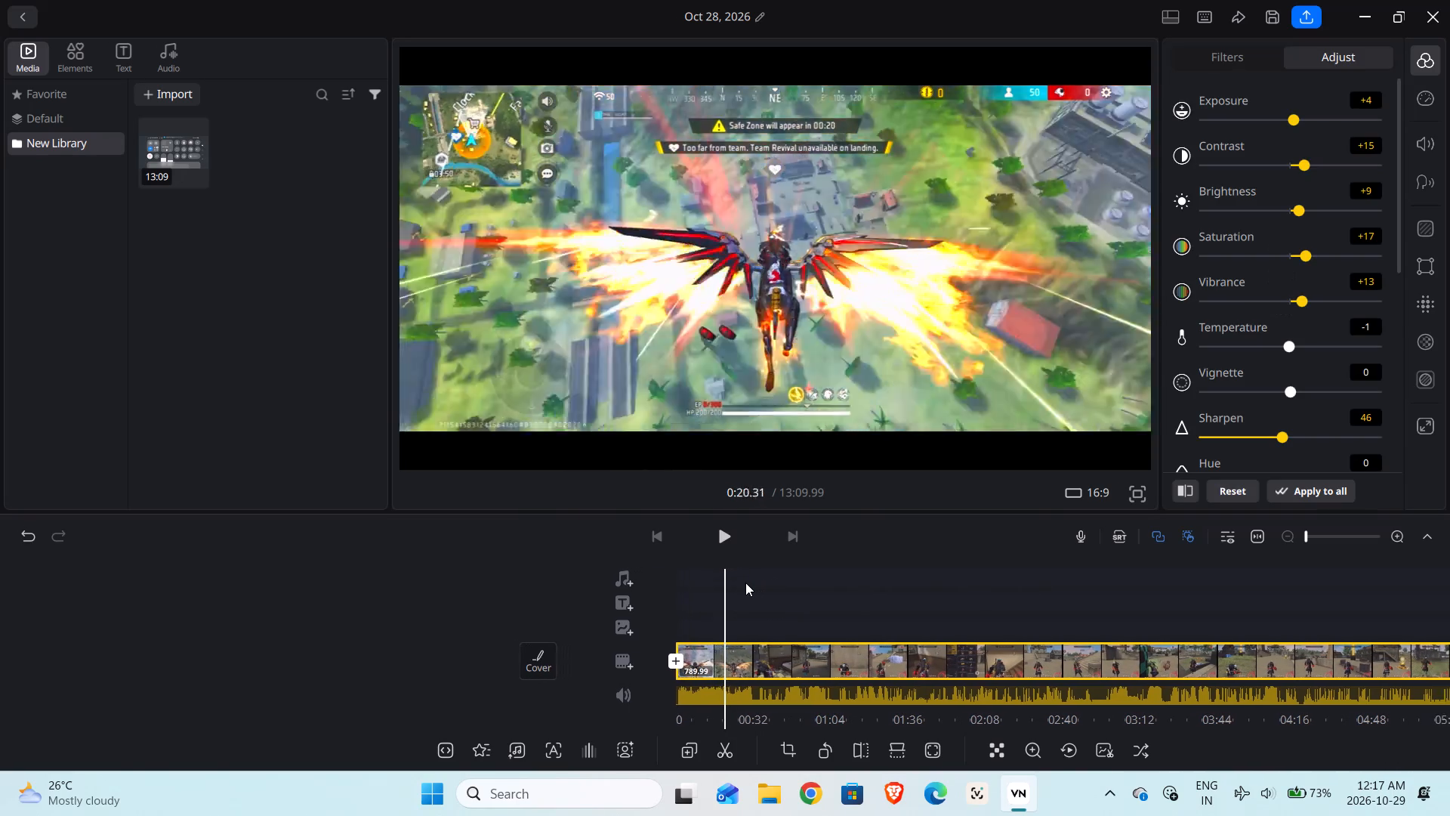
{"action": "left_click_drag", "start_coordinate": [745, 583], "coordinate": [724, 576]}
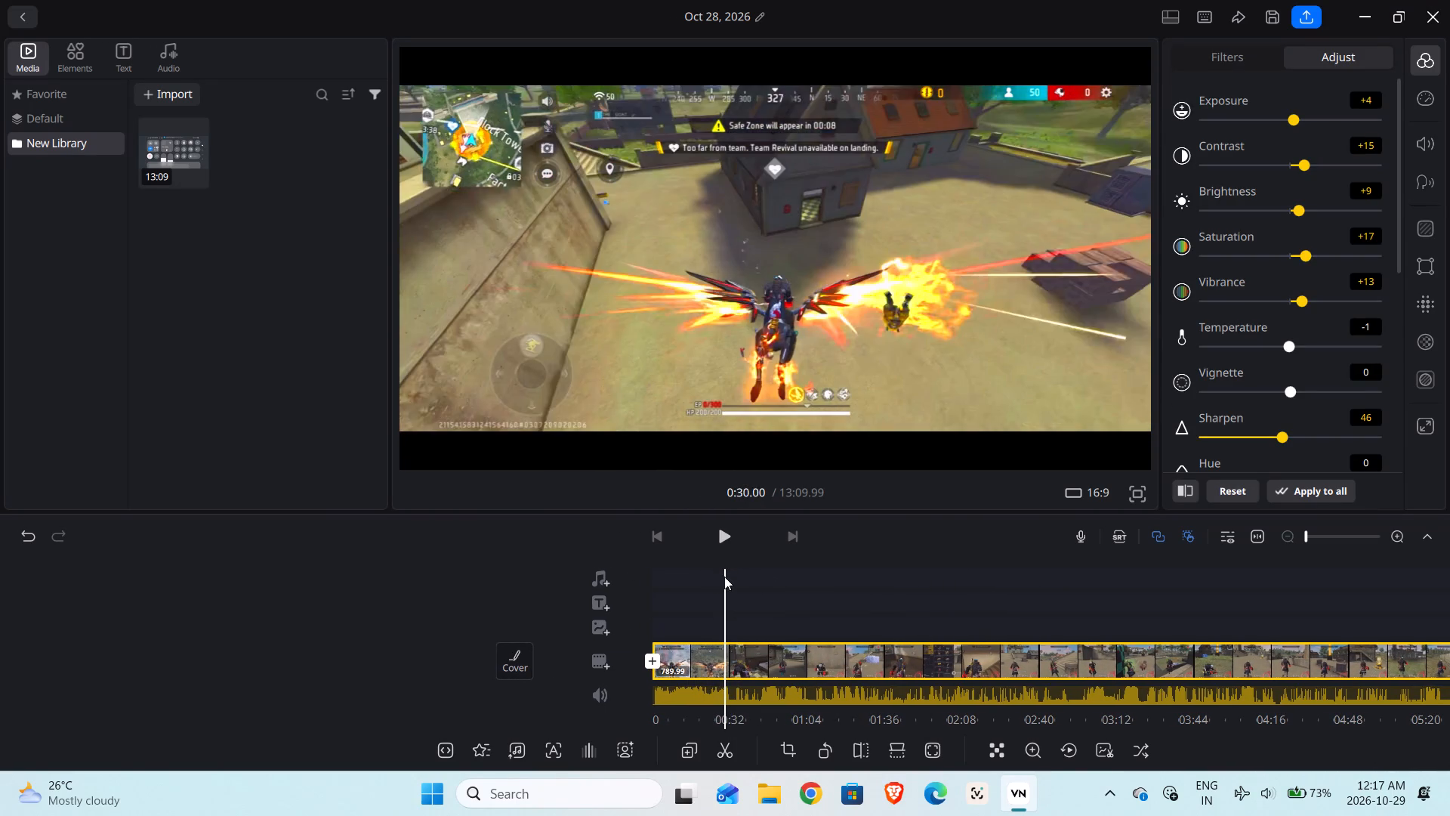
{"action": "left_click_drag", "start_coordinate": [724, 576], "coordinate": [730, 579]}
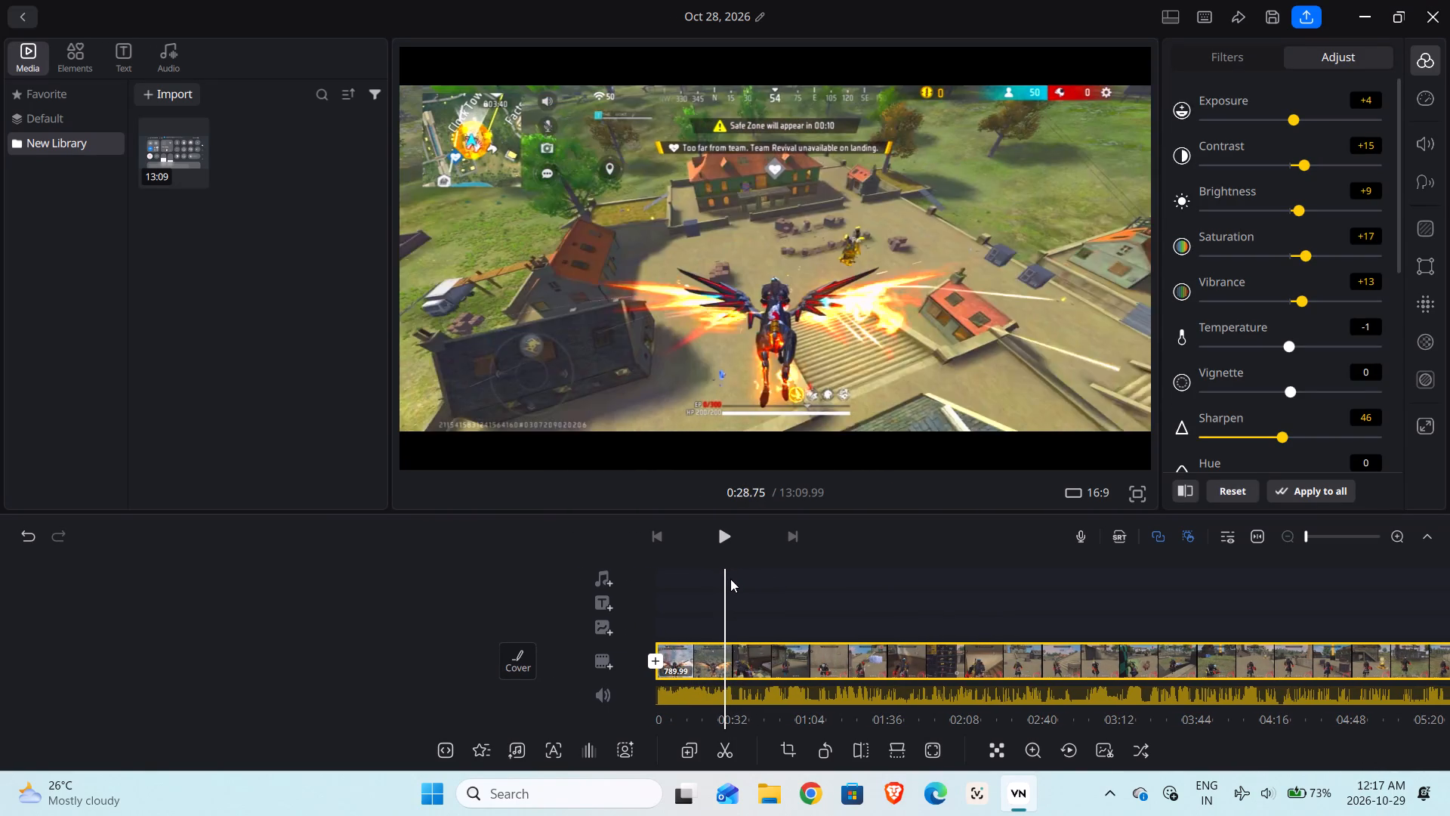
{"action": "left_click_drag", "start_coordinate": [730, 579], "coordinate": [722, 576]}
{"action": "left_click_drag", "start_coordinate": [741, 595], "coordinate": [743, 595]}
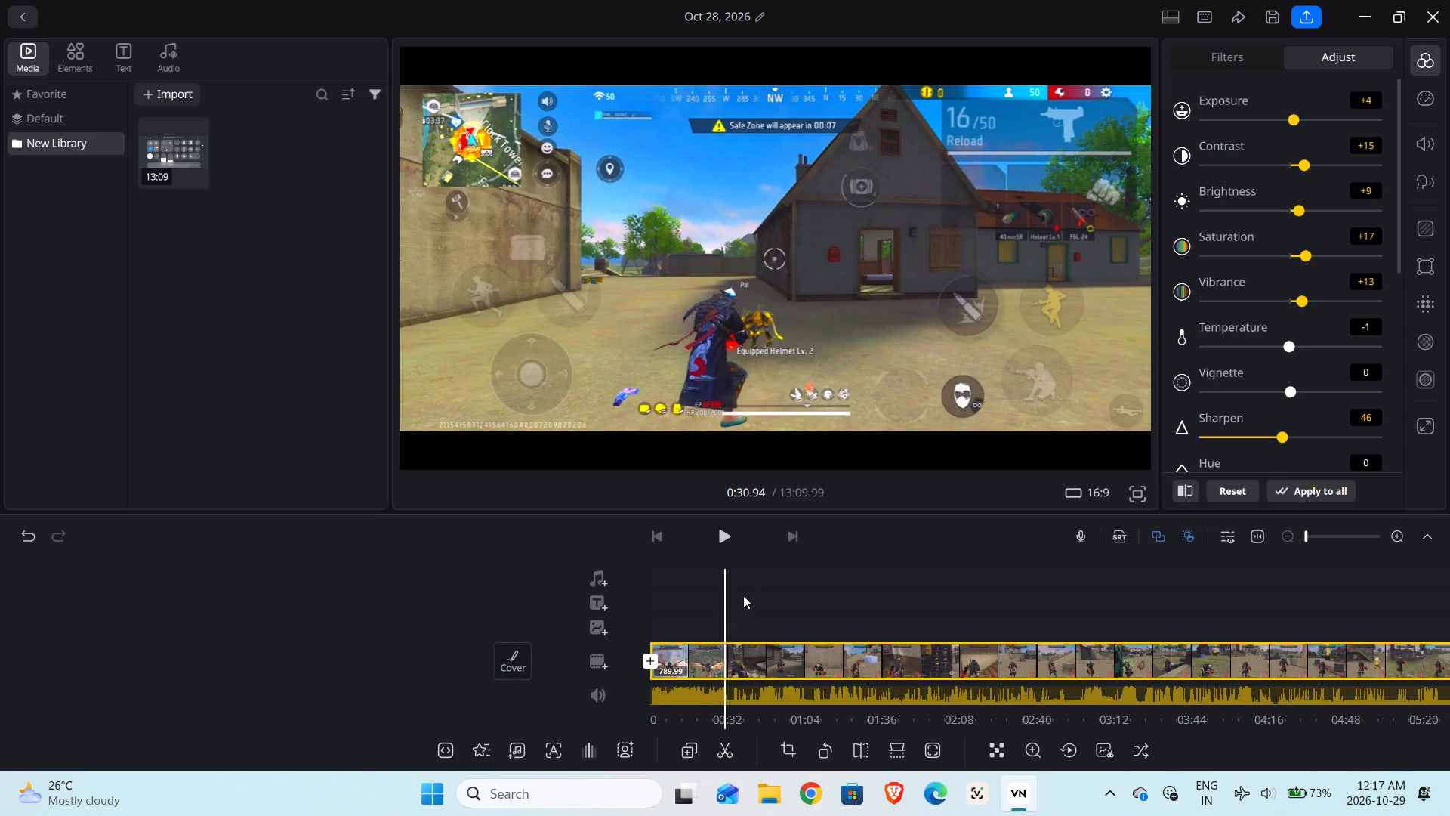
{"action": "left_click_drag", "start_coordinate": [743, 595], "coordinate": [749, 595]}
{"action": "left_click_drag", "start_coordinate": [745, 605], "coordinate": [745, 607]}
{"action": "left_click_drag", "start_coordinate": [745, 607], "coordinate": [769, 611]}
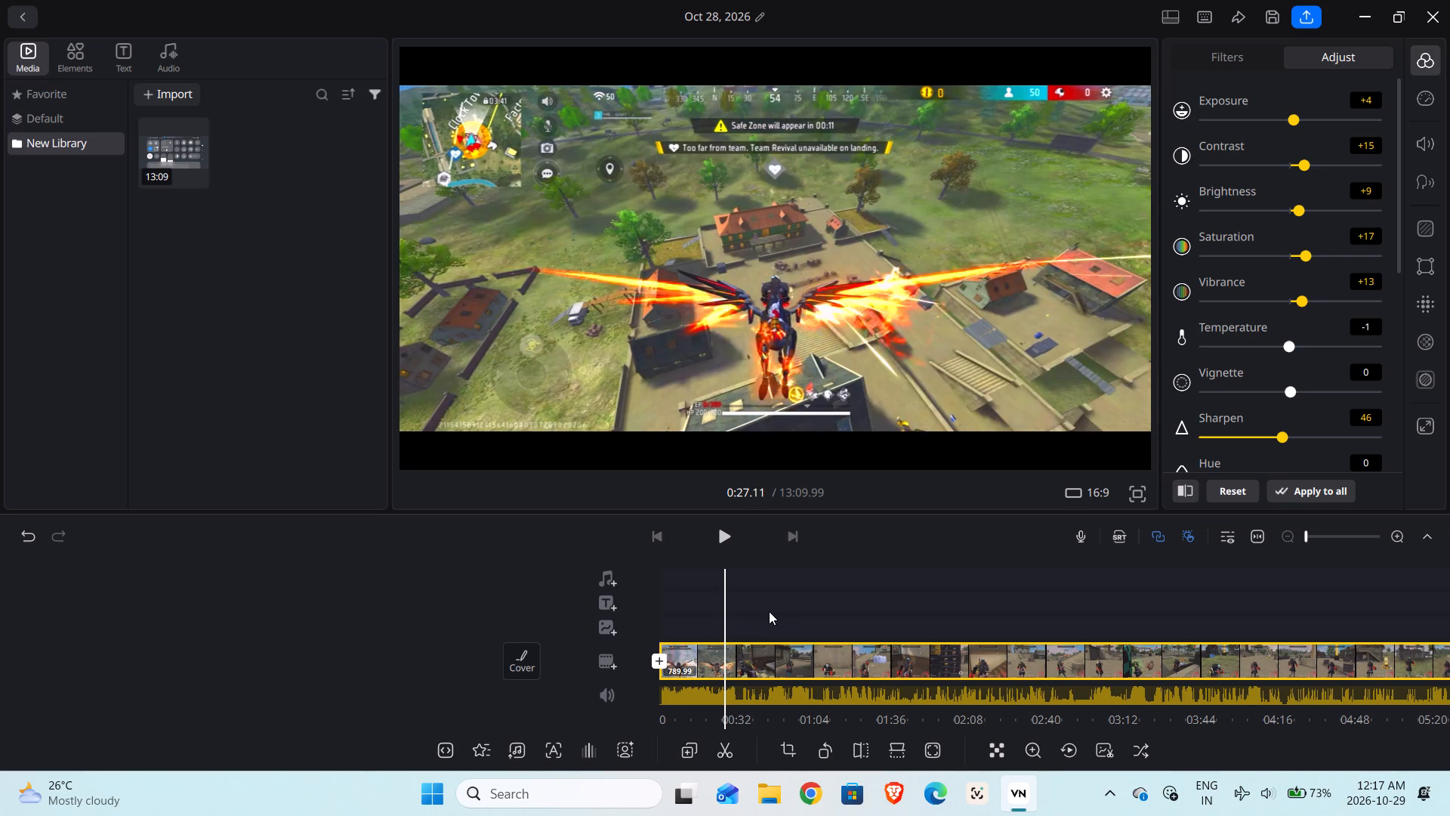
{"action": "left_click_drag", "start_coordinate": [769, 611], "coordinate": [764, 612]}
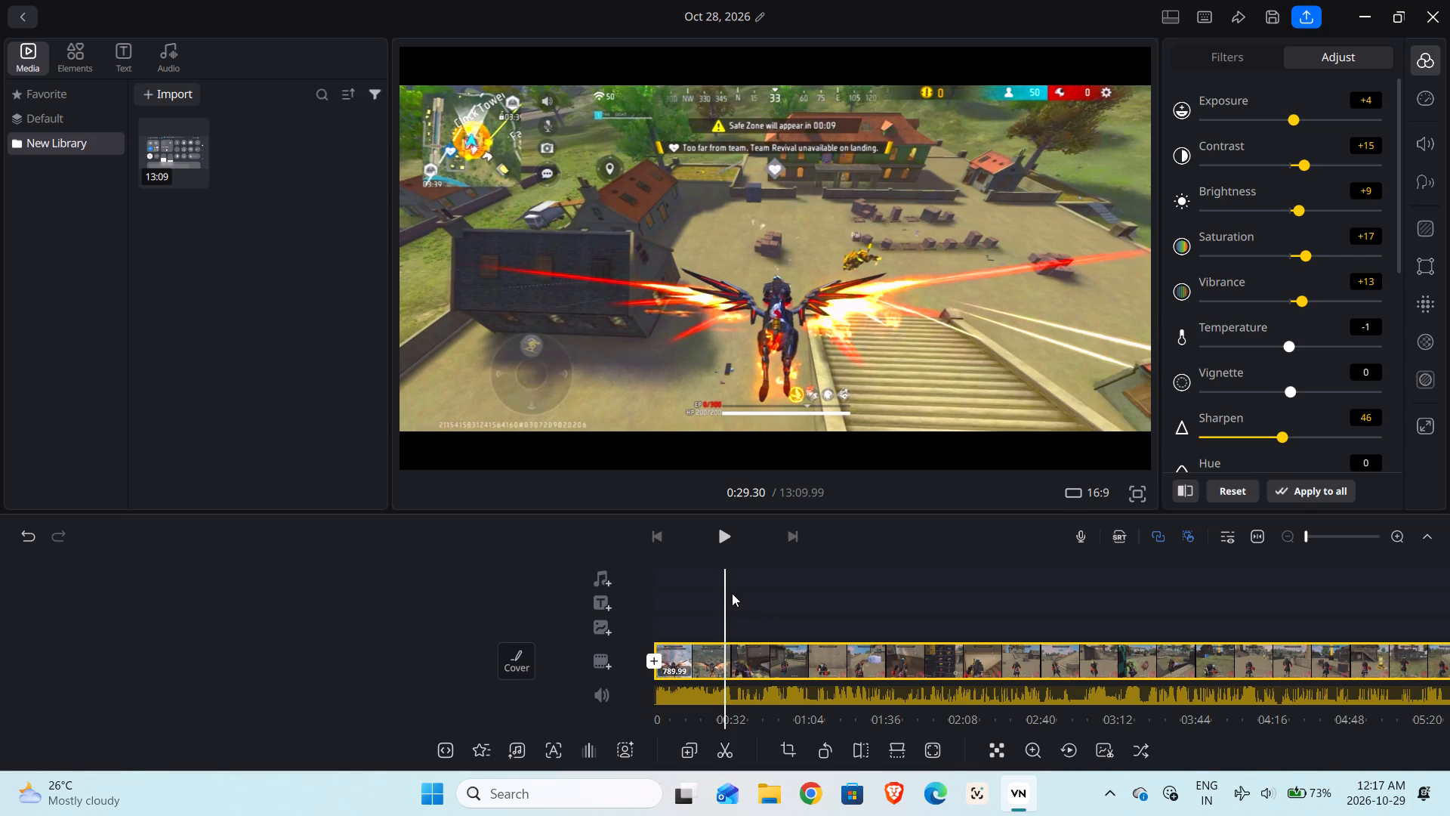
{"action": "left_click", "coordinate": [733, 752]}
Delete the 29.30-second opening segment before the split.
{"action": "left_click", "coordinate": [723, 543]}
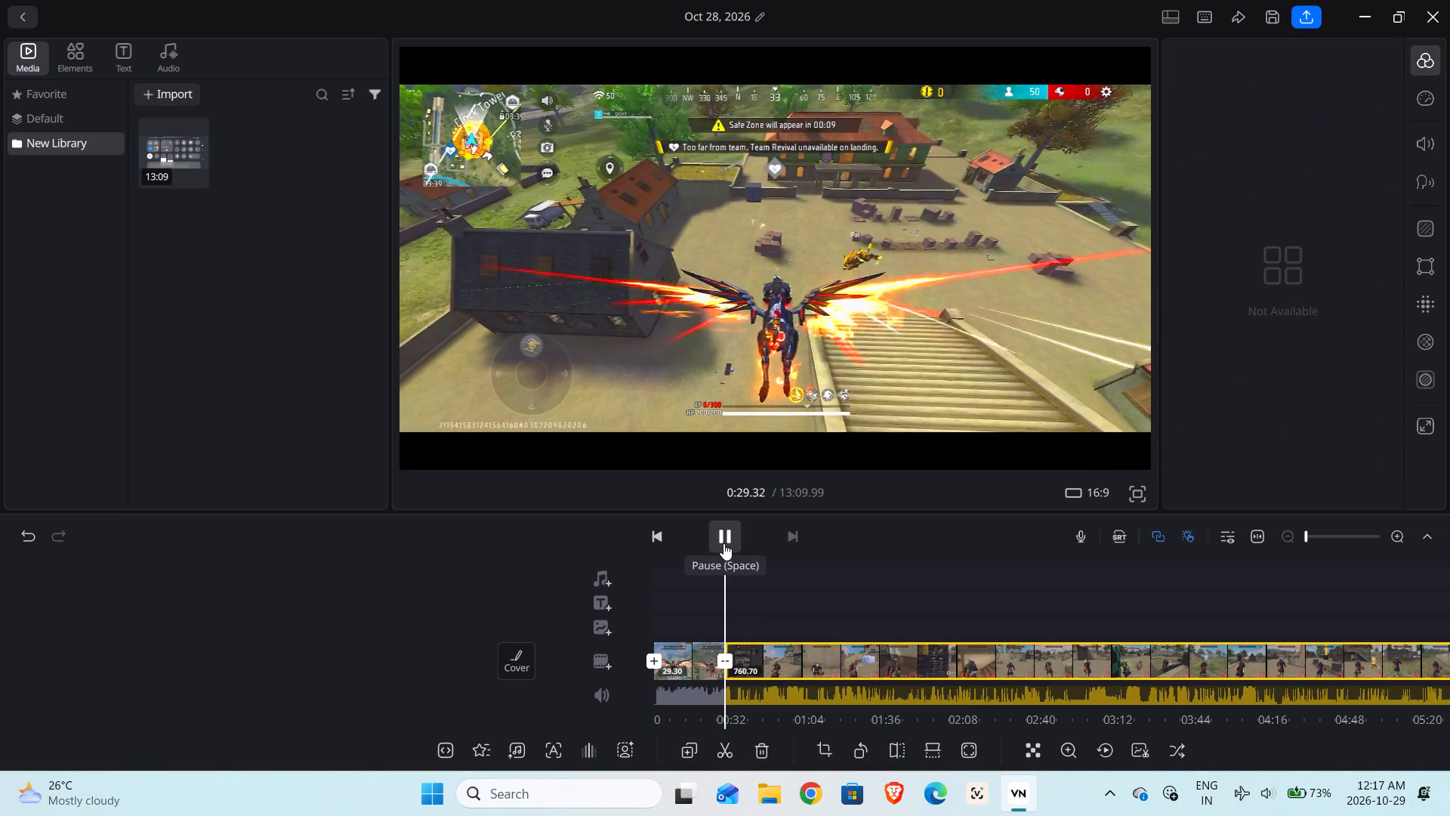
{"action": "left_click_drag", "start_coordinate": [740, 584], "coordinate": [770, 587]}
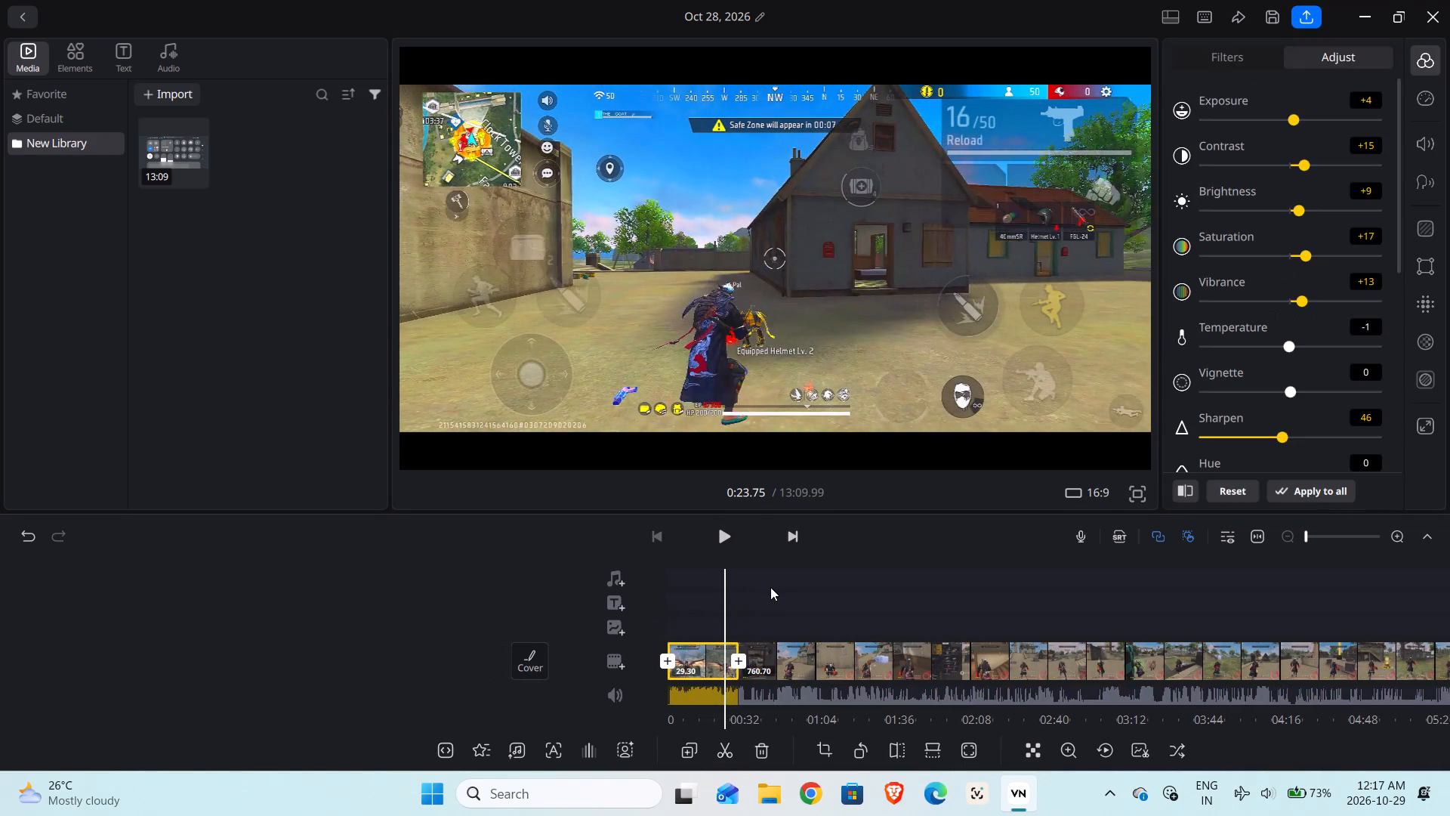
{"action": "left_click_drag", "start_coordinate": [770, 587], "coordinate": [762, 586]}
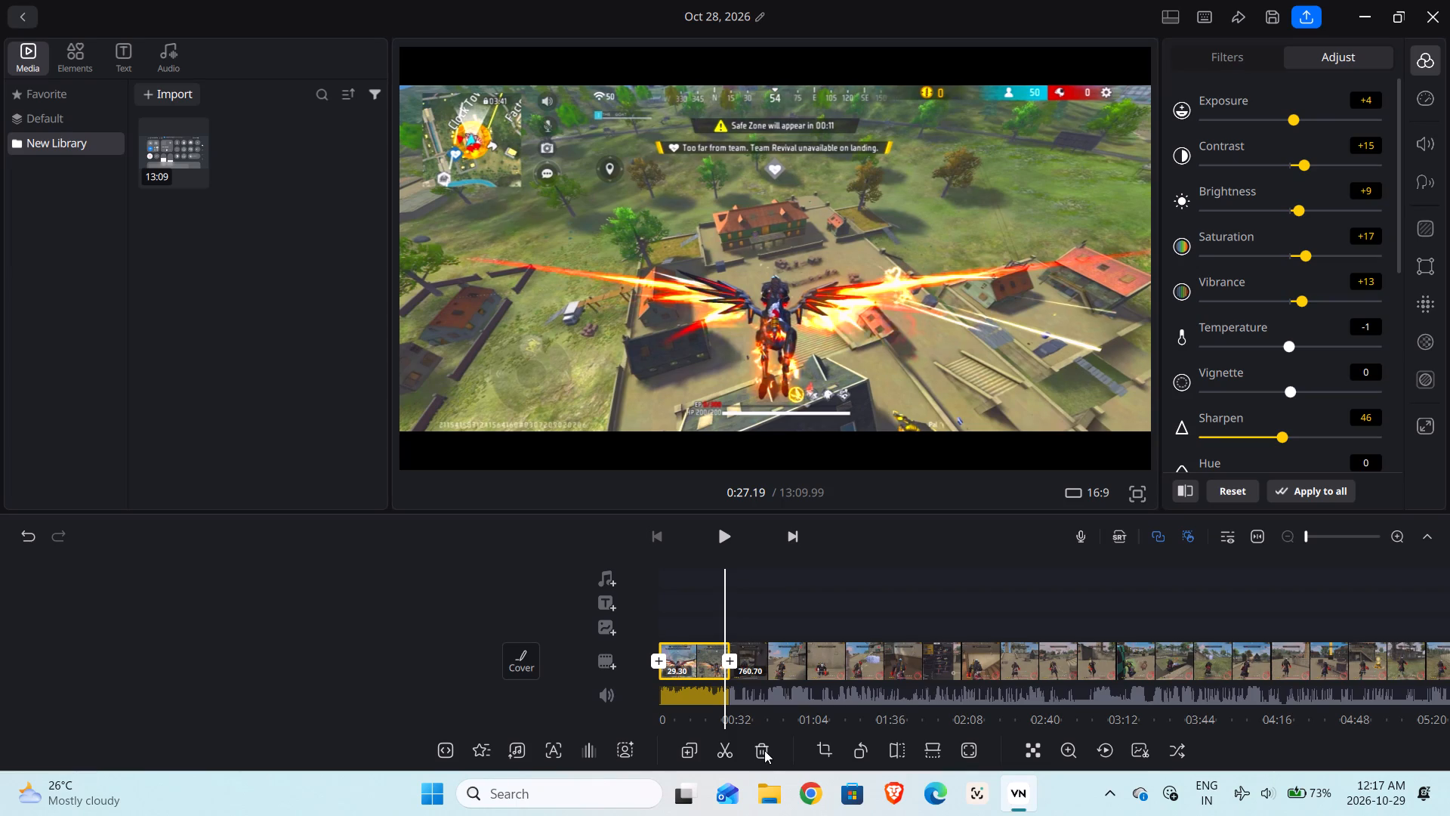
{"action": "left_click", "coordinate": [764, 750]}
Play the trimmed video from its start to about 0:37 to check the new opening.
{"action": "left_click", "coordinate": [730, 540]}
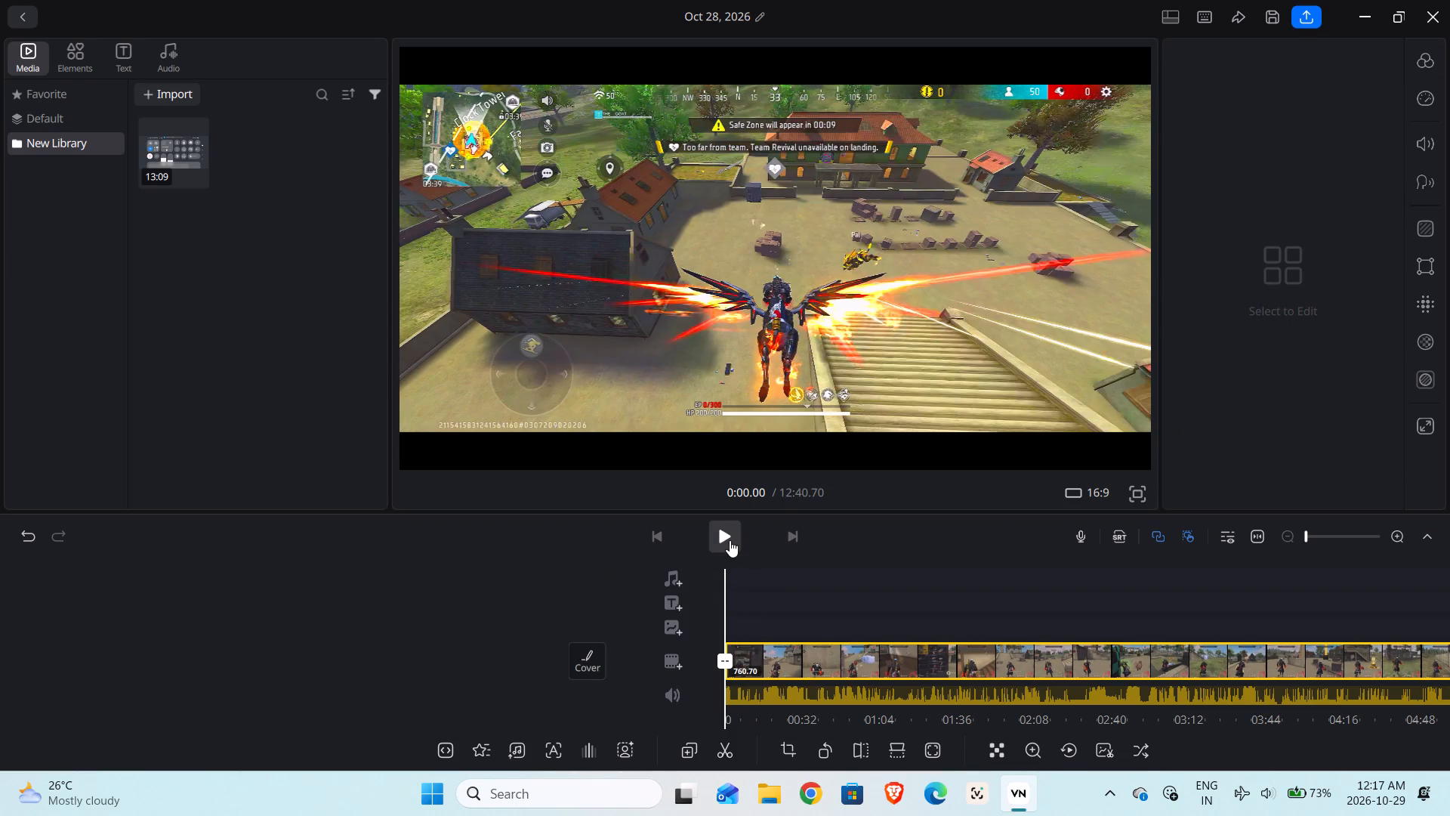
{"action": "left_click_drag", "start_coordinate": [763, 620], "coordinate": [791, 620]}
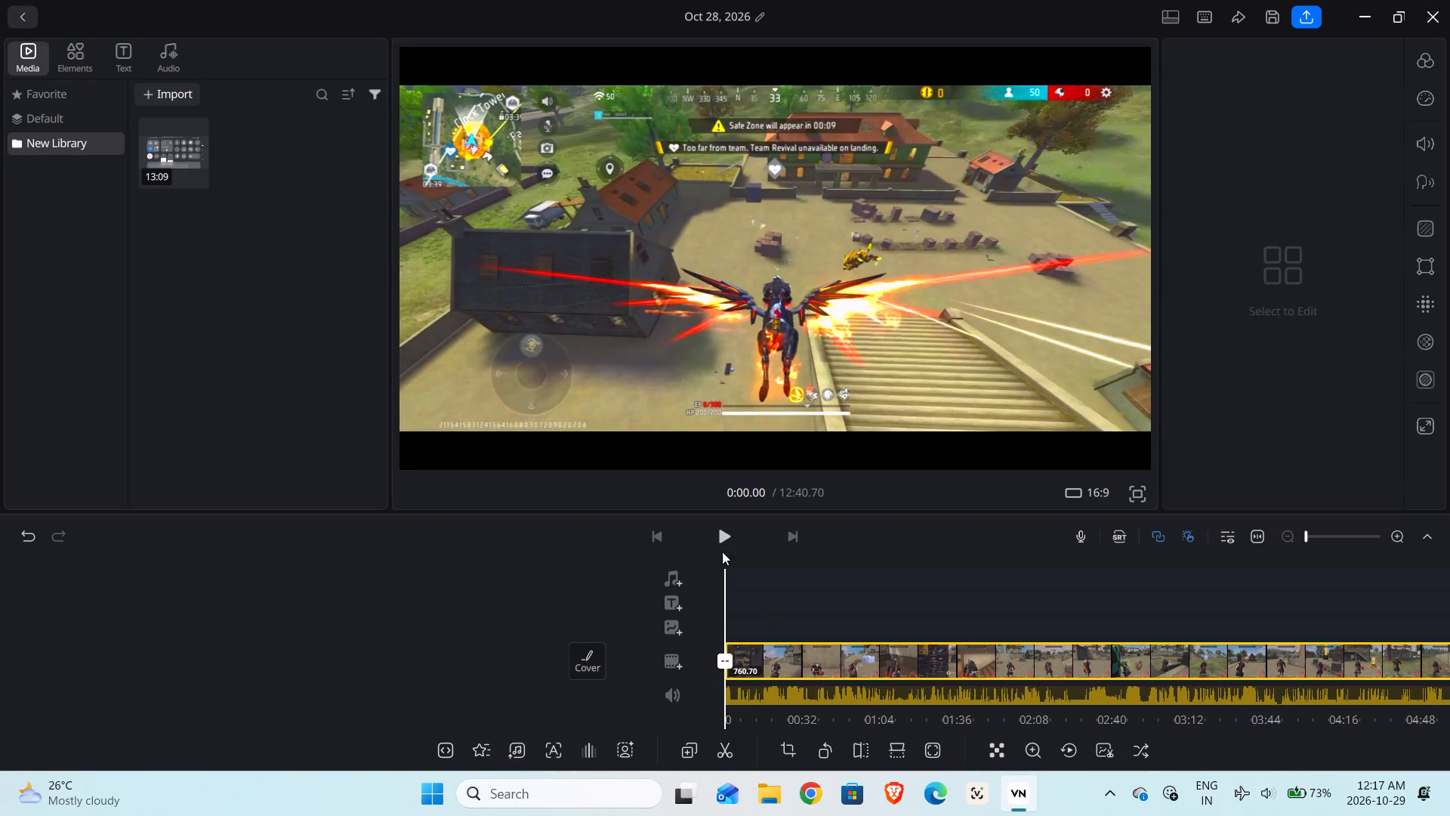
{"action": "left_click", "coordinate": [726, 545]}
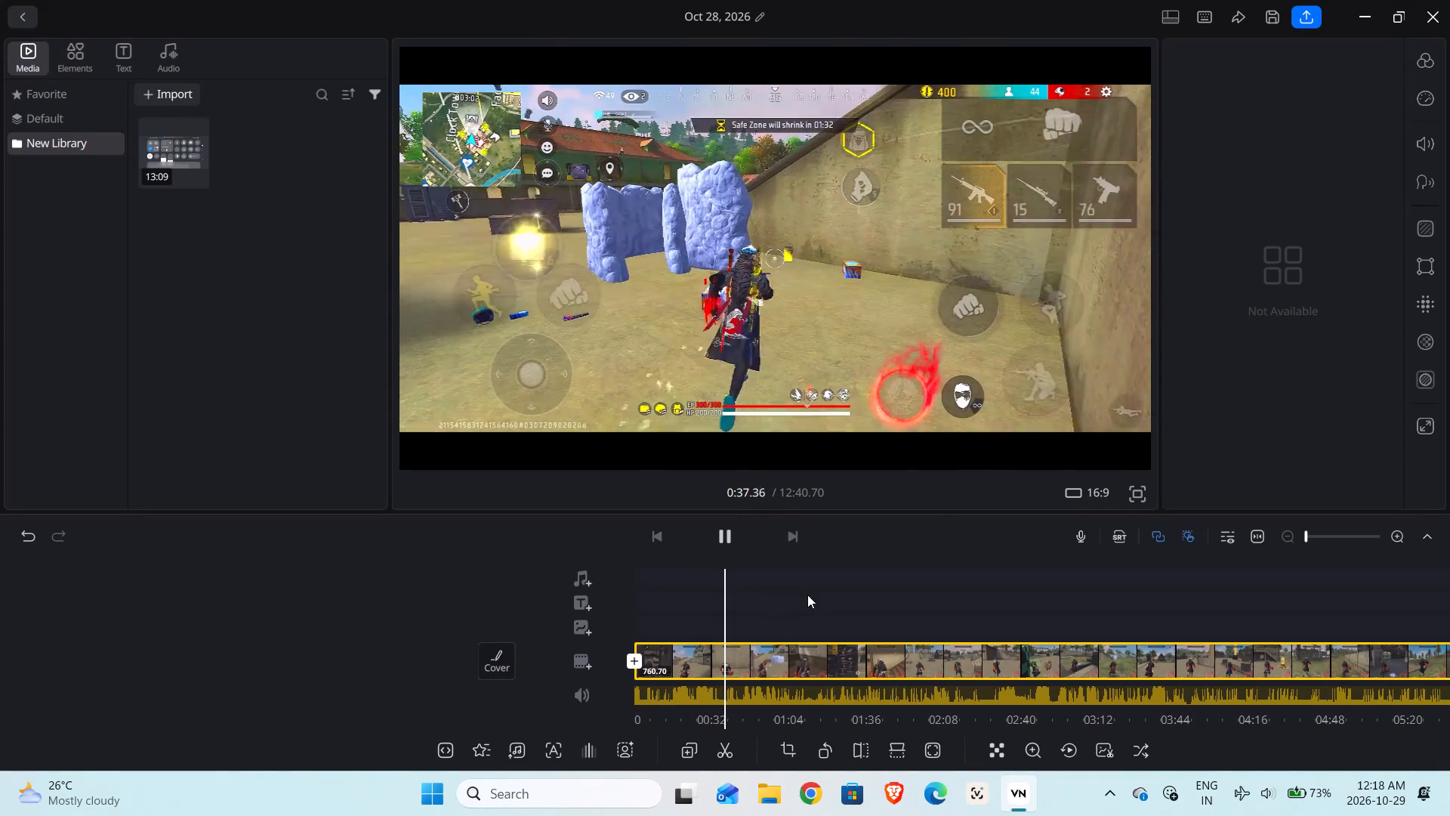
Examine the trimmed footage between about 2:59 and 3:47, playing it from 2:59 to 3:12.
{"action": "left_click_drag", "start_coordinate": [816, 595], "coordinate": [588, 561]}
{"action": "left_click_drag", "start_coordinate": [810, 583], "coordinate": [635, 564]}
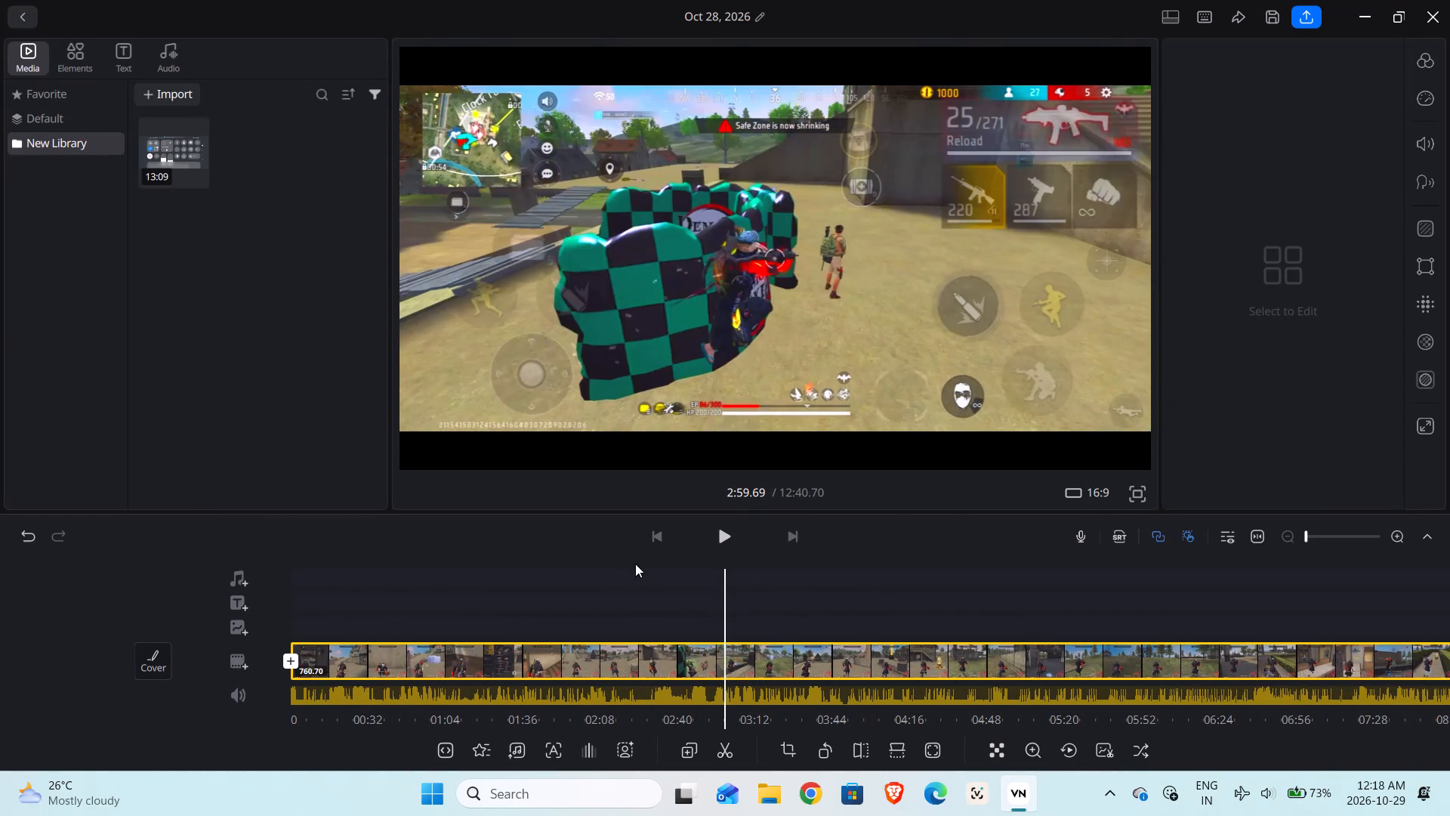
{"action": "left_click_drag", "start_coordinate": [635, 564], "coordinate": [596, 556]}
{"action": "left_click_drag", "start_coordinate": [719, 584], "coordinate": [820, 601]}
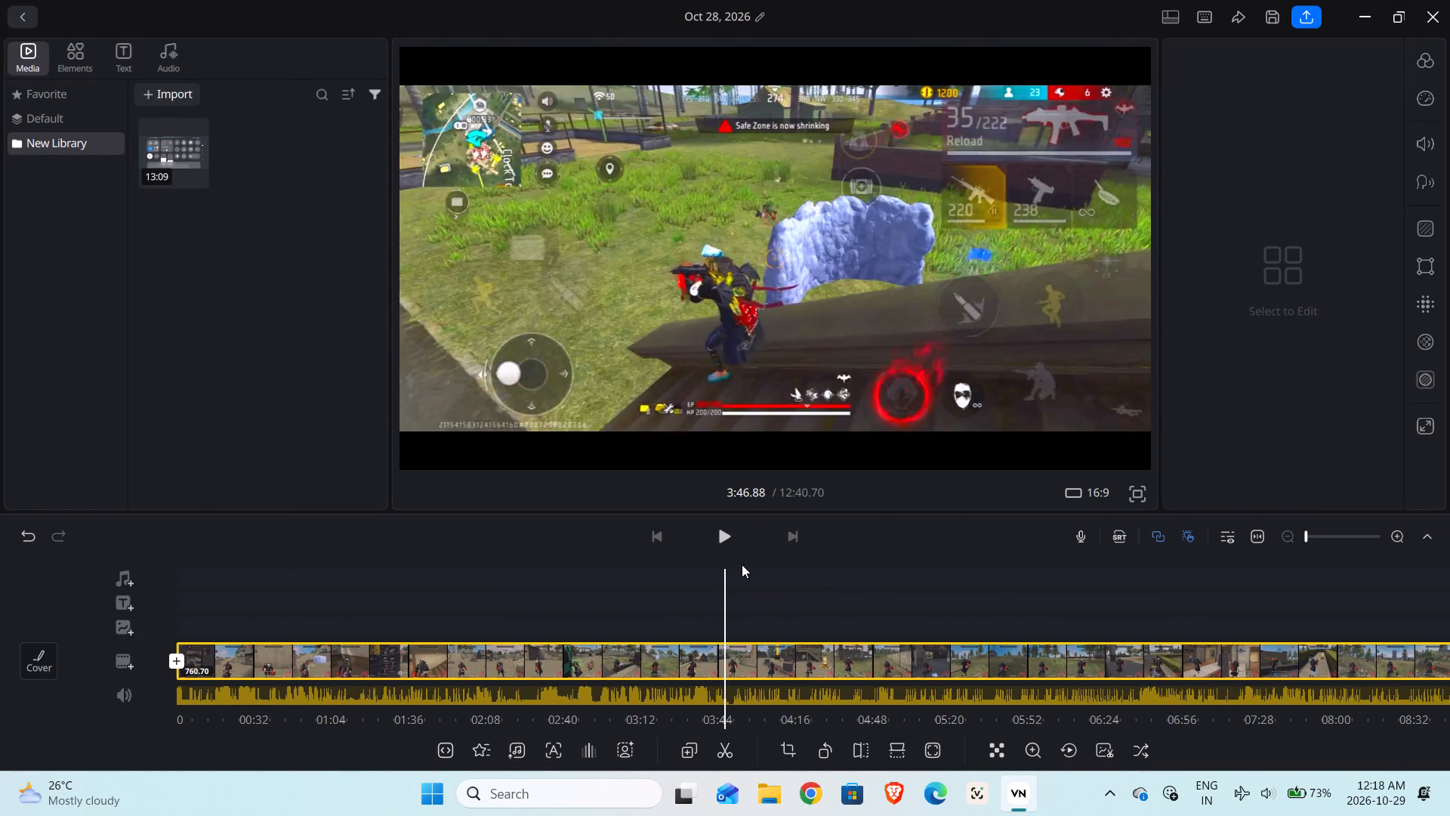
{"action": "left_click", "coordinate": [732, 542]}
{"action": "left_click_drag", "start_coordinate": [693, 610], "coordinate": [785, 619]}
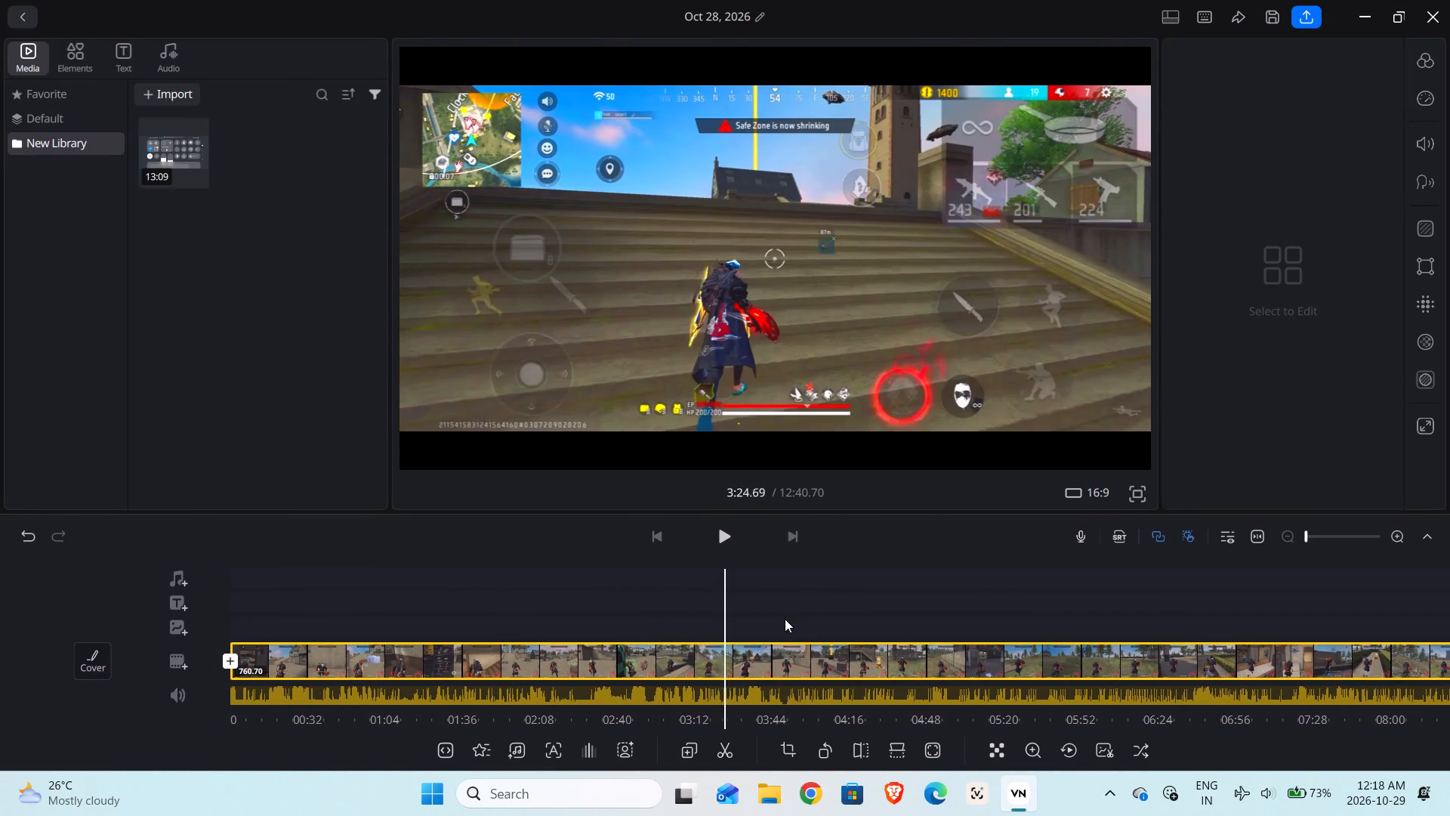
{"action": "left_click_drag", "start_coordinate": [785, 619], "coordinate": [838, 620]}
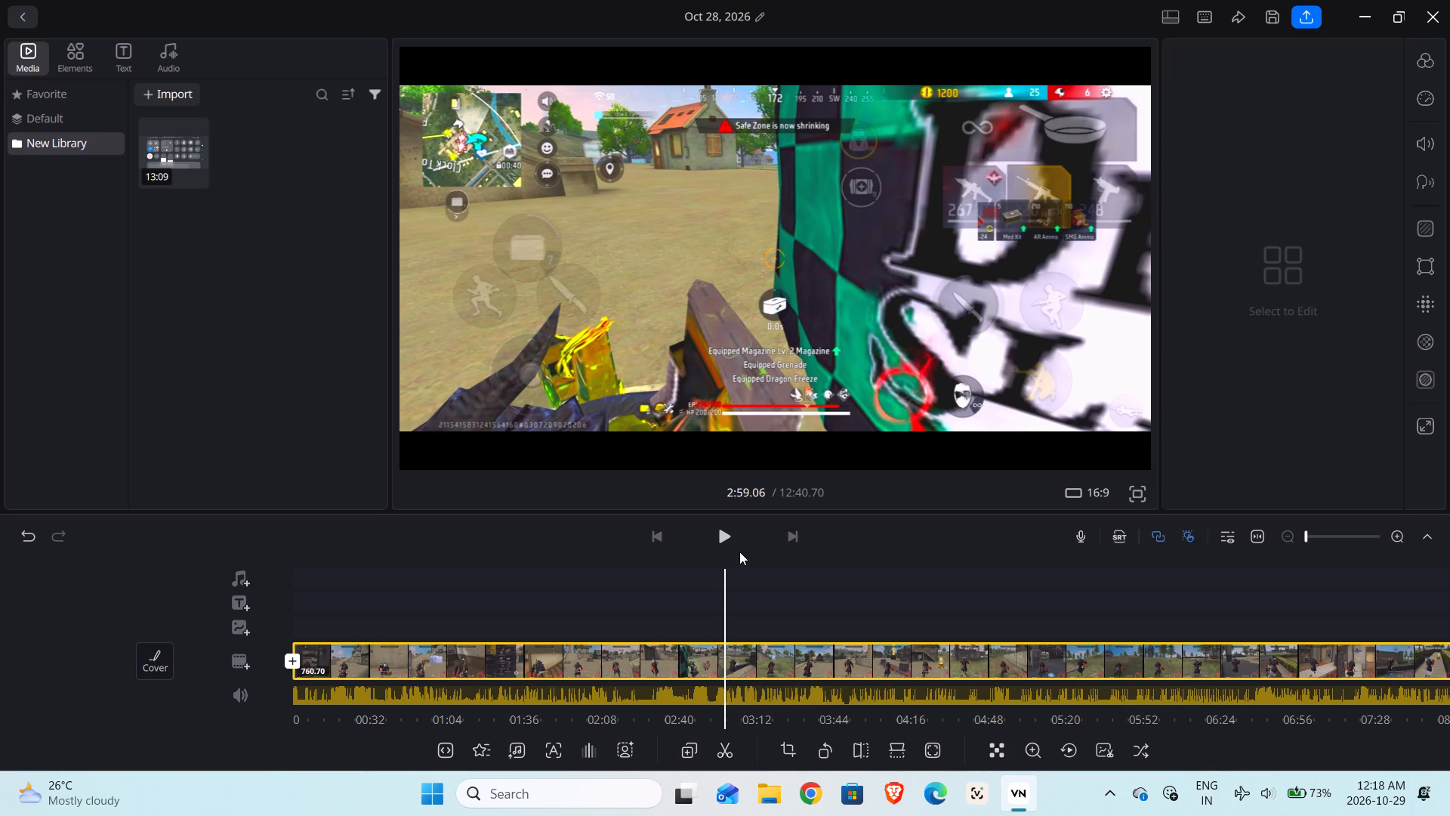
{"action": "left_click", "coordinate": [730, 544]}
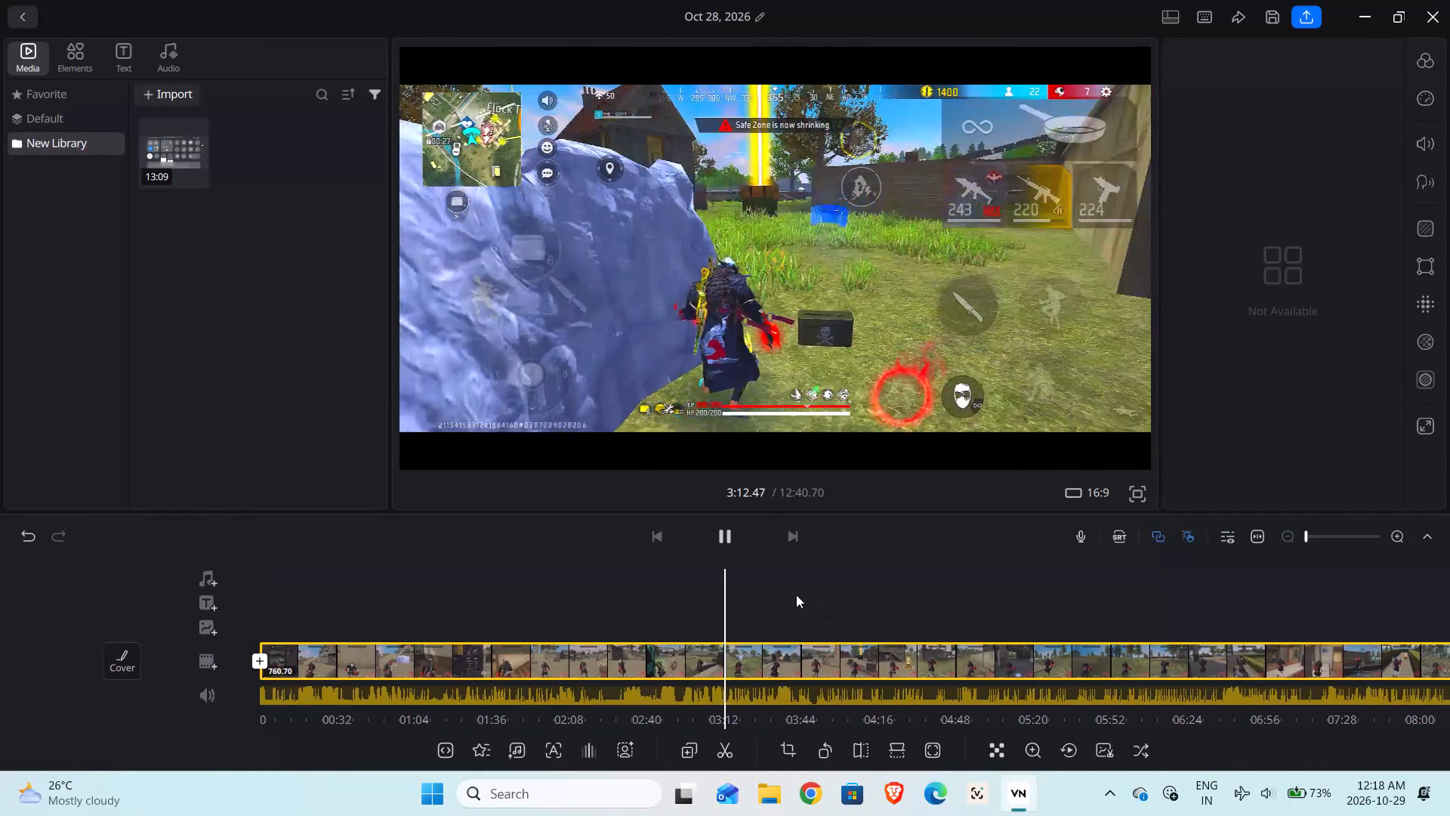
Examine the trimmed footage between about 2:24 and 3:47, playing the final stretch up to 3:47.
{"action": "left_click_drag", "start_coordinate": [826, 602], "coordinate": [751, 594]}
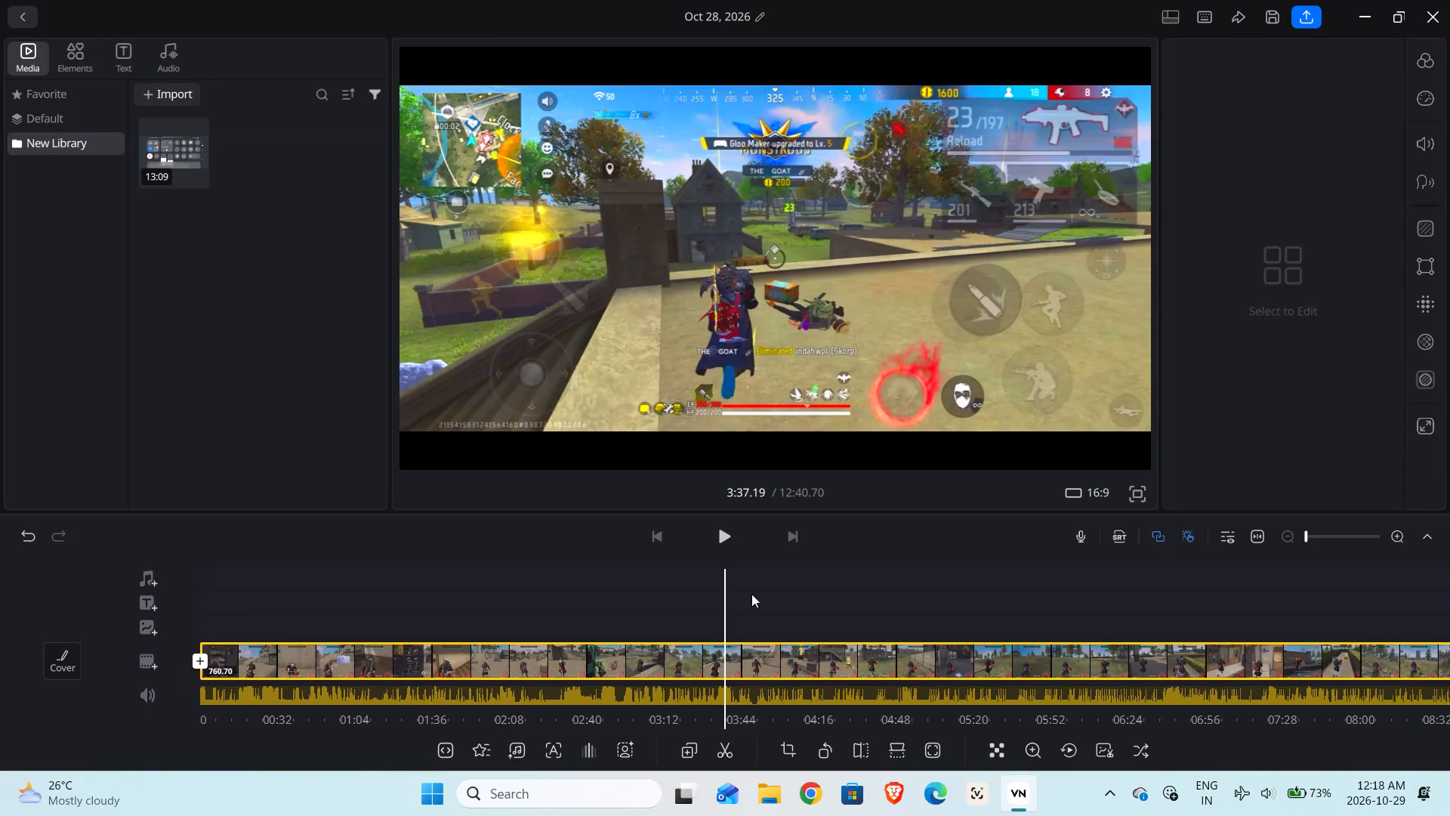
{"action": "left_click_drag", "start_coordinate": [751, 594], "coordinate": [767, 600]}
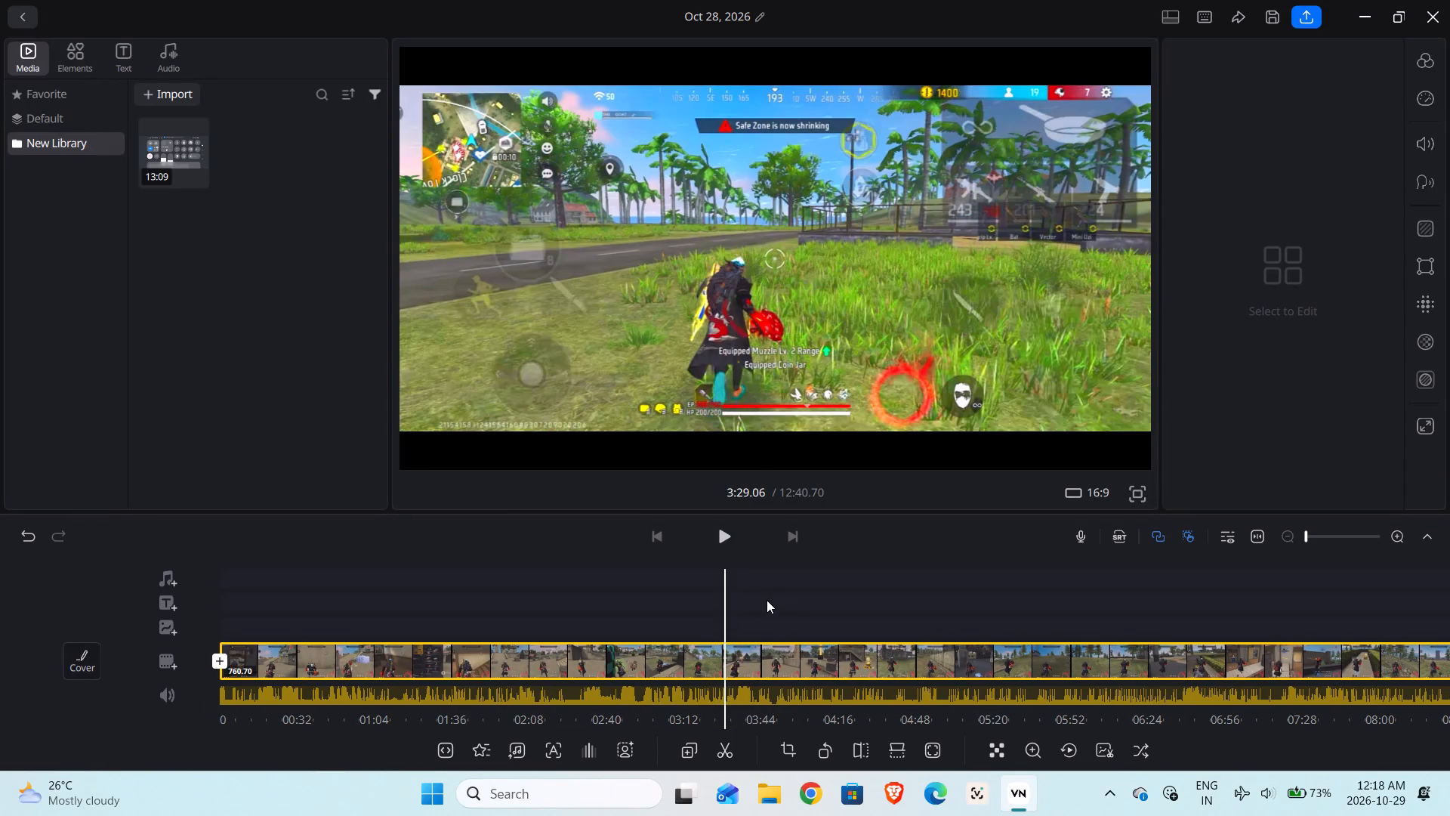
{"action": "left_click_drag", "start_coordinate": [767, 600], "coordinate": [763, 597]}
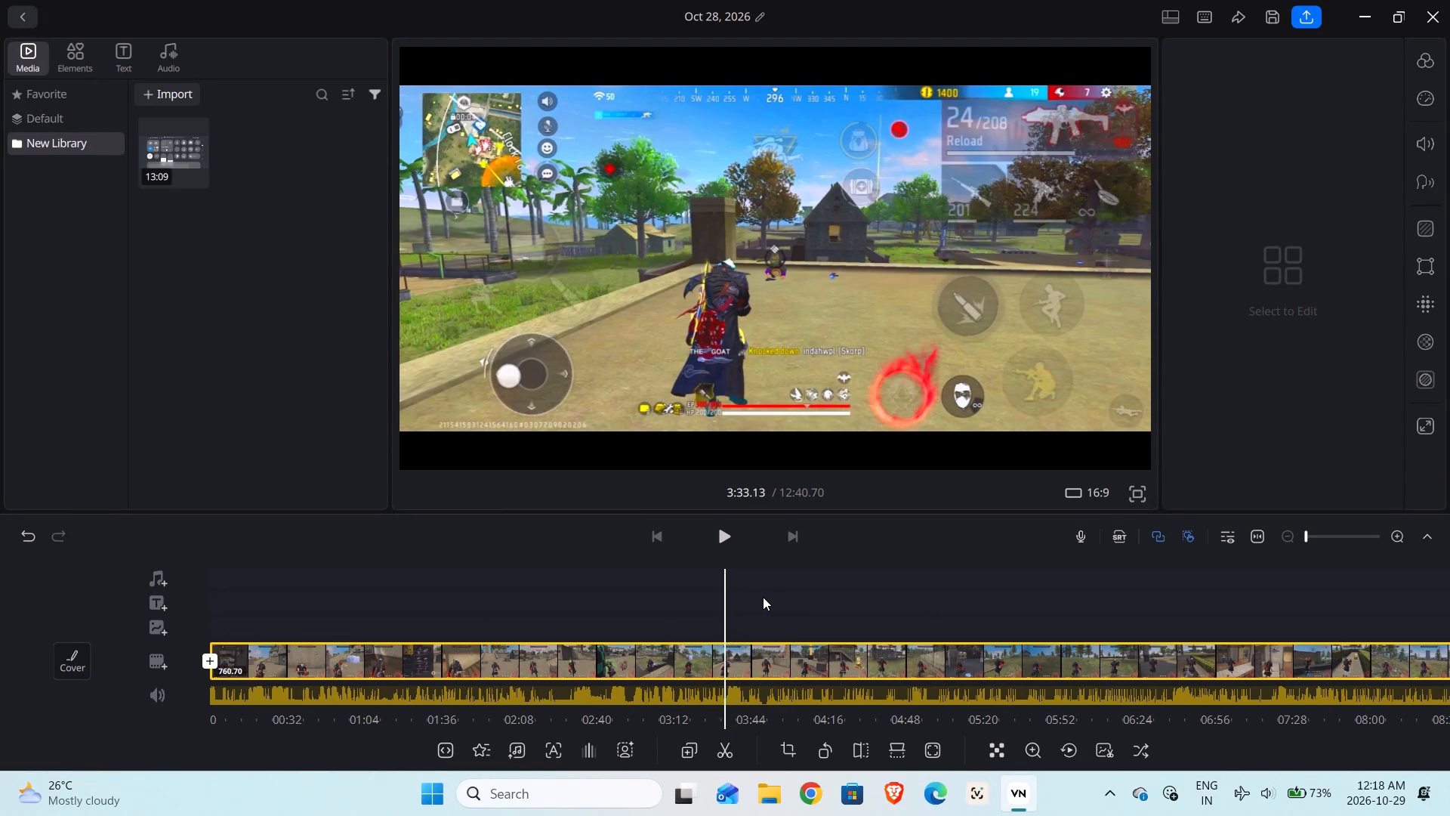
{"action": "left_click_drag", "start_coordinate": [763, 597], "coordinate": [922, 607]}
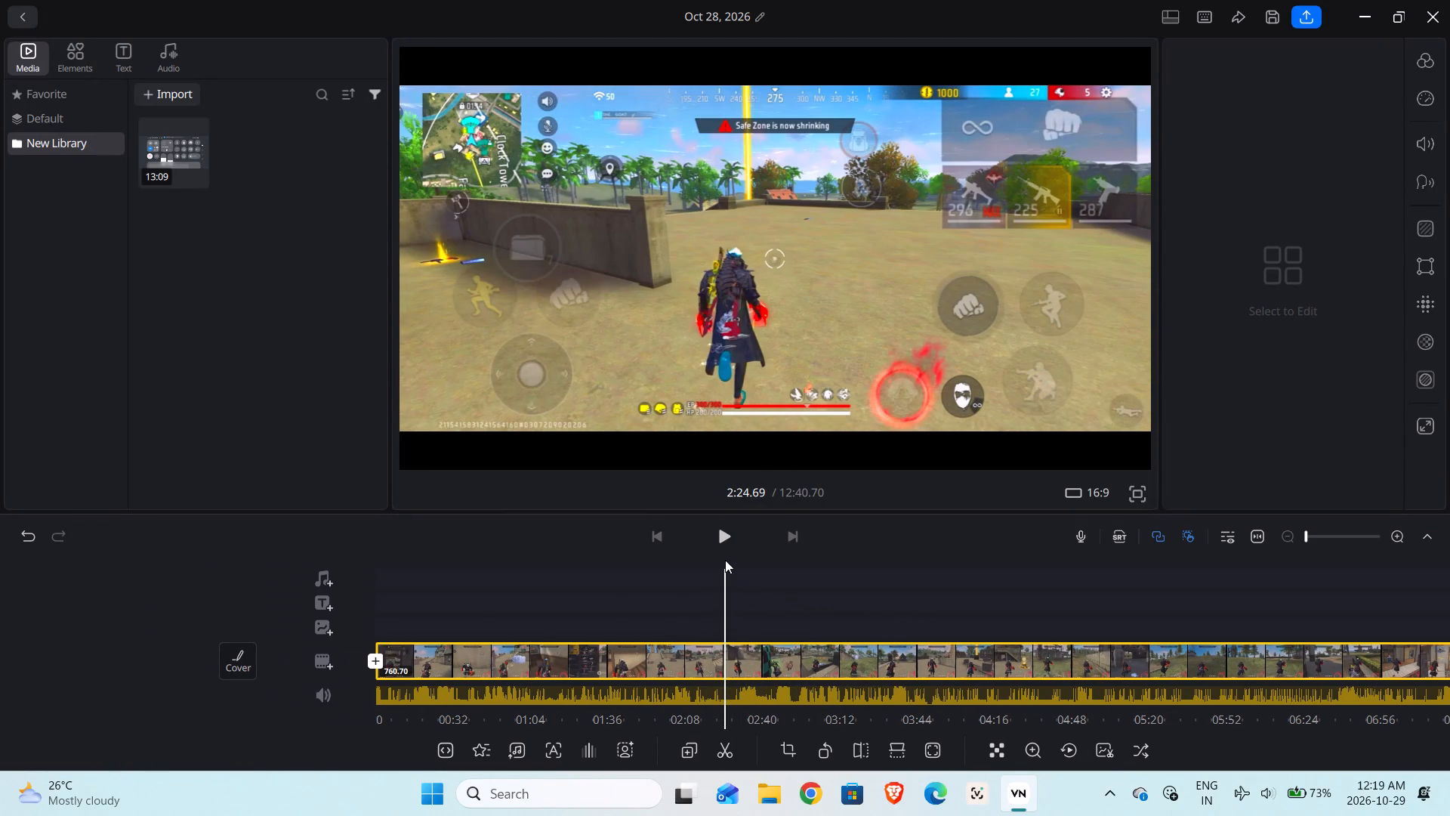
{"action": "left_click", "coordinate": [726, 536]}
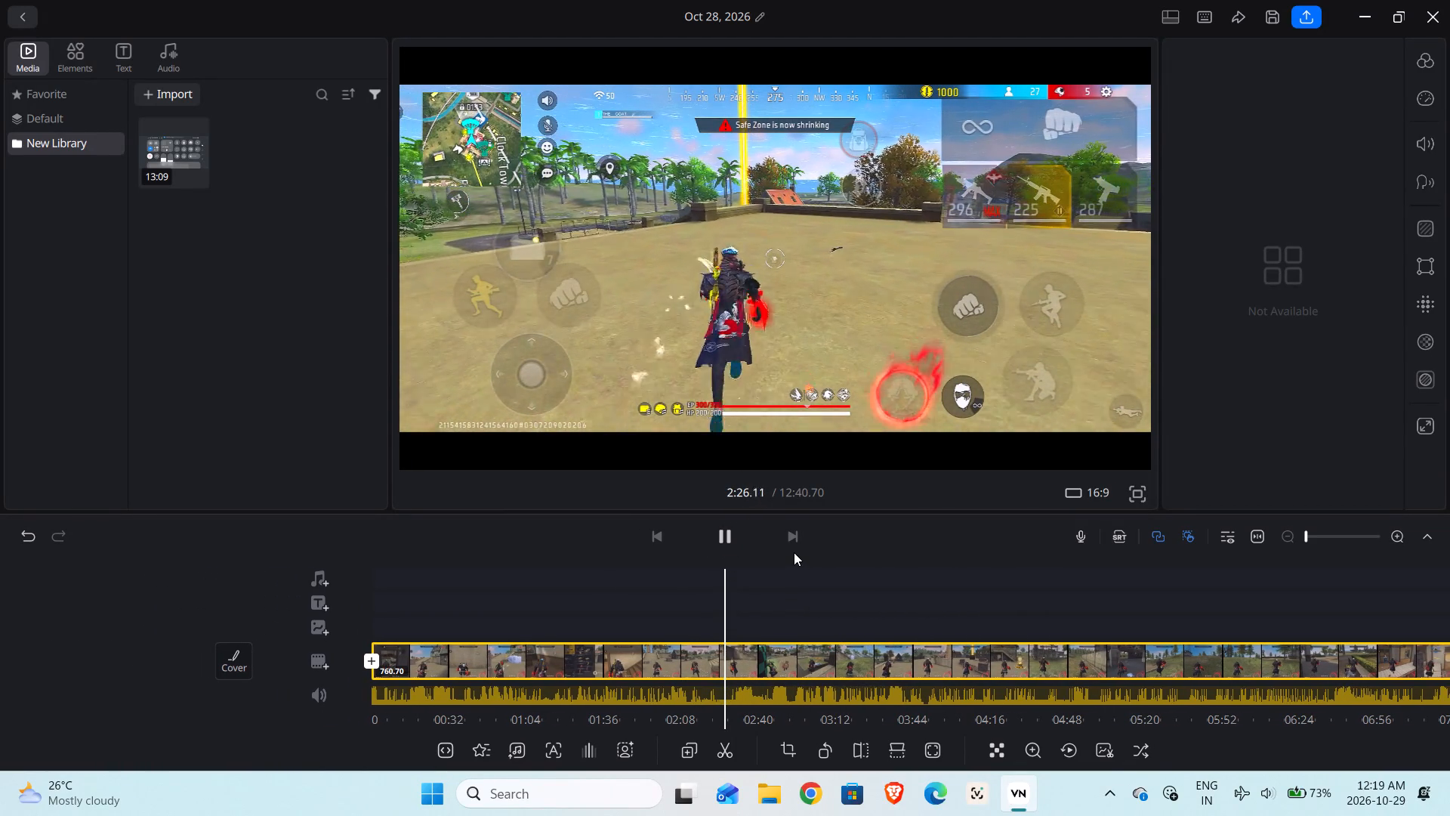
{"action": "left_click_drag", "start_coordinate": [815, 587], "coordinate": [790, 586]}
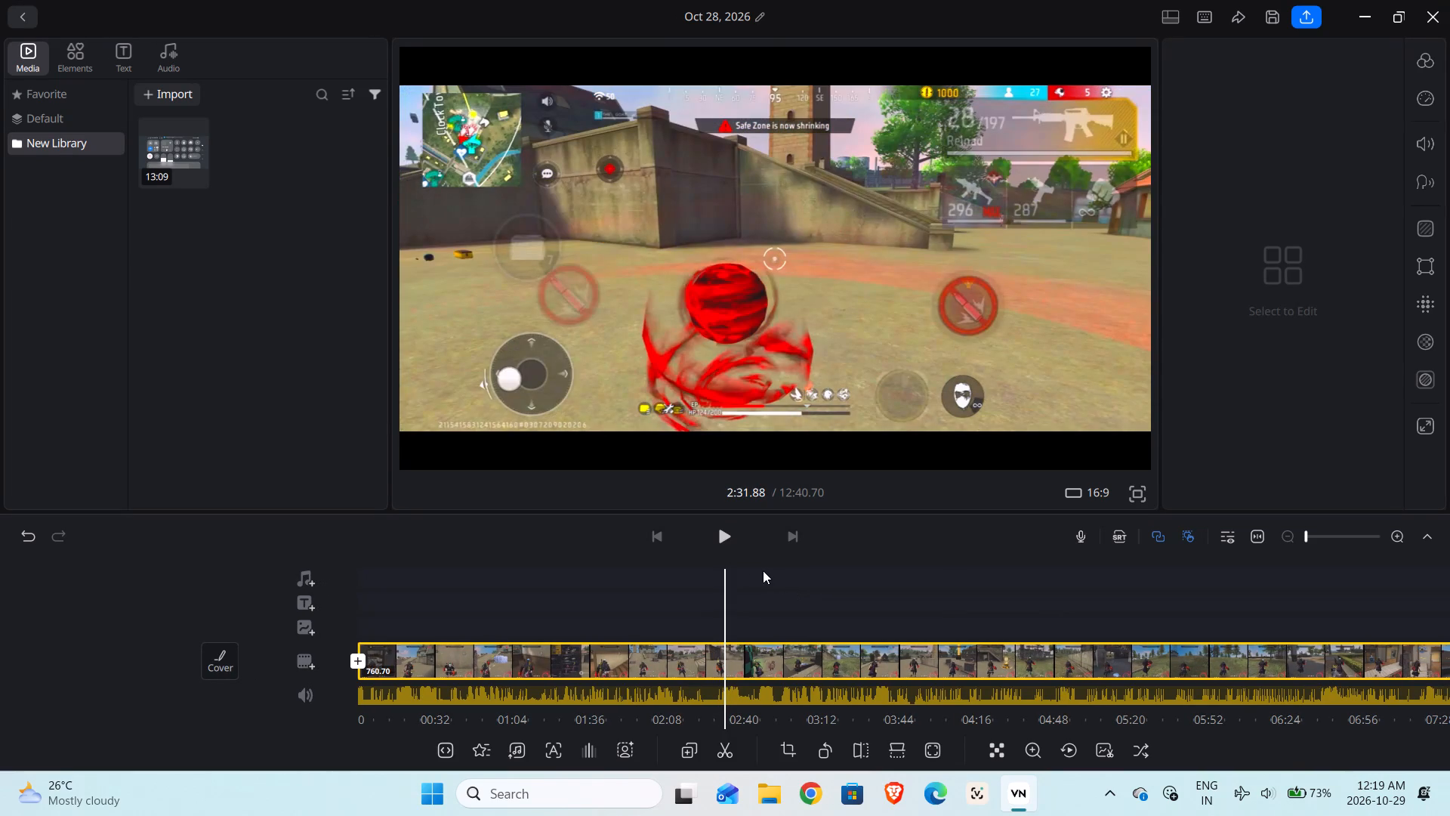
{"action": "left_click", "coordinate": [728, 546]}
{"action": "left_click_drag", "start_coordinate": [819, 584], "coordinate": [771, 584]}
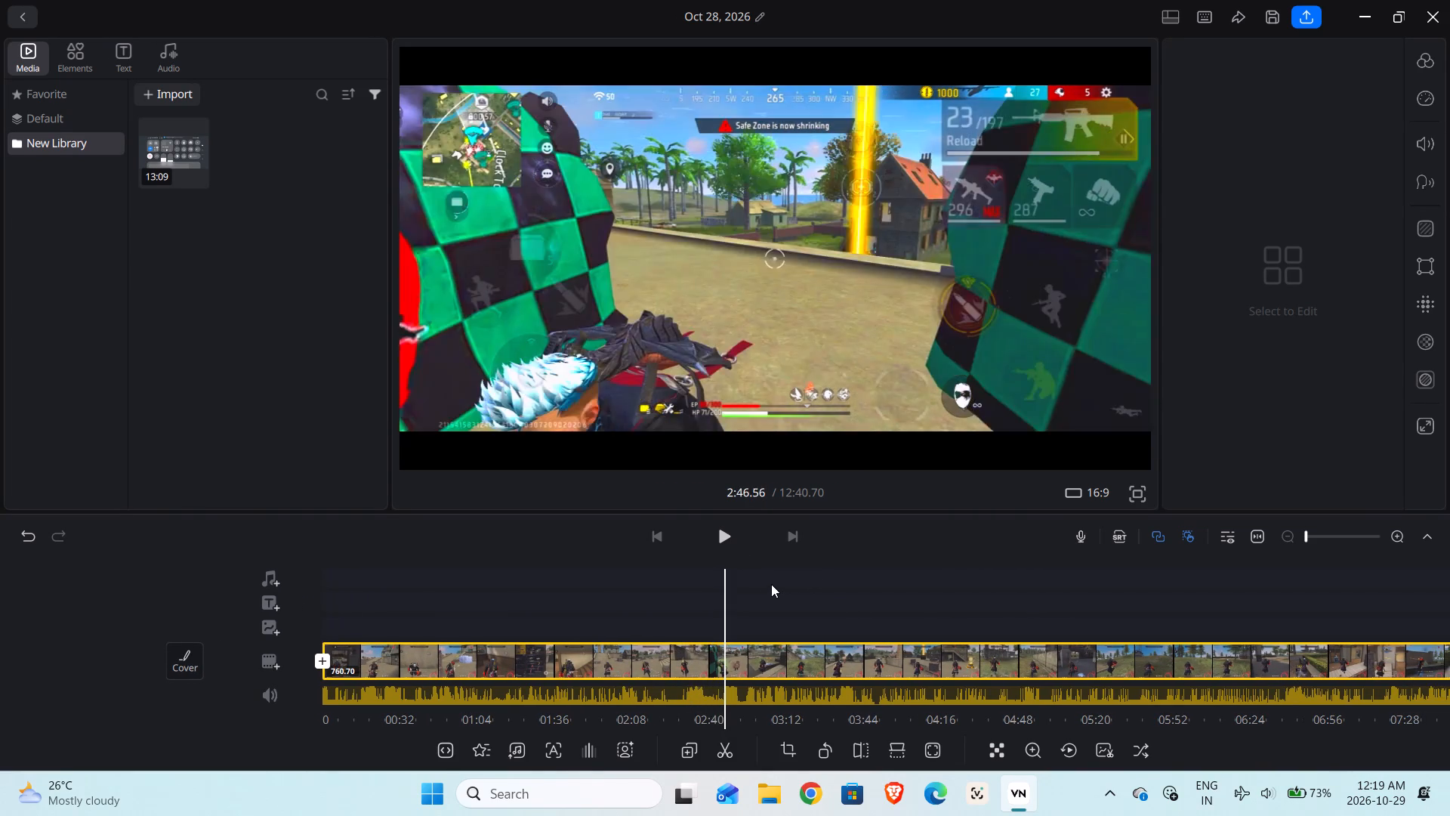
{"action": "left_click_drag", "start_coordinate": [771, 584], "coordinate": [718, 568]}
{"action": "left_click", "coordinate": [728, 539]}
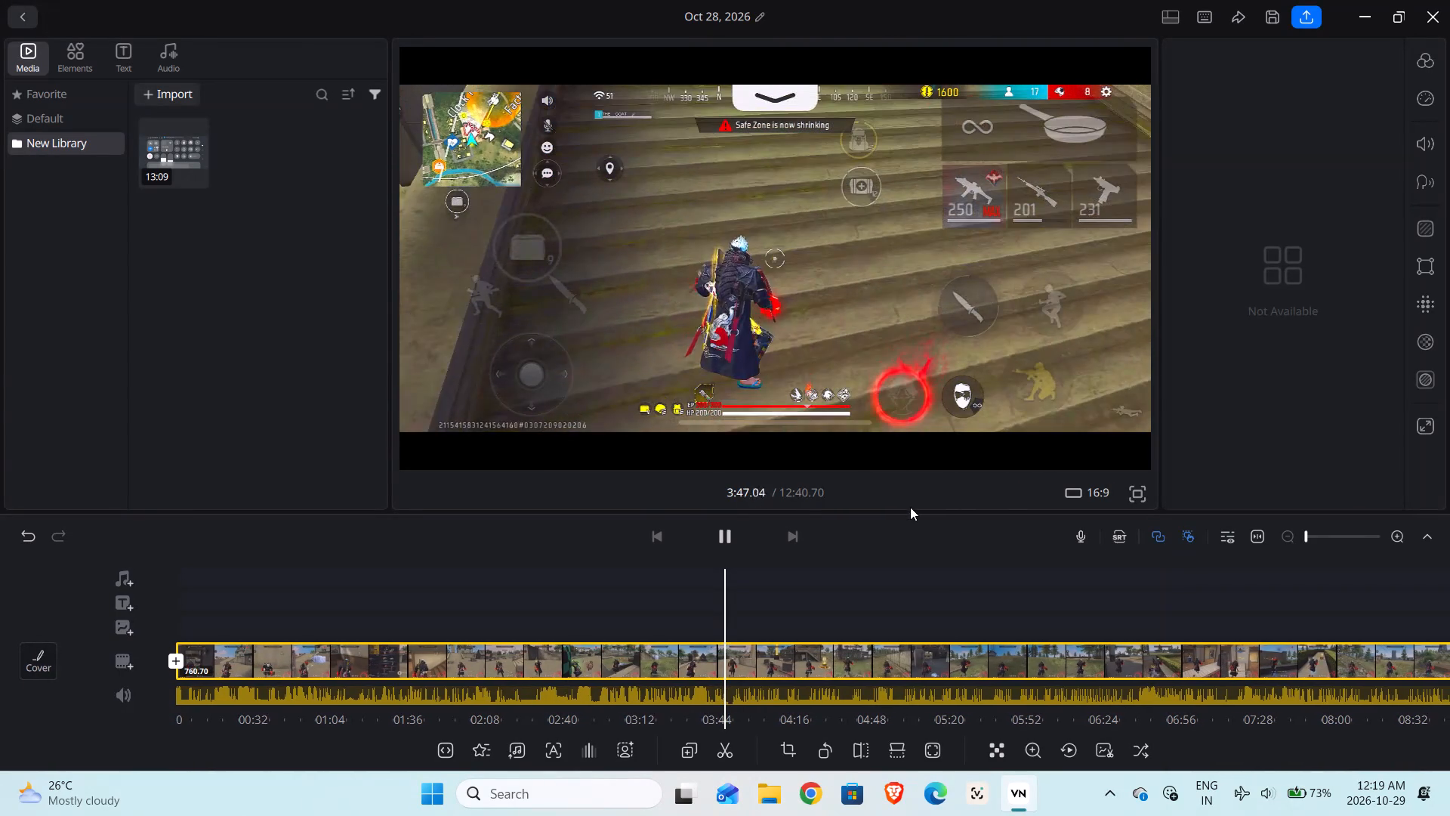
Split the gameplay clip at 3:39.59, as the character moves away from the loot crate beside the low wall.
{"action": "left_click_drag", "start_coordinate": [807, 583], "coordinate": [856, 596]}
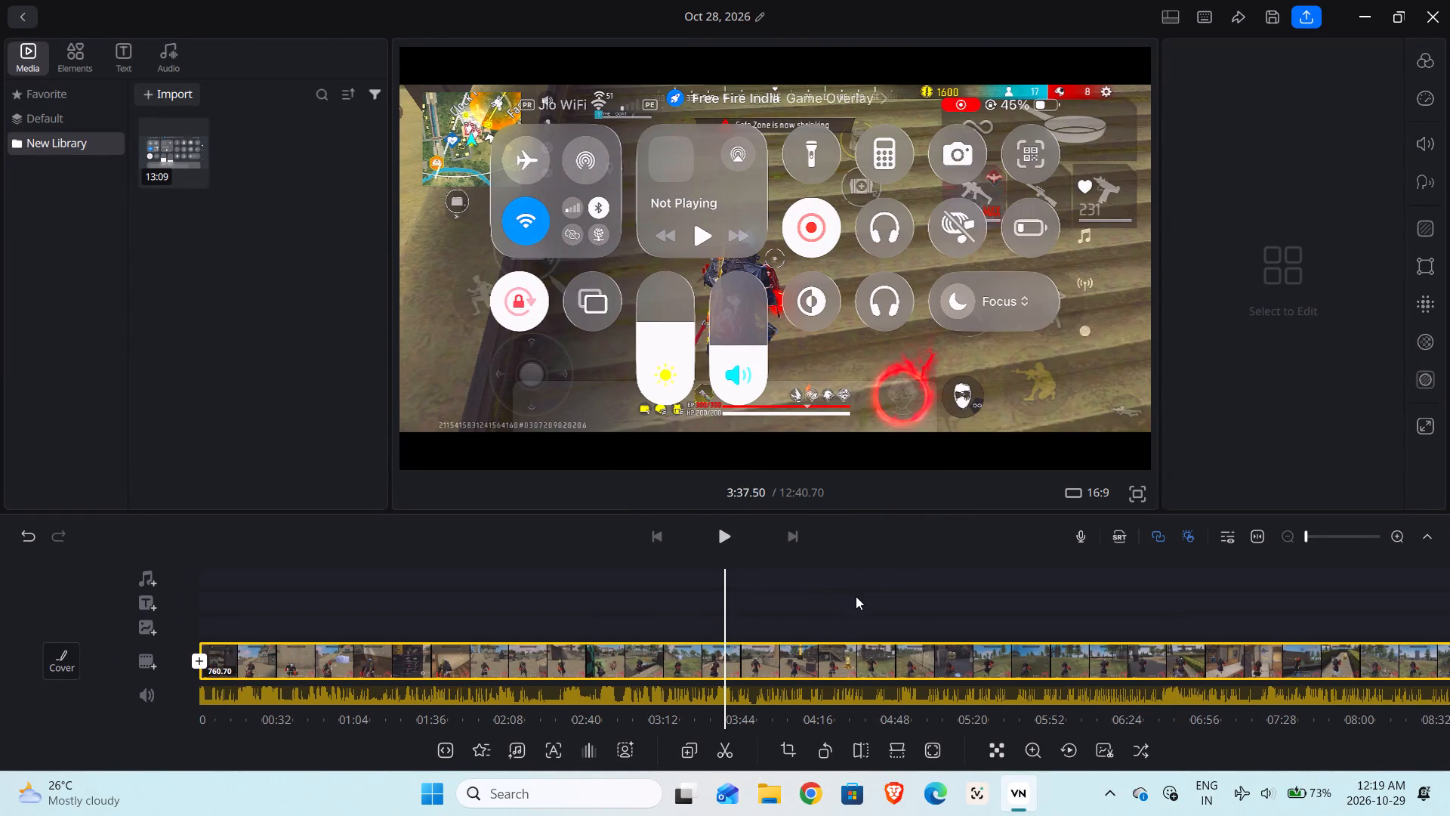
{"action": "left_click_drag", "start_coordinate": [856, 596], "coordinate": [963, 607]}
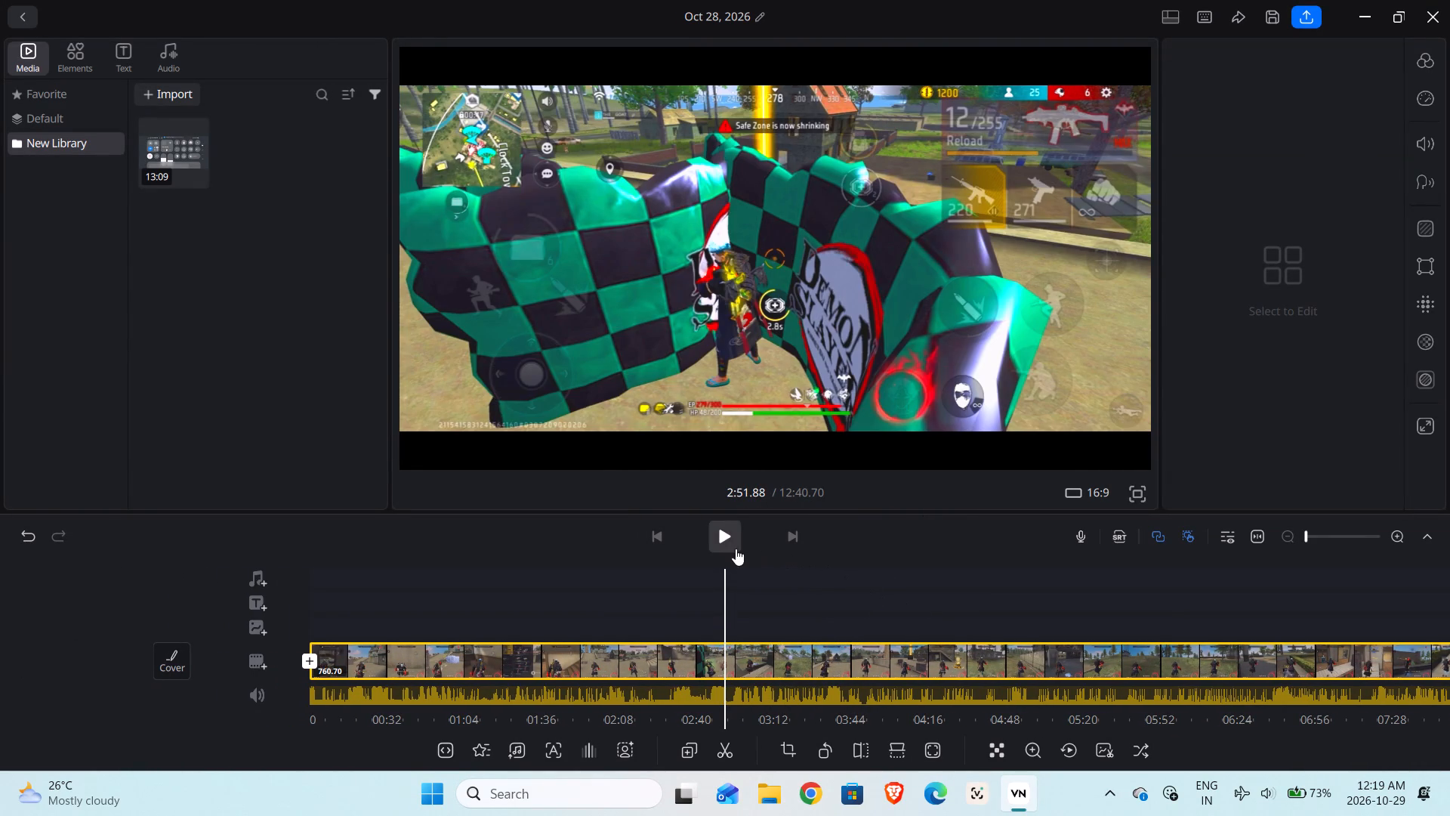
{"action": "left_click_drag", "start_coordinate": [844, 606], "coordinate": [810, 595]}
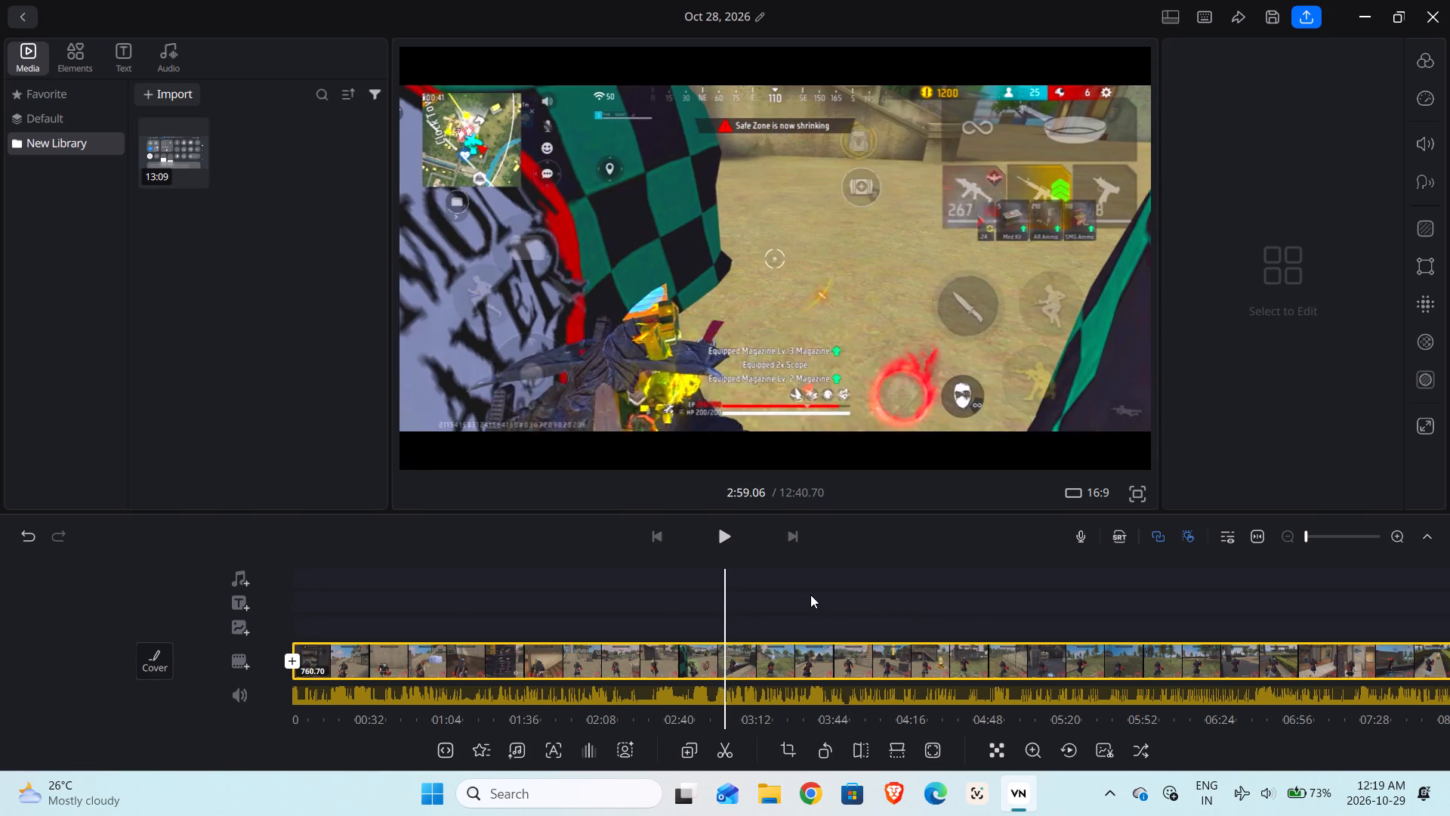
{"action": "left_click_drag", "start_coordinate": [810, 595], "coordinate": [797, 595]}
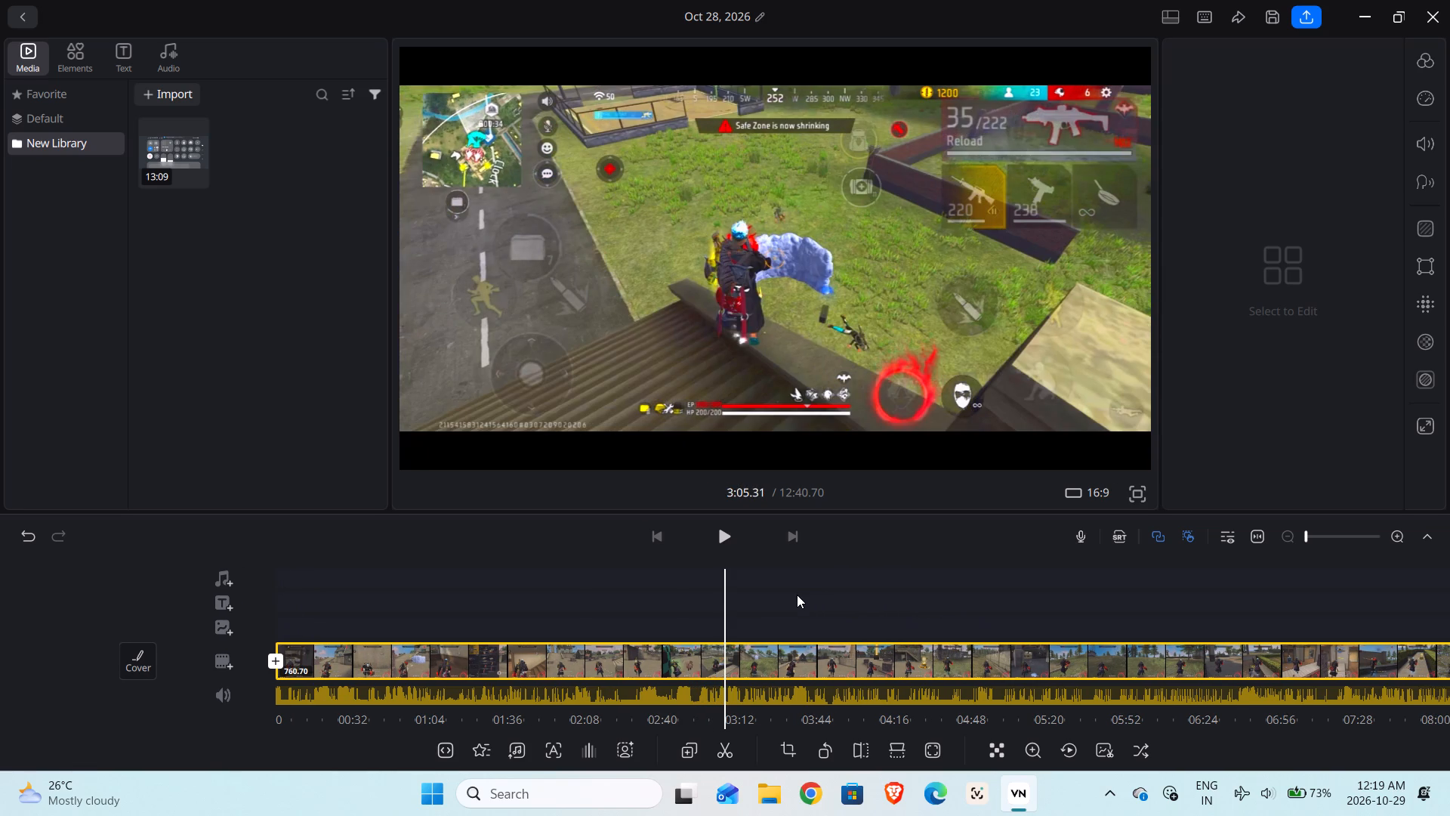
{"action": "left_click_drag", "start_coordinate": [797, 595], "coordinate": [764, 582]}
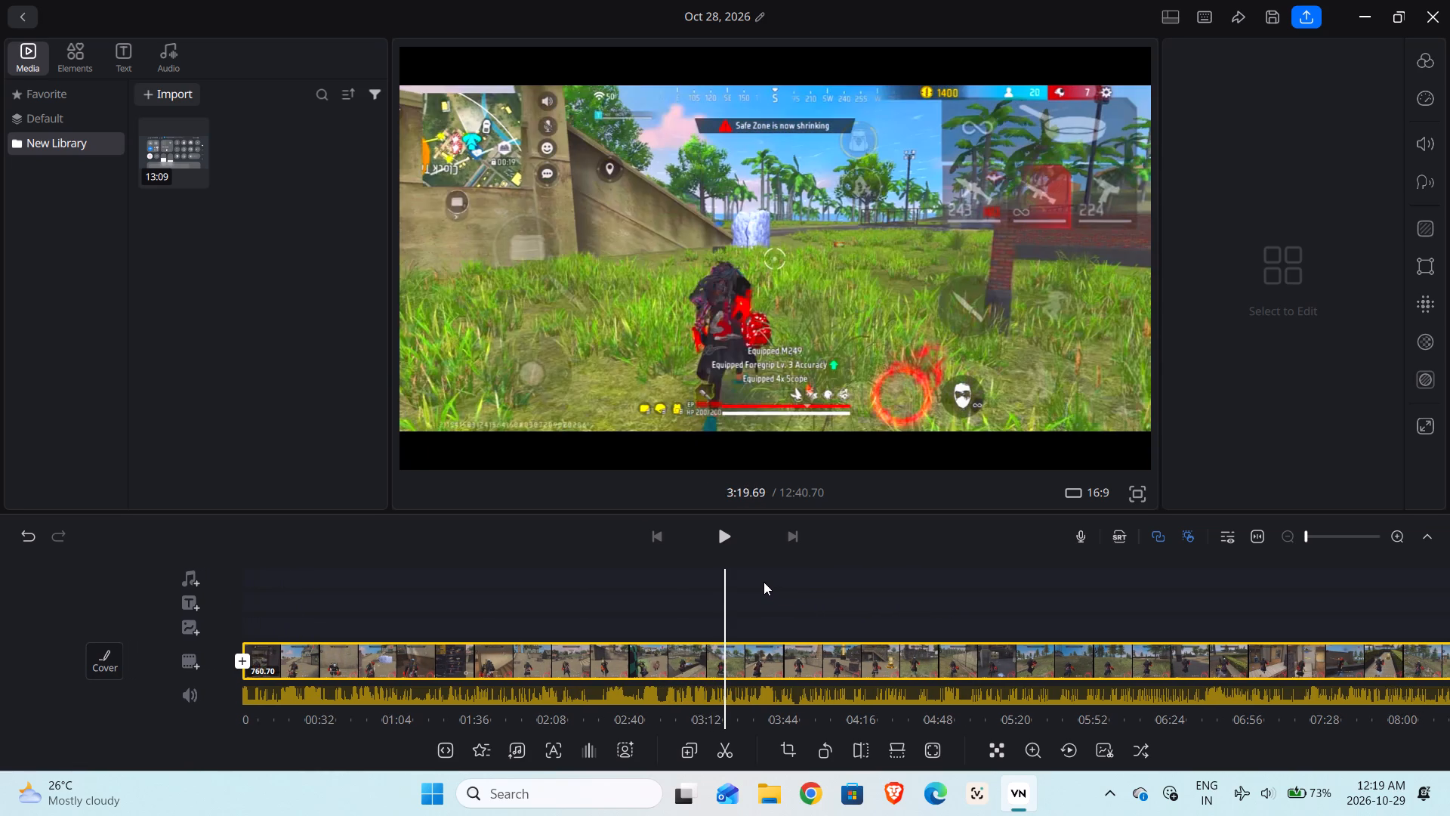
{"action": "left_click_drag", "start_coordinate": [764, 582], "coordinate": [723, 576]}
{"action": "left_click", "coordinate": [733, 542]}
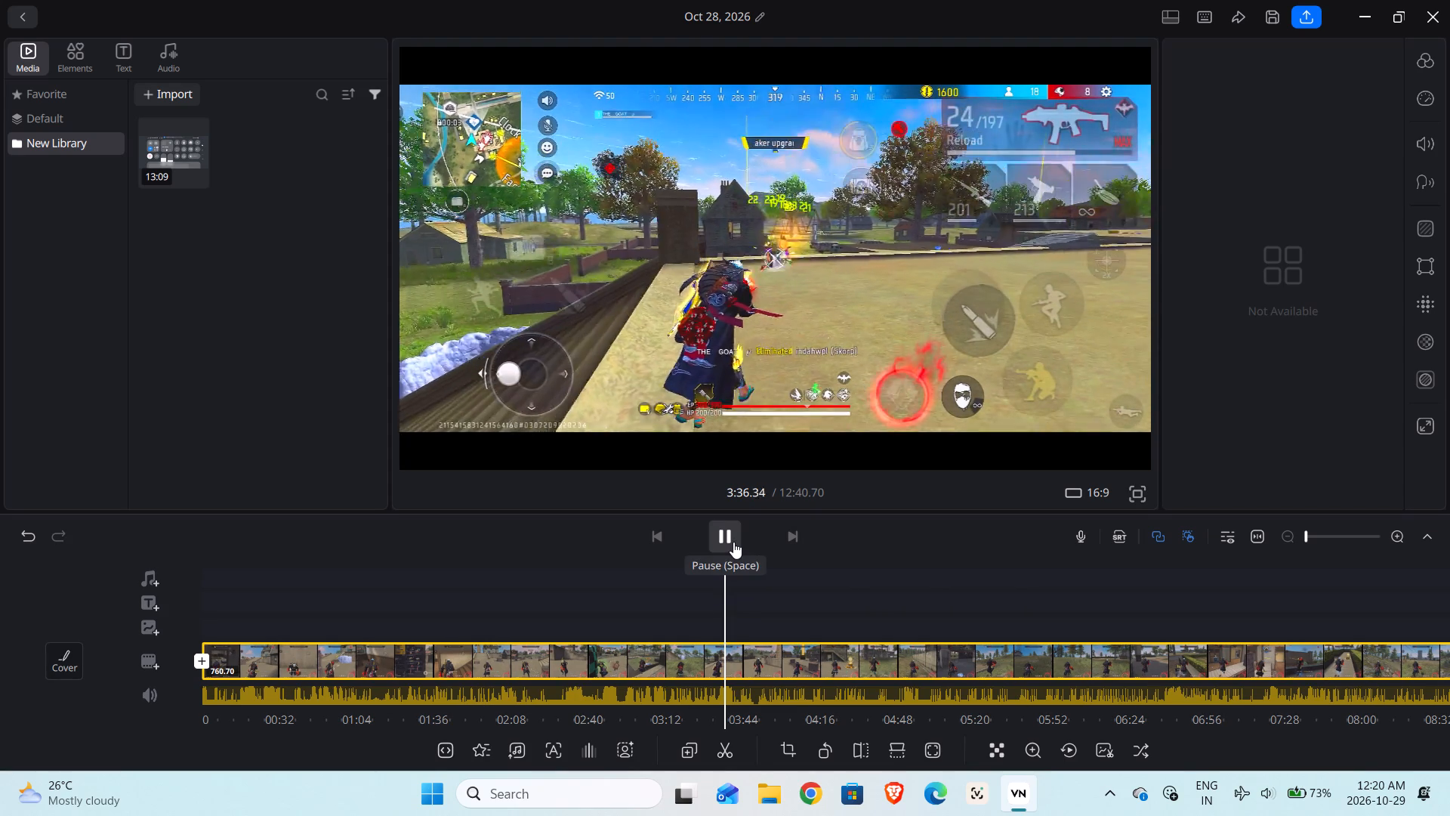
{"action": "left_click", "coordinate": [733, 539]}
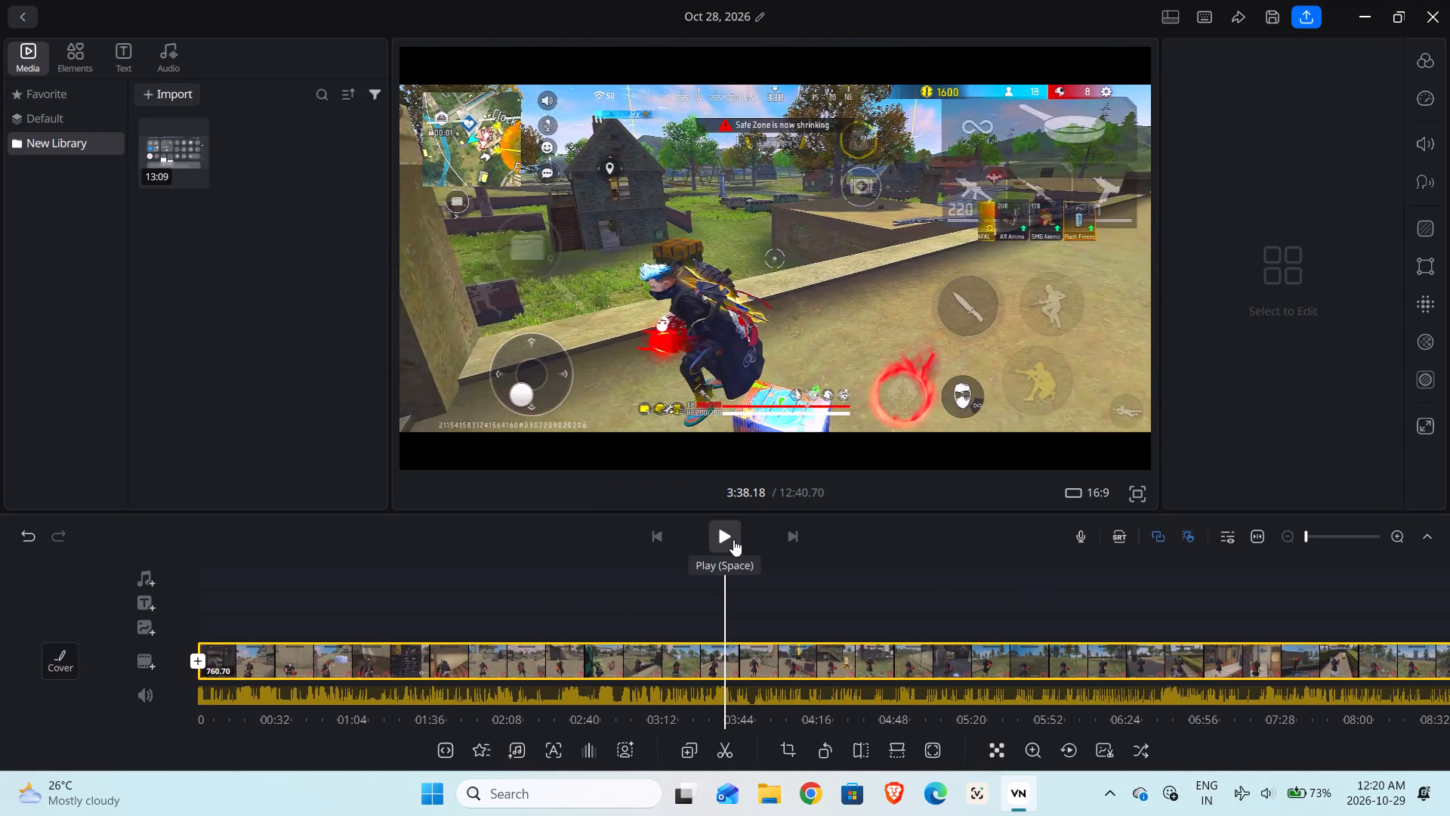
{"action": "left_click", "coordinate": [733, 539]}
{"action": "left_click", "coordinate": [733, 539]}
{"action": "left_click", "coordinate": [733, 539]}
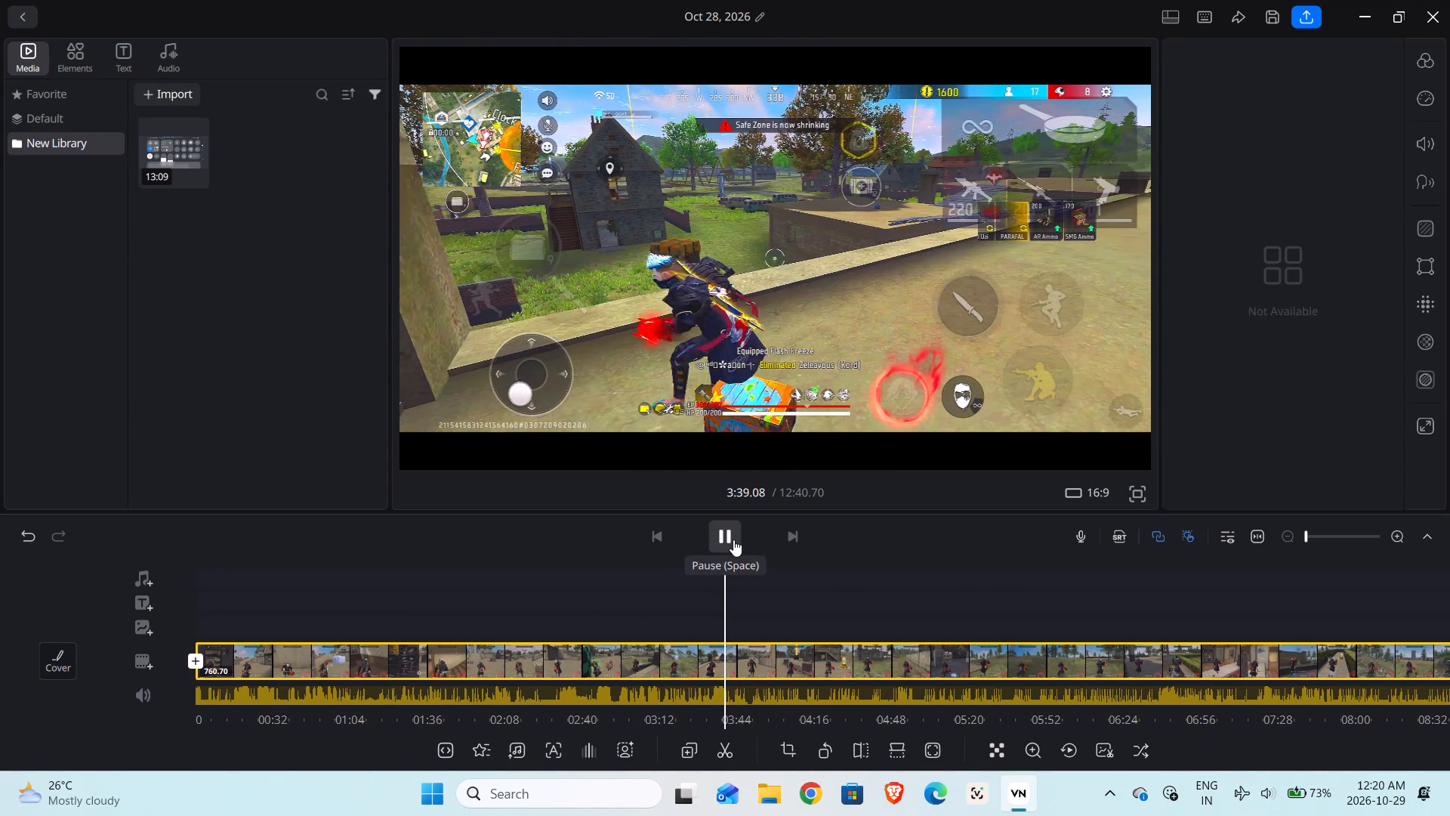
{"action": "left_click", "coordinate": [733, 539]}
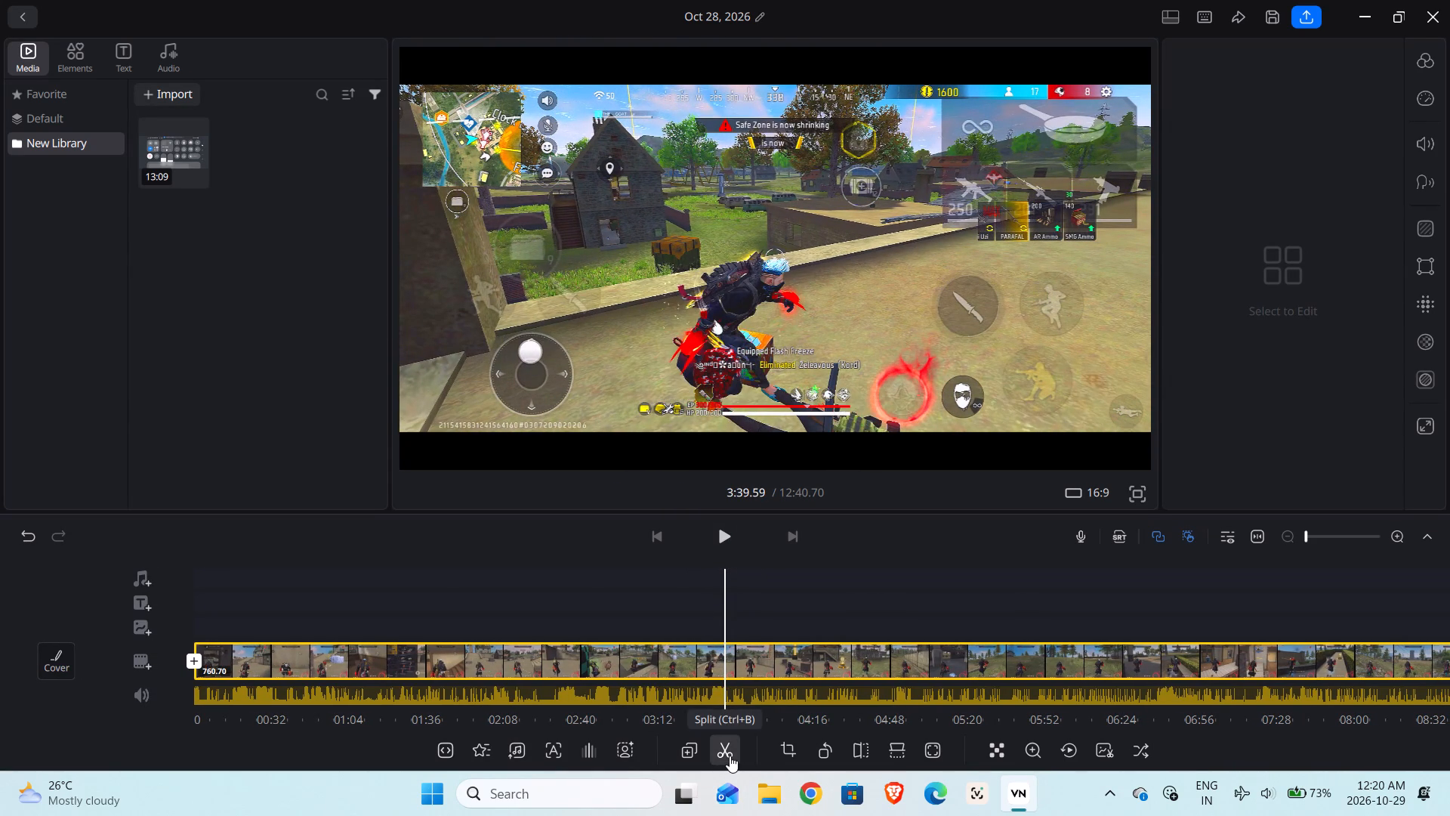
{"action": "left_click", "coordinate": [730, 756]}
Scan the footage after the split up to about 7:02, going back to about 6:07.
{"action": "left_click_drag", "start_coordinate": [796, 601], "coordinate": [738, 590]}
{"action": "left_click_drag", "start_coordinate": [886, 598], "coordinate": [802, 589]}
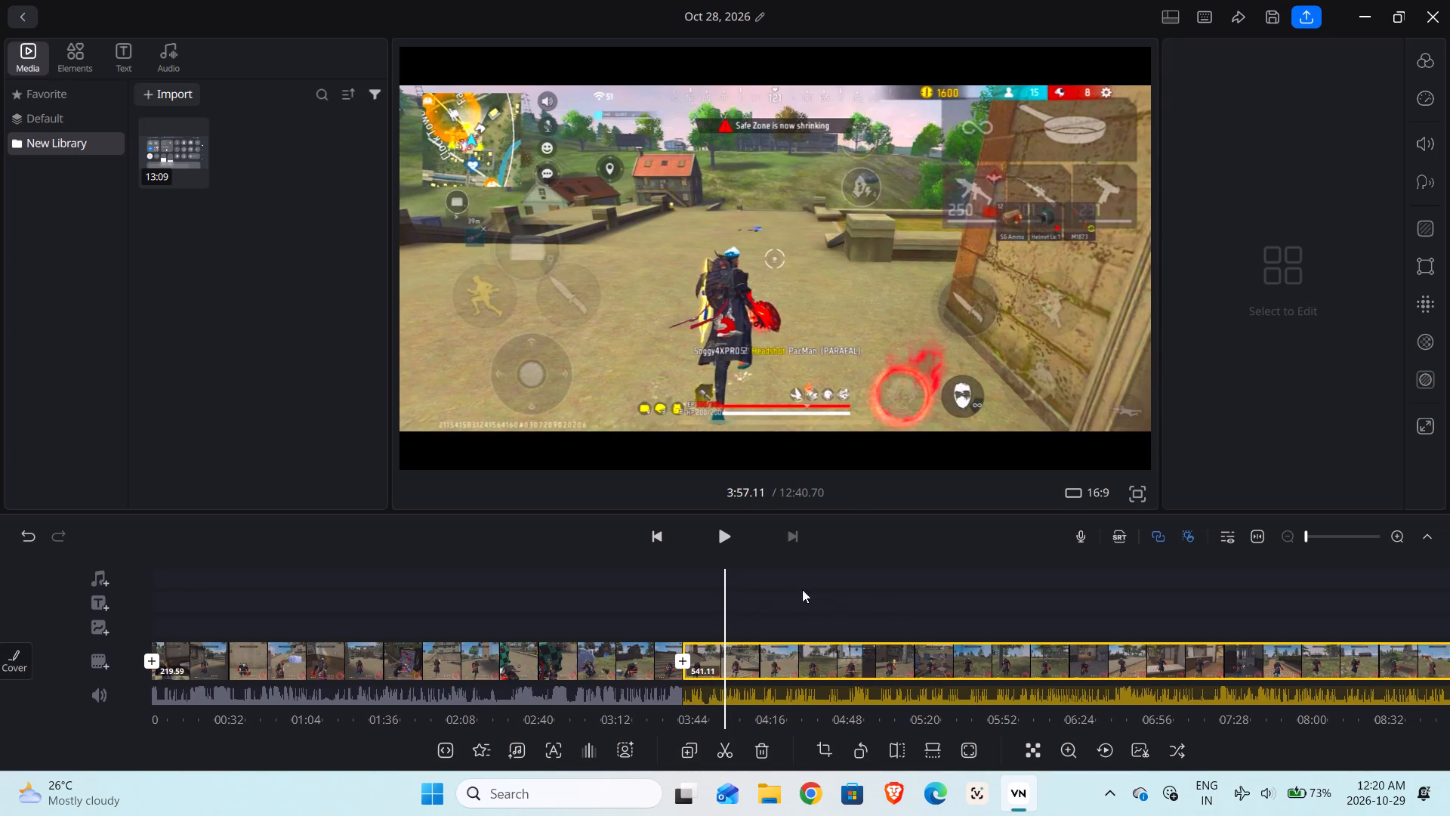
{"action": "left_click_drag", "start_coordinate": [802, 589], "coordinate": [713, 574]}
{"action": "left_click_drag", "start_coordinate": [865, 595], "coordinate": [760, 585]}
{"action": "left_click_drag", "start_coordinate": [926, 585], "coordinate": [764, 590]}
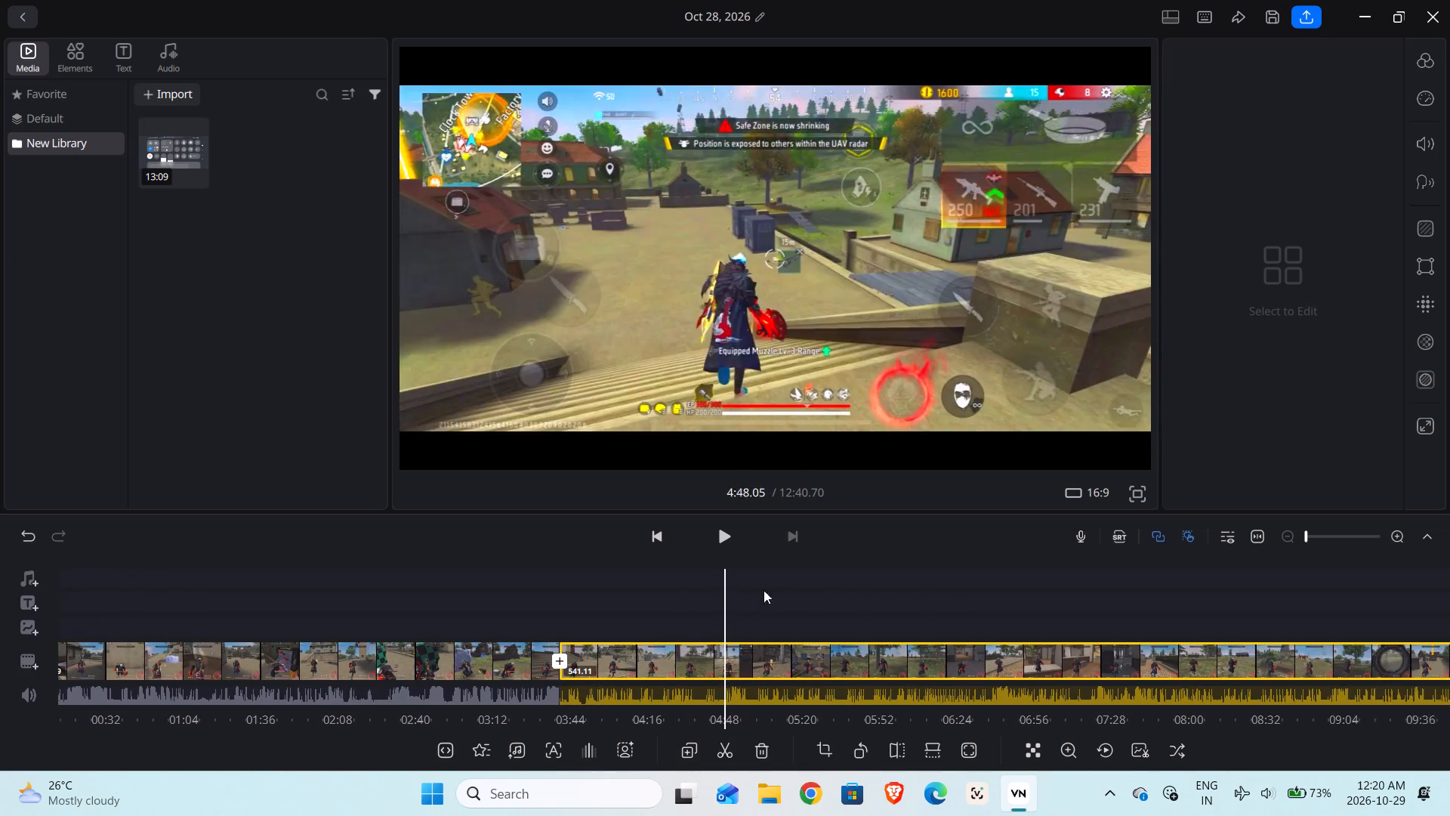
{"action": "left_click_drag", "start_coordinate": [764, 590], "coordinate": [726, 581]}
{"action": "left_click_drag", "start_coordinate": [895, 601], "coordinate": [730, 580]}
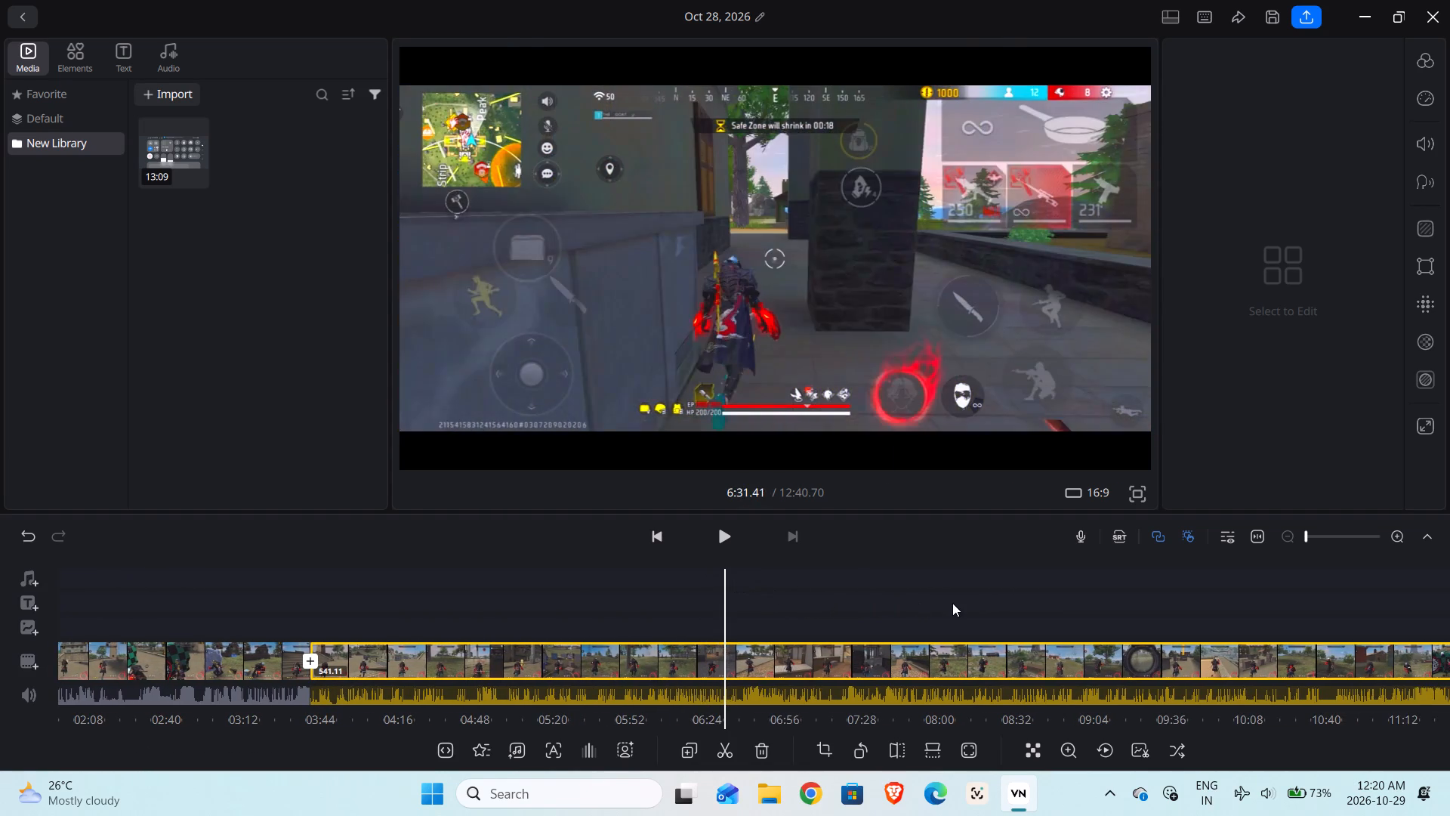
{"action": "left_click_drag", "start_coordinate": [939, 603], "coordinate": [777, 588]}
{"action": "left_click_drag", "start_coordinate": [782, 576], "coordinate": [882, 577]}
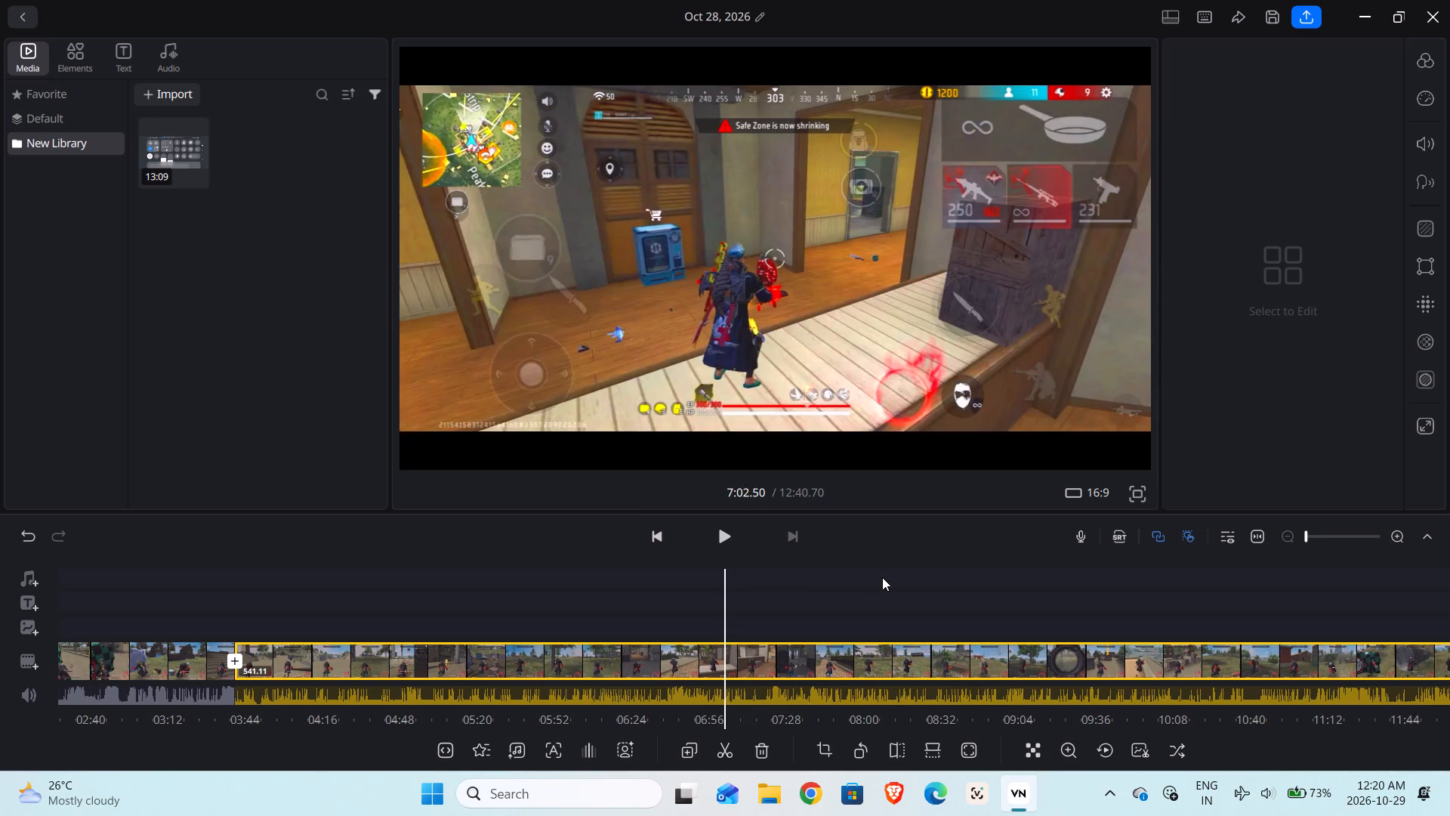
{"action": "left_click_drag", "start_coordinate": [882, 577], "coordinate": [942, 580]}
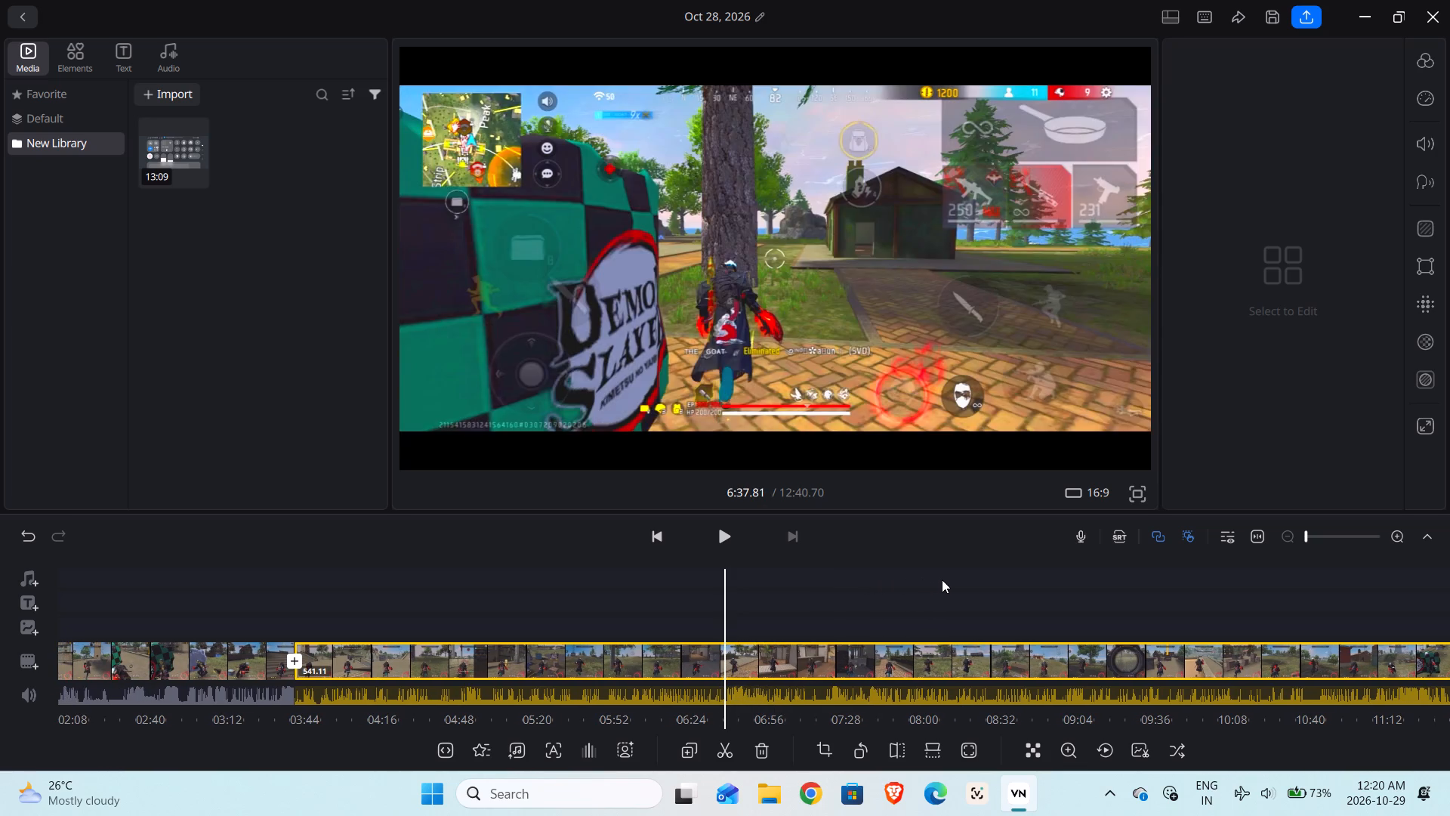
{"action": "left_click_drag", "start_coordinate": [942, 580], "coordinate": [1004, 579]}
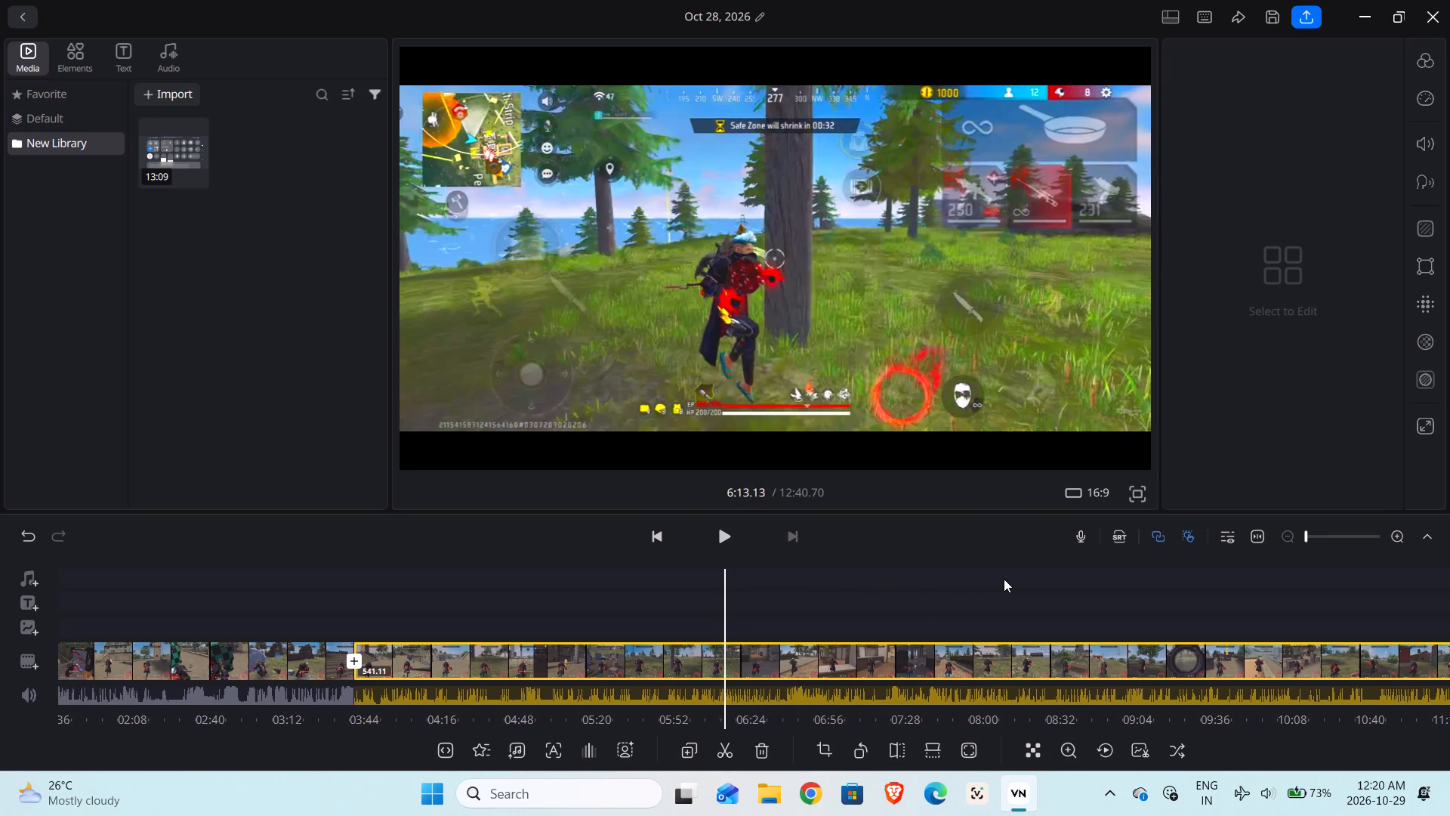
{"action": "left_click_drag", "start_coordinate": [1004, 579], "coordinate": [1016, 576]}
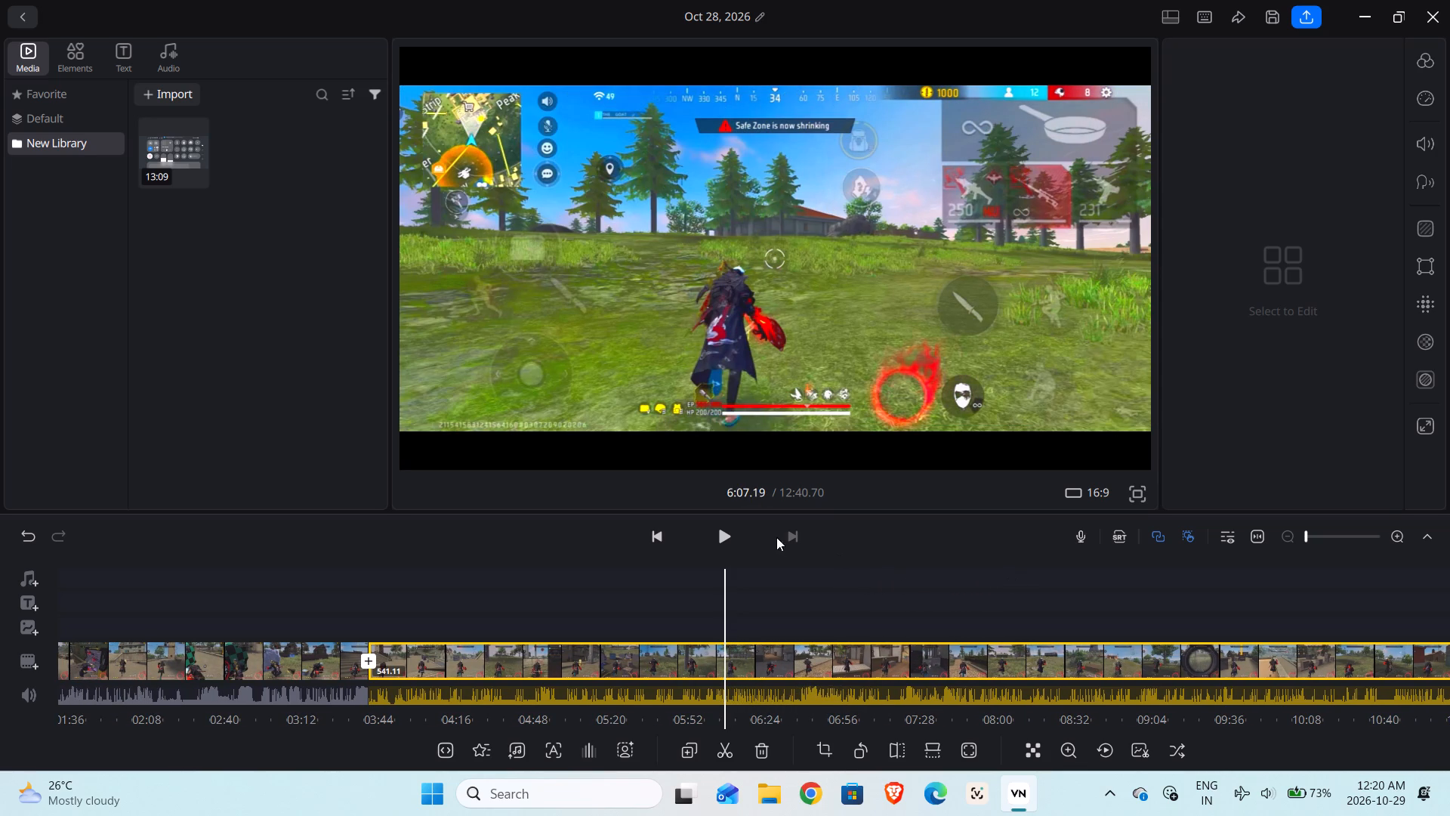
Review the footage from about 6:07, playing from about 6:22 and stopping at 7:02.48 inside the building.
{"action": "left_click", "coordinate": [736, 536]}
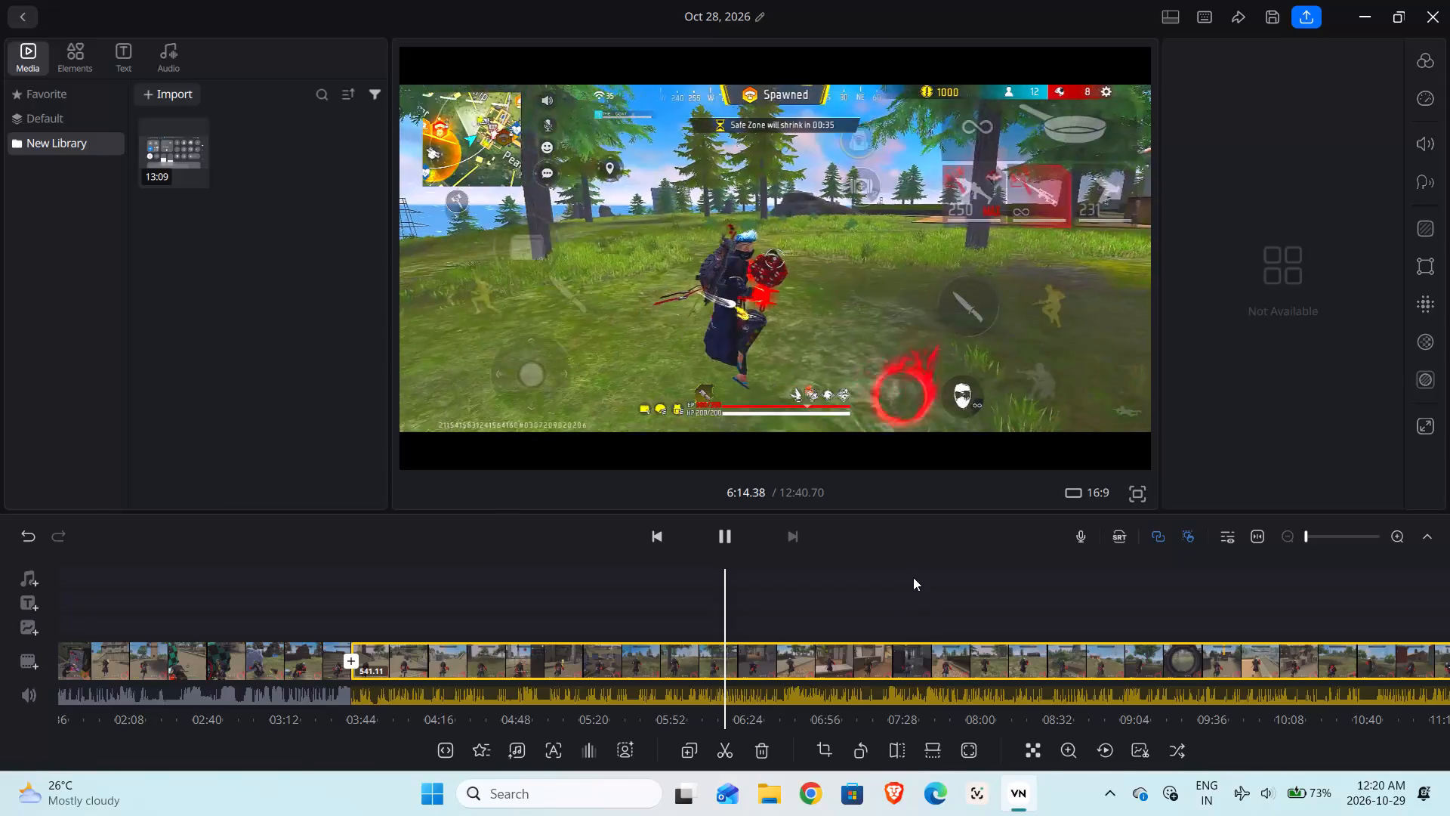
{"action": "left_click_drag", "start_coordinate": [964, 595], "coordinate": [906, 589]}
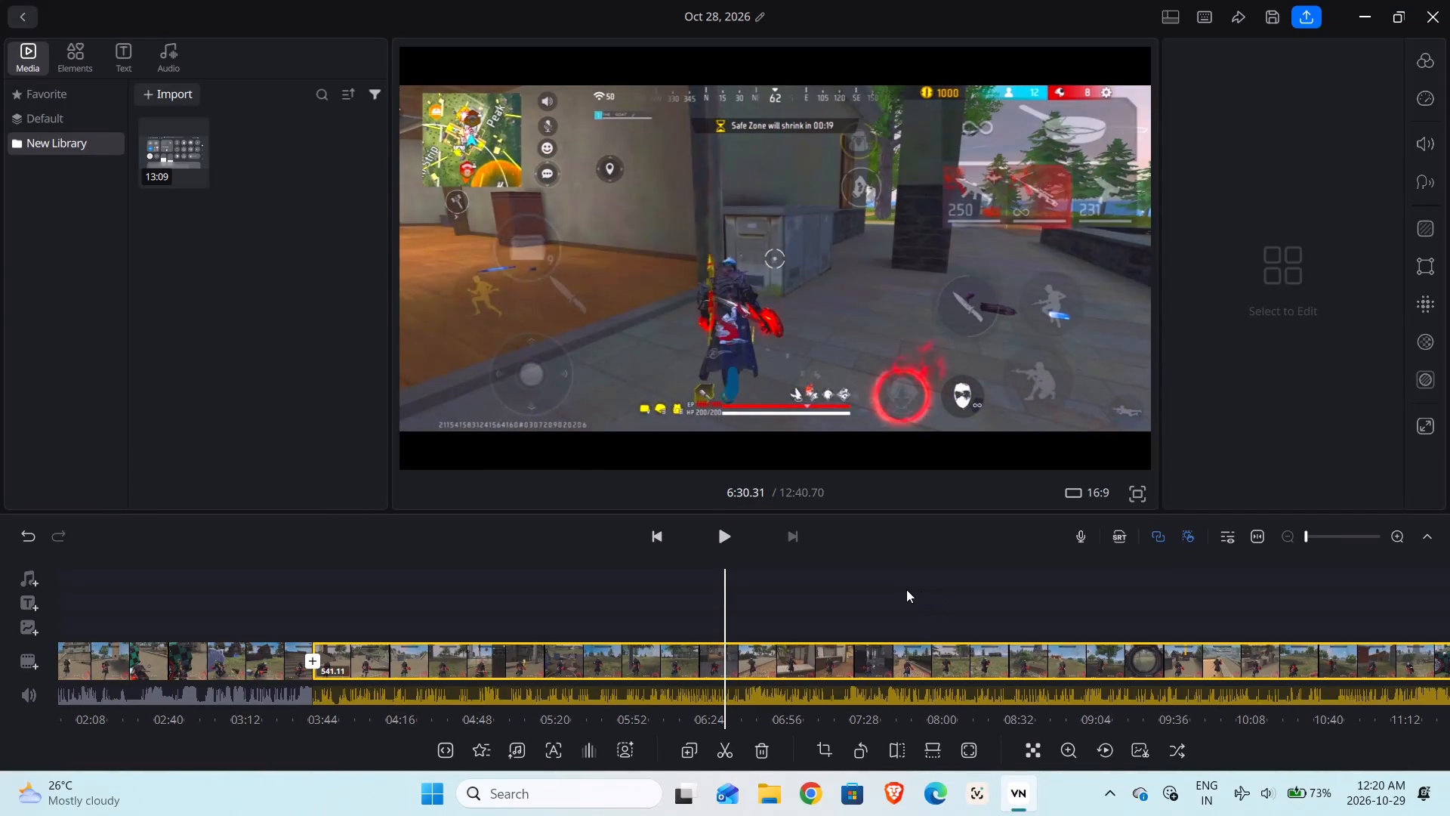
{"action": "left_click_drag", "start_coordinate": [906, 589], "coordinate": [898, 589]}
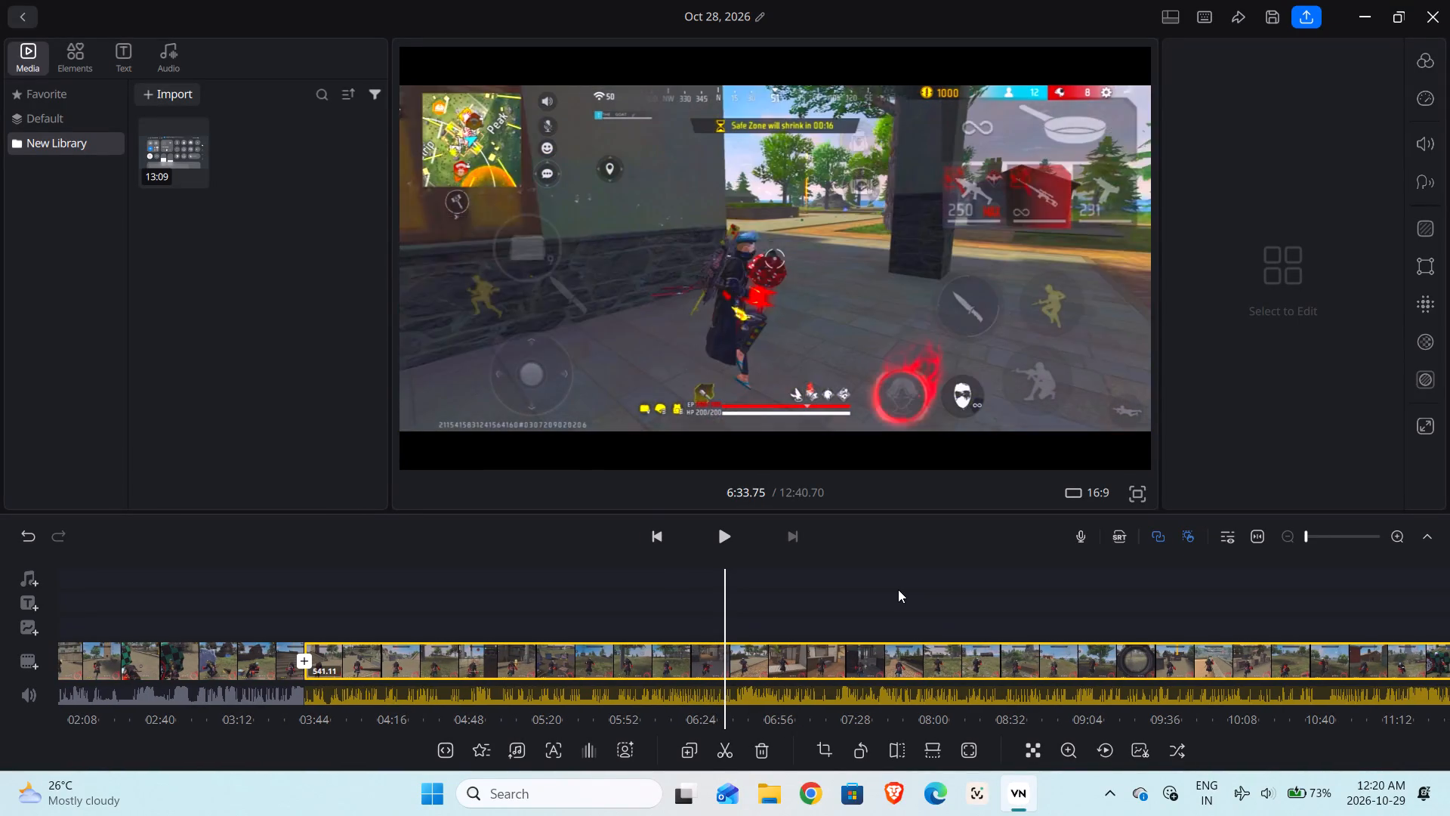
{"action": "left_click_drag", "start_coordinate": [898, 589], "coordinate": [903, 590]}
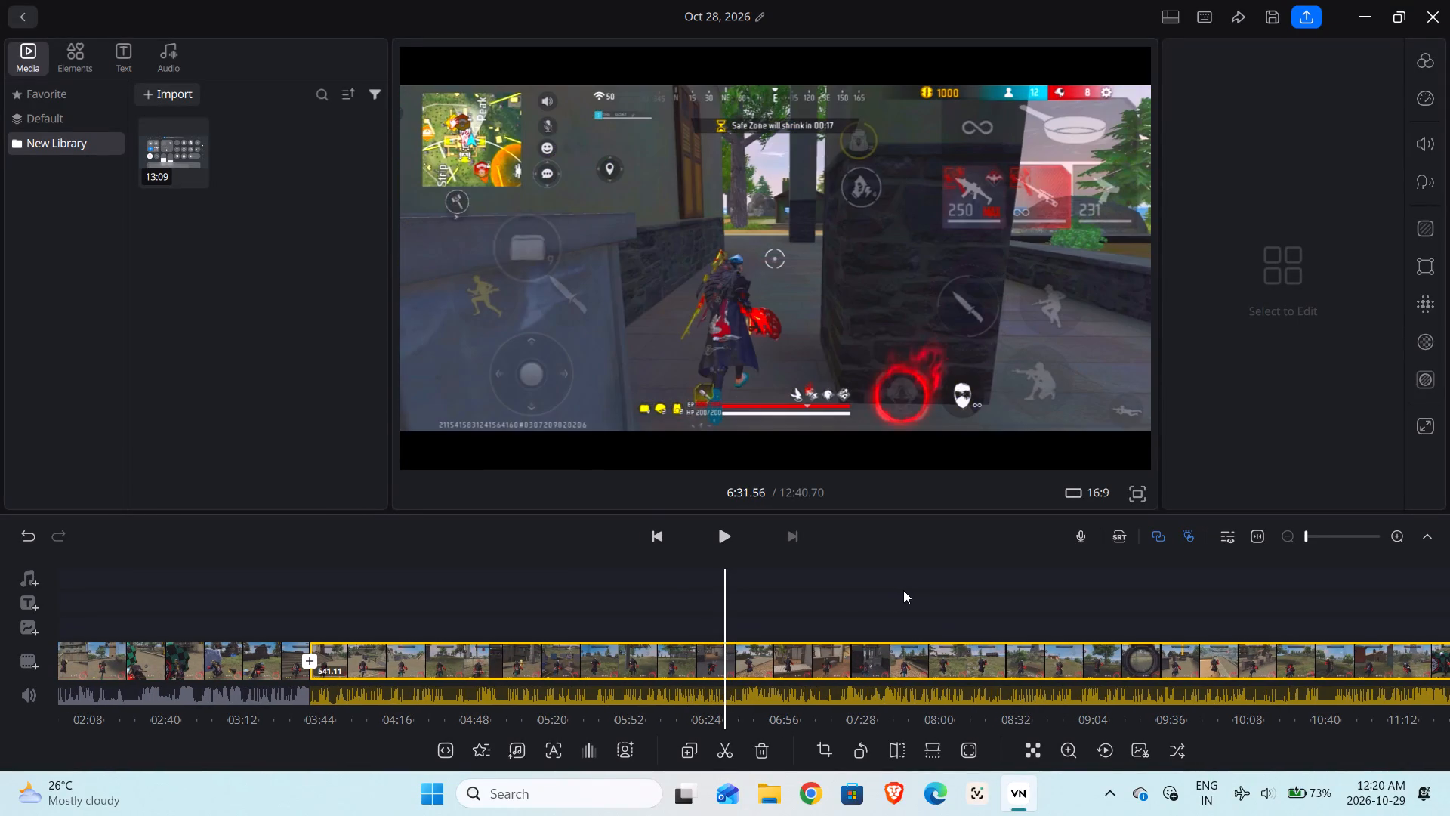
{"action": "left_click_drag", "start_coordinate": [903, 590], "coordinate": [924, 596]}
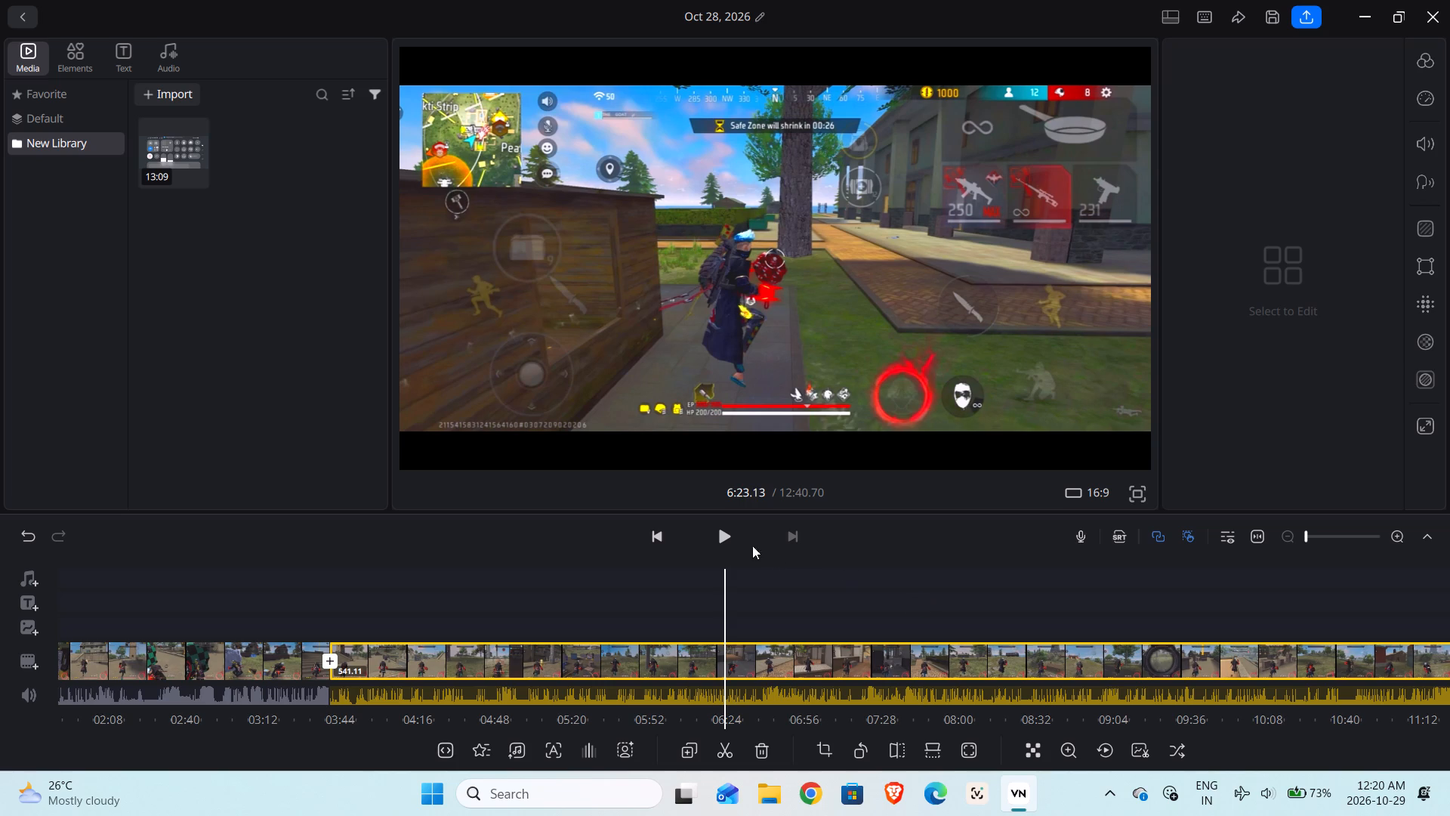
{"action": "left_click", "coordinate": [727, 539]}
{"action": "left_click", "coordinate": [736, 539]}
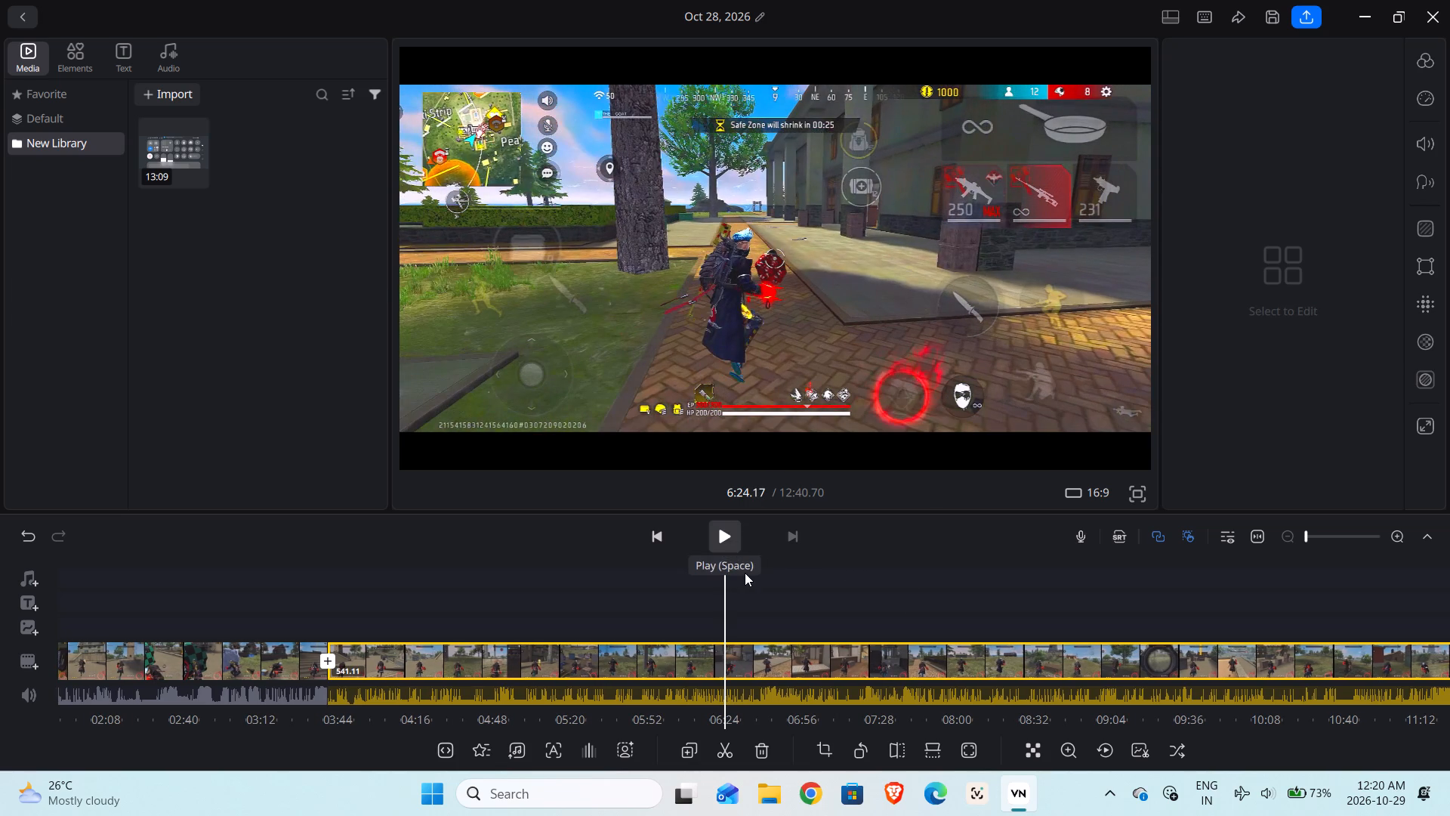
{"action": "left_click_drag", "start_coordinate": [751, 594], "coordinate": [768, 601]}
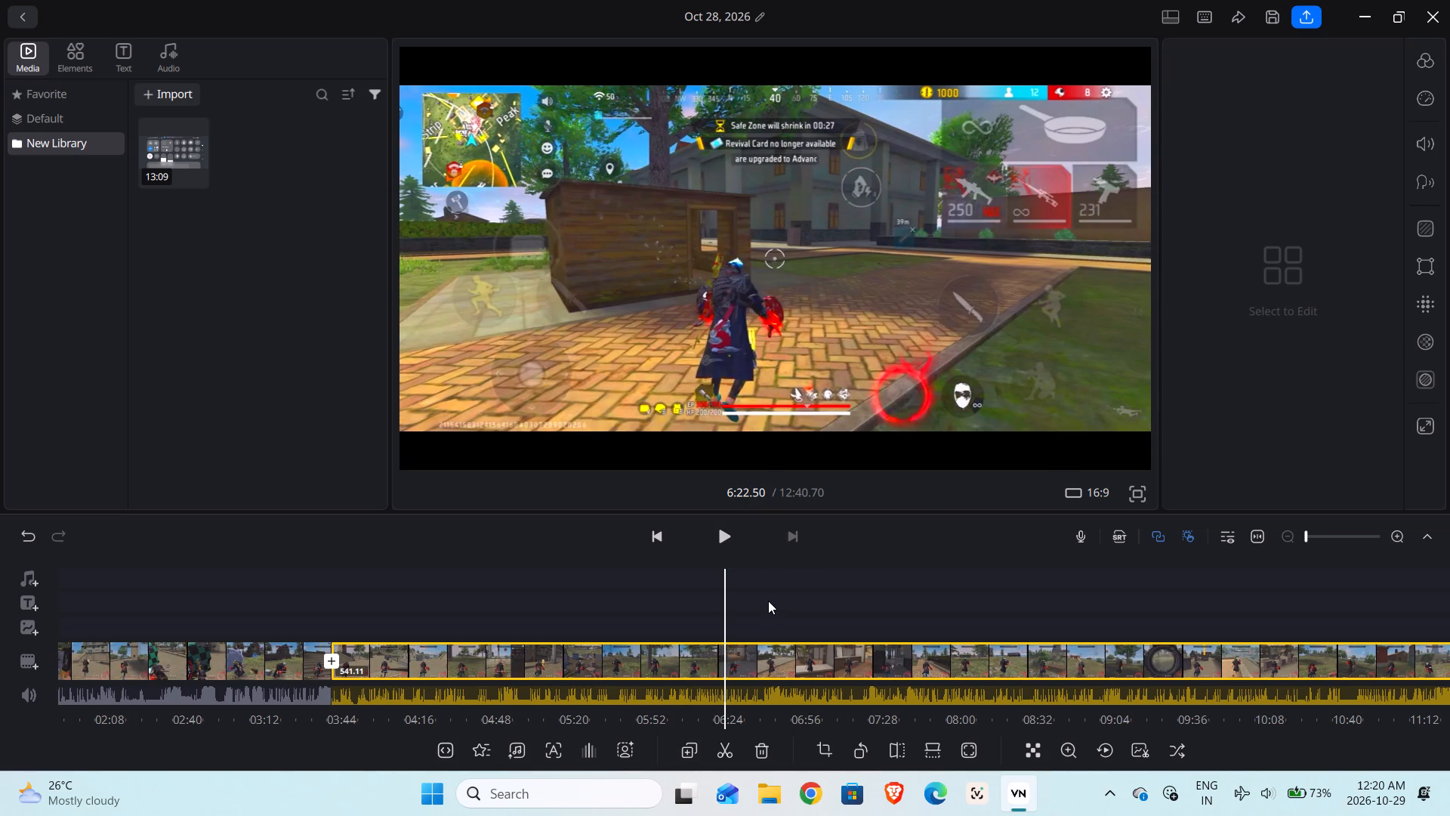
{"action": "left_click_drag", "start_coordinate": [768, 601], "coordinate": [767, 600]}
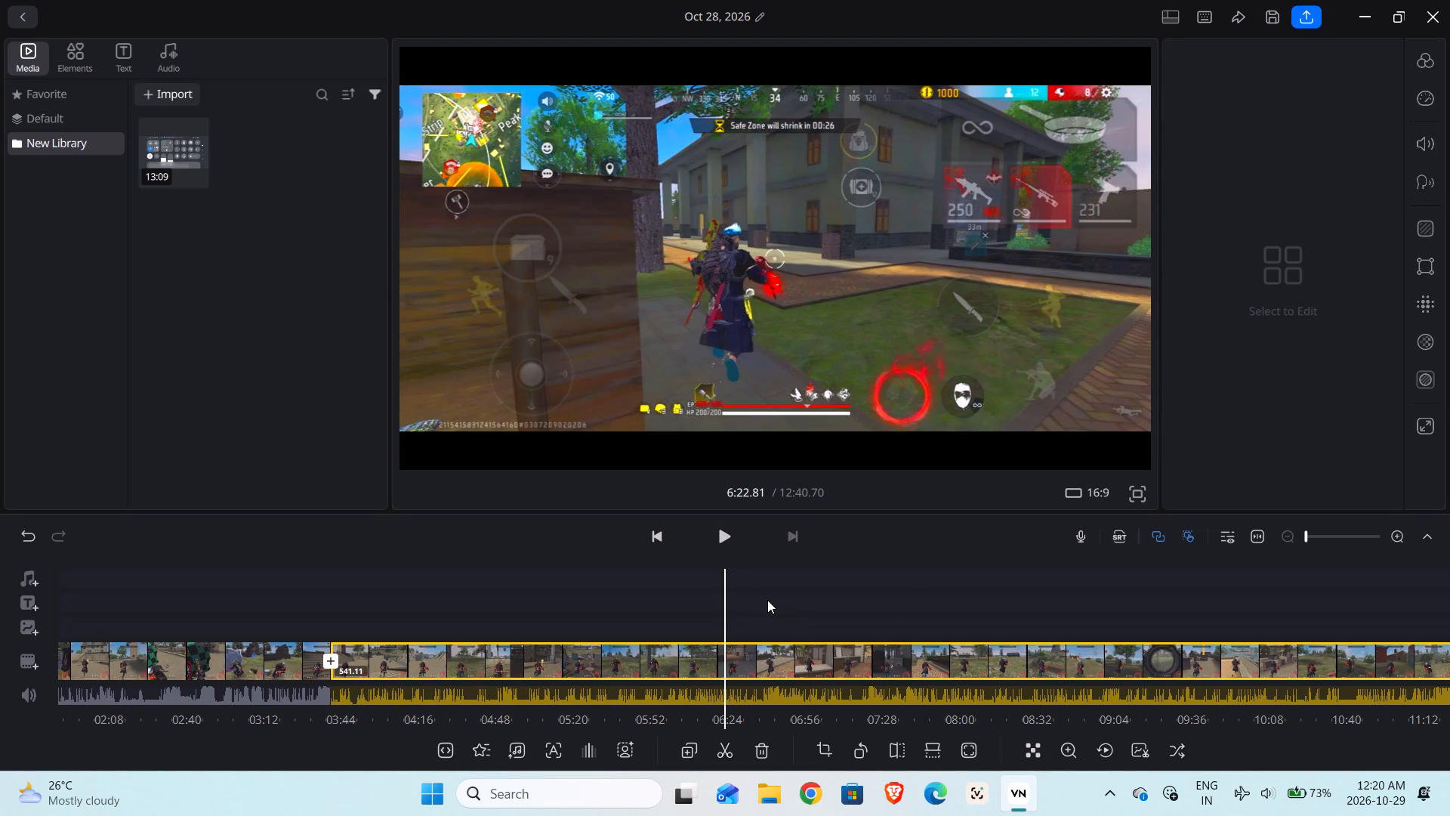
{"action": "left_click_drag", "start_coordinate": [767, 600], "coordinate": [764, 598]}
{"action": "left_click_drag", "start_coordinate": [764, 598], "coordinate": [758, 597]}
{"action": "left_click_drag", "start_coordinate": [722, 548], "coordinate": [730, 546]}
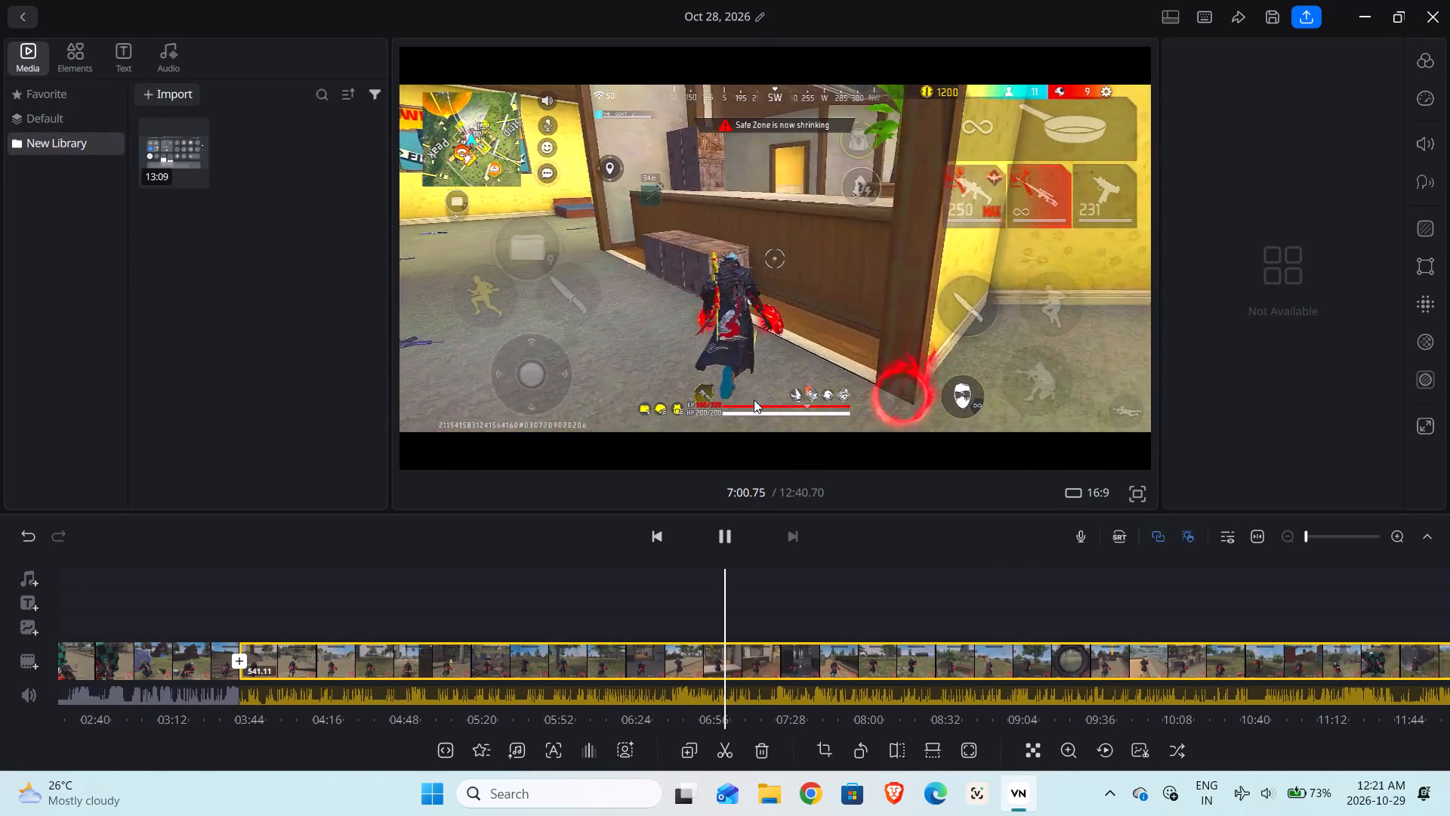
{"action": "left_click", "coordinate": [728, 536]}
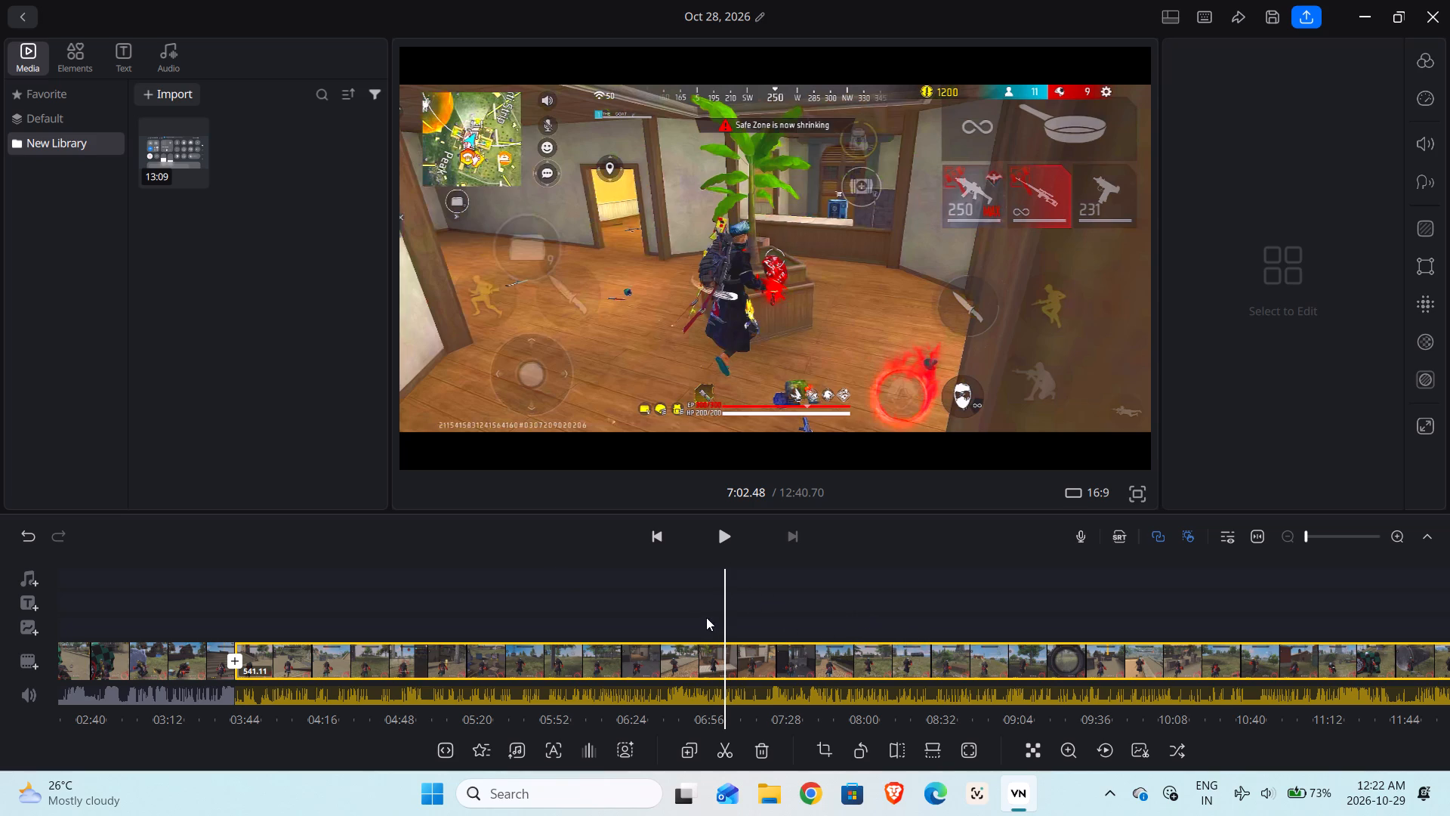
Split the gameplay clip at 6:32.50, as the character runs along the building's paved walkway, and delete the segment starting at 3:39.59.
{"action": "left_click_drag", "start_coordinate": [706, 617], "coordinate": [744, 617]}
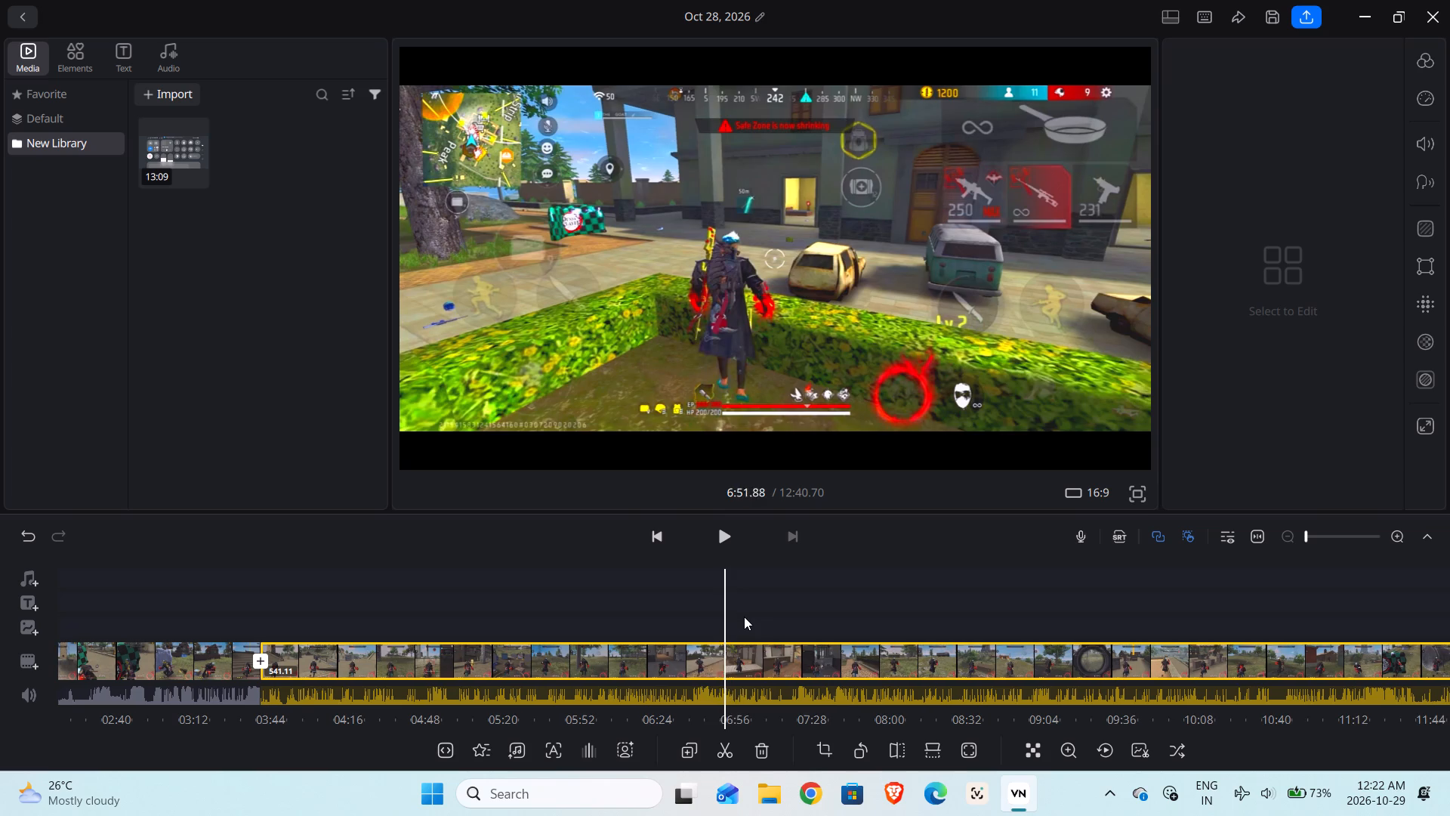
{"action": "left_click_drag", "start_coordinate": [744, 617], "coordinate": [764, 617]}
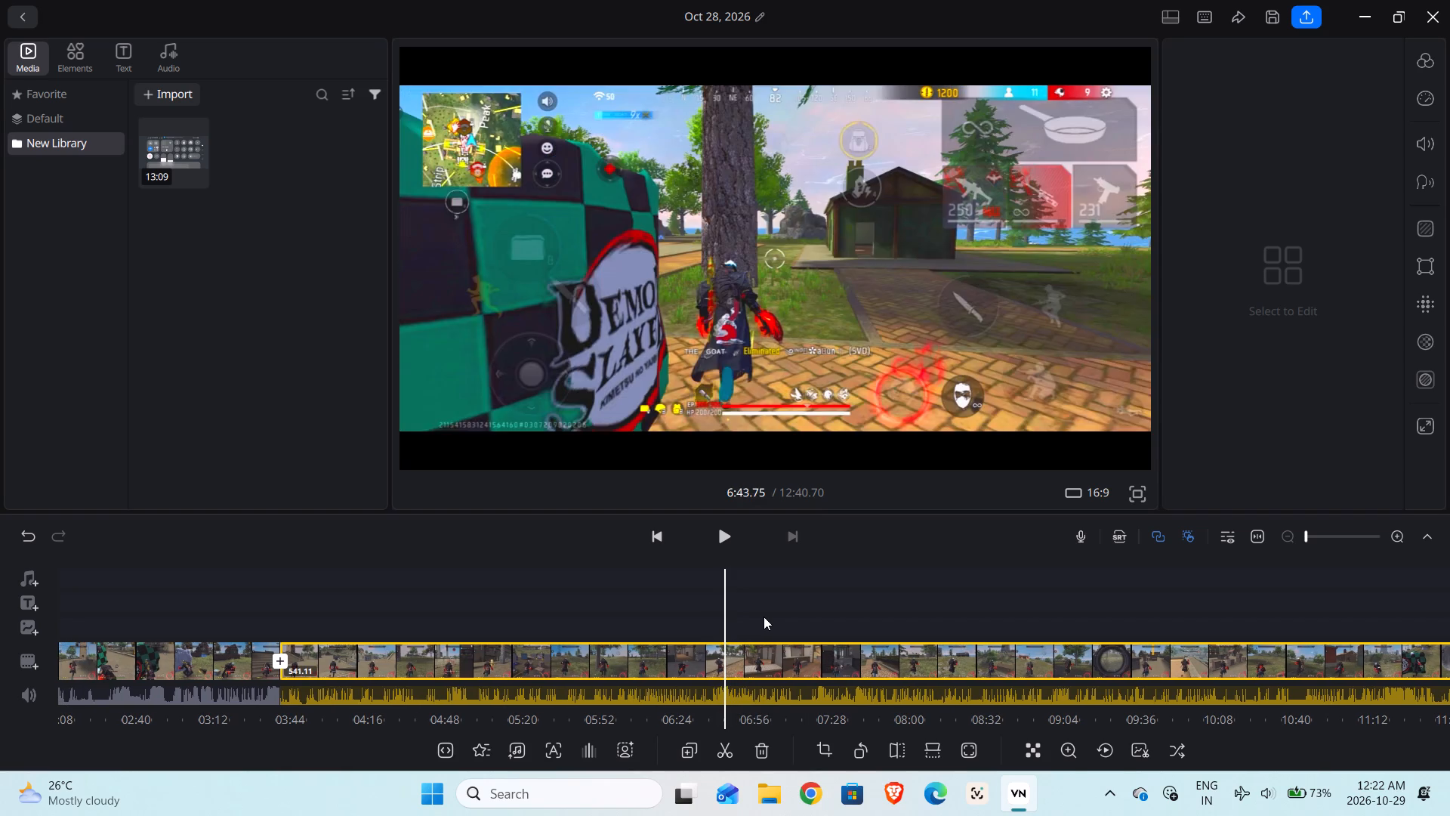
{"action": "left_click_drag", "start_coordinate": [764, 617], "coordinate": [767, 617]}
{"action": "left_click_drag", "start_coordinate": [727, 598], "coordinate": [742, 598]}
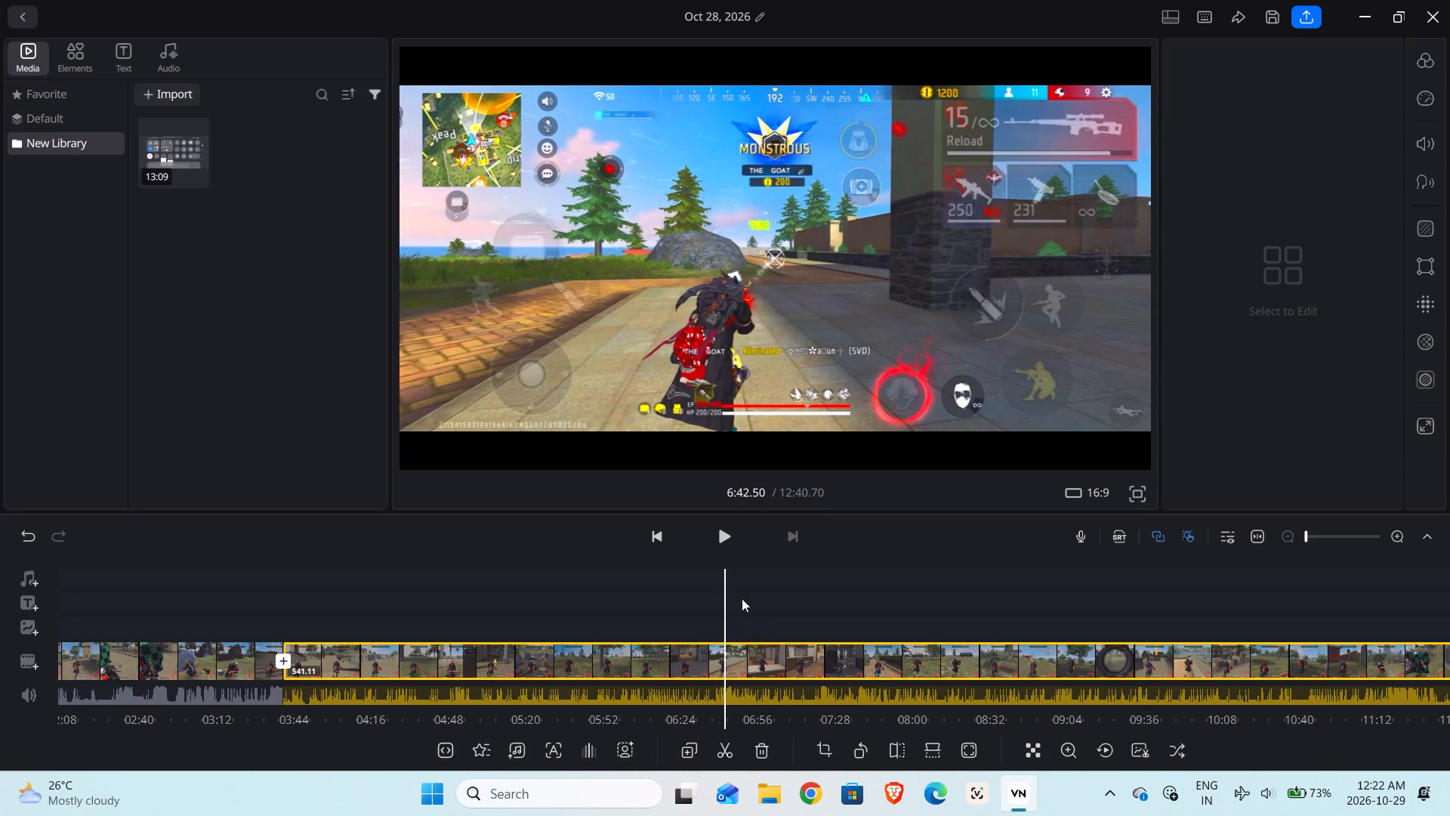
{"action": "left_click_drag", "start_coordinate": [742, 598], "coordinate": [759, 604]}
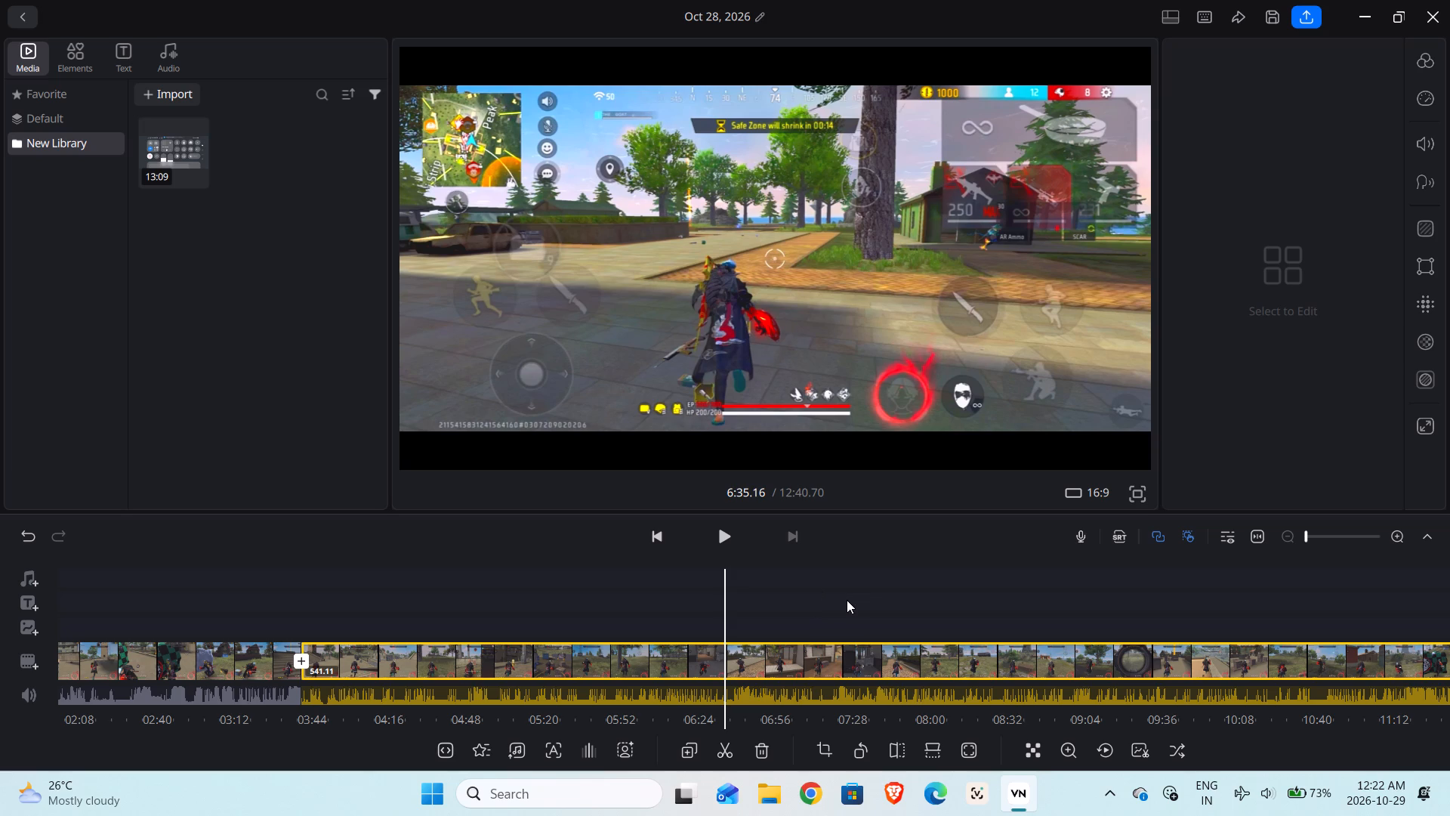
{"action": "left_click_drag", "start_coordinate": [744, 598], "coordinate": [754, 605]}
{"action": "left_click_drag", "start_coordinate": [754, 605], "coordinate": [764, 605]}
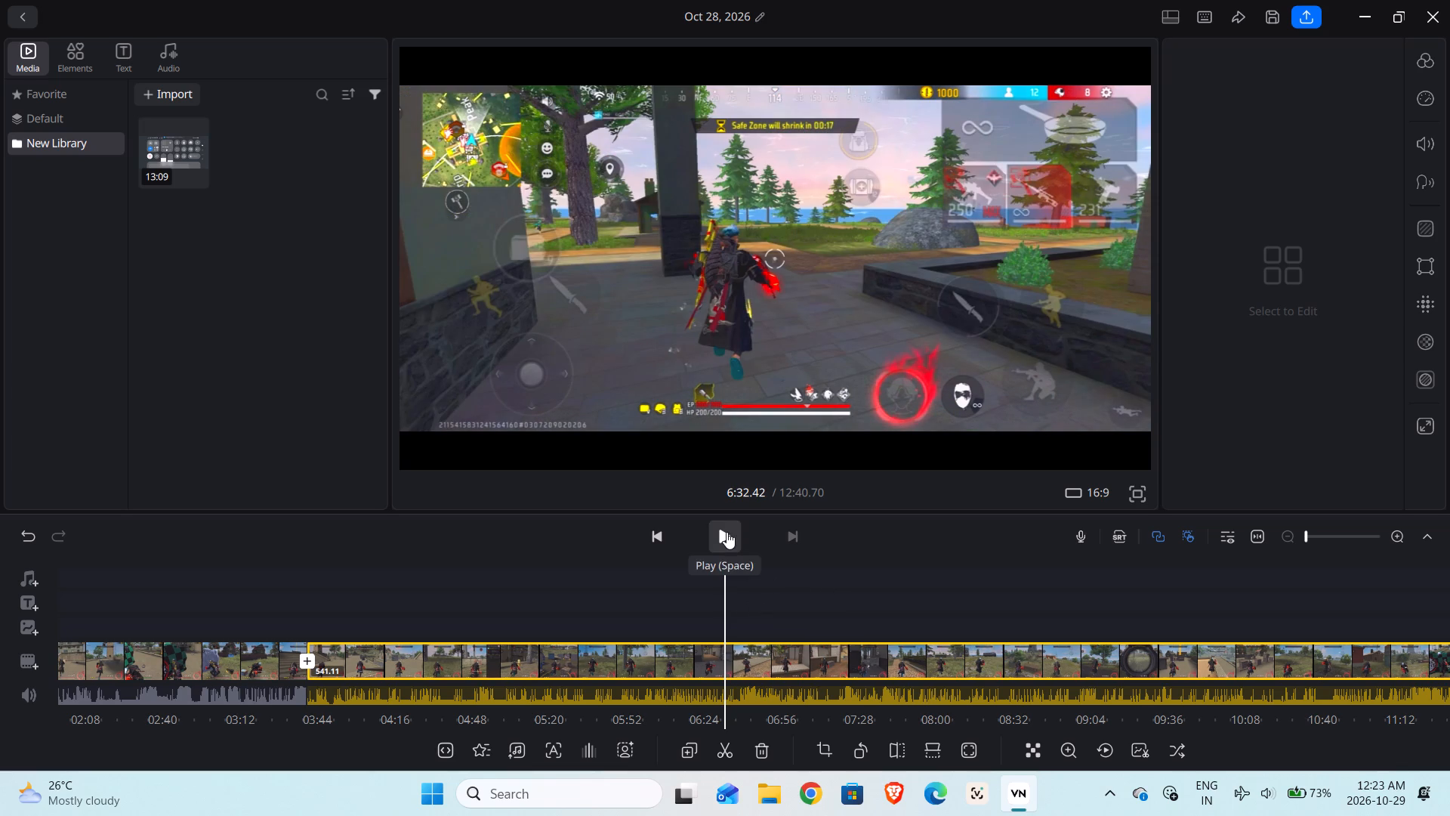
{"action": "left_click", "coordinate": [728, 536]}
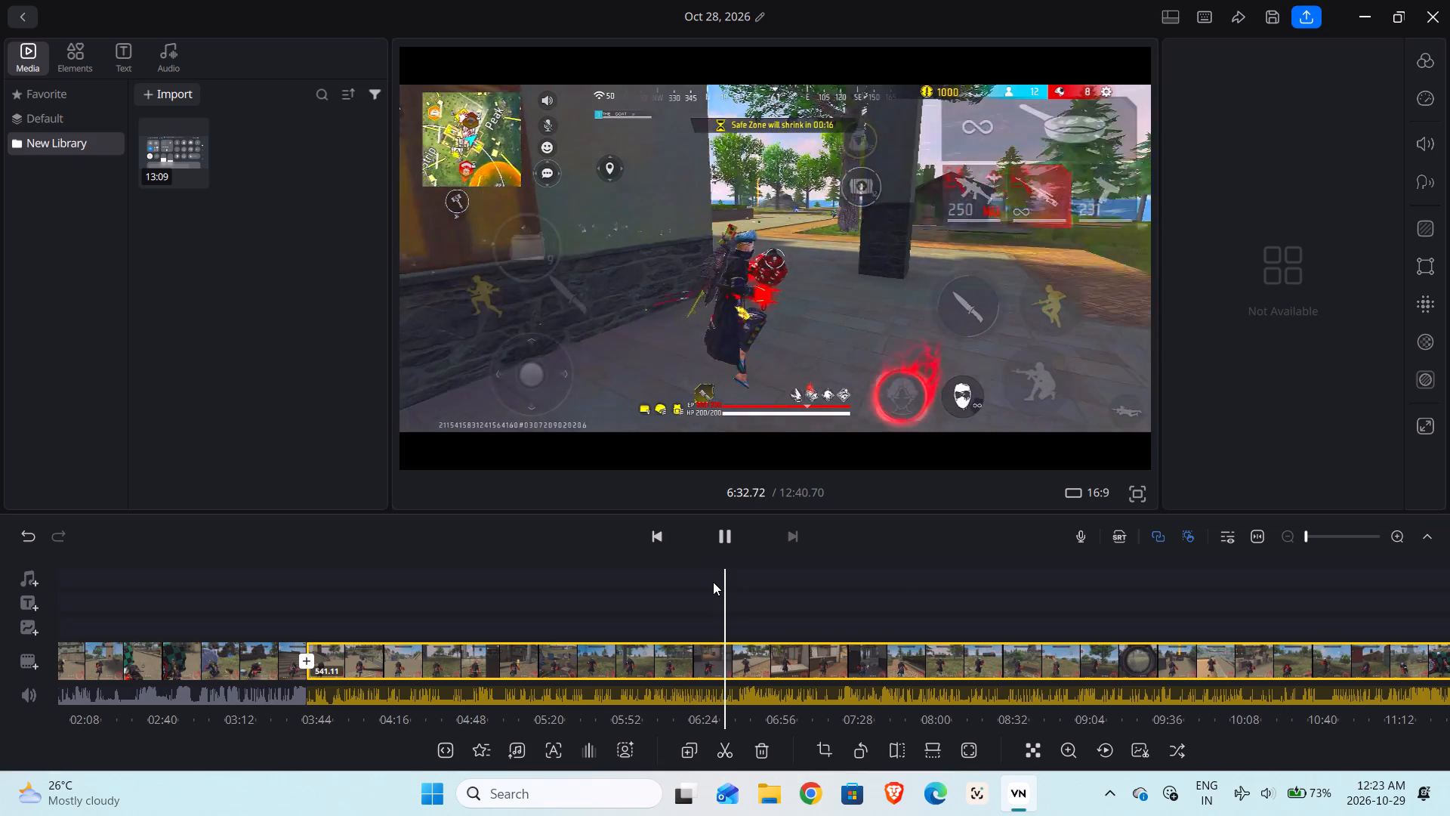
{"action": "left_click_drag", "start_coordinate": [713, 582], "coordinate": [738, 593]}
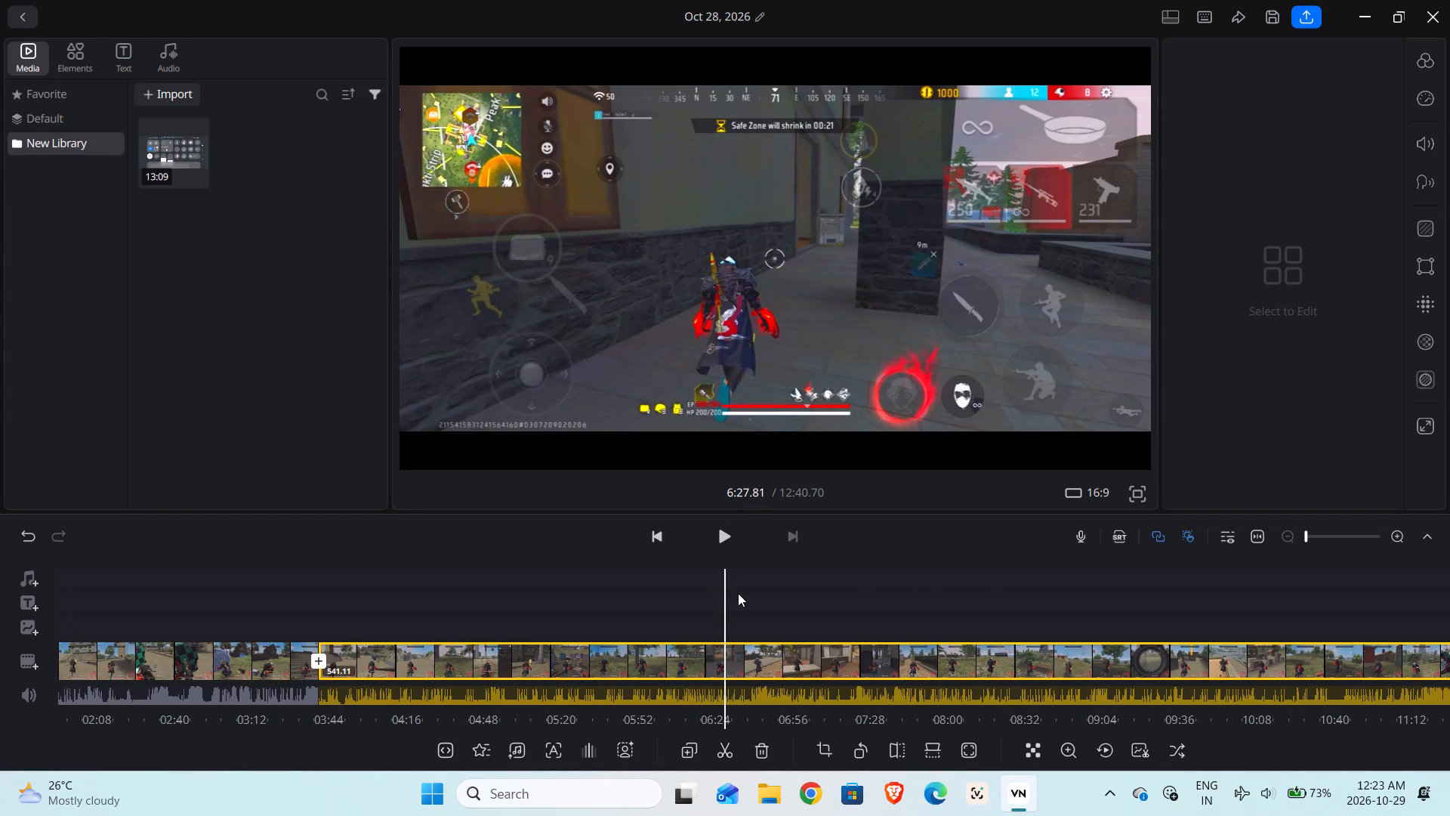
{"action": "left_click_drag", "start_coordinate": [738, 593], "coordinate": [733, 593]}
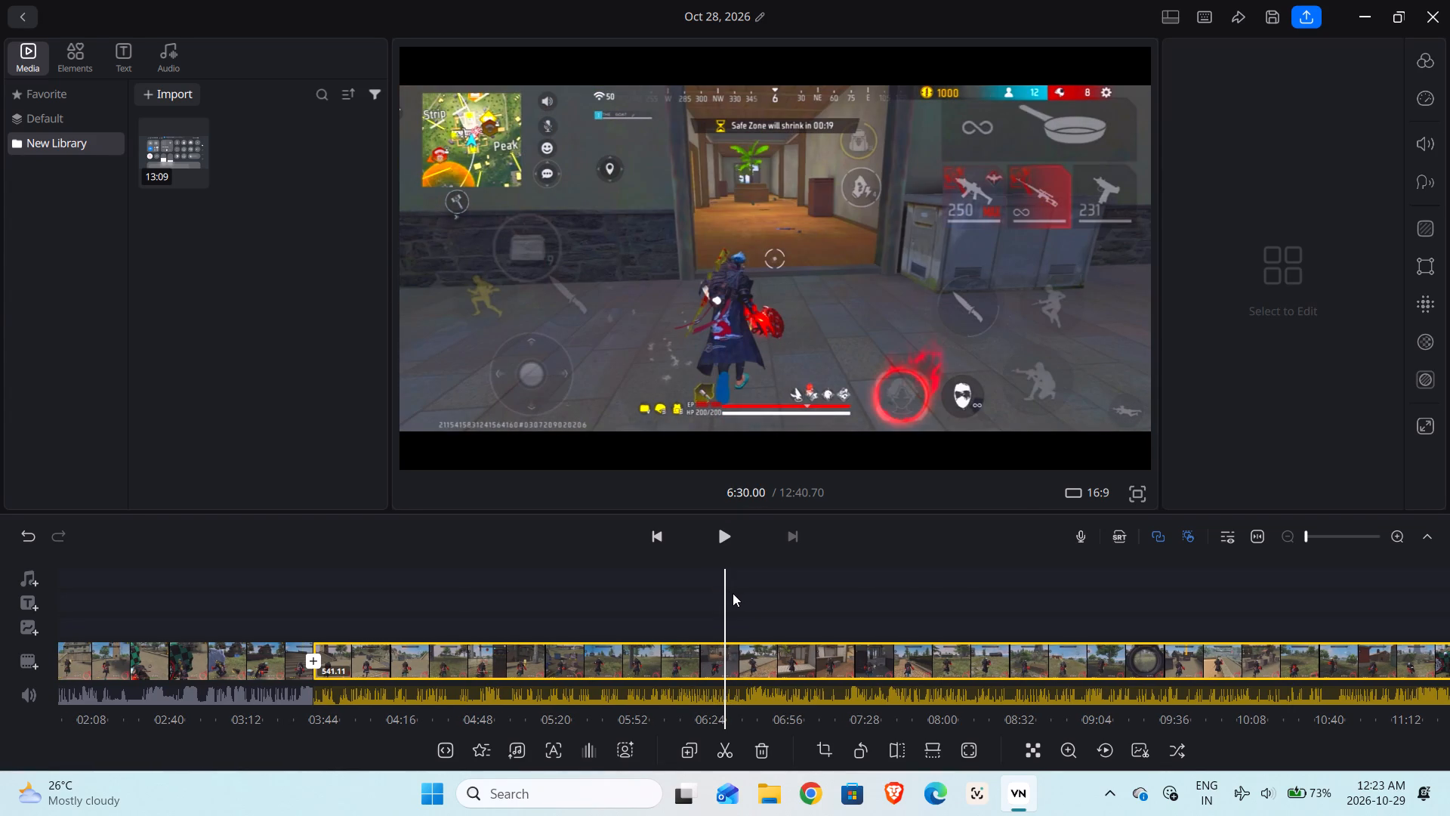
{"action": "left_click_drag", "start_coordinate": [733, 593], "coordinate": [727, 592]}
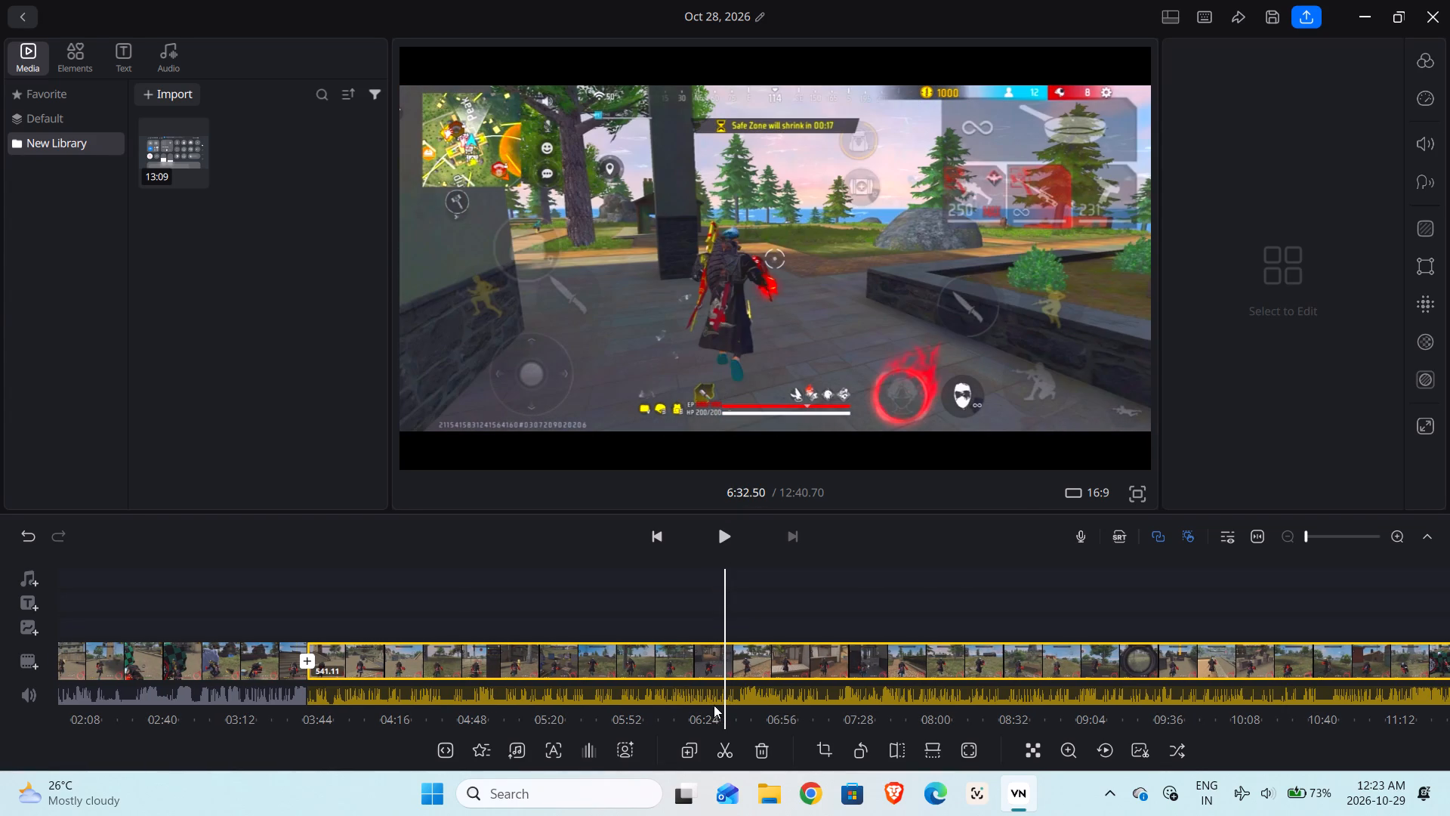
{"action": "left_click", "coordinate": [713, 745]}
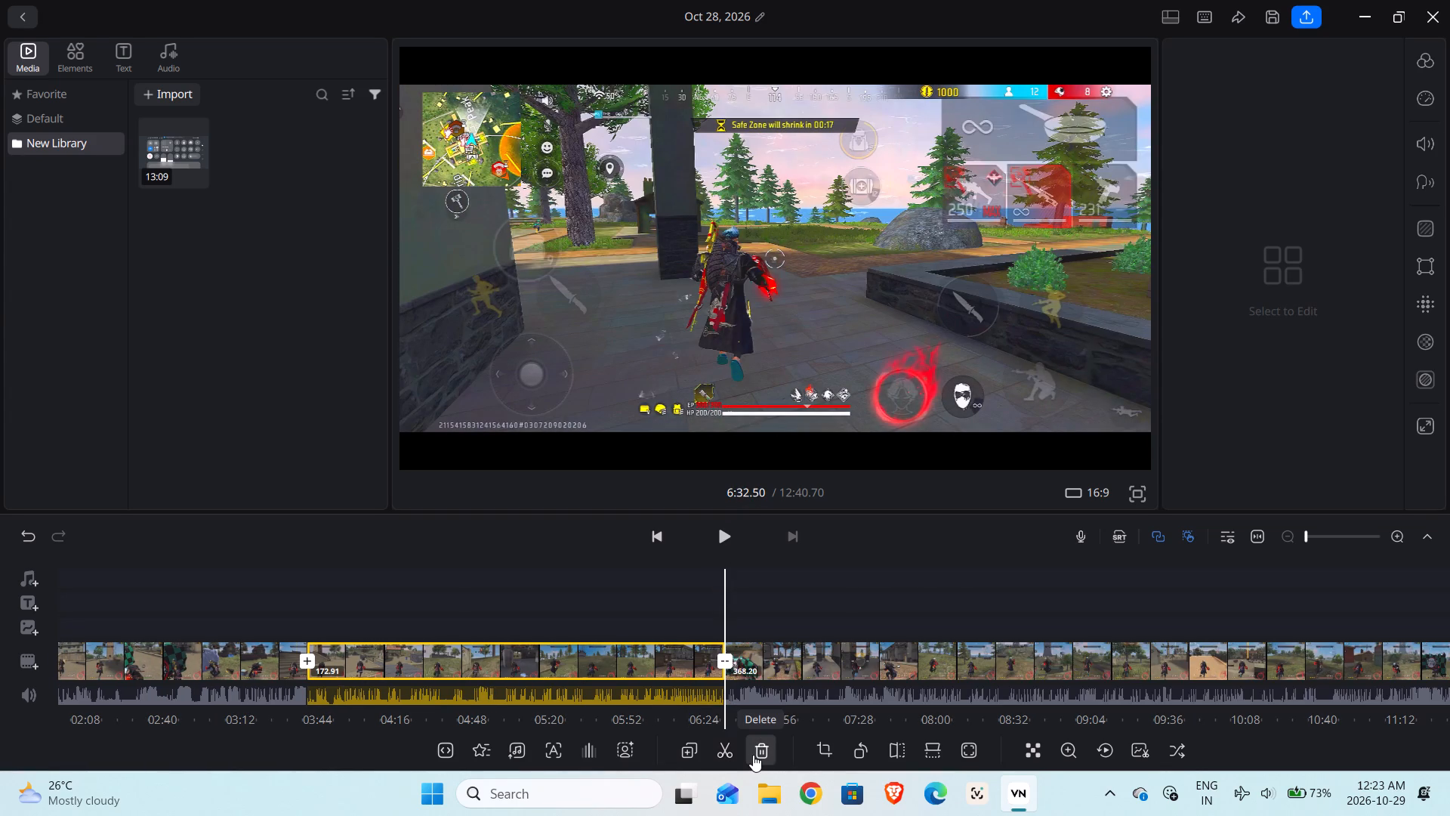
{"action": "left_click", "coordinate": [753, 755]}
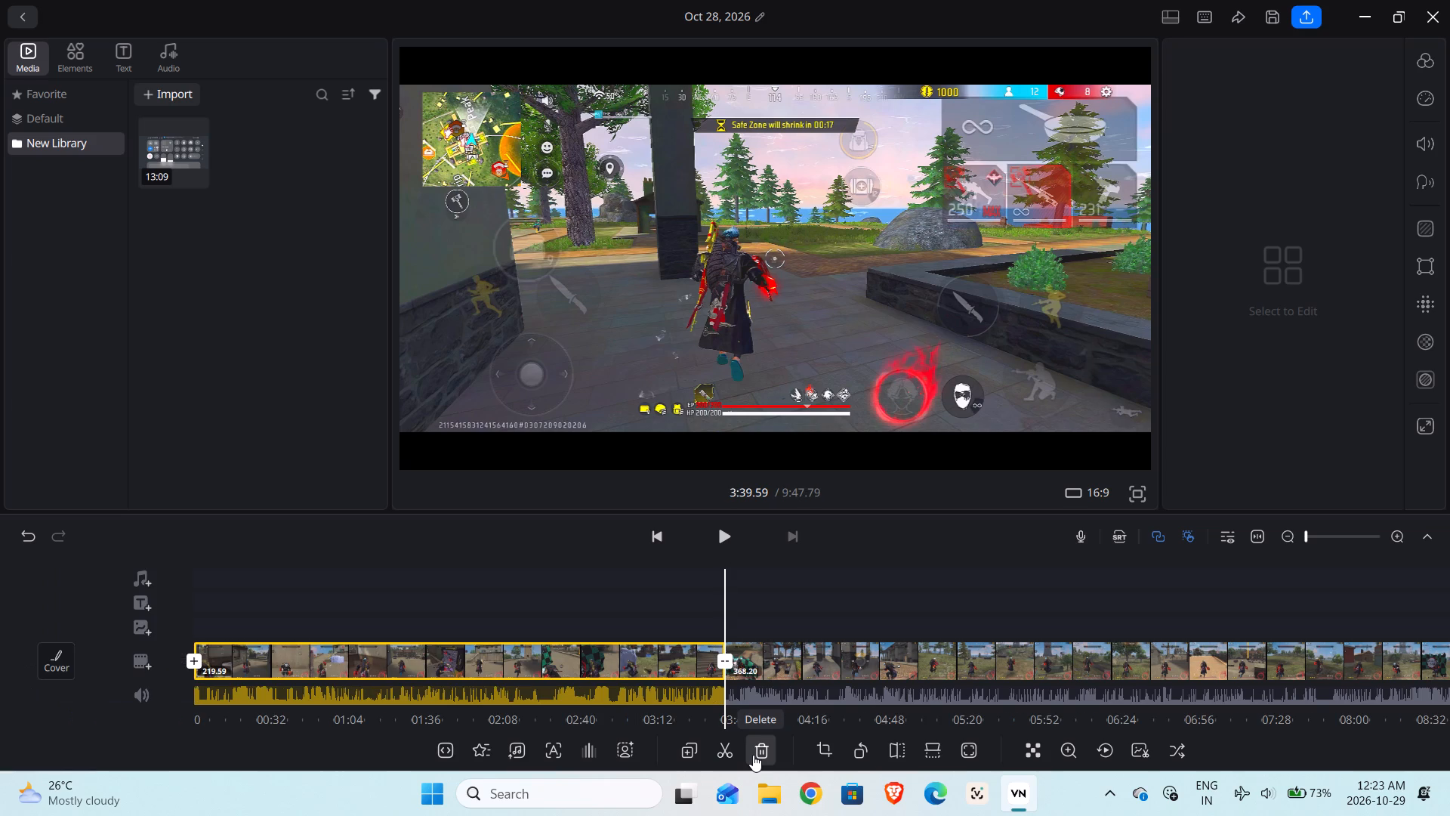
Add a Black transition at the 3:39.59 cut between the two clips and shorten its duration.
{"action": "left_click_drag", "start_coordinate": [685, 586], "coordinate": [791, 603]}
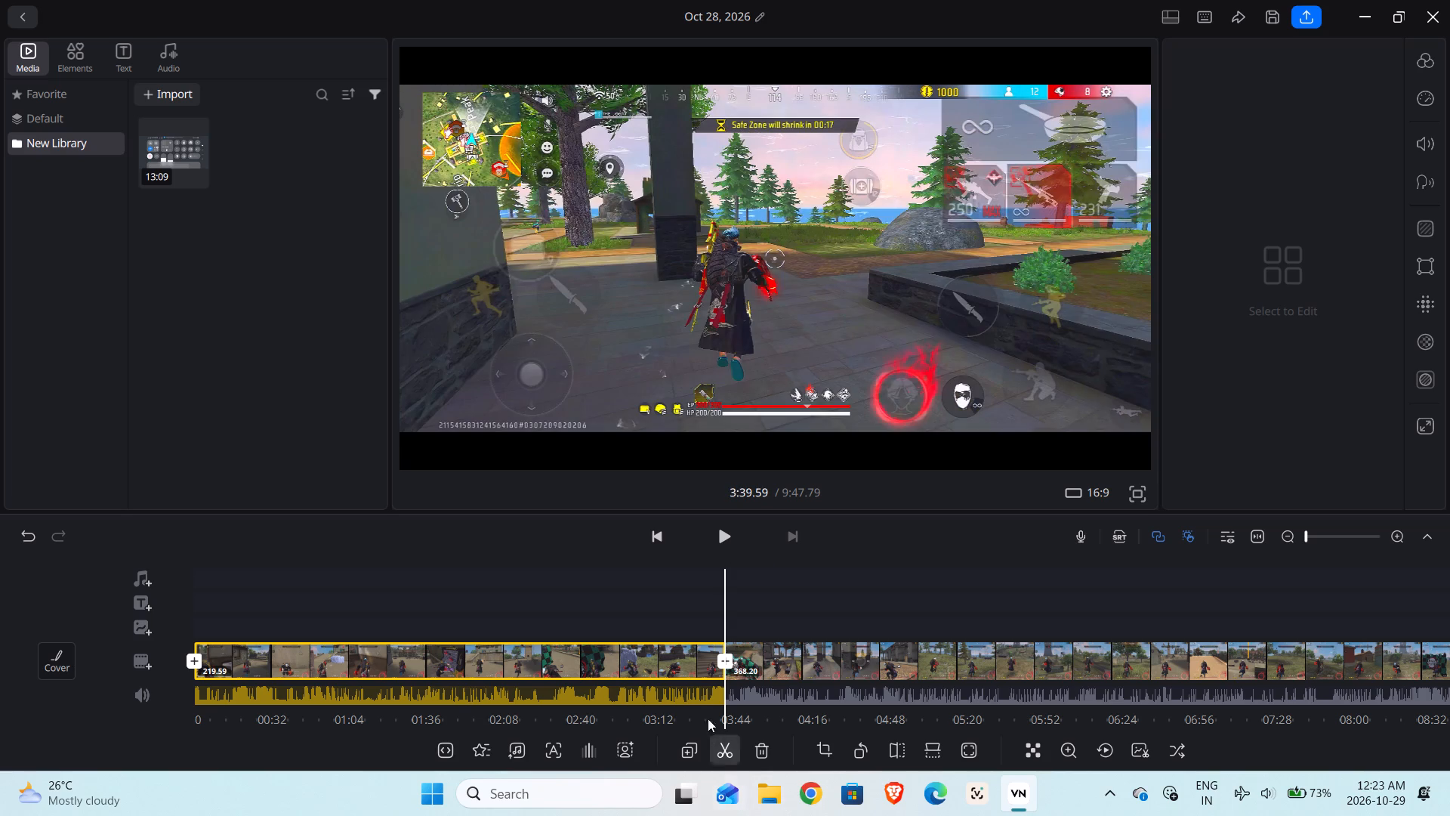
{"action": "left_click", "coordinate": [727, 663]}
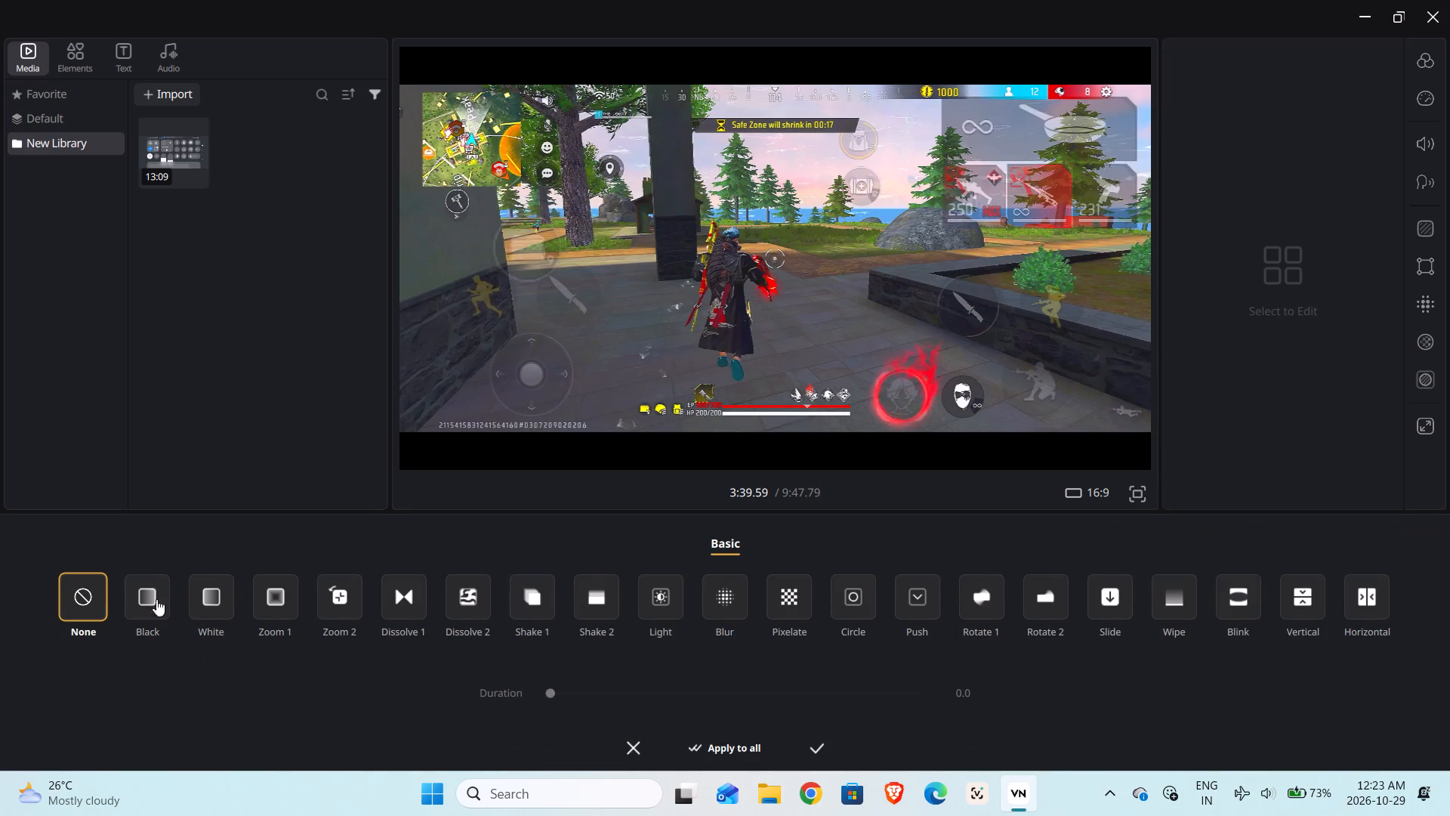
{"action": "left_click", "coordinate": [139, 596]}
{"action": "left_click_drag", "start_coordinate": [596, 694], "coordinate": [576, 694]}
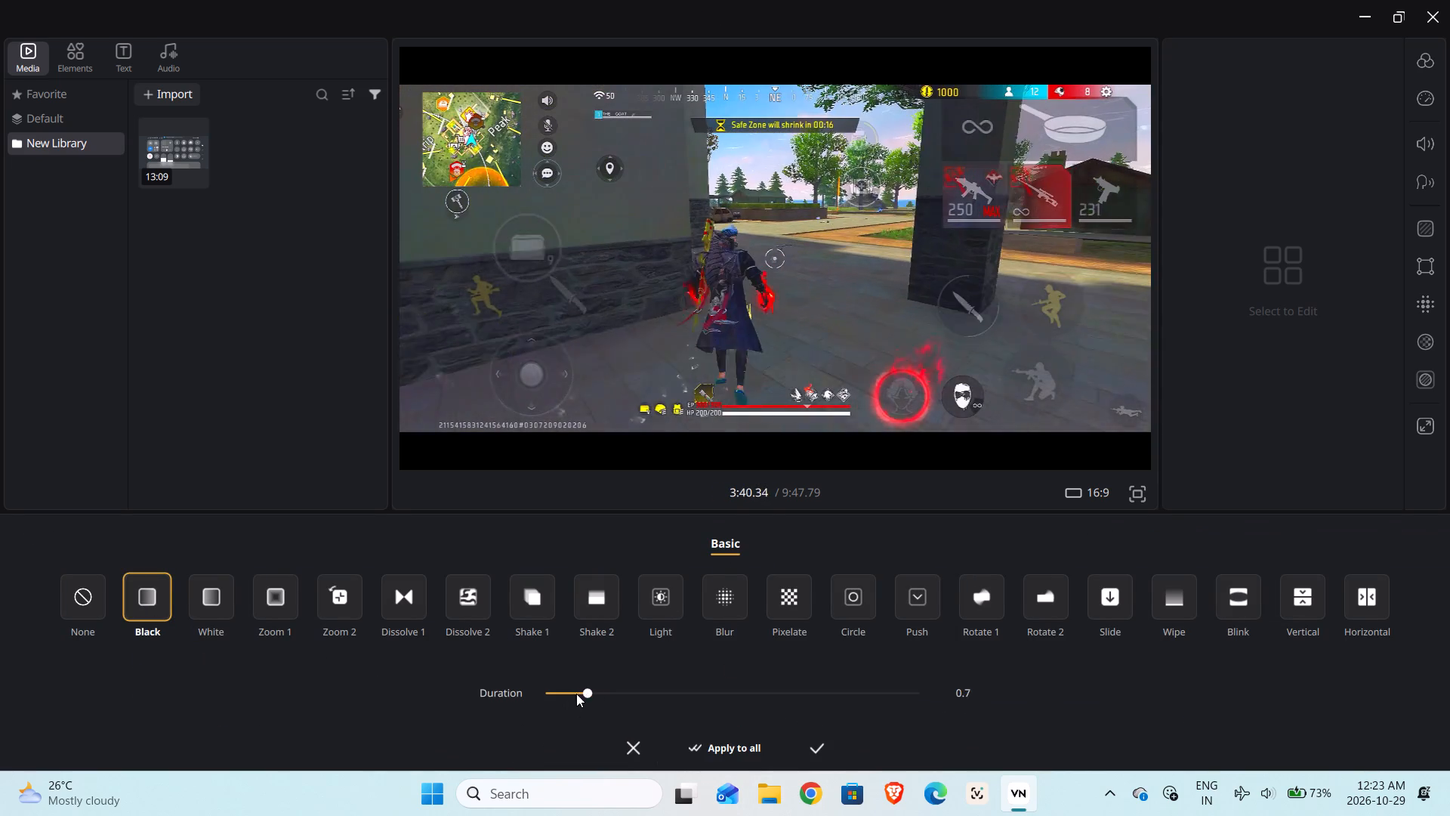
{"action": "left_click_drag", "start_coordinate": [576, 694], "coordinate": [514, 694]}
{"action": "left_click", "coordinate": [809, 754]}
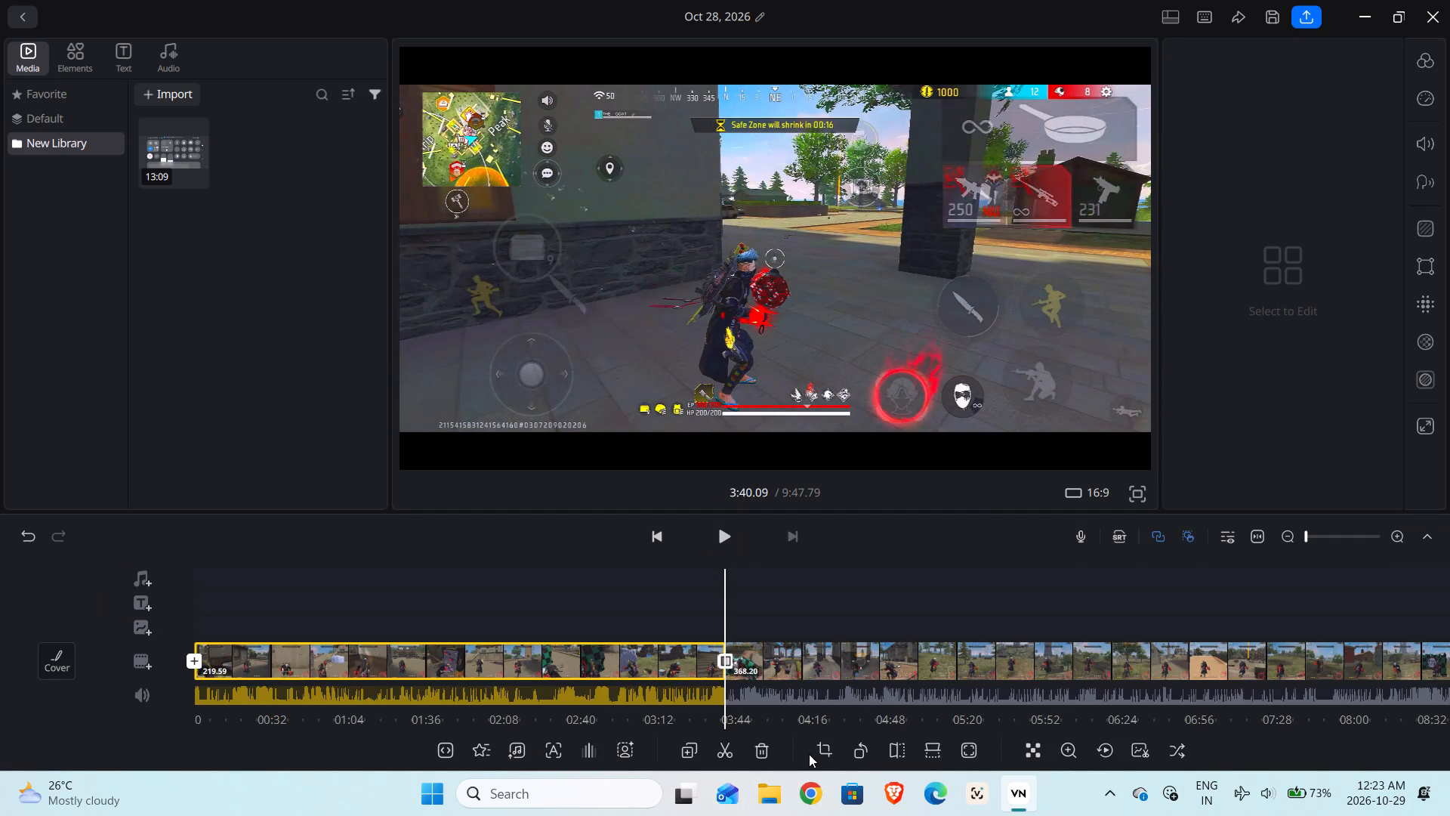
Review the footage across the Black transition, playing from about 3:33 to about 3:48.
{"action": "left_click_drag", "start_coordinate": [636, 567], "coordinate": [777, 609]}
{"action": "left_click", "coordinate": [717, 537]}
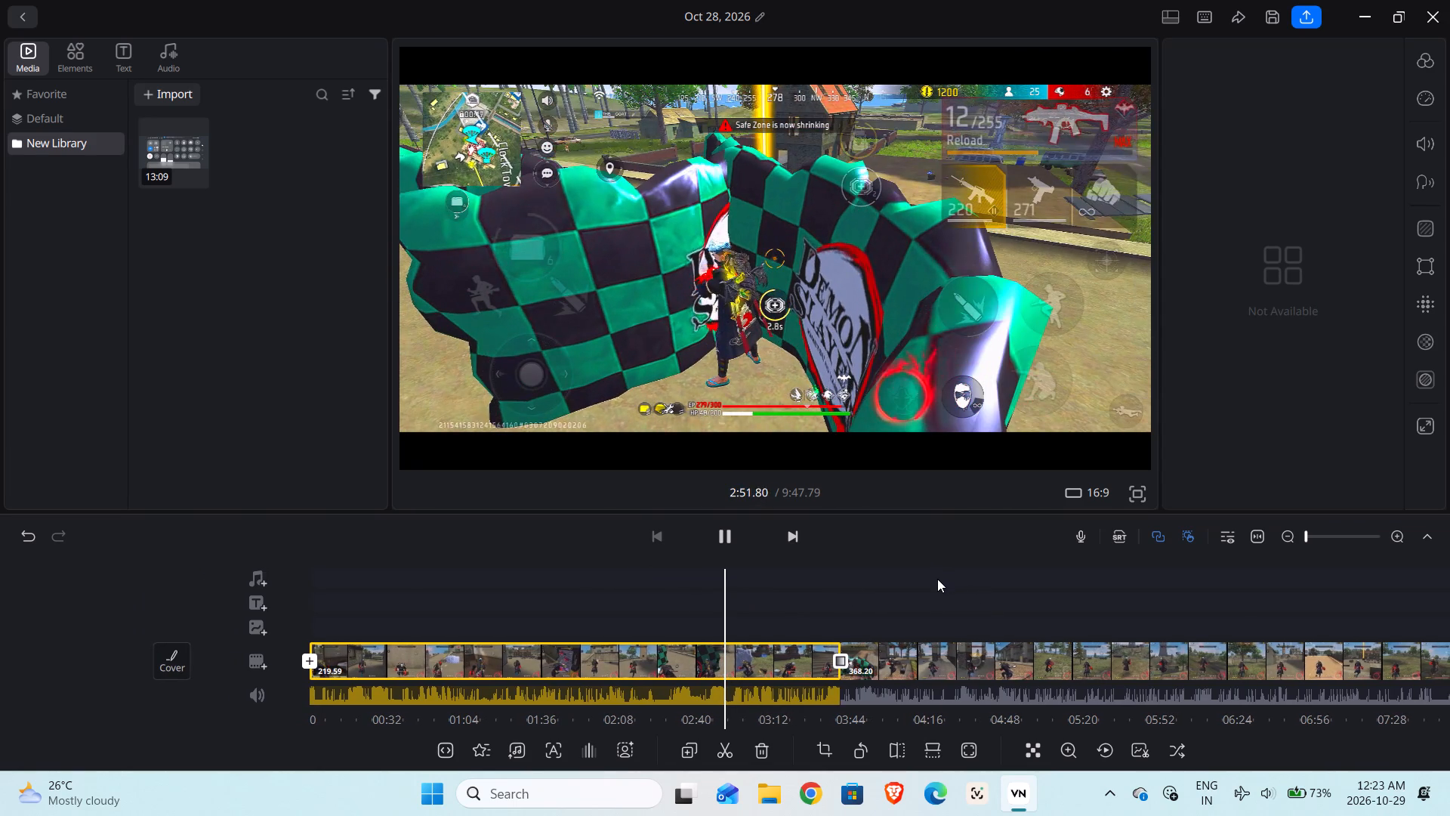
{"action": "left_click_drag", "start_coordinate": [937, 582], "coordinate": [824, 586]}
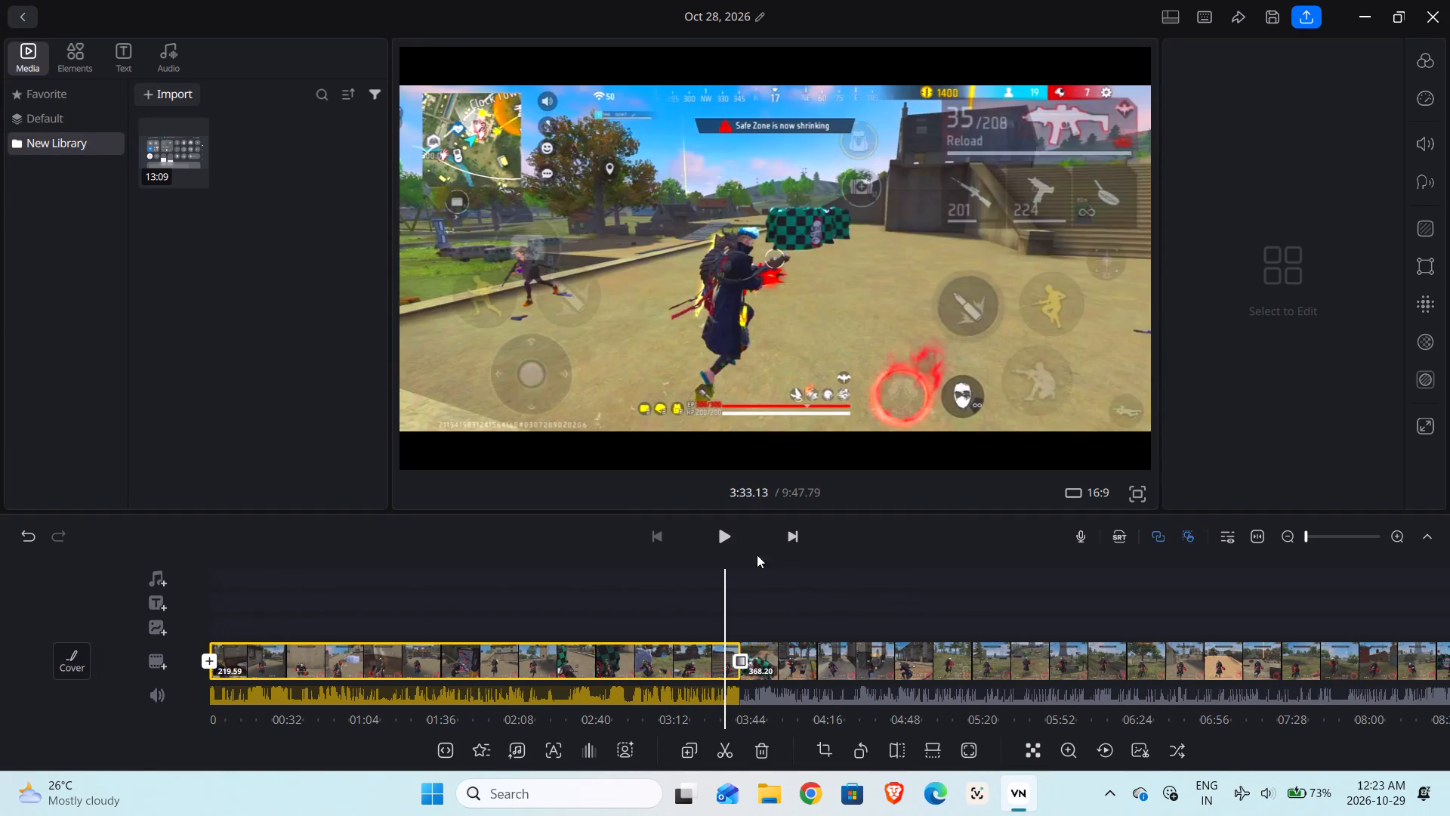
{"action": "left_click", "coordinate": [731, 539]}
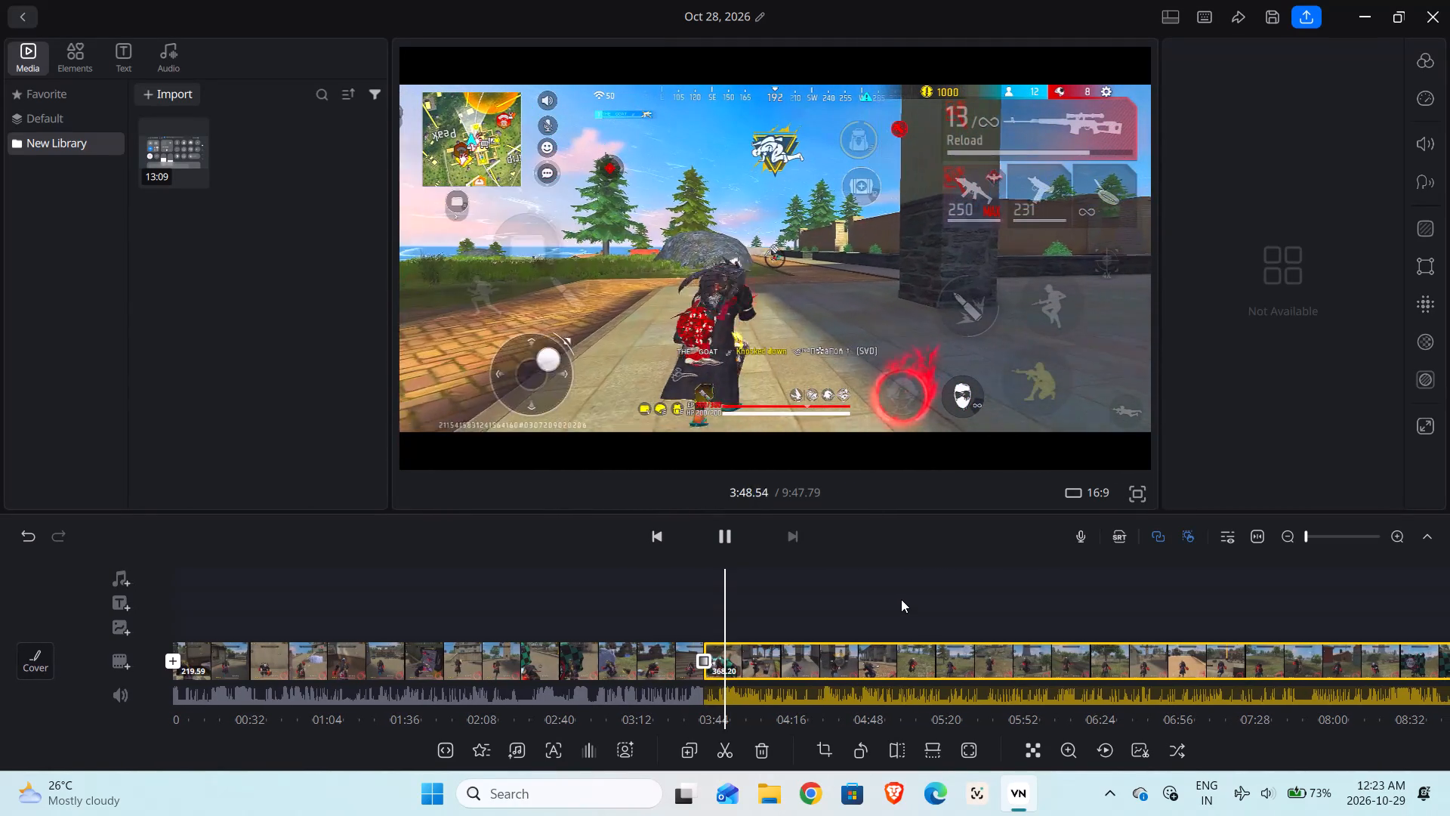
Set the first clip's audio fade in to 0.2 and fade out to 0.2, and apply the fades to all clips.
{"action": "left_click_drag", "start_coordinate": [756, 598], "coordinate": [857, 619]}
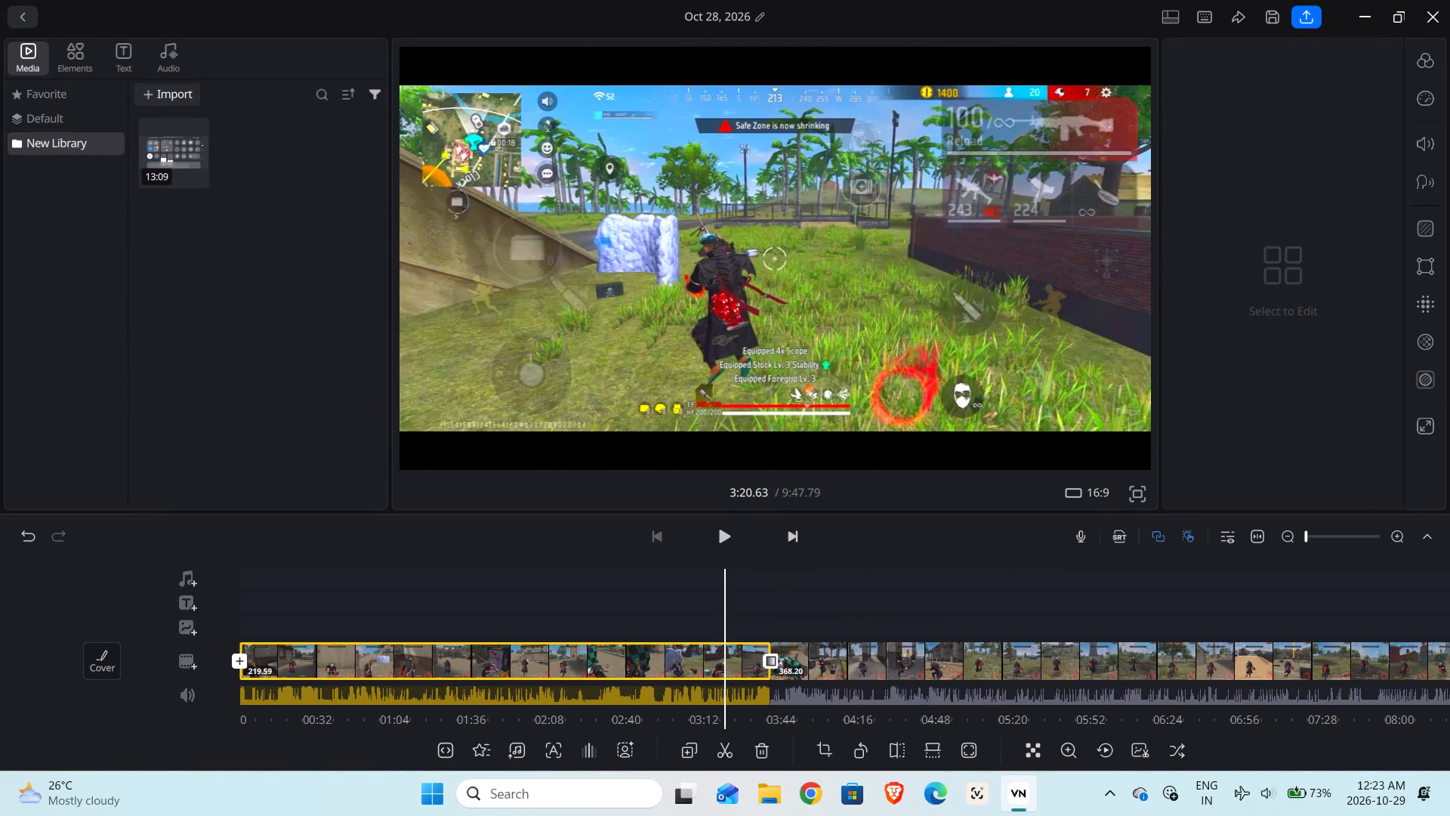
{"action": "left_click", "coordinate": [600, 755]}
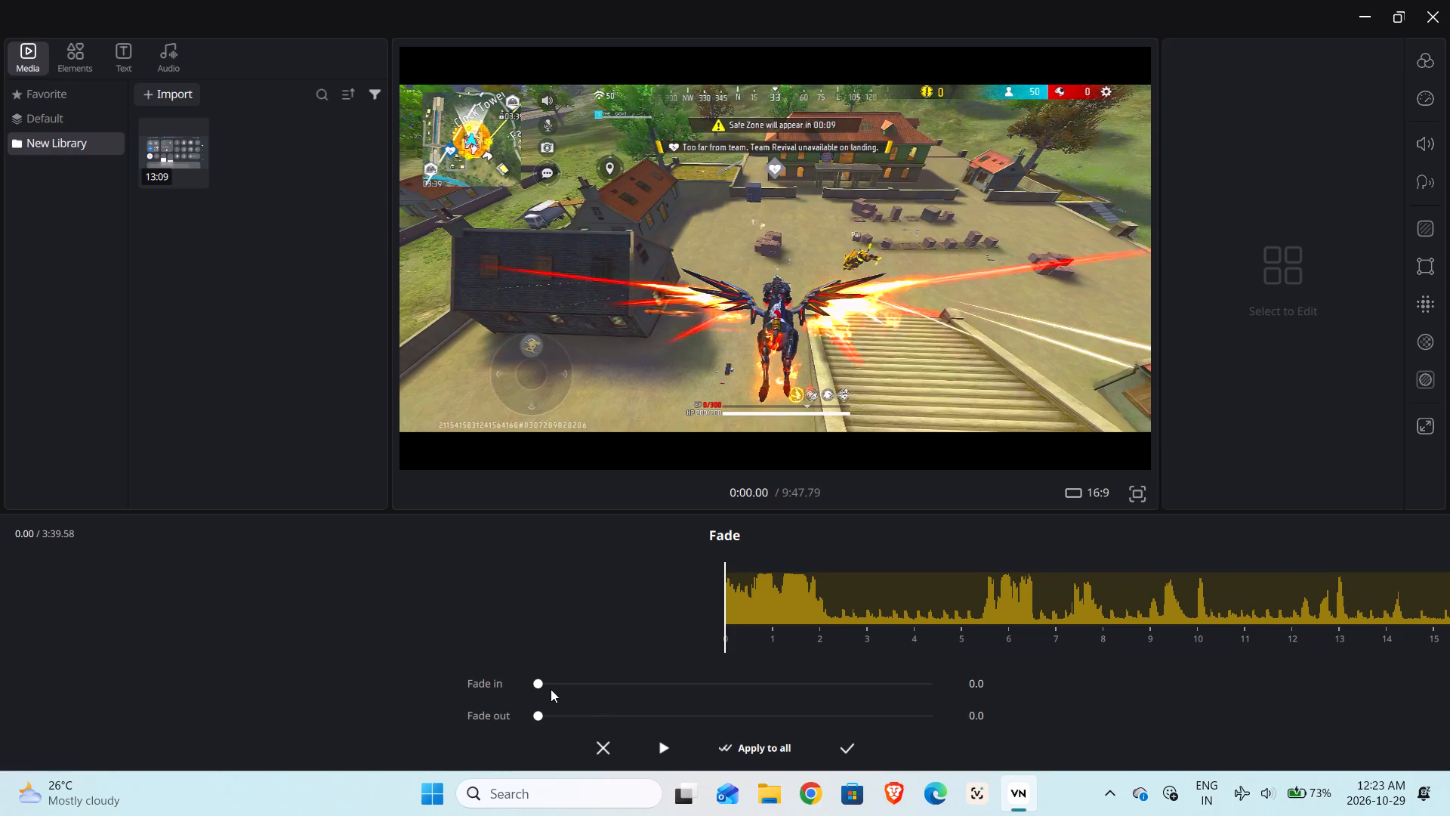
{"action": "left_click", "coordinate": [548, 677]}
{"action": "left_click_drag", "start_coordinate": [551, 676], "coordinate": [535, 681]}
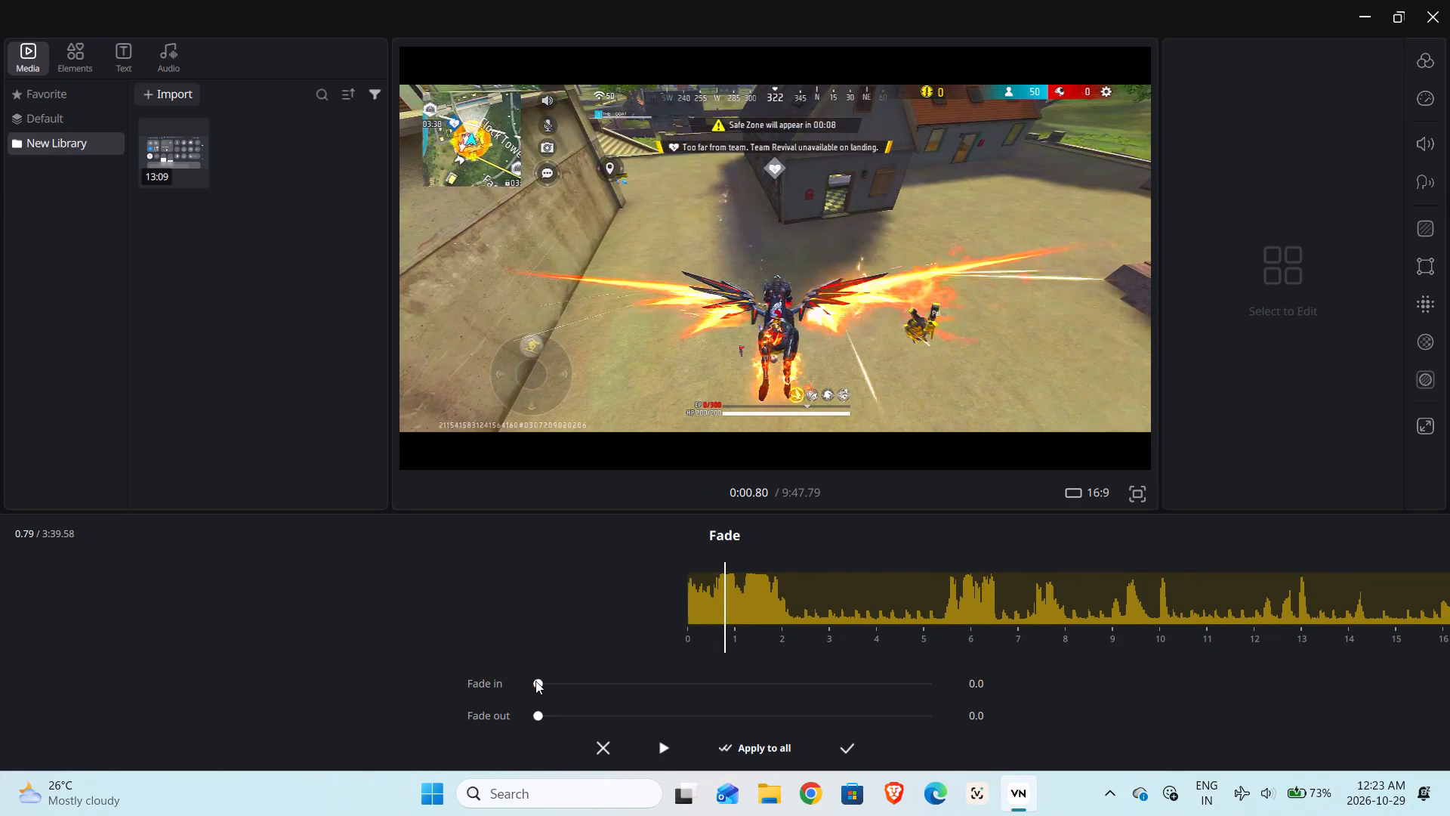
{"action": "left_click_drag", "start_coordinate": [535, 681], "coordinate": [542, 683]}
{"action": "left_click_drag", "start_coordinate": [542, 683], "coordinate": [548, 682]}
{"action": "left_click_drag", "start_coordinate": [548, 682], "coordinate": [543, 680]}
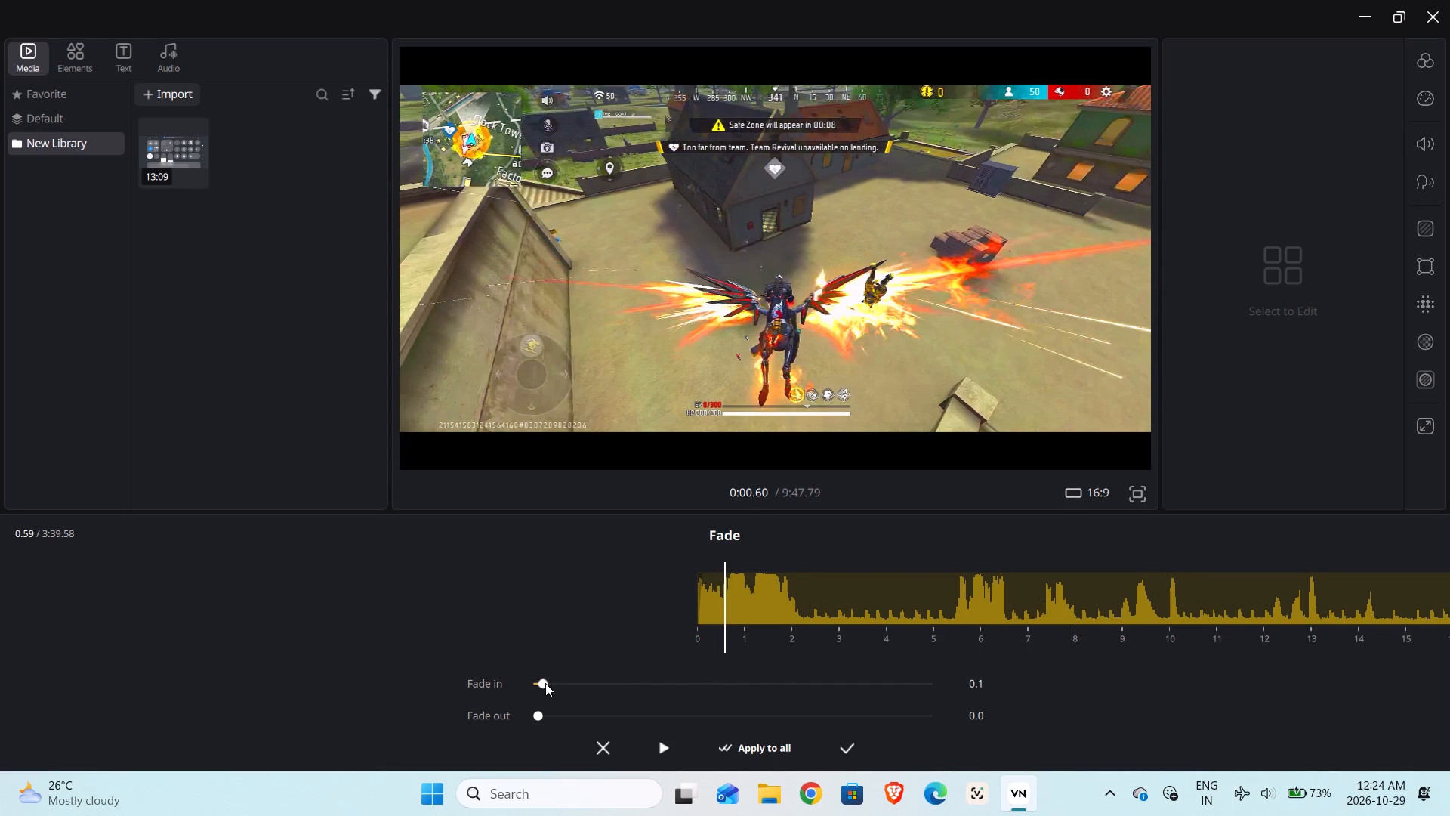
{"action": "left_click", "coordinate": [545, 683]}
{"action": "left_click", "coordinate": [539, 713]}
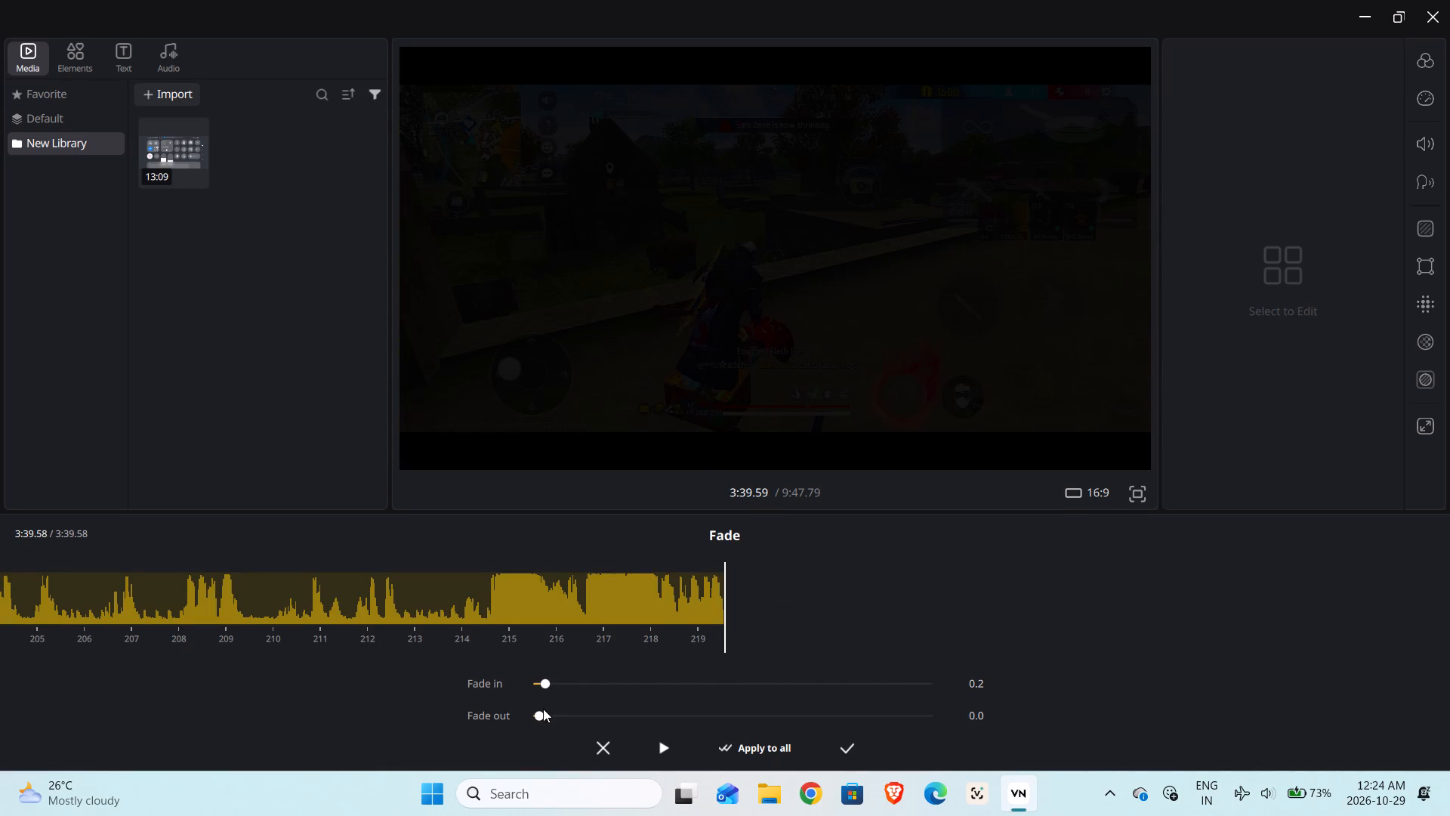
{"action": "left_click", "coordinate": [543, 708]}
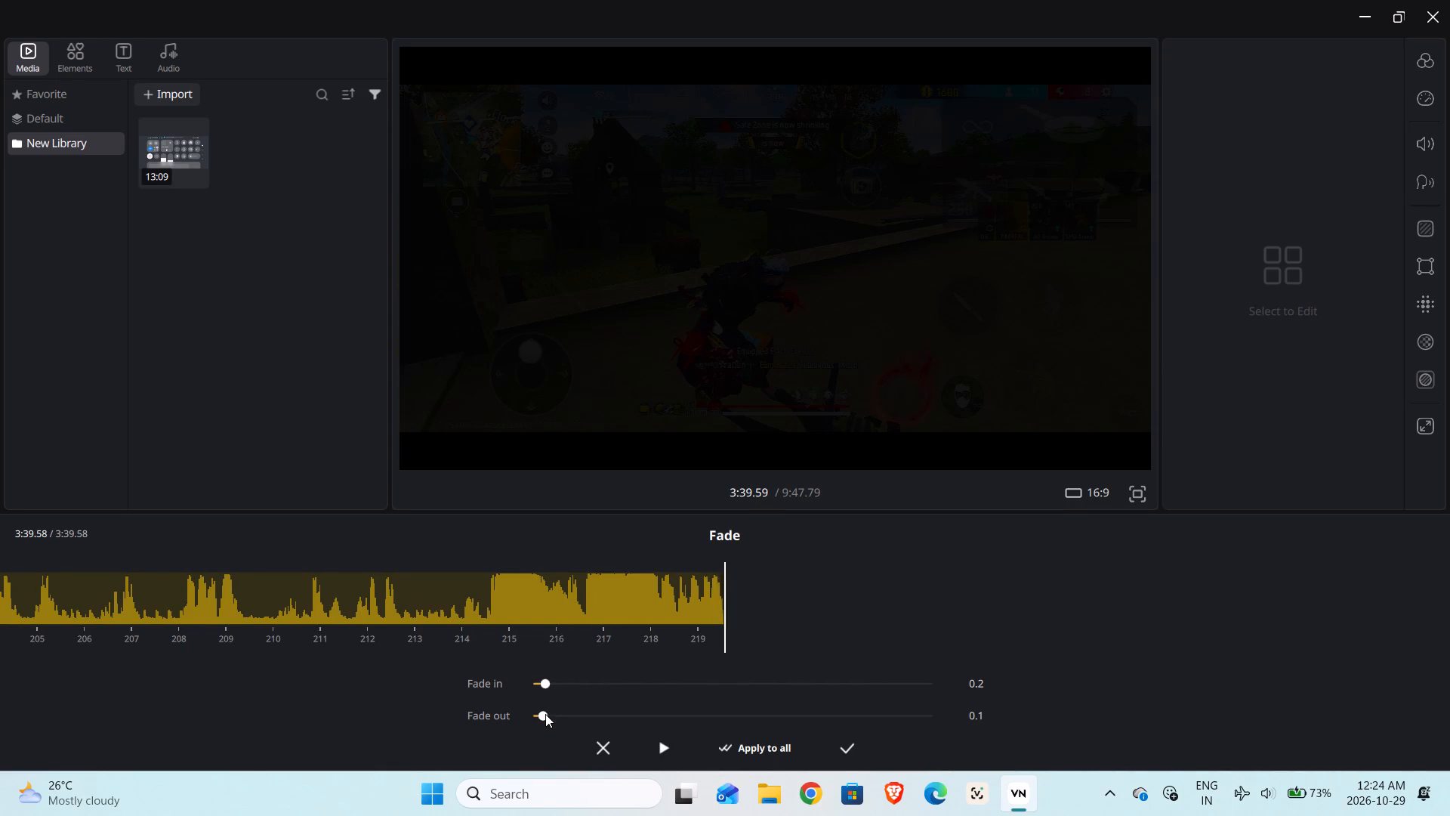
{"action": "left_click", "coordinate": [545, 714]}
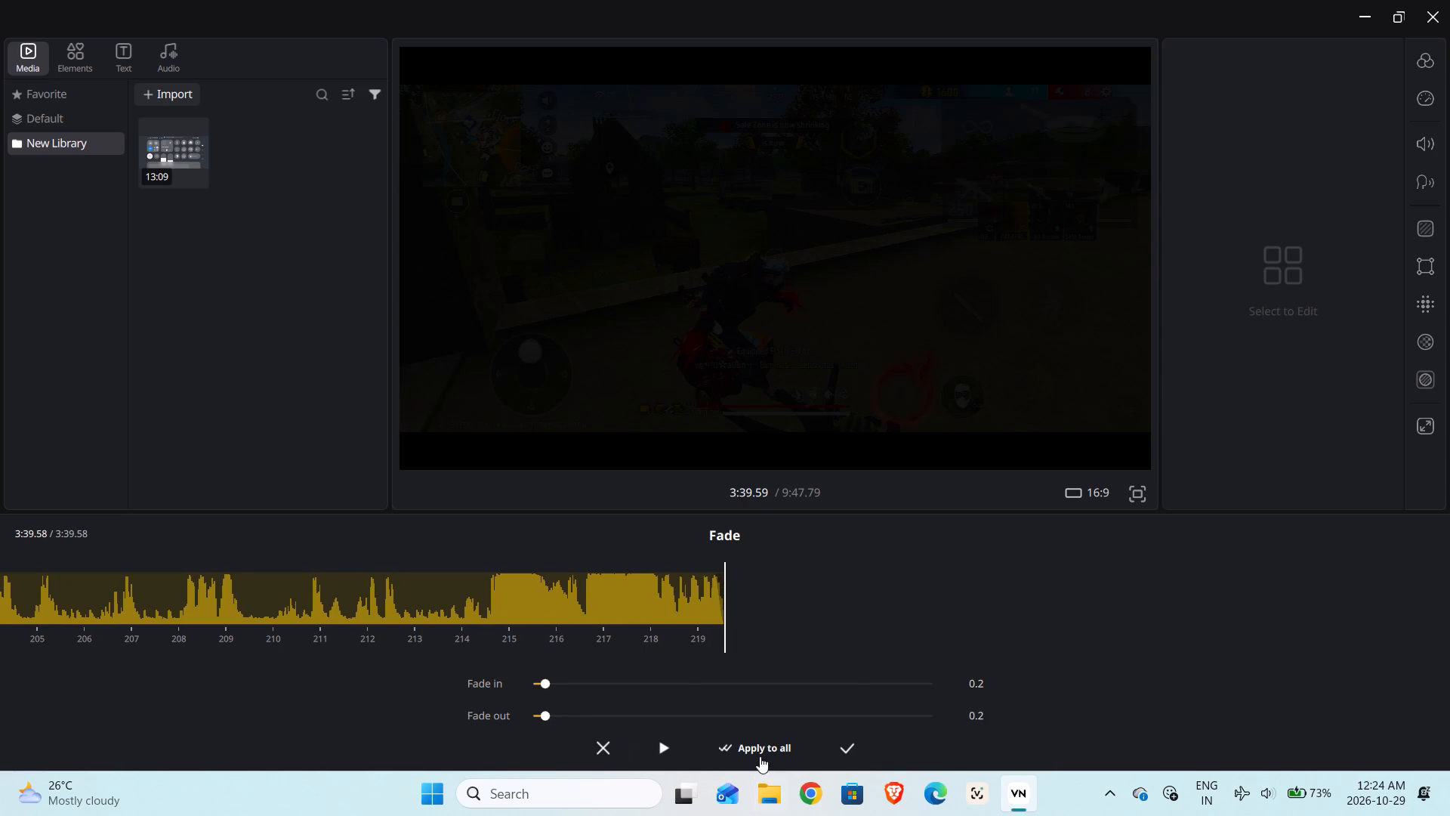
{"action": "left_click", "coordinate": [749, 743]}
Review the second clip's footage from roughly half a minute after the 3:39.59 cut to about 6:20, looking for uneventful stretches.
{"action": "left_click_drag", "start_coordinate": [681, 628], "coordinate": [757, 646]}
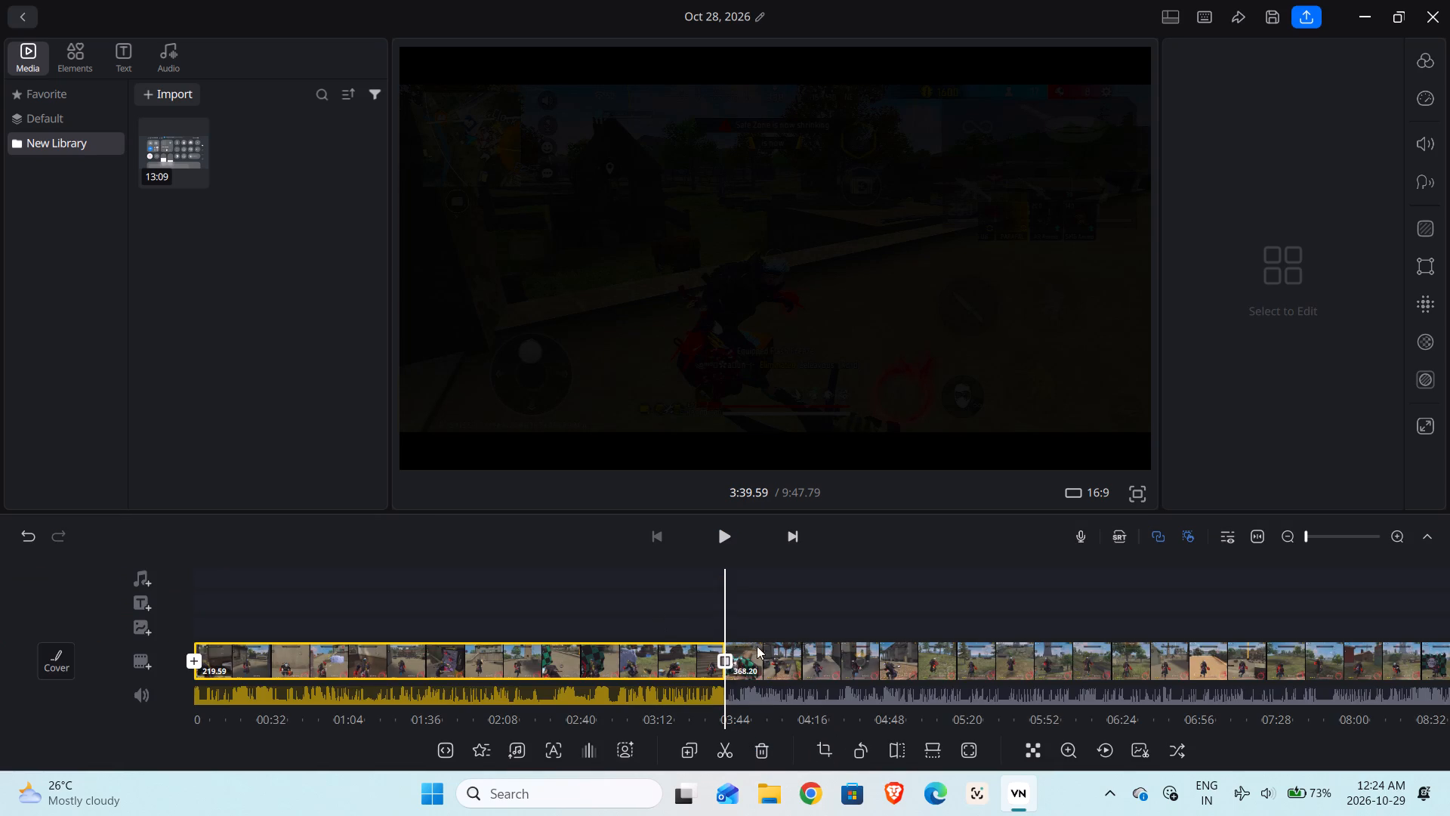
{"action": "left_click_drag", "start_coordinate": [646, 597], "coordinate": [693, 609]}
{"action": "left_click_drag", "start_coordinate": [788, 593], "coordinate": [695, 577]}
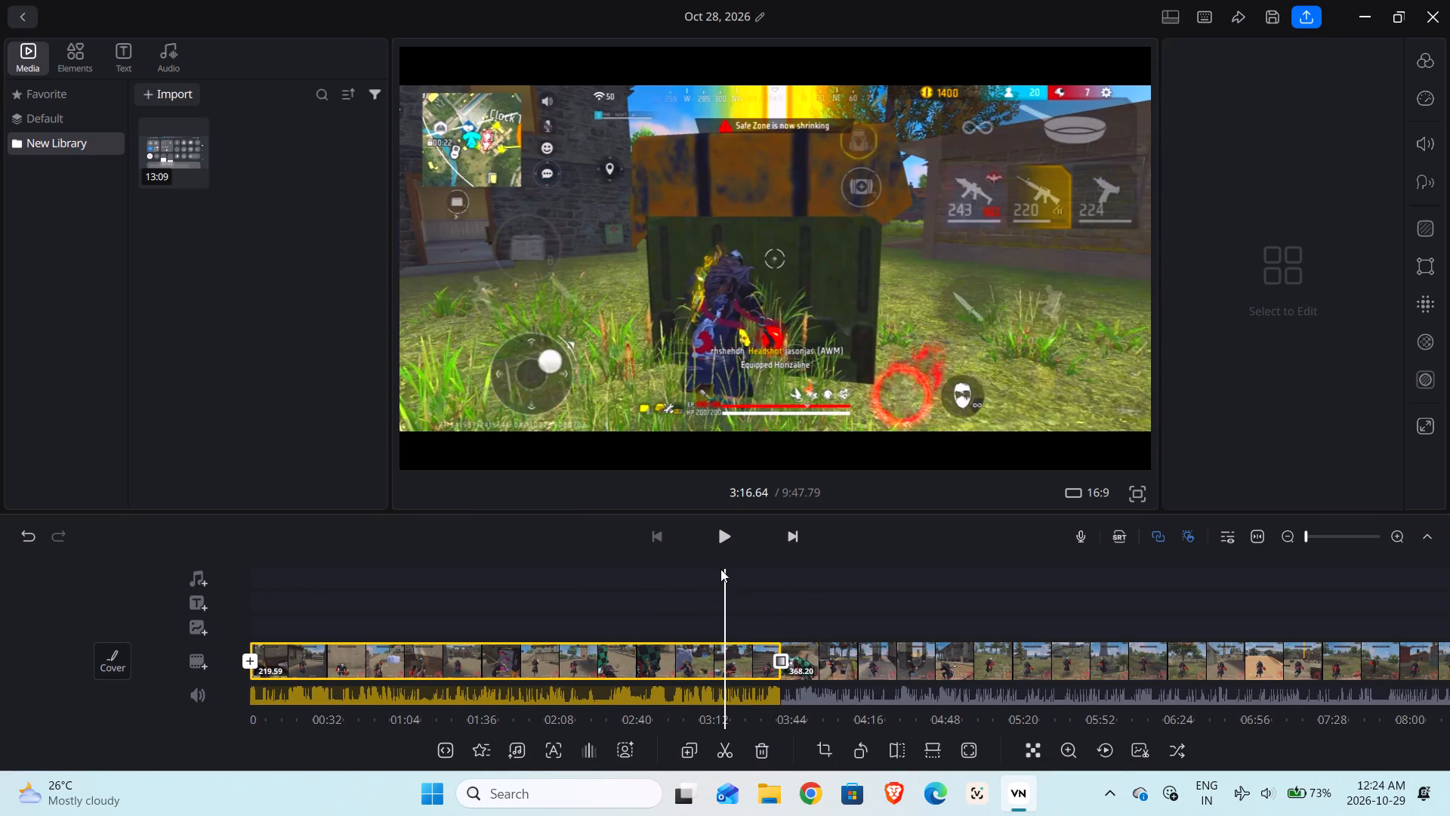
{"action": "left_click", "coordinate": [723, 535]}
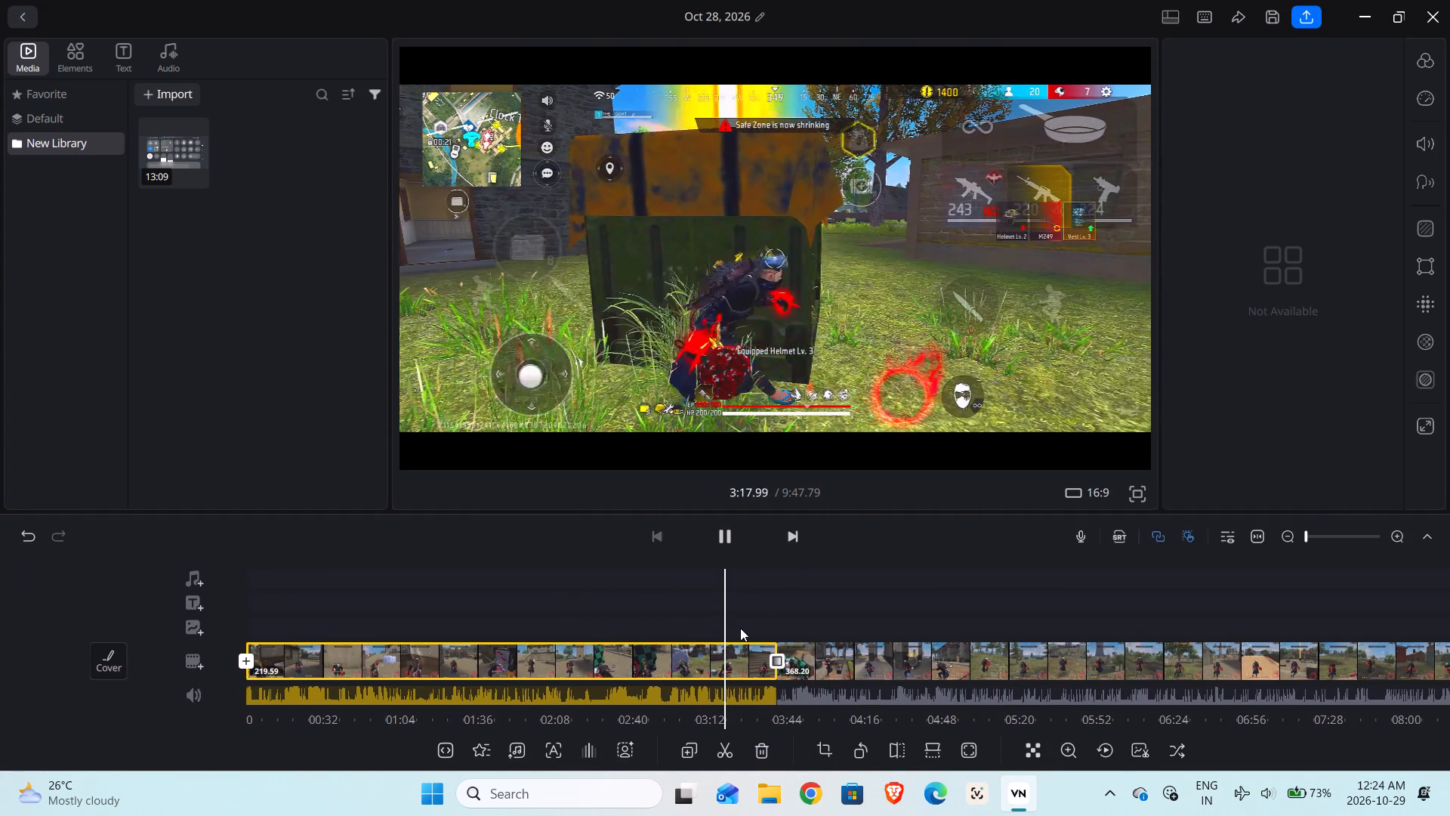
{"action": "left_click_drag", "start_coordinate": [759, 611], "coordinate": [493, 570]}
{"action": "left_click_drag", "start_coordinate": [921, 558], "coordinate": [646, 515]}
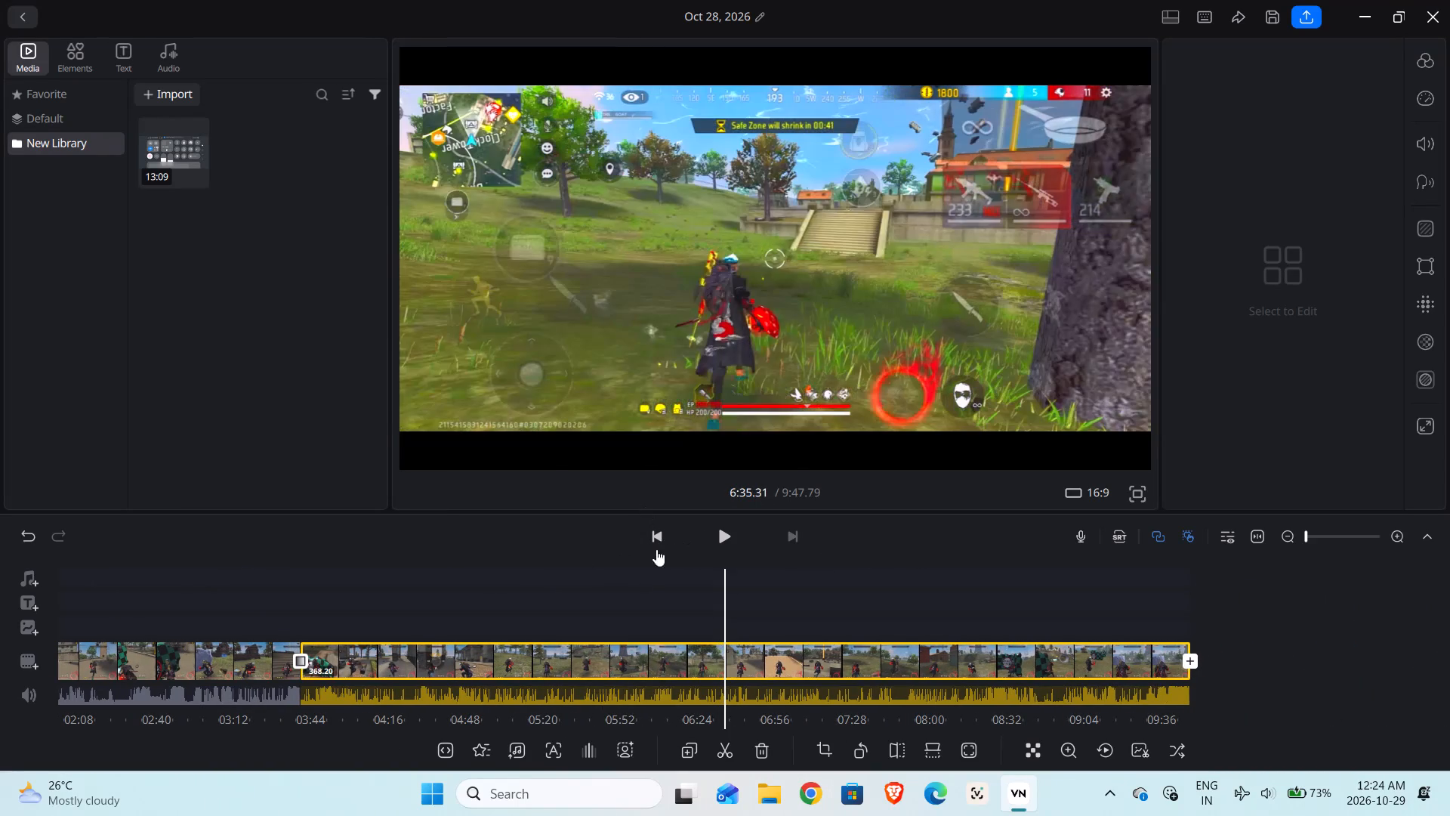
{"action": "left_click_drag", "start_coordinate": [625, 591], "coordinate": [805, 626]}
{"action": "left_click_drag", "start_coordinate": [733, 596], "coordinate": [797, 607]}
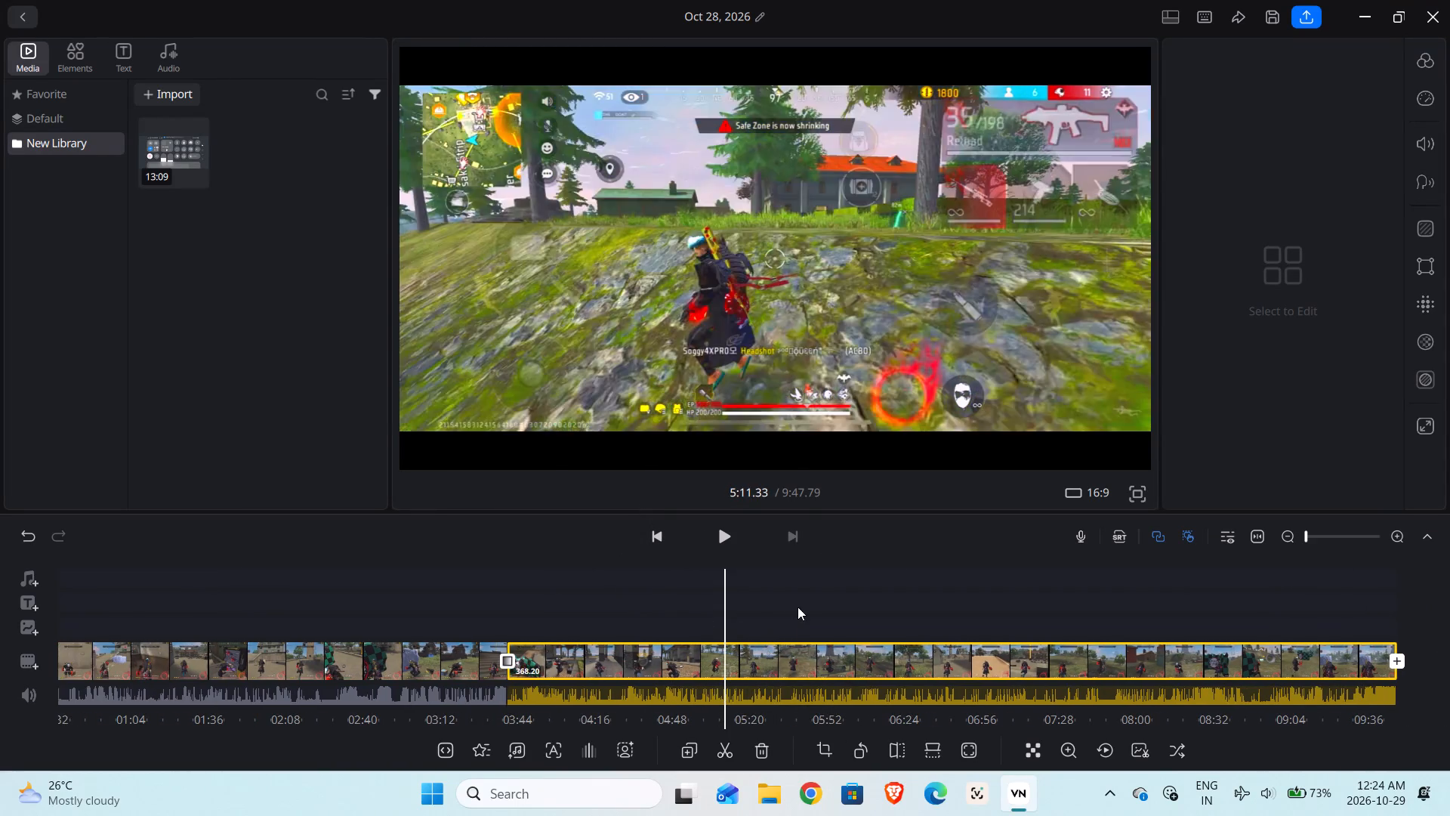
{"action": "left_click_drag", "start_coordinate": [797, 607], "coordinate": [933, 614]}
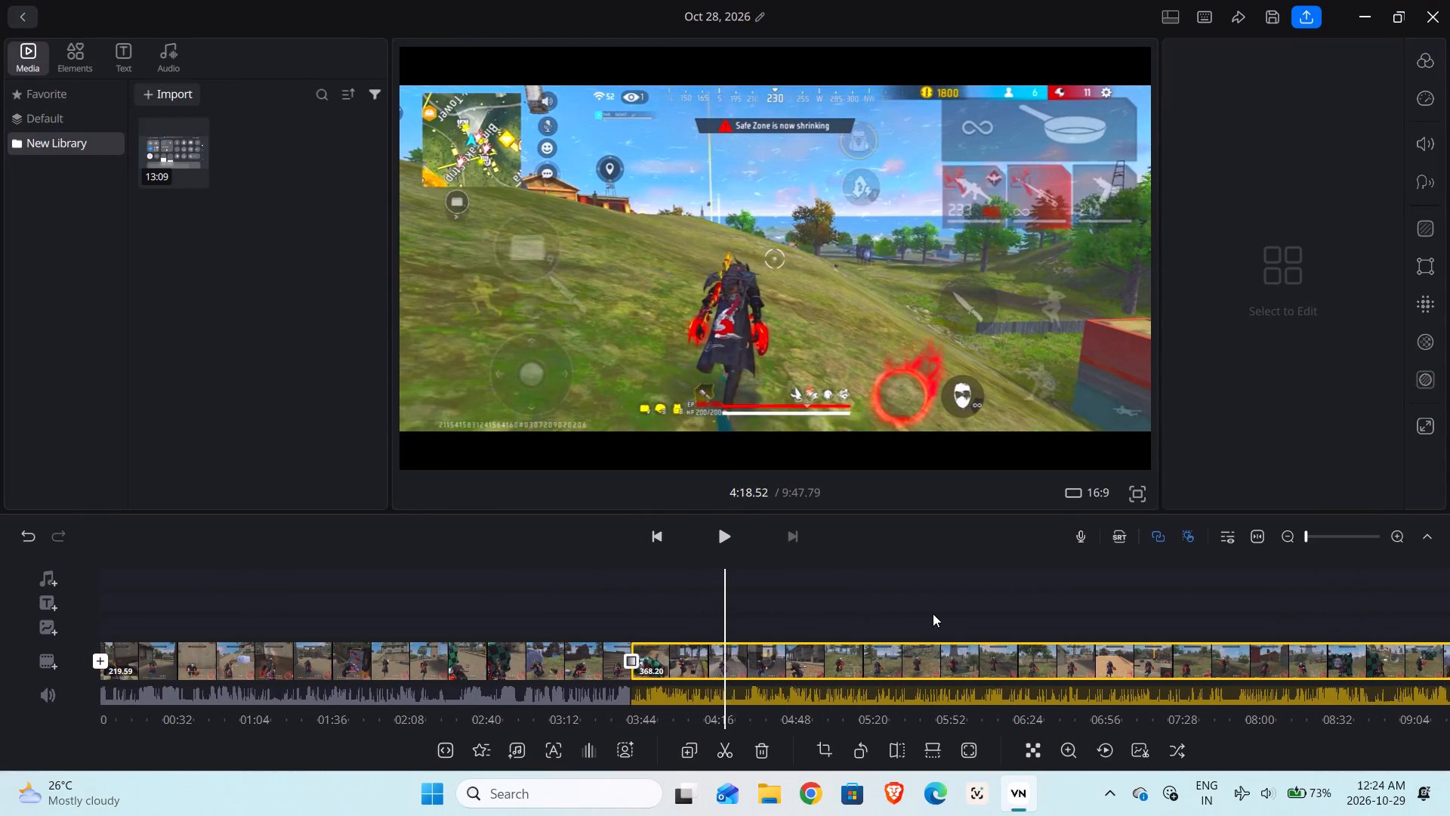
{"action": "left_click_drag", "start_coordinate": [933, 614], "coordinate": [953, 614]}
{"action": "left_click", "coordinate": [731, 534]}
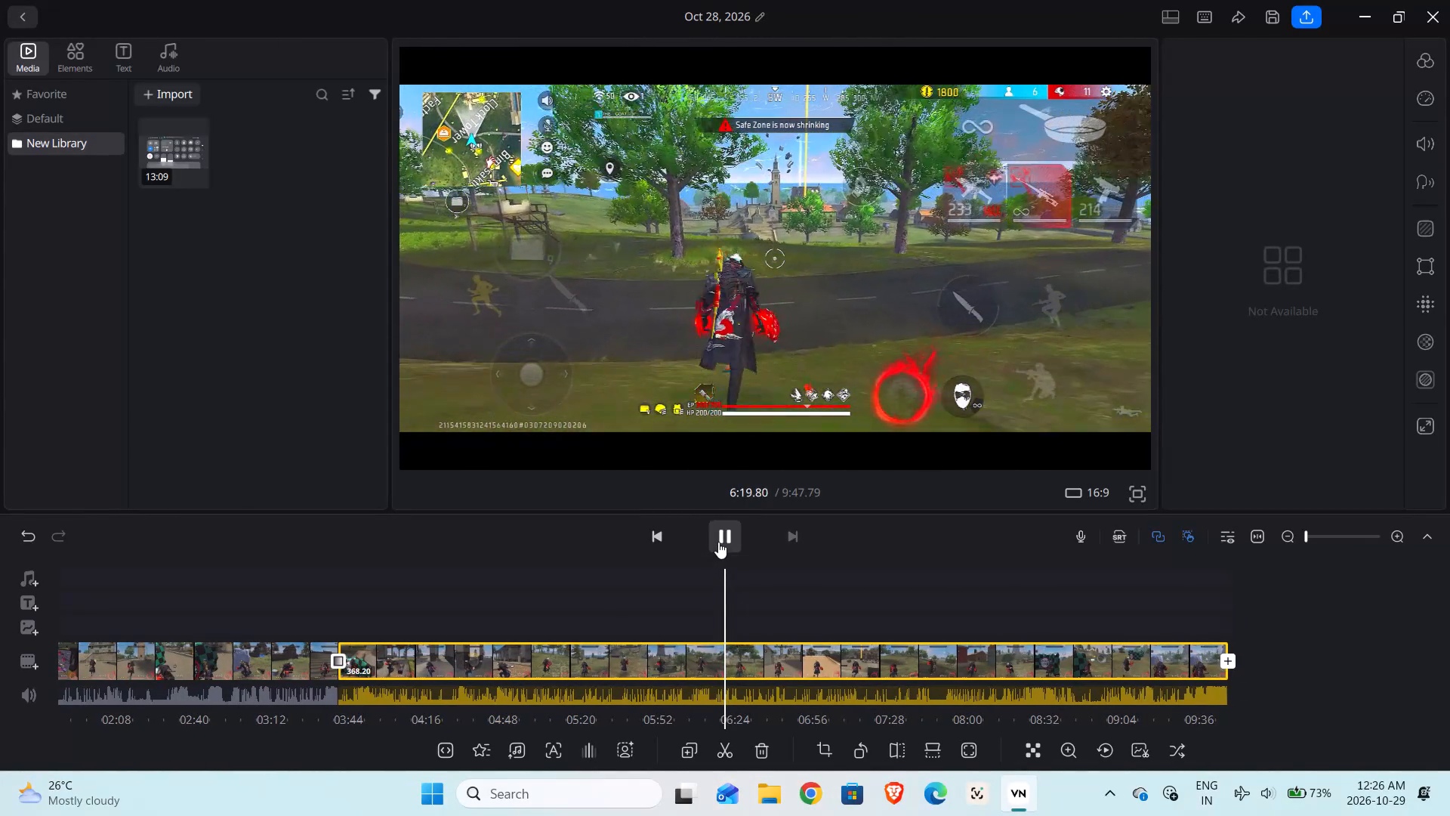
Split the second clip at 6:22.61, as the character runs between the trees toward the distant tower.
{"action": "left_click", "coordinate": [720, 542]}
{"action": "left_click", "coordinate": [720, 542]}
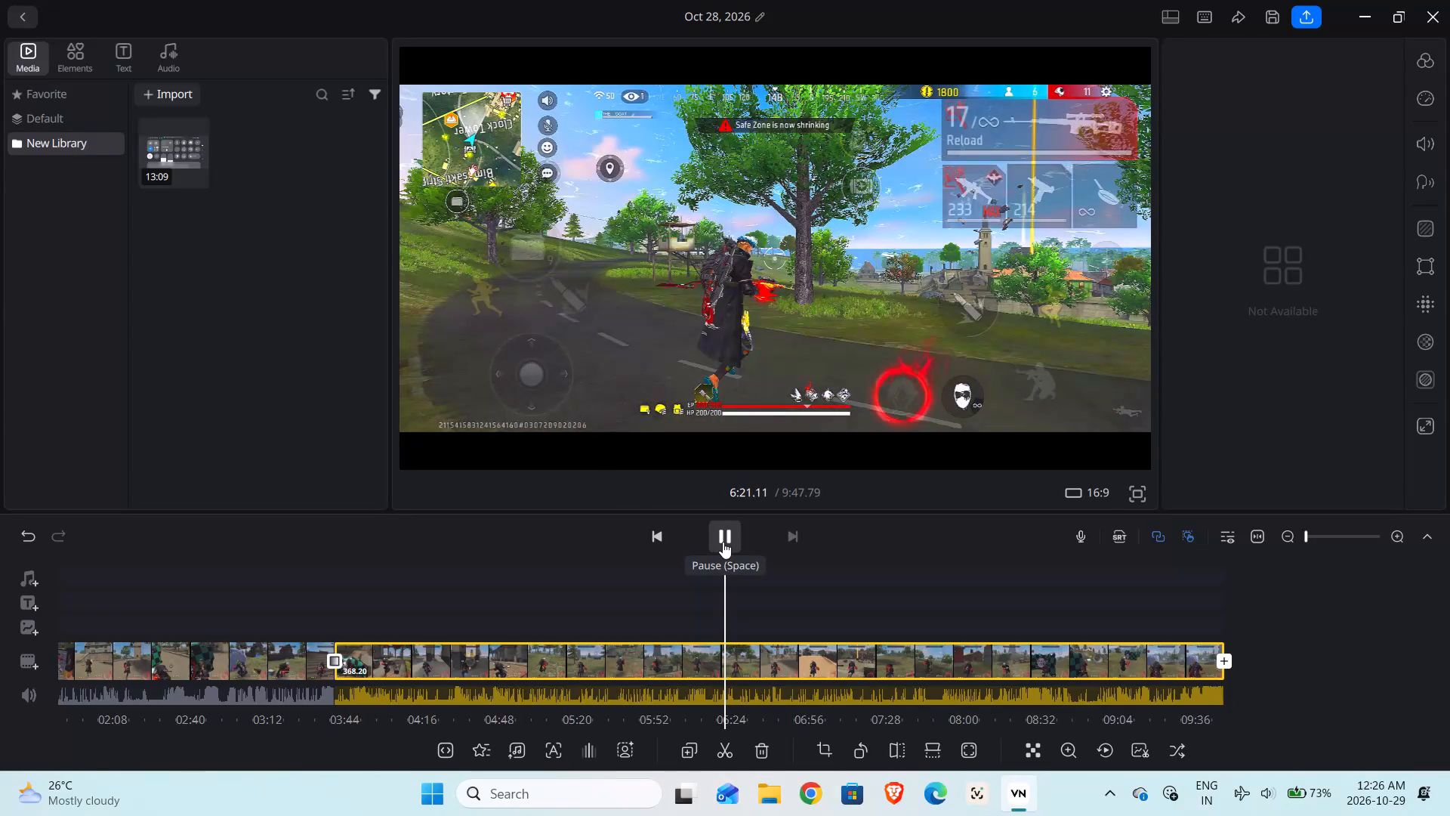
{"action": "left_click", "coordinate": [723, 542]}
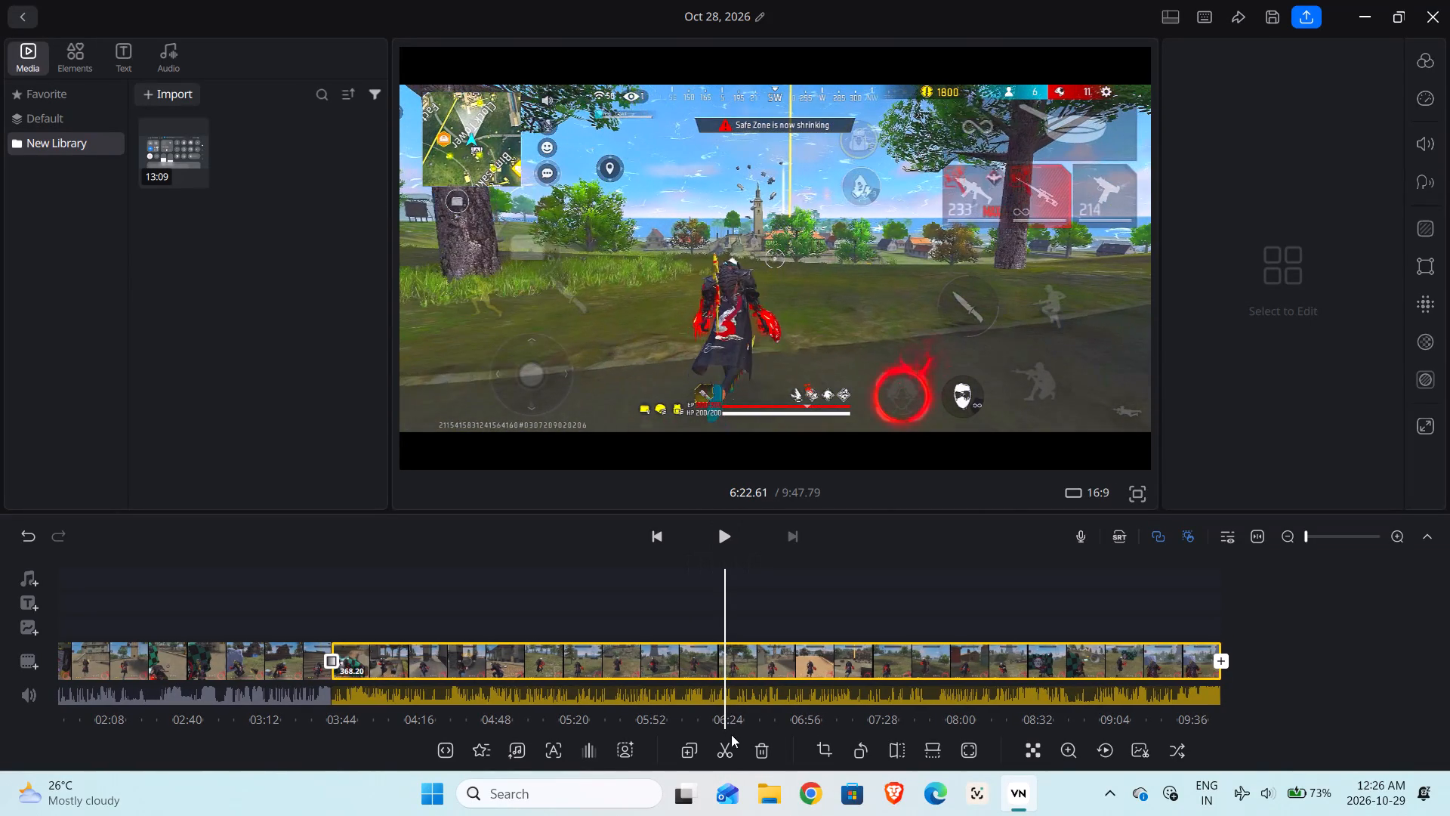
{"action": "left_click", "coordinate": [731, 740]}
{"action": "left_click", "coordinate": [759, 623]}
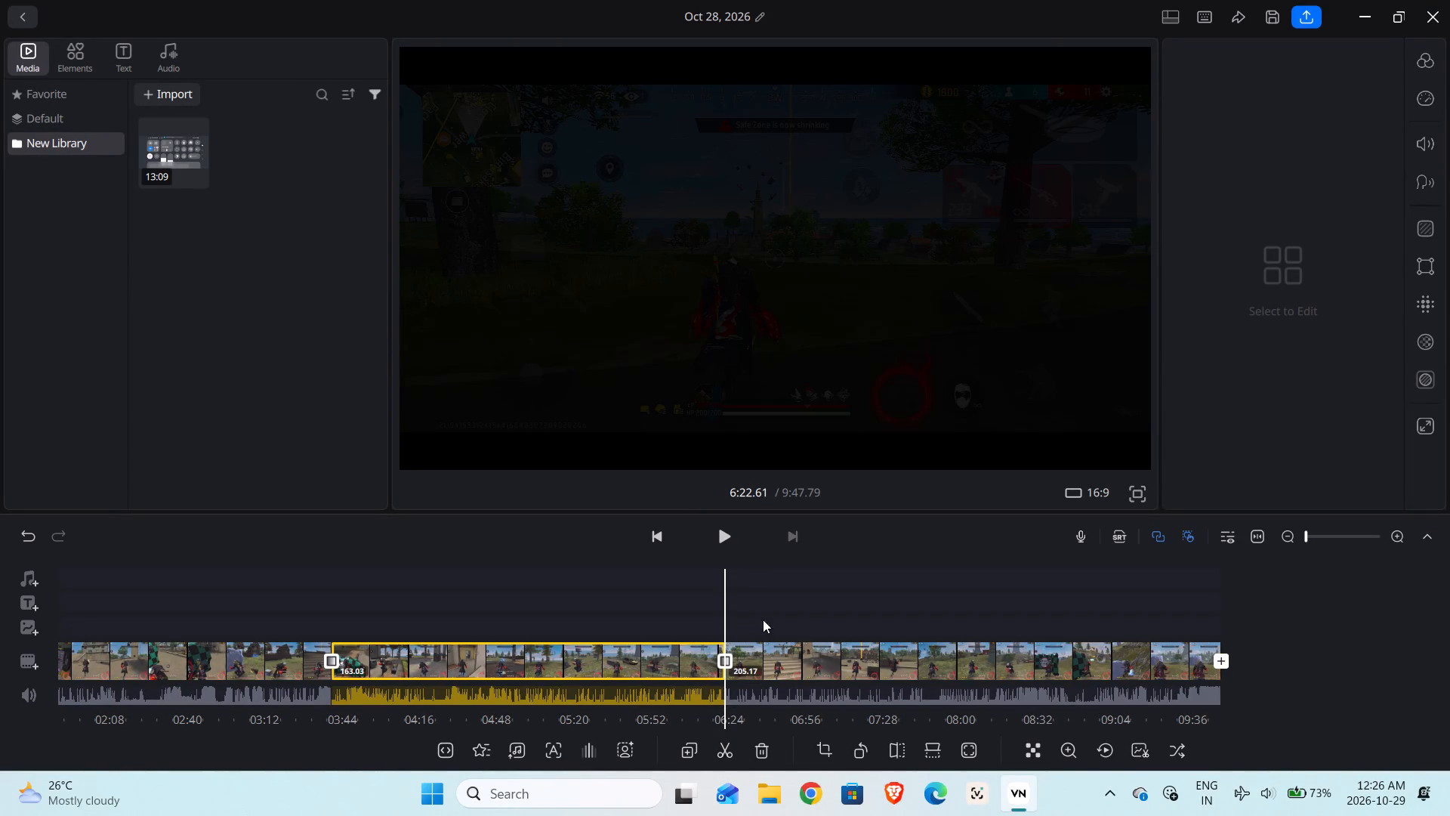
Examine the footage after the 6:22.61 split, from about 6:54 to 7:50, for the end of the uneventful stretch.
{"action": "left_click_drag", "start_coordinate": [810, 616], "coordinate": [716, 601]}
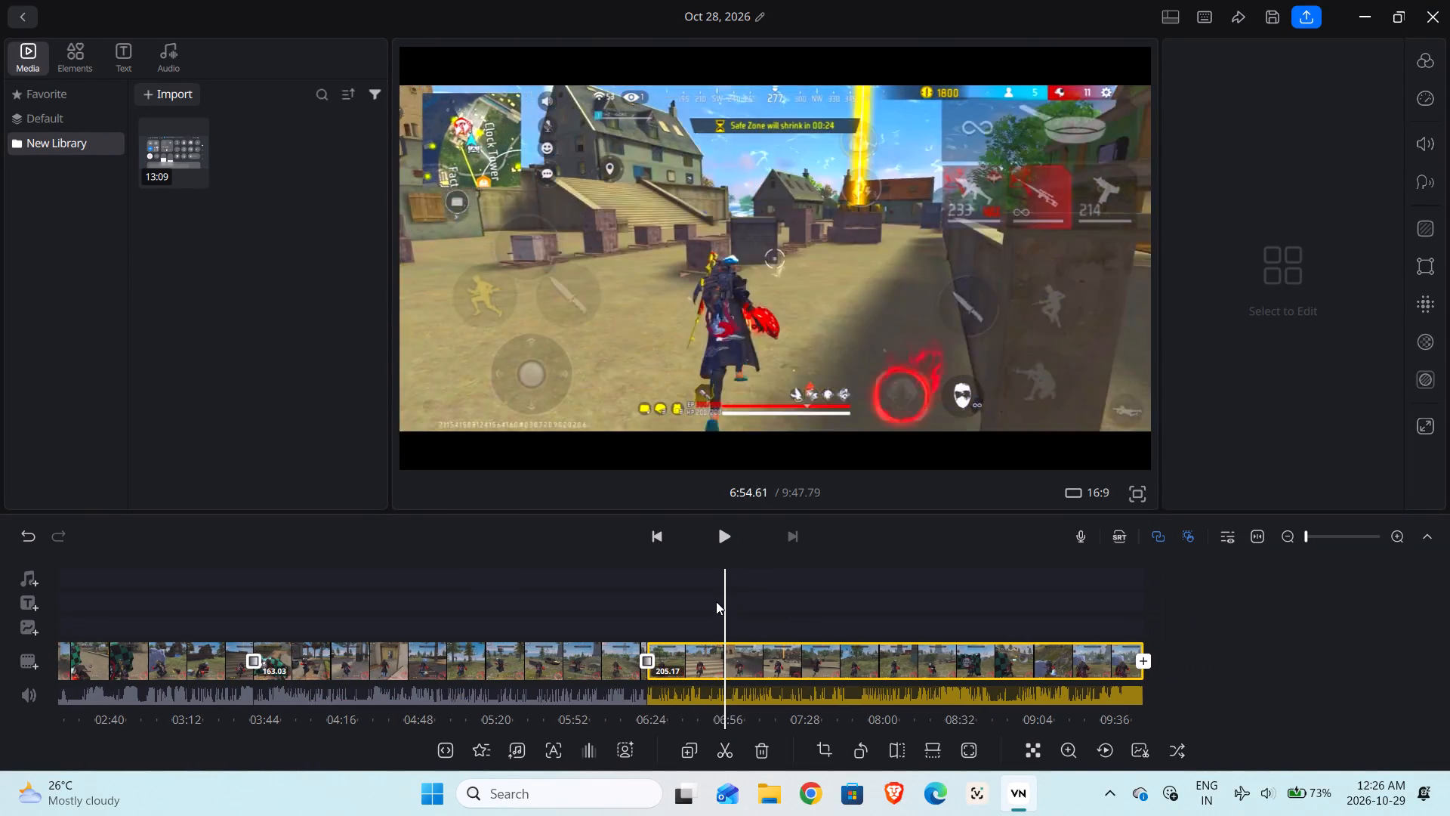
{"action": "left_click_drag", "start_coordinate": [716, 601], "coordinate": [649, 630]}
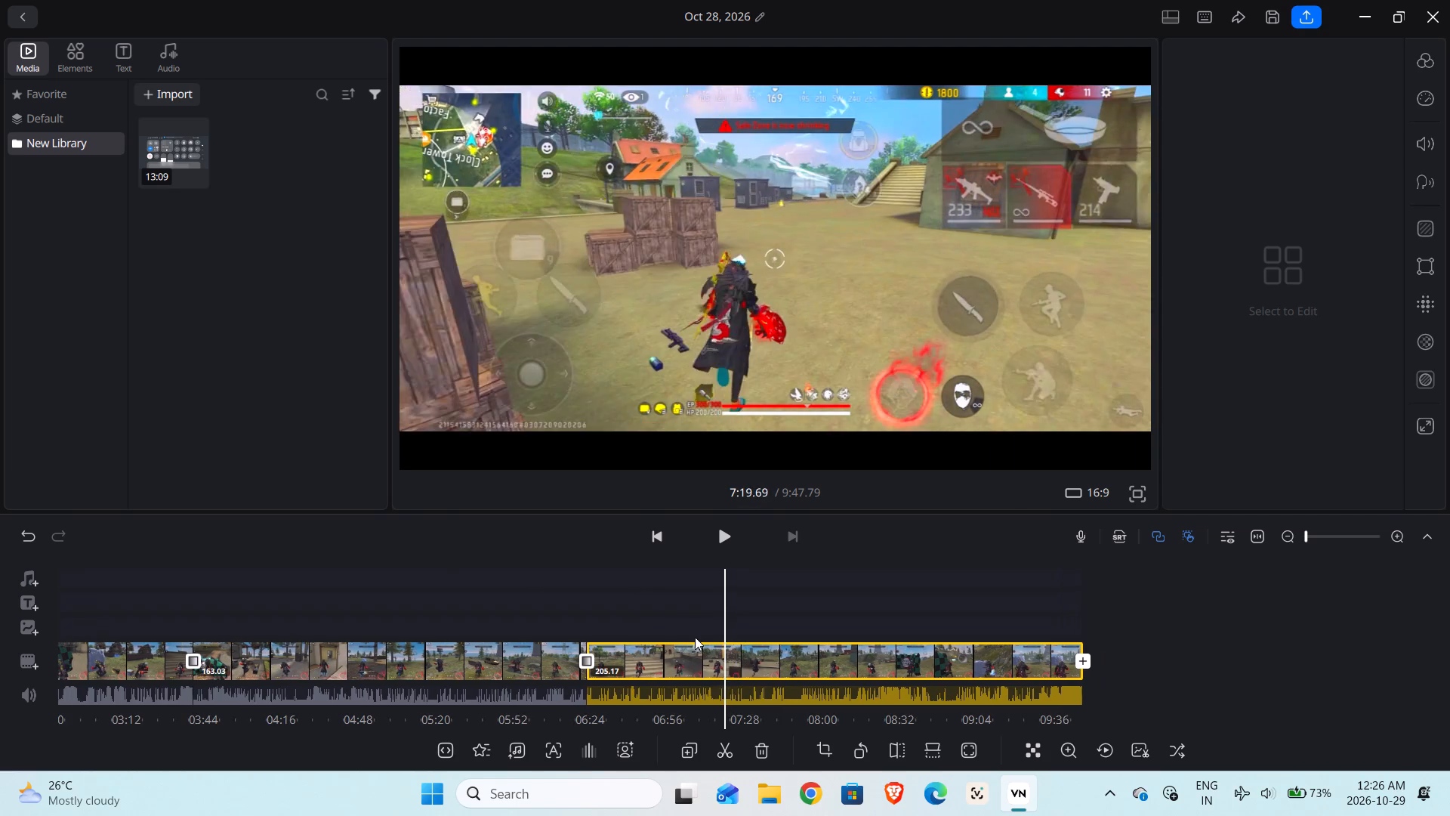
{"action": "left_click_drag", "start_coordinate": [780, 625], "coordinate": [690, 609]}
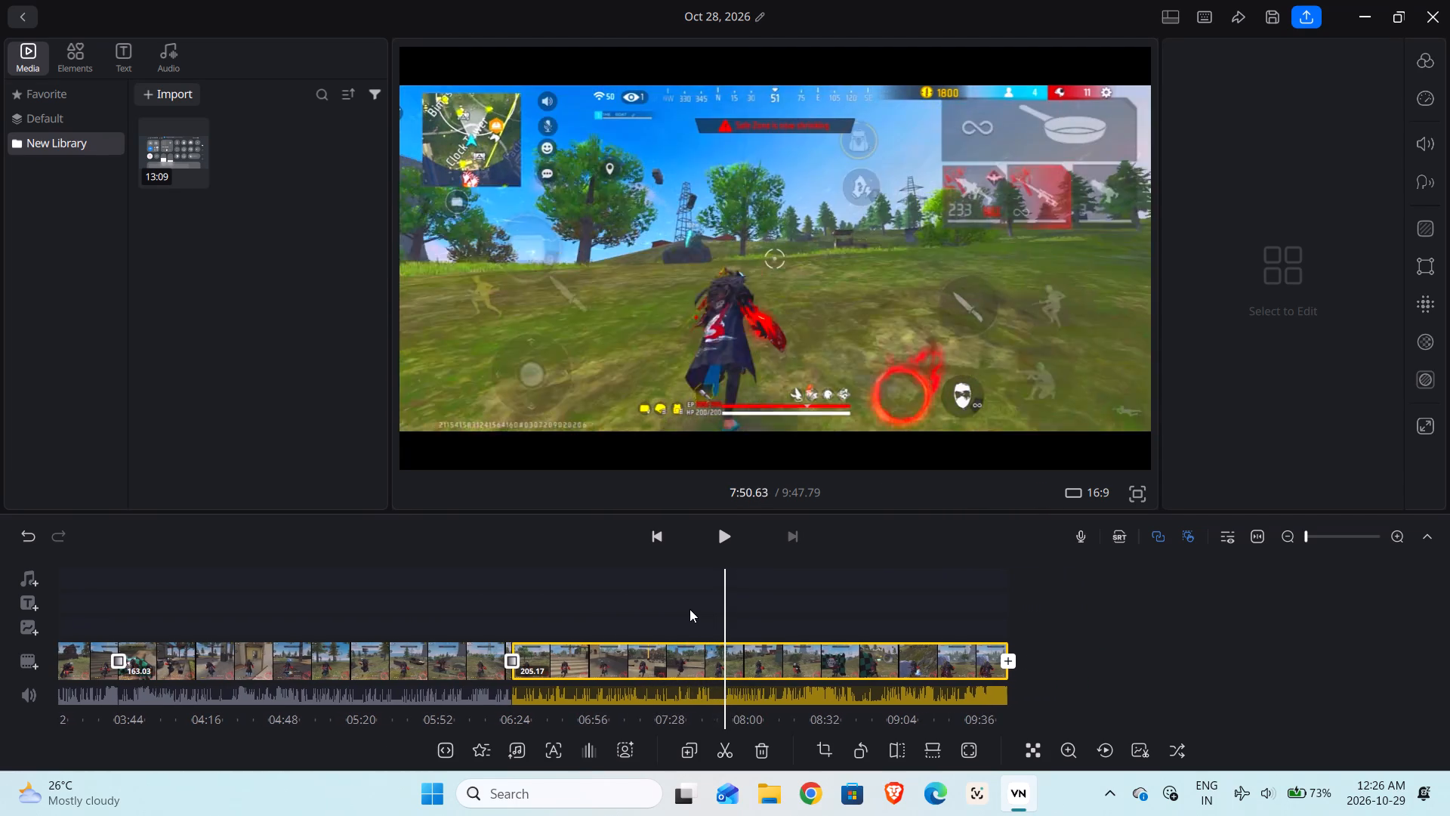
{"action": "left_click_drag", "start_coordinate": [690, 609], "coordinate": [712, 632]}
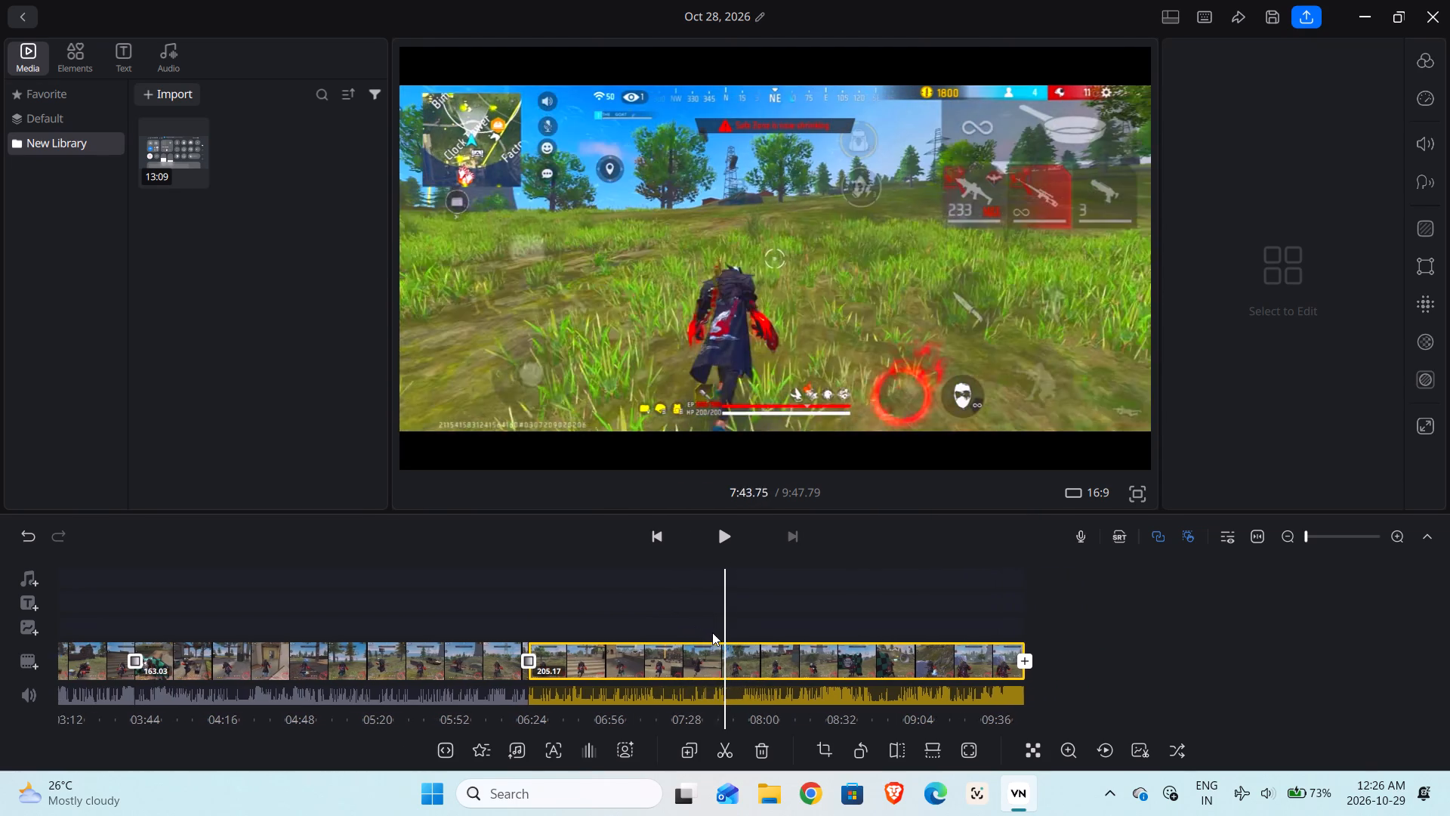
{"action": "left_click_drag", "start_coordinate": [712, 632], "coordinate": [723, 632]}
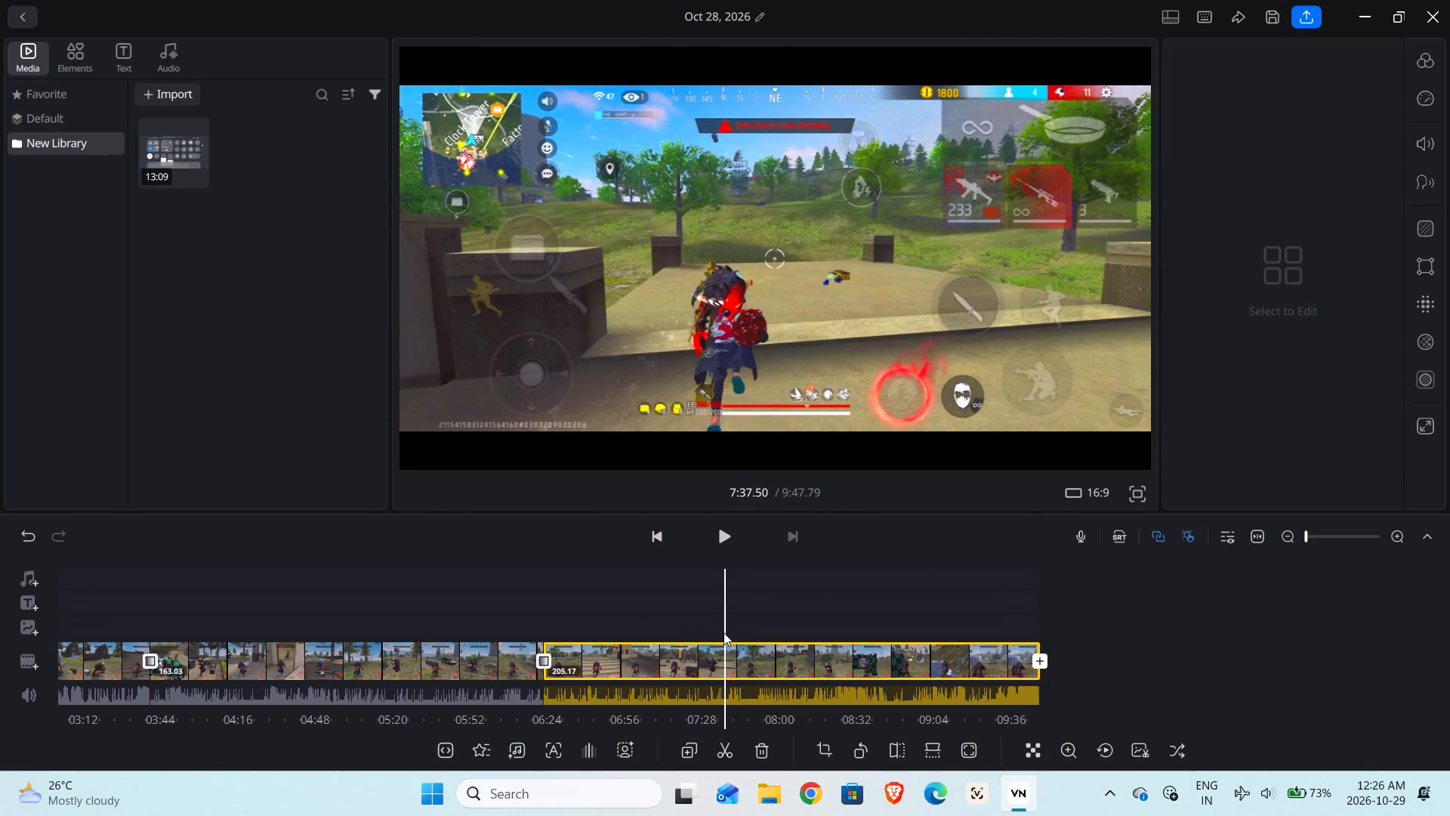
{"action": "left_click_drag", "start_coordinate": [723, 632], "coordinate": [750, 641]}
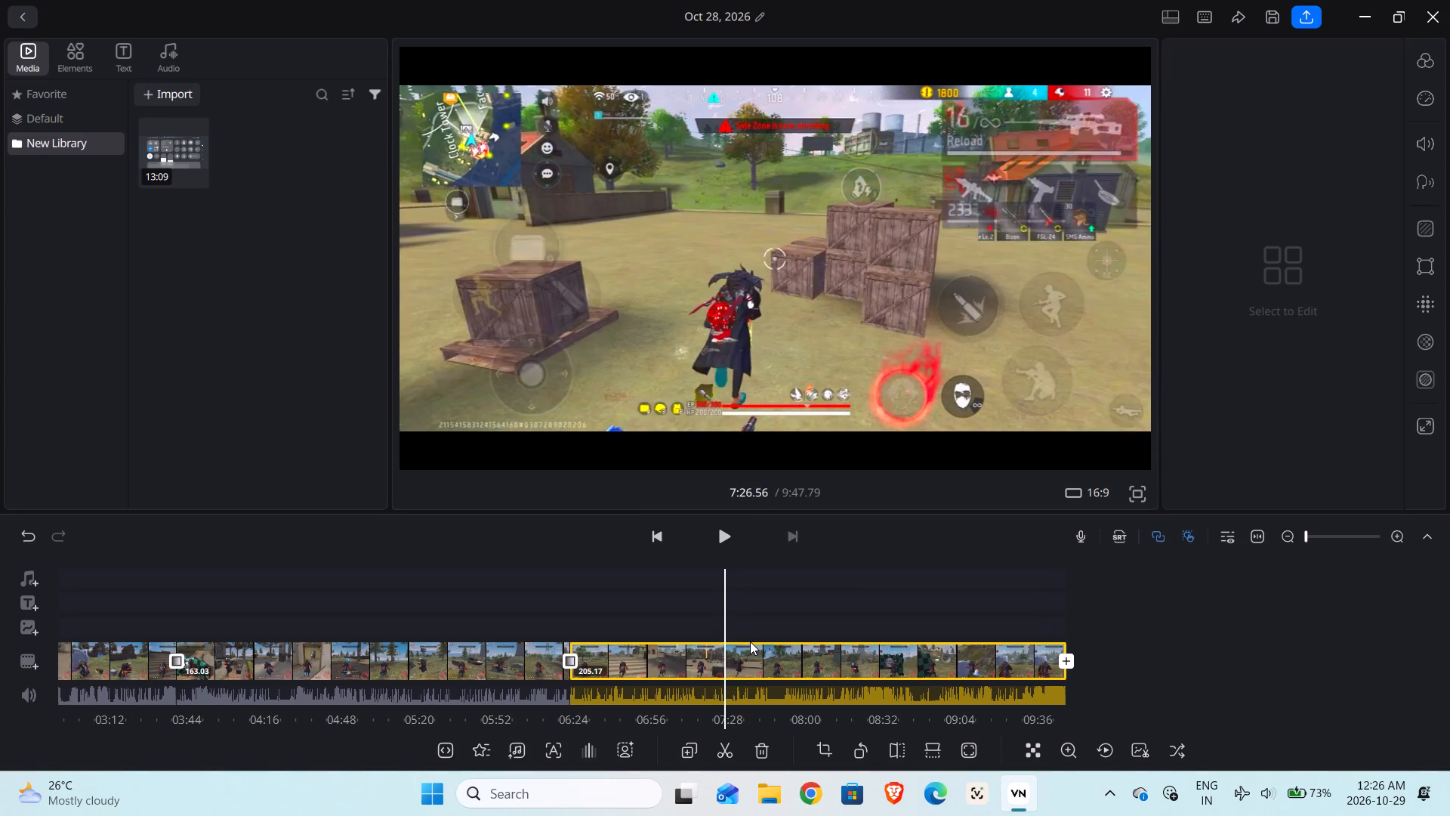
{"action": "left_click_drag", "start_coordinate": [750, 641], "coordinate": [747, 638]}
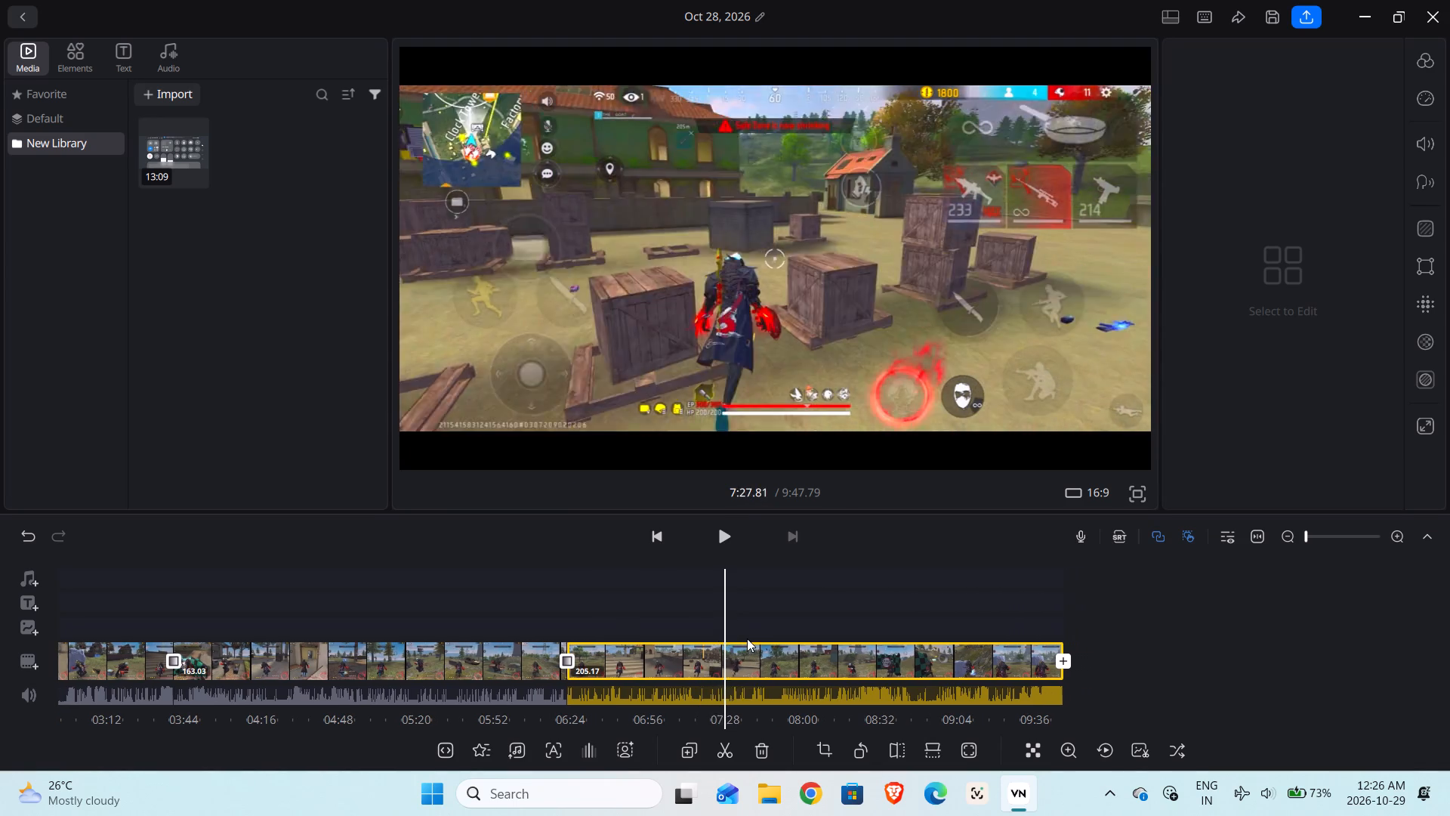
{"action": "left_click_drag", "start_coordinate": [747, 638], "coordinate": [720, 626]}
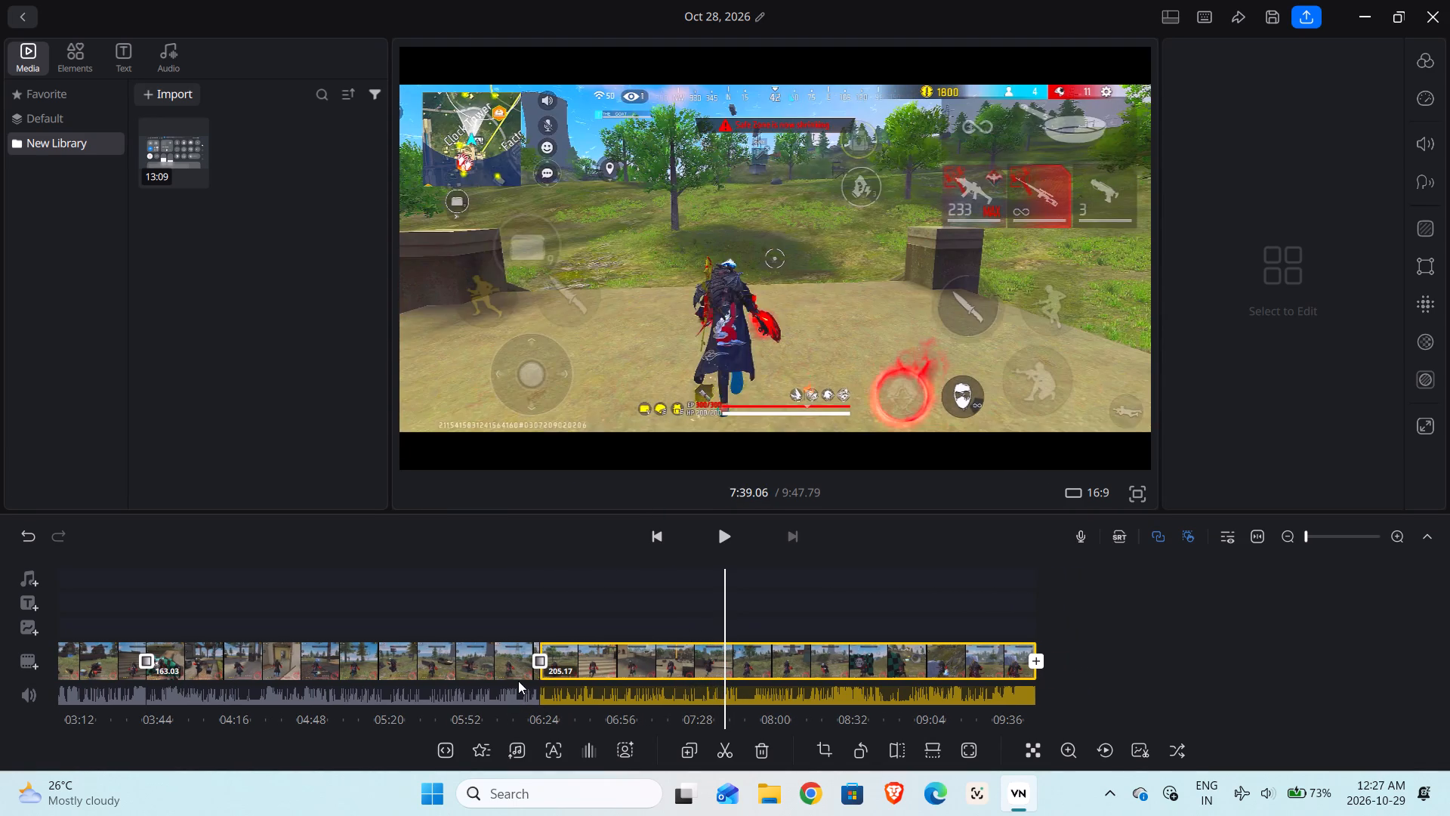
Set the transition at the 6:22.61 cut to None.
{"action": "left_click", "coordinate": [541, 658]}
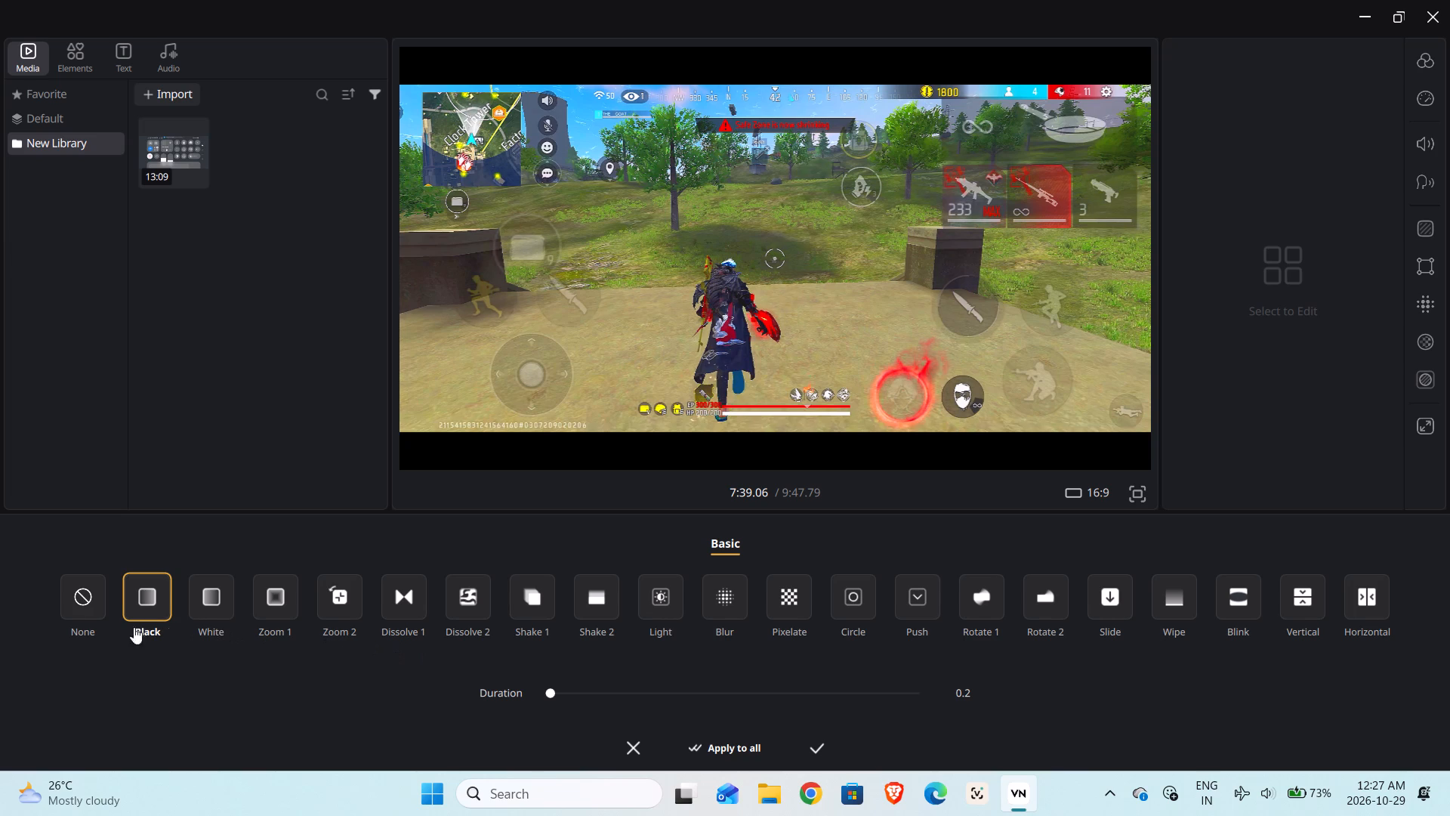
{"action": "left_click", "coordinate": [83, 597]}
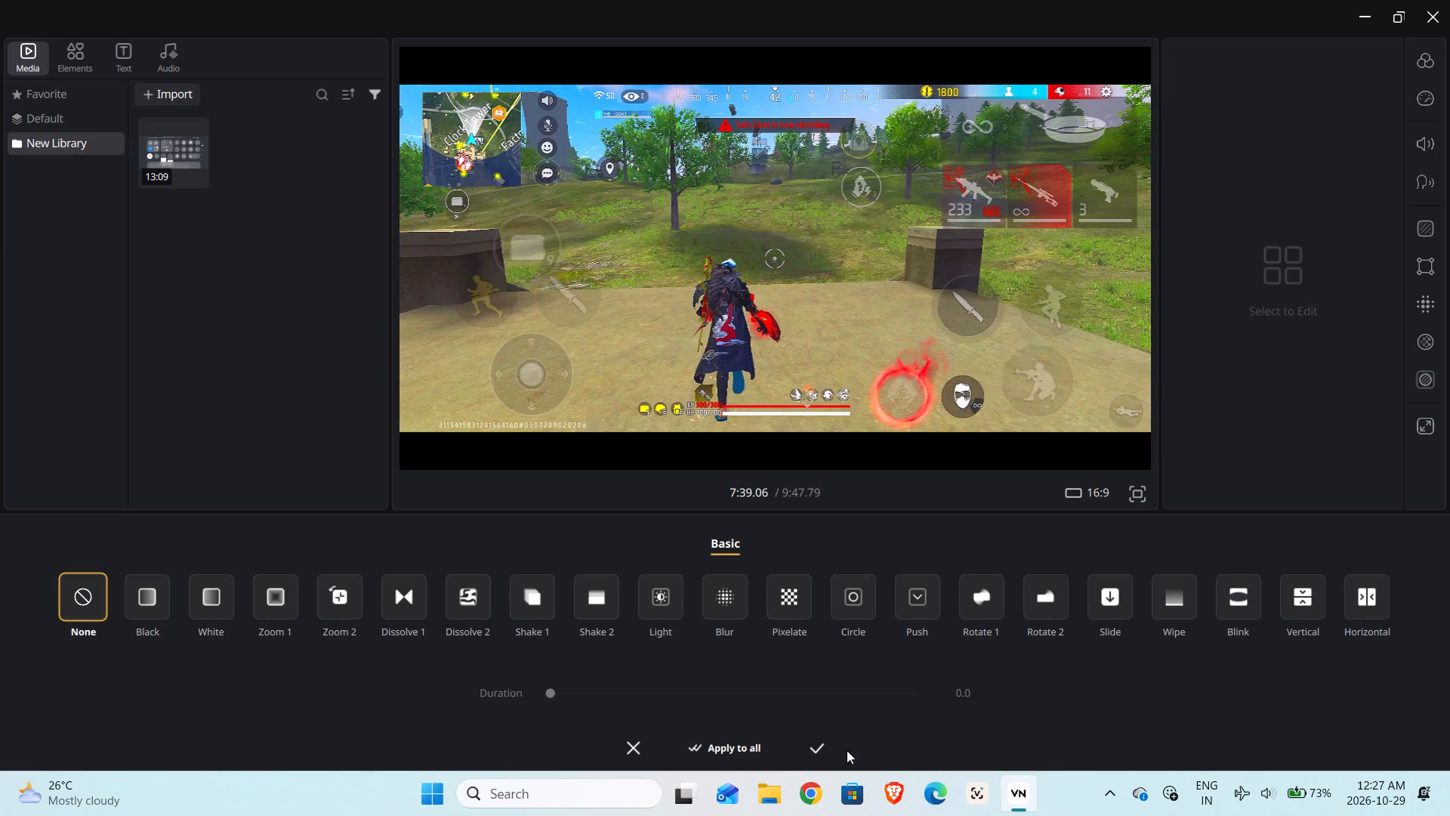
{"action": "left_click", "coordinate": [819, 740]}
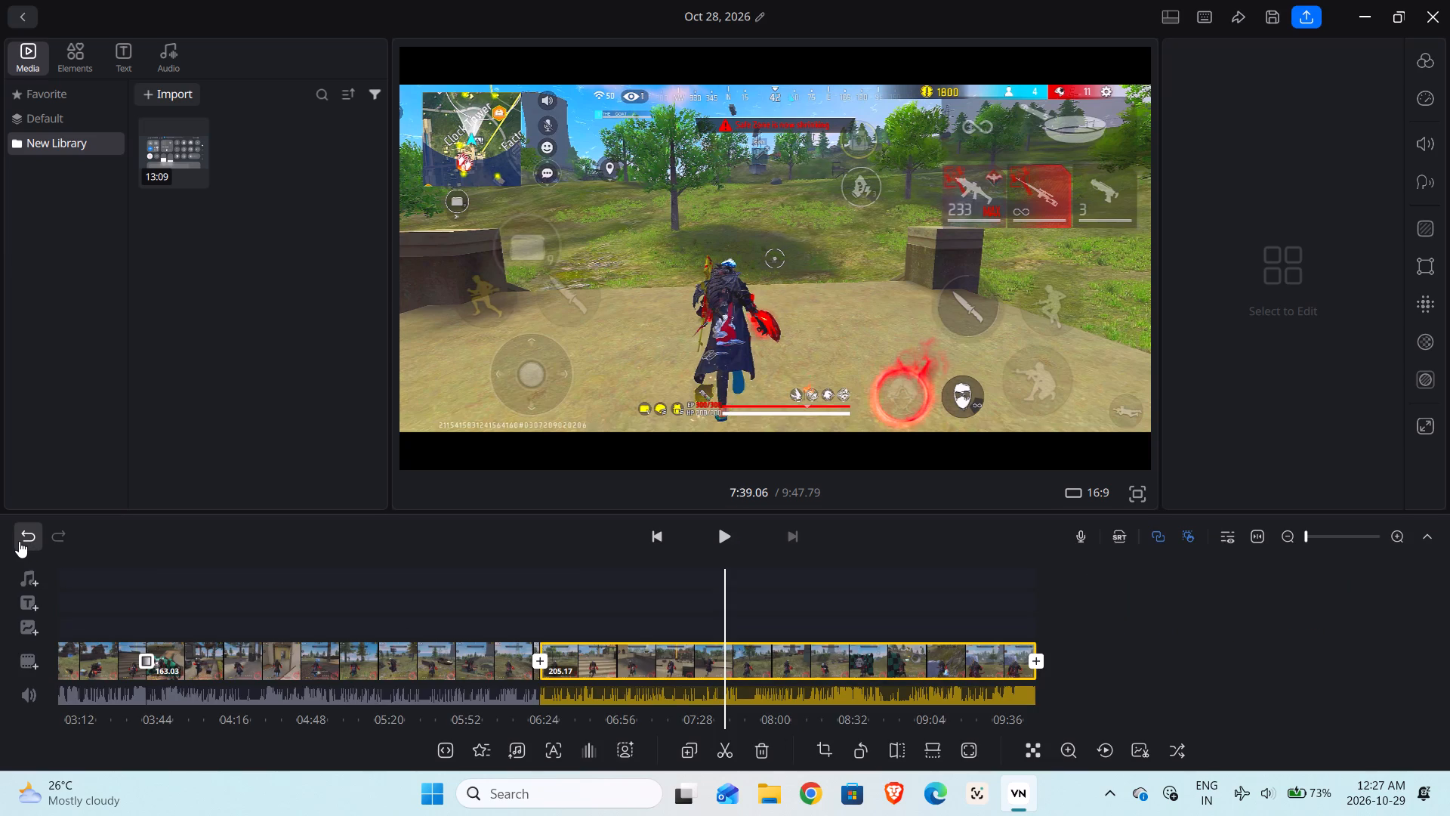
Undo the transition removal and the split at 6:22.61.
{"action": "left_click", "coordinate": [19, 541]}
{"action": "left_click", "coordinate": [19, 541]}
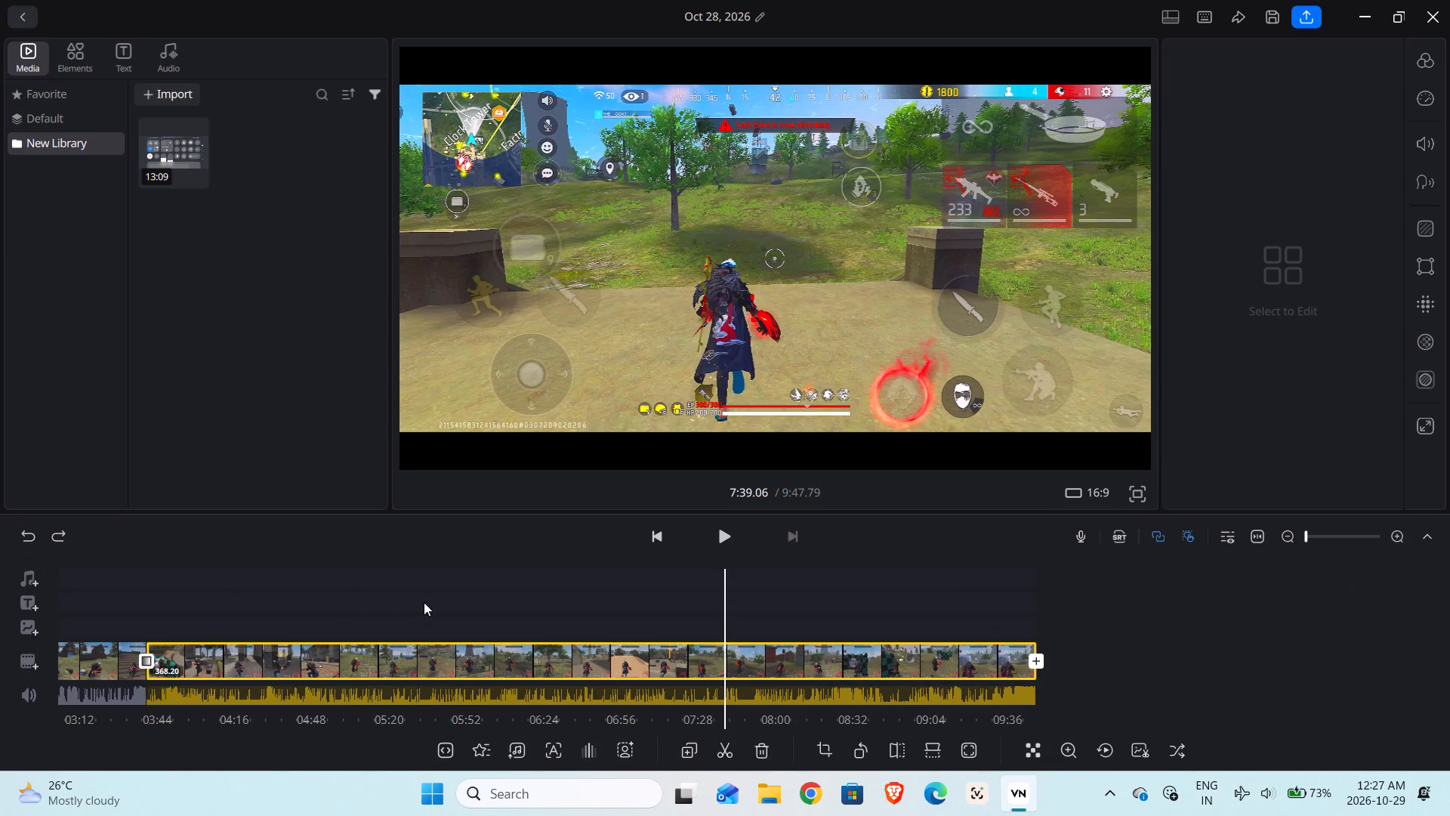
Review the second clip's footage from about 7:20 to 7:49.
{"action": "left_click_drag", "start_coordinate": [427, 601], "coordinate": [486, 601]}
{"action": "left_click", "coordinate": [709, 522]}
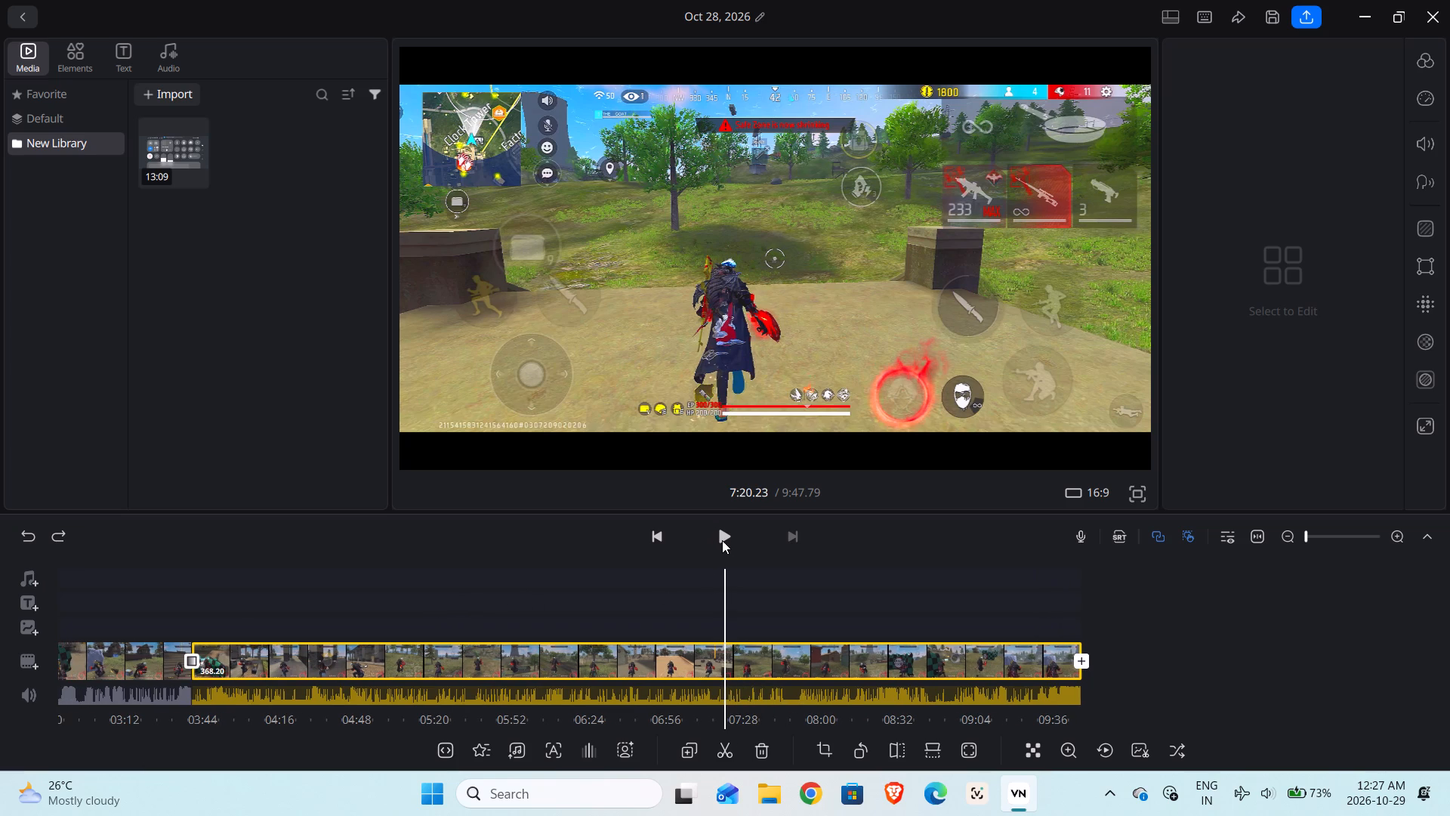
{"action": "left_click", "coordinate": [724, 541]}
{"action": "left_click", "coordinate": [733, 541]}
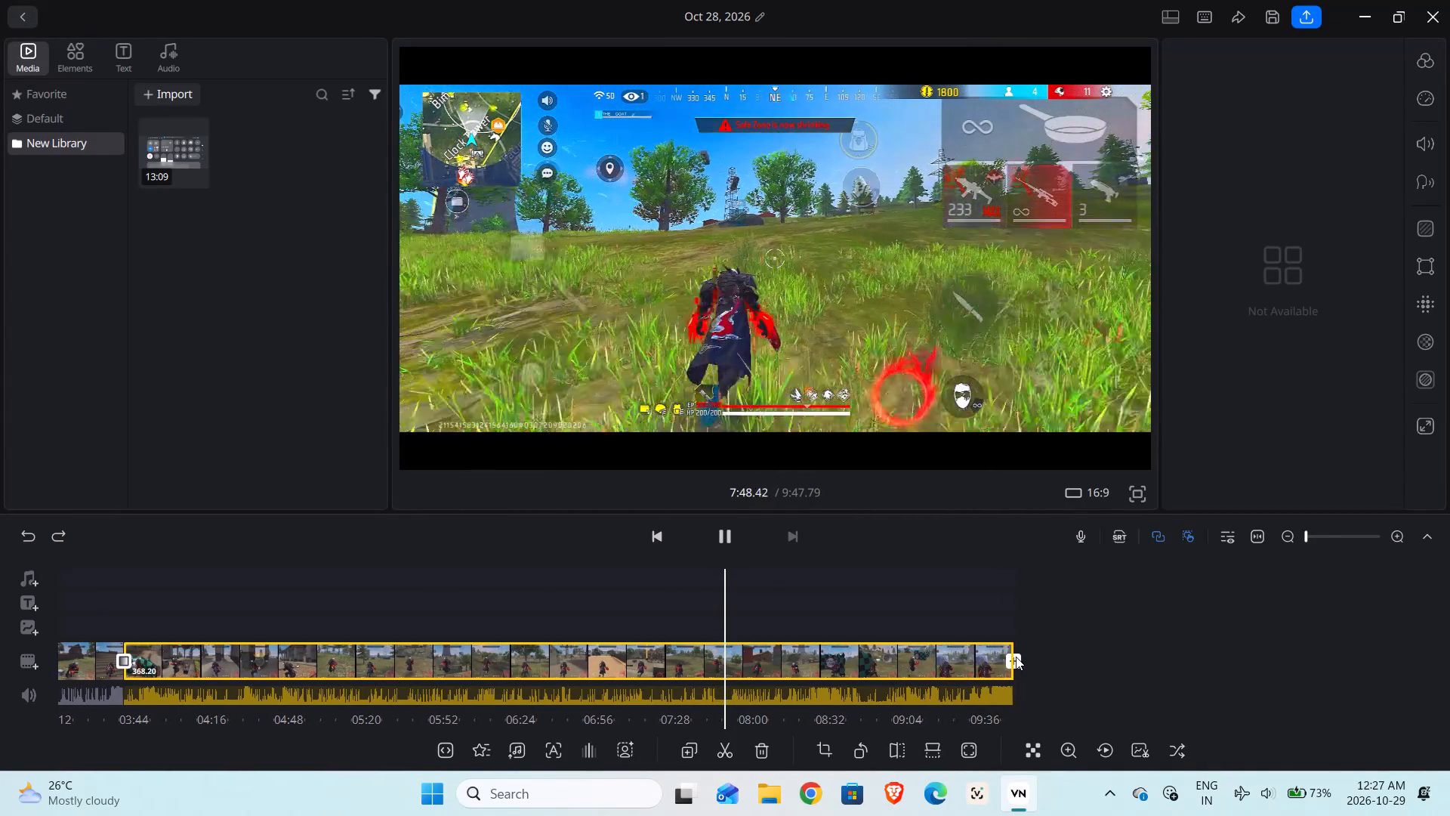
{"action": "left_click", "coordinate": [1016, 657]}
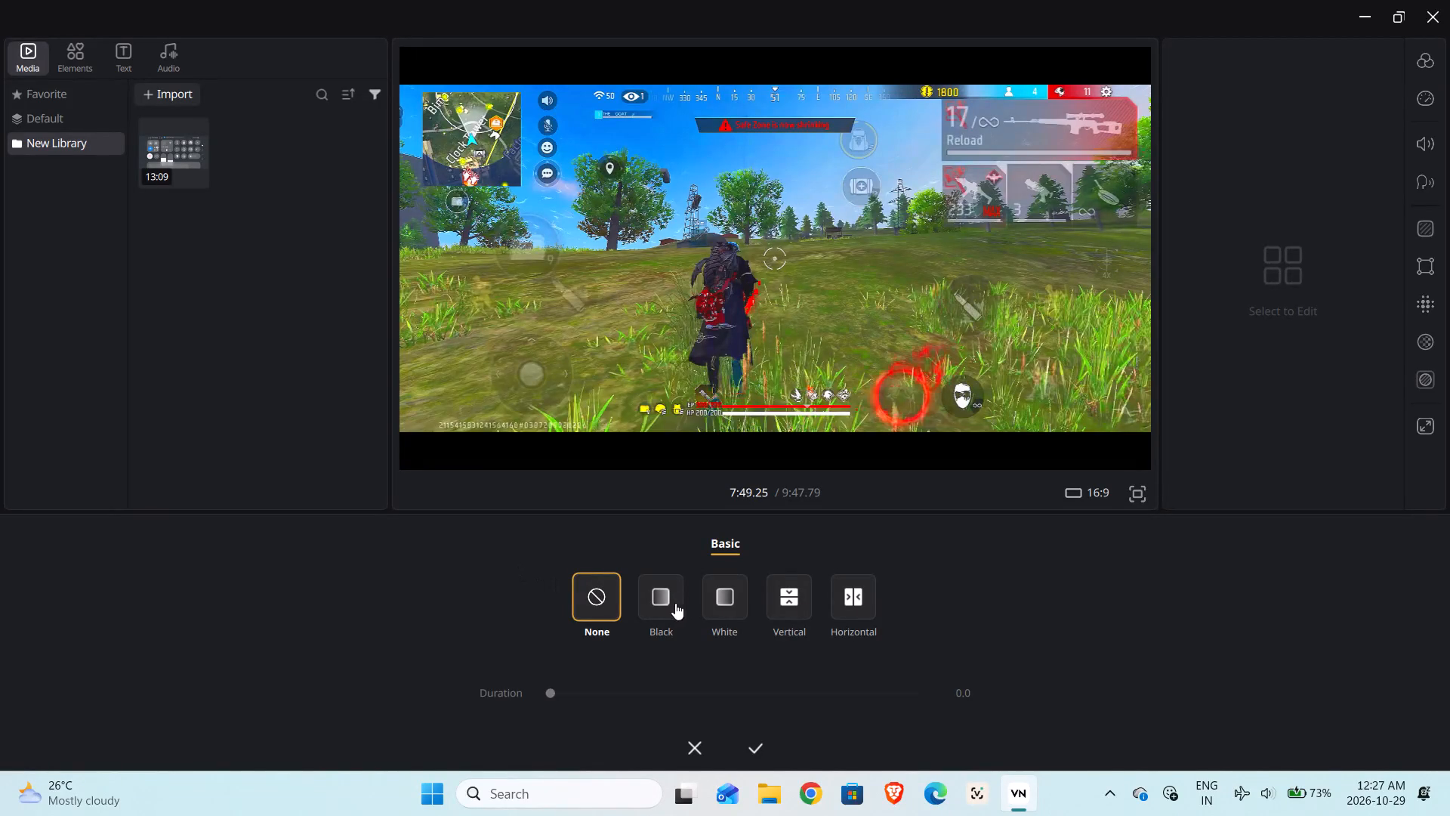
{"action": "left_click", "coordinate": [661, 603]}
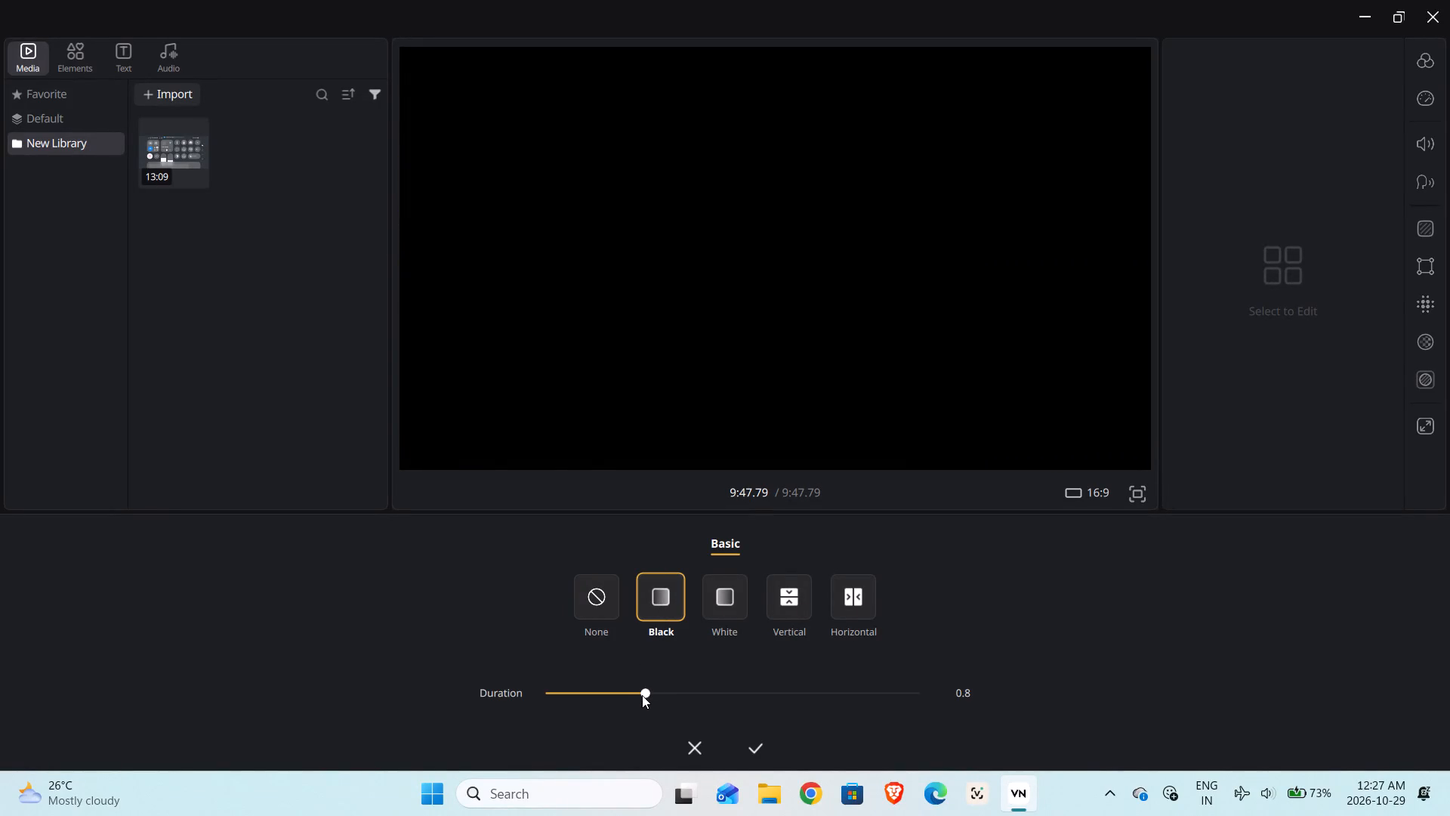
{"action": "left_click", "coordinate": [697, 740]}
Examine the second clip's footage from about 7:49 to the BOOYAH ending around 9:41 for a suitable end point.
{"action": "left_click_drag", "start_coordinate": [1022, 589], "coordinate": [995, 583]}
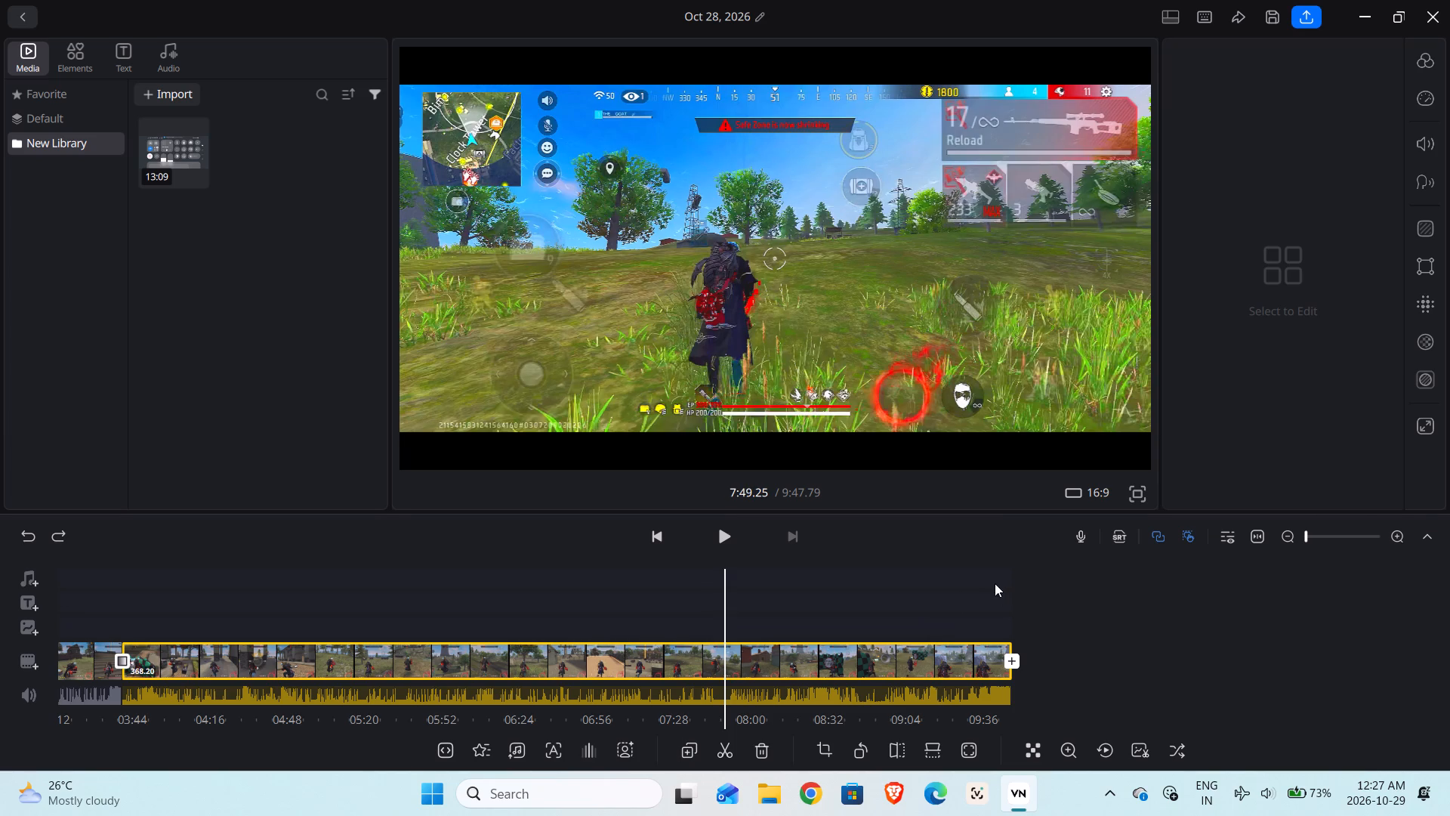
{"action": "left_click_drag", "start_coordinate": [995, 583], "coordinate": [958, 583]}
{"action": "left_click_drag", "start_coordinate": [1019, 593], "coordinate": [881, 599]}
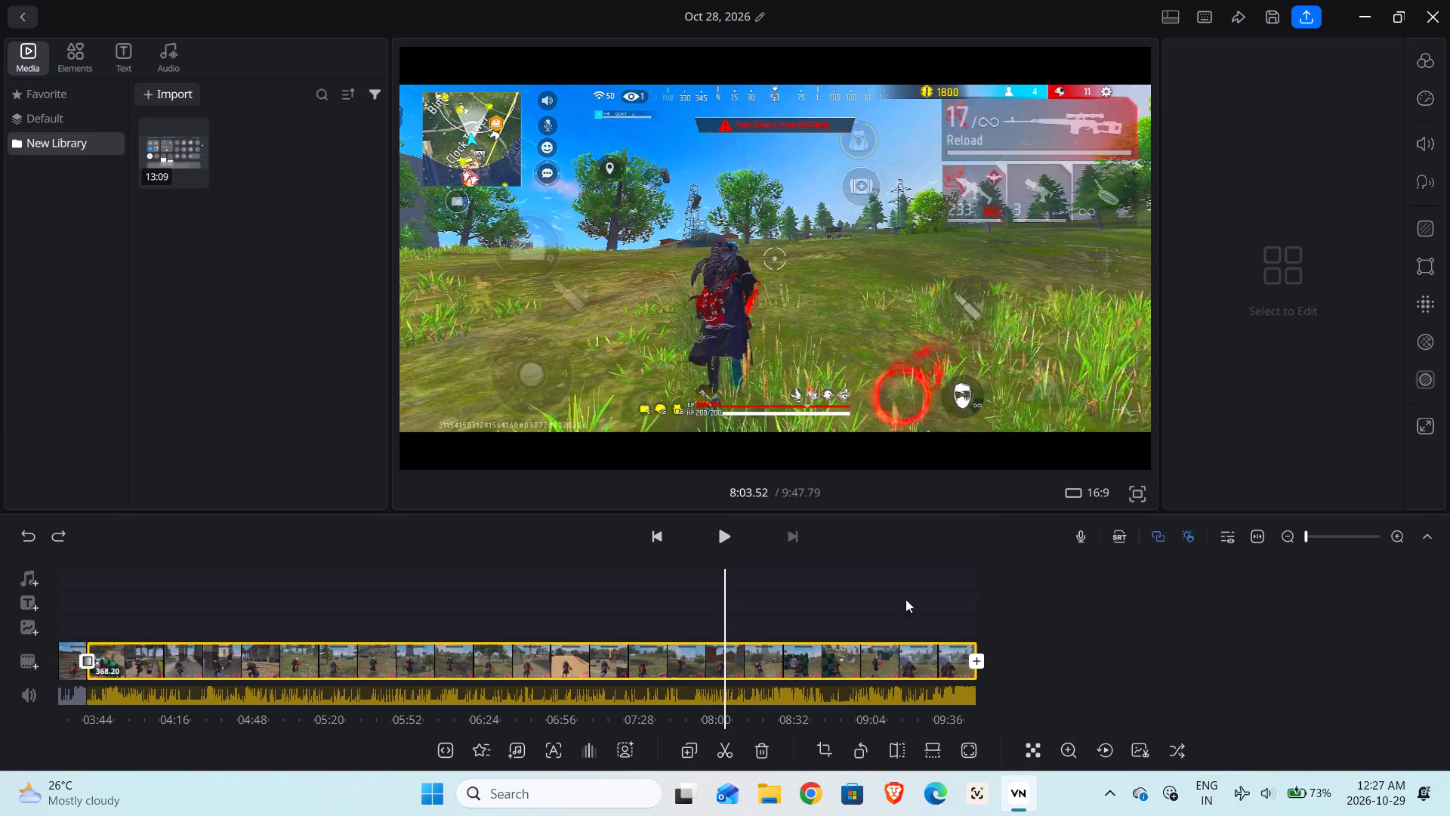
{"action": "left_click_drag", "start_coordinate": [984, 603], "coordinate": [744, 590]}
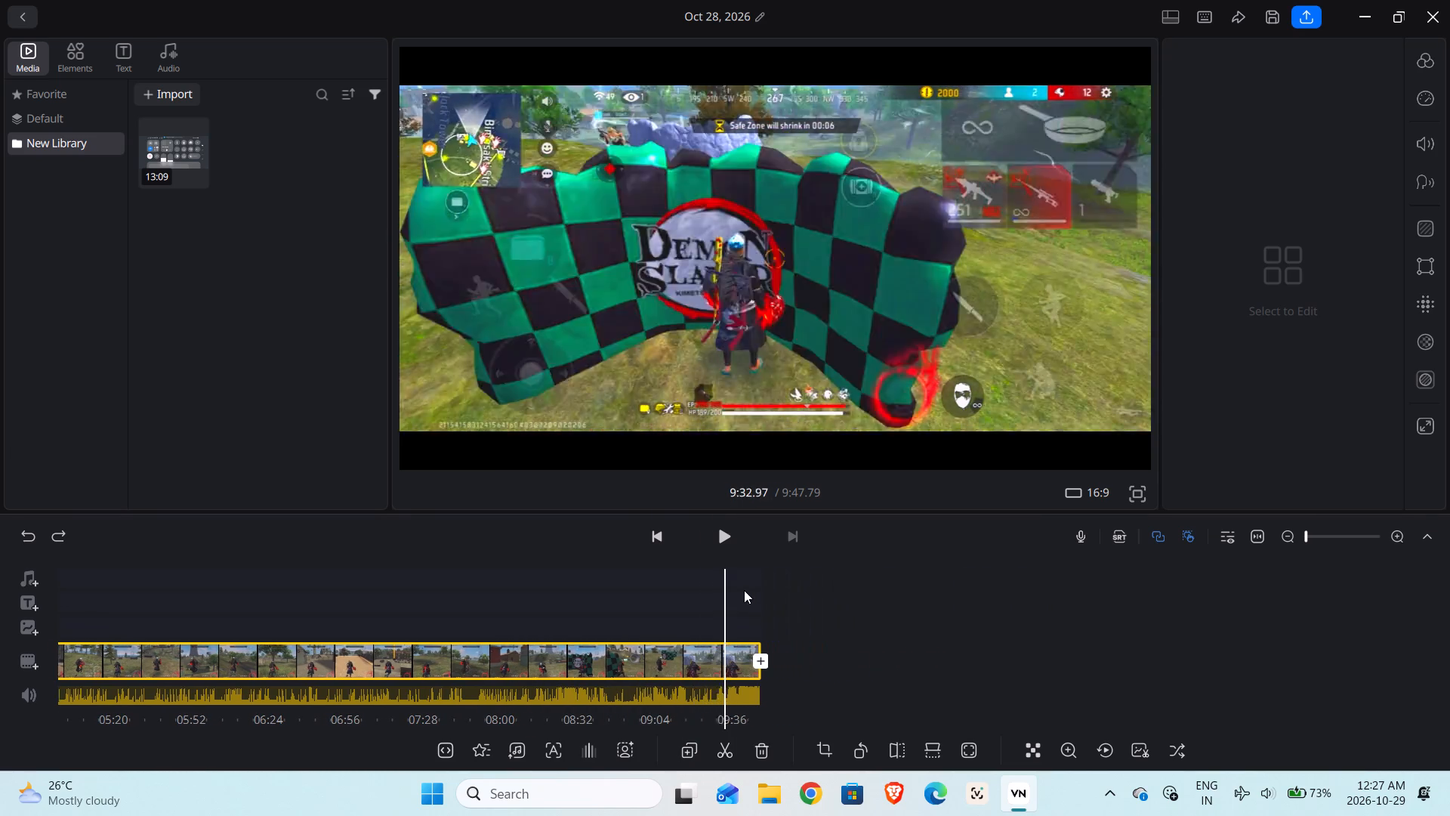
{"action": "left_click_drag", "start_coordinate": [744, 590], "coordinate": [804, 596]}
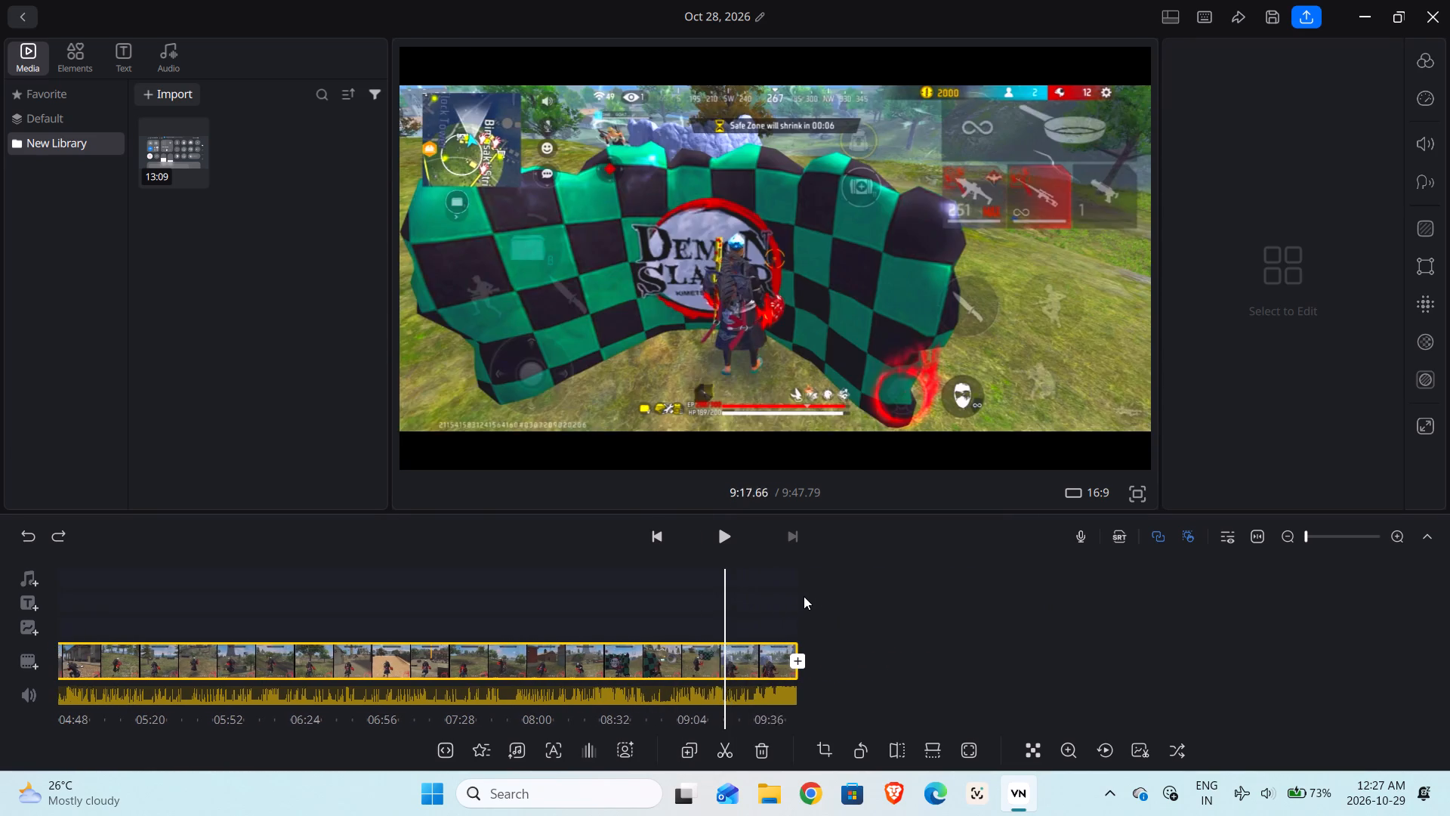
{"action": "left_click_drag", "start_coordinate": [804, 596], "coordinate": [792, 593]}
{"action": "left_click", "coordinate": [728, 547]}
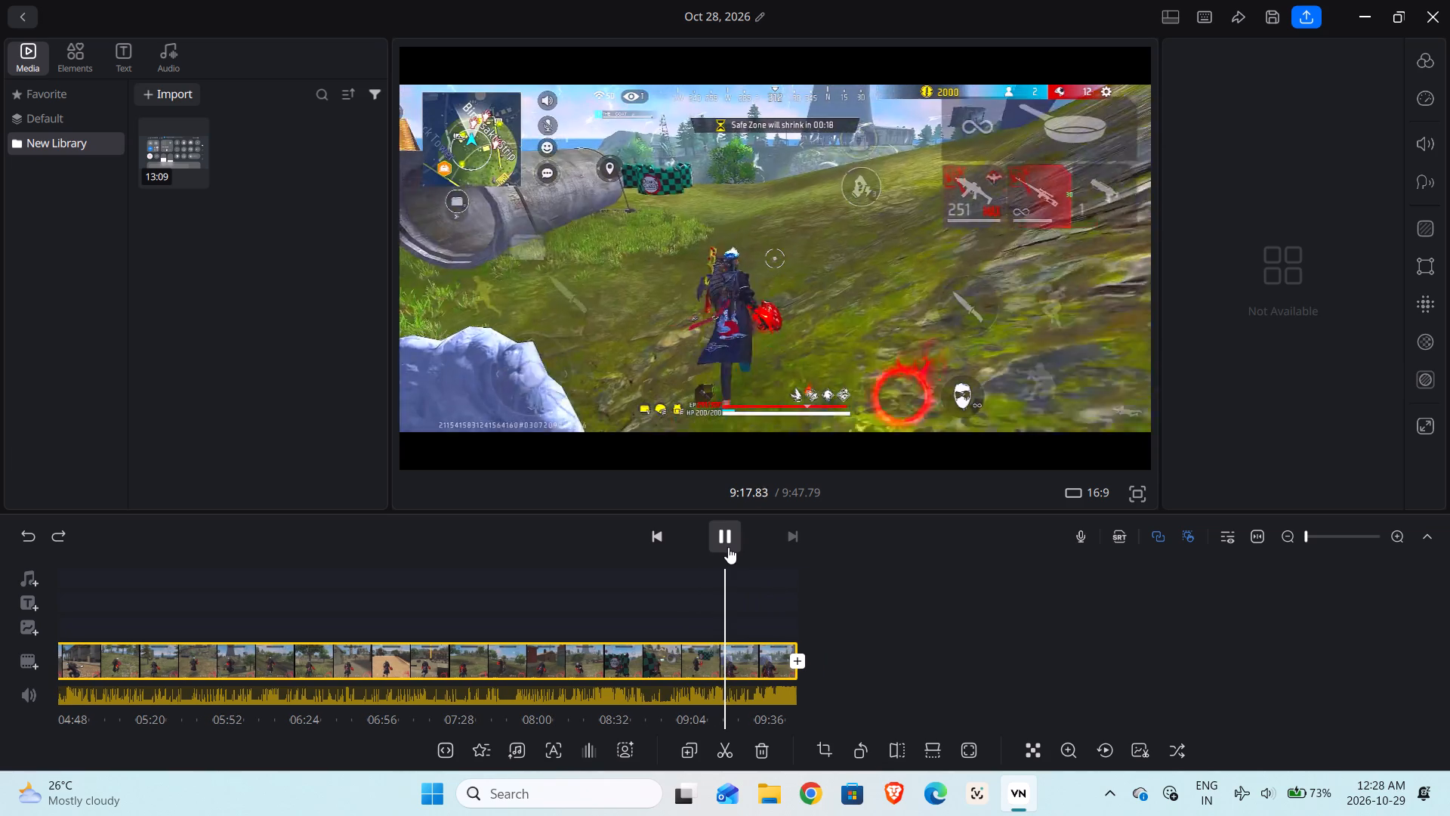
{"action": "left_click_drag", "start_coordinate": [839, 579], "coordinate": [814, 579]}
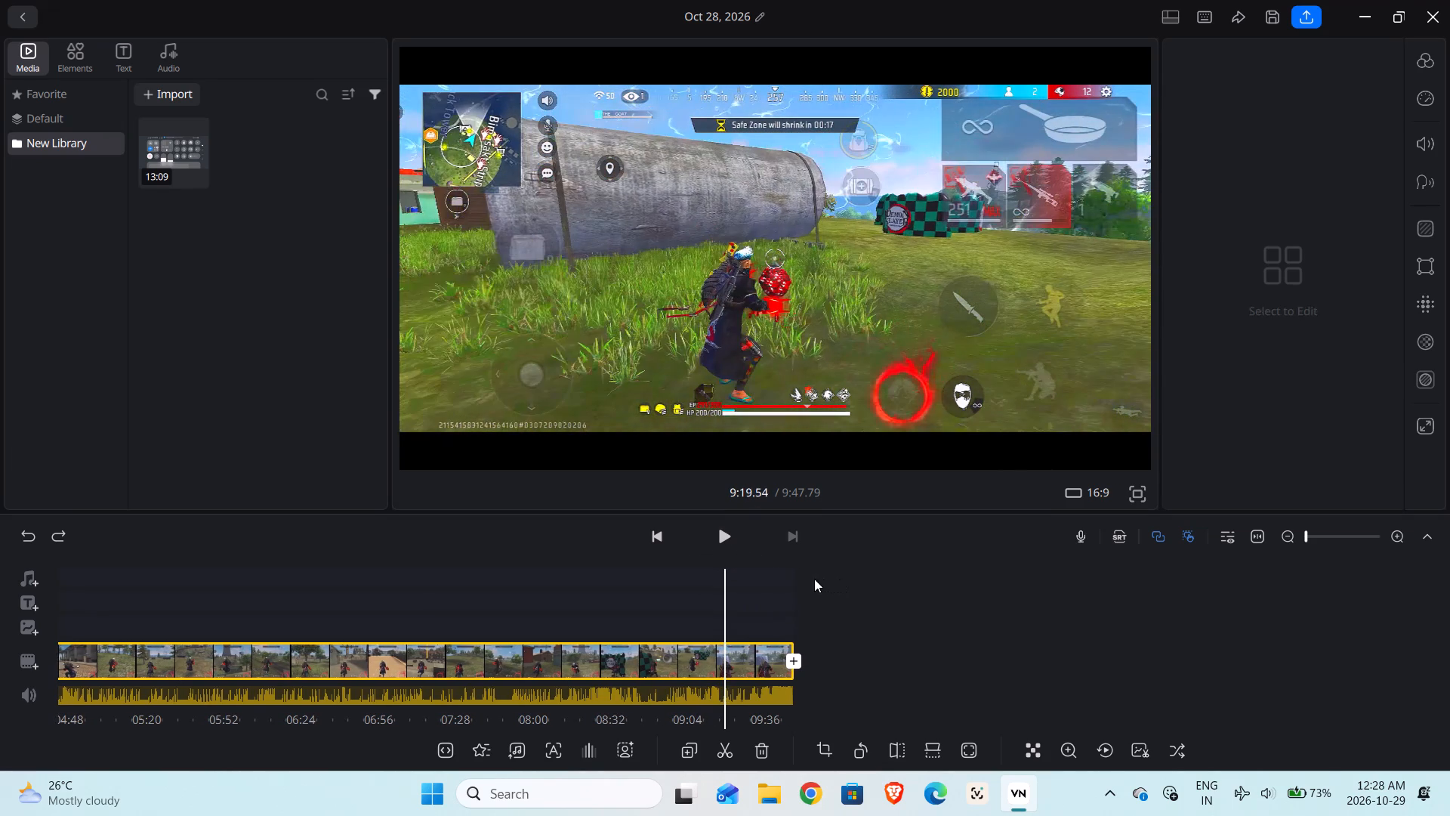
{"action": "left_click_drag", "start_coordinate": [814, 579], "coordinate": [794, 576]}
{"action": "left_click", "coordinate": [734, 532]}
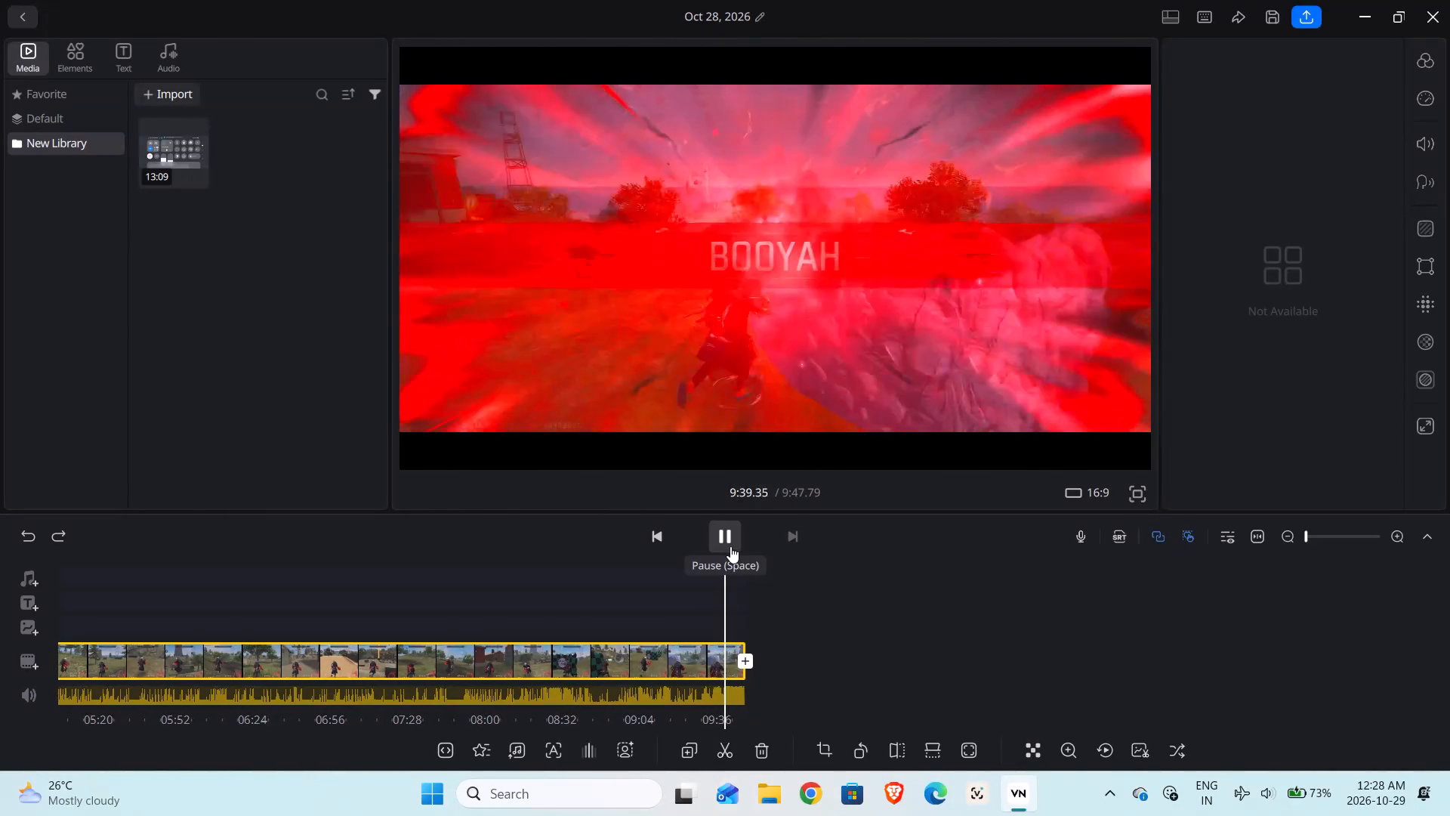
{"action": "left_click", "coordinate": [728, 540]}
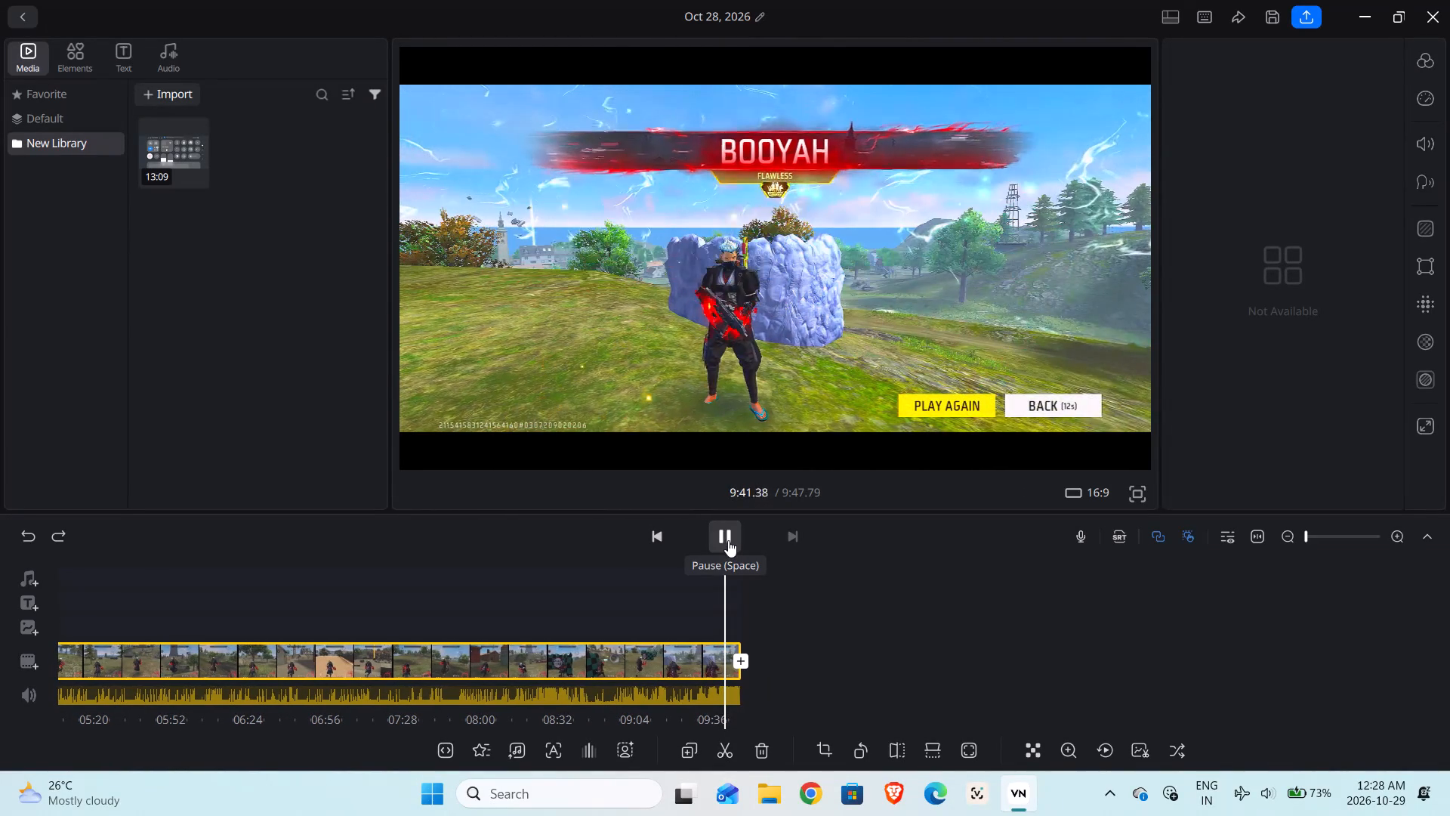
Split the second clip at 9:42.20, during the BOOYAH screen, and delete the remaining end piece.
{"action": "left_click_drag", "start_coordinate": [732, 600], "coordinate": [758, 604]}
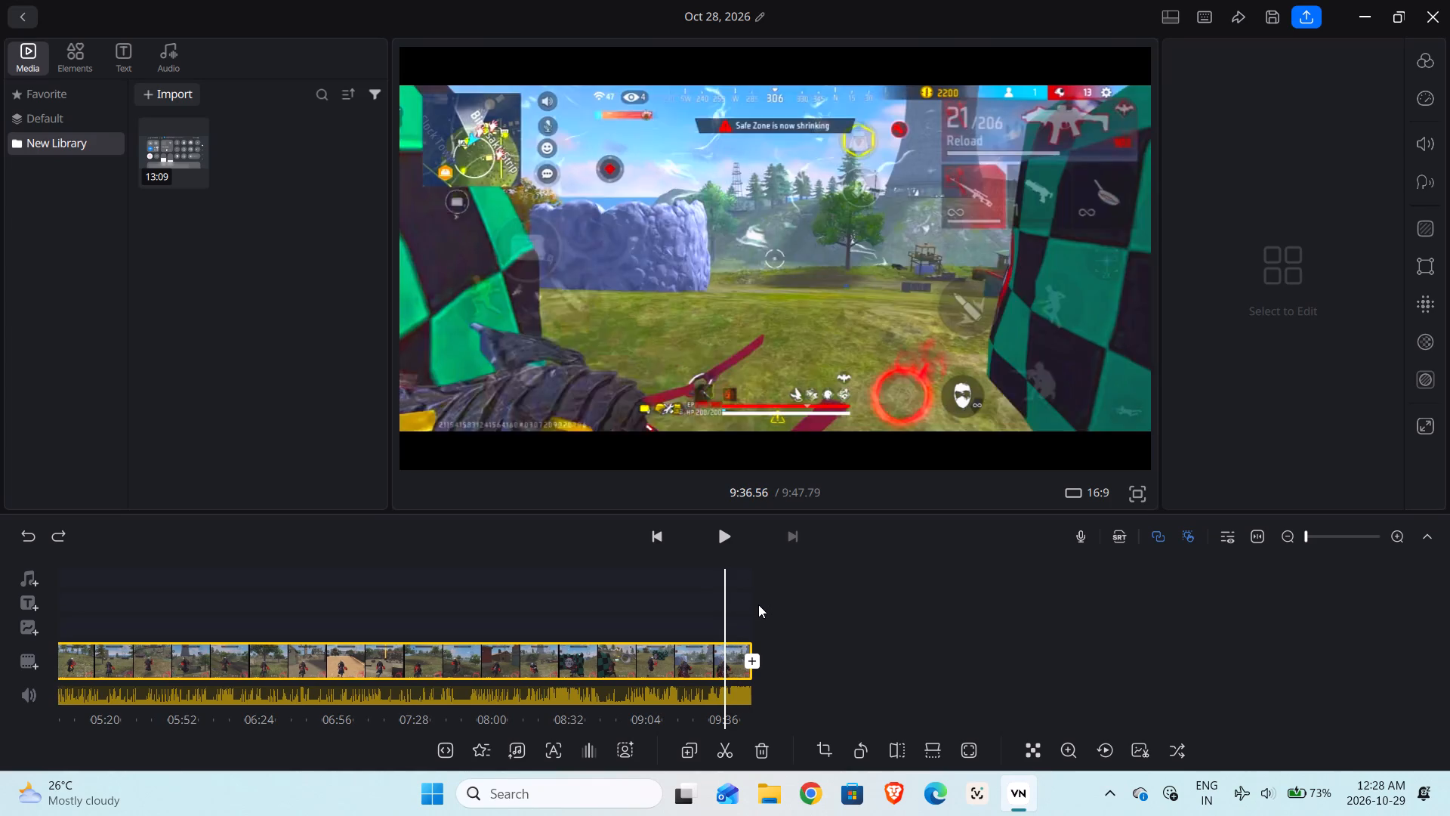
{"action": "left_click_drag", "start_coordinate": [758, 604], "coordinate": [752, 601]}
{"action": "left_click", "coordinate": [722, 540]}
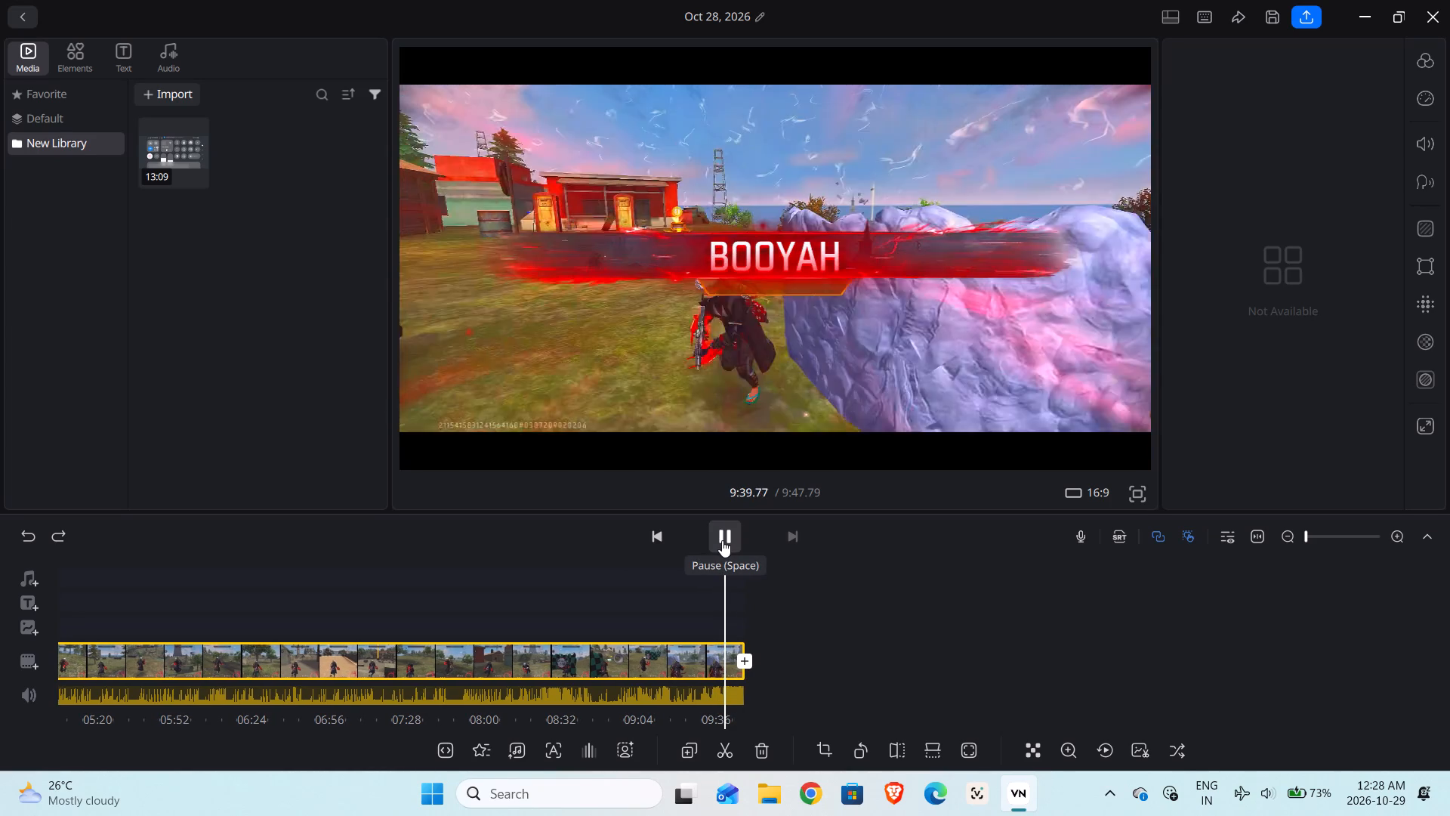
{"action": "left_click", "coordinate": [722, 540]}
{"action": "left_click", "coordinate": [722, 539]}
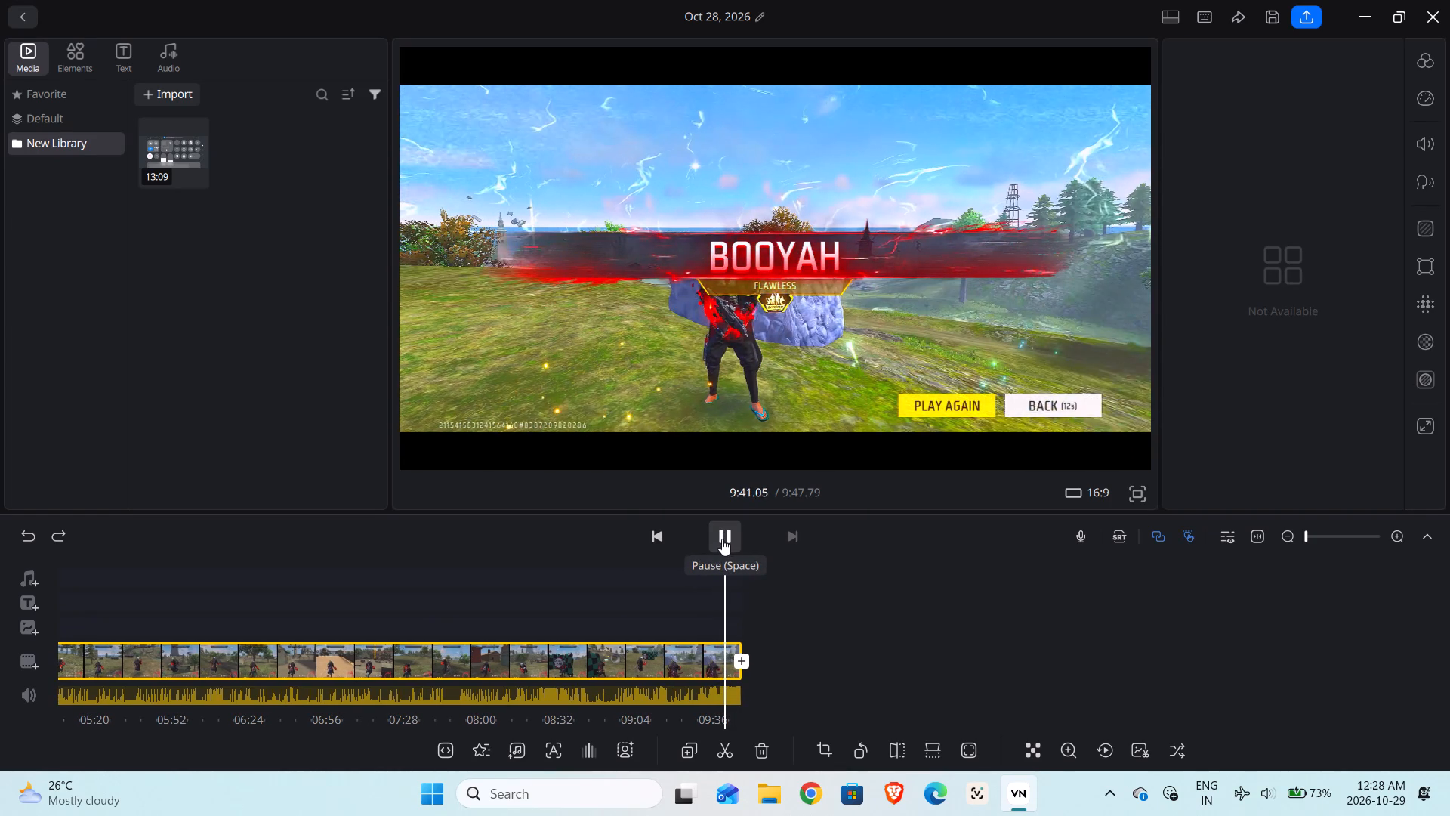
{"action": "left_click", "coordinate": [722, 539]}
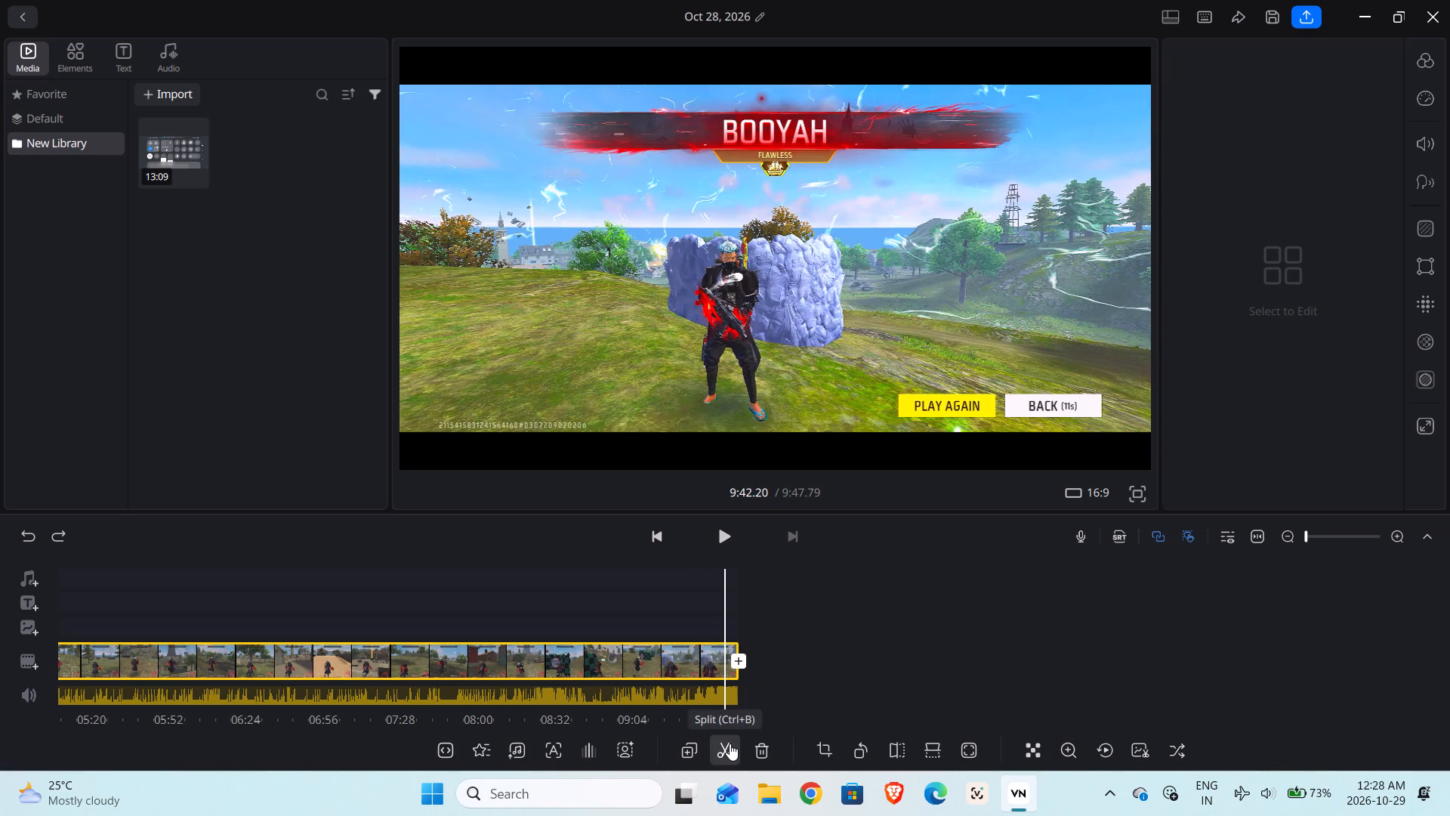
{"action": "left_click", "coordinate": [730, 743]}
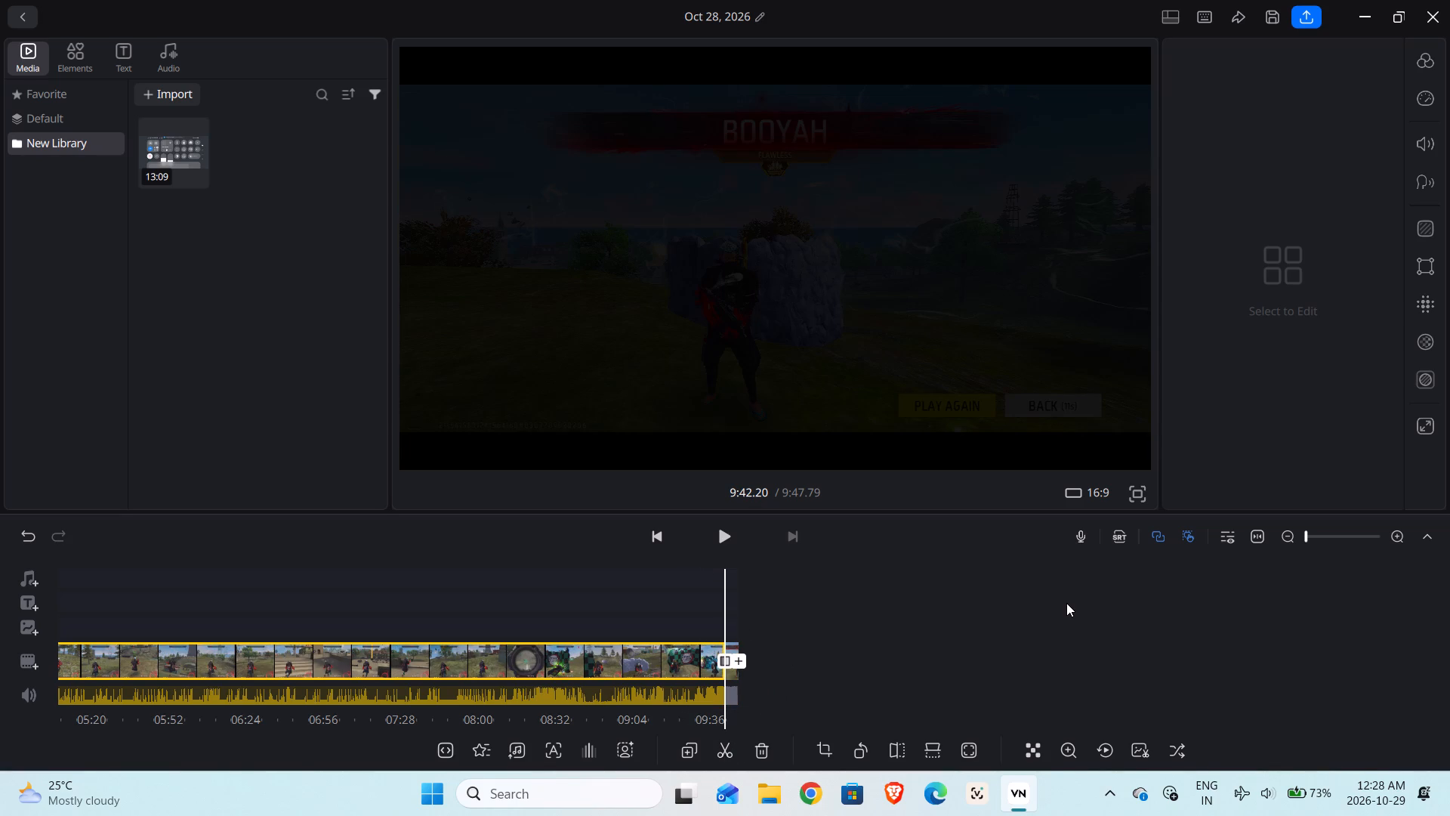
{"action": "right_click", "coordinate": [1066, 603]}
{"action": "scroll", "coordinate": [1066, 603], "scroll_direction": "up", "scroll_amount": 4, "text": "ctrl"}
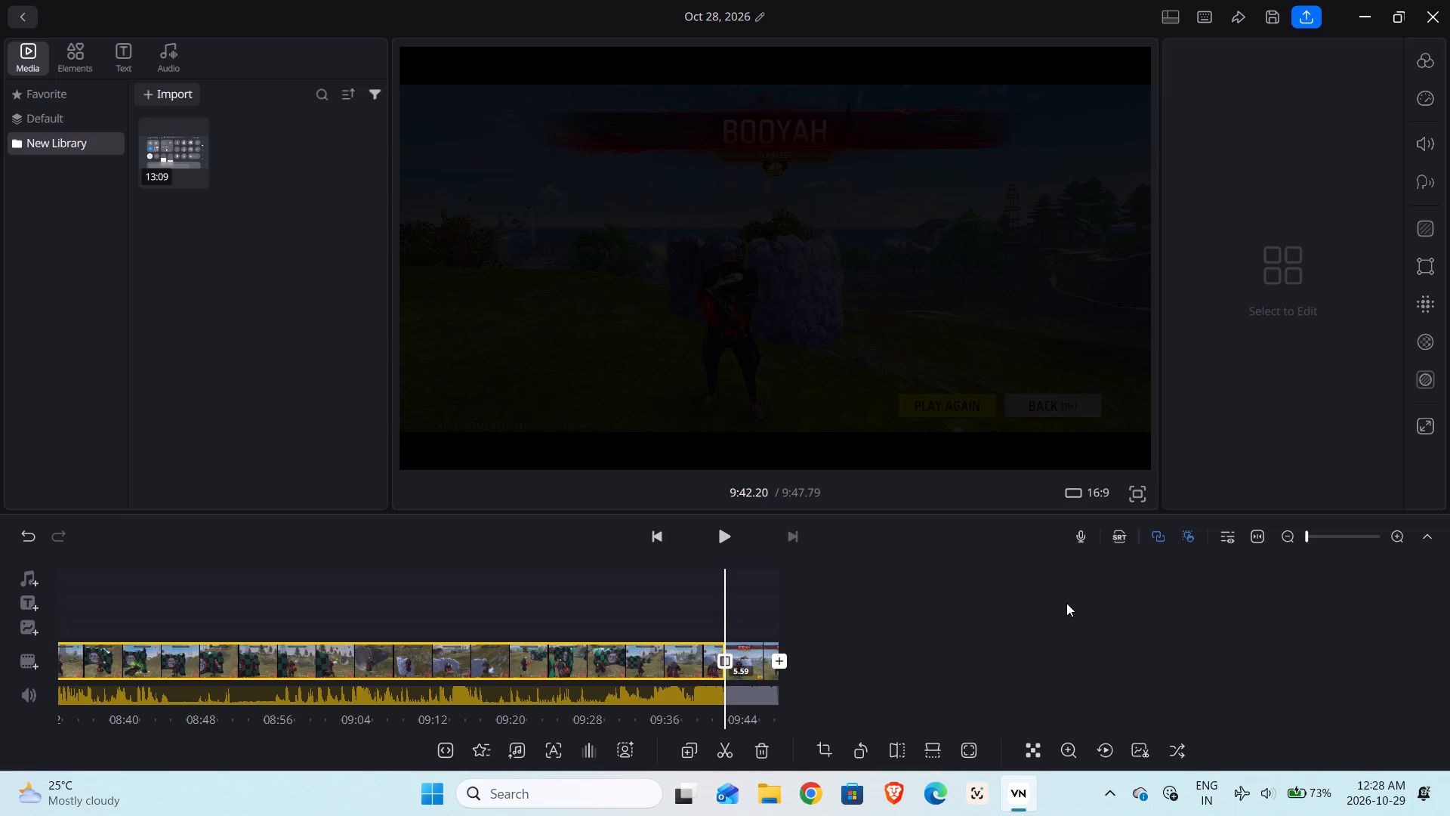
{"action": "left_click", "coordinate": [745, 673]}
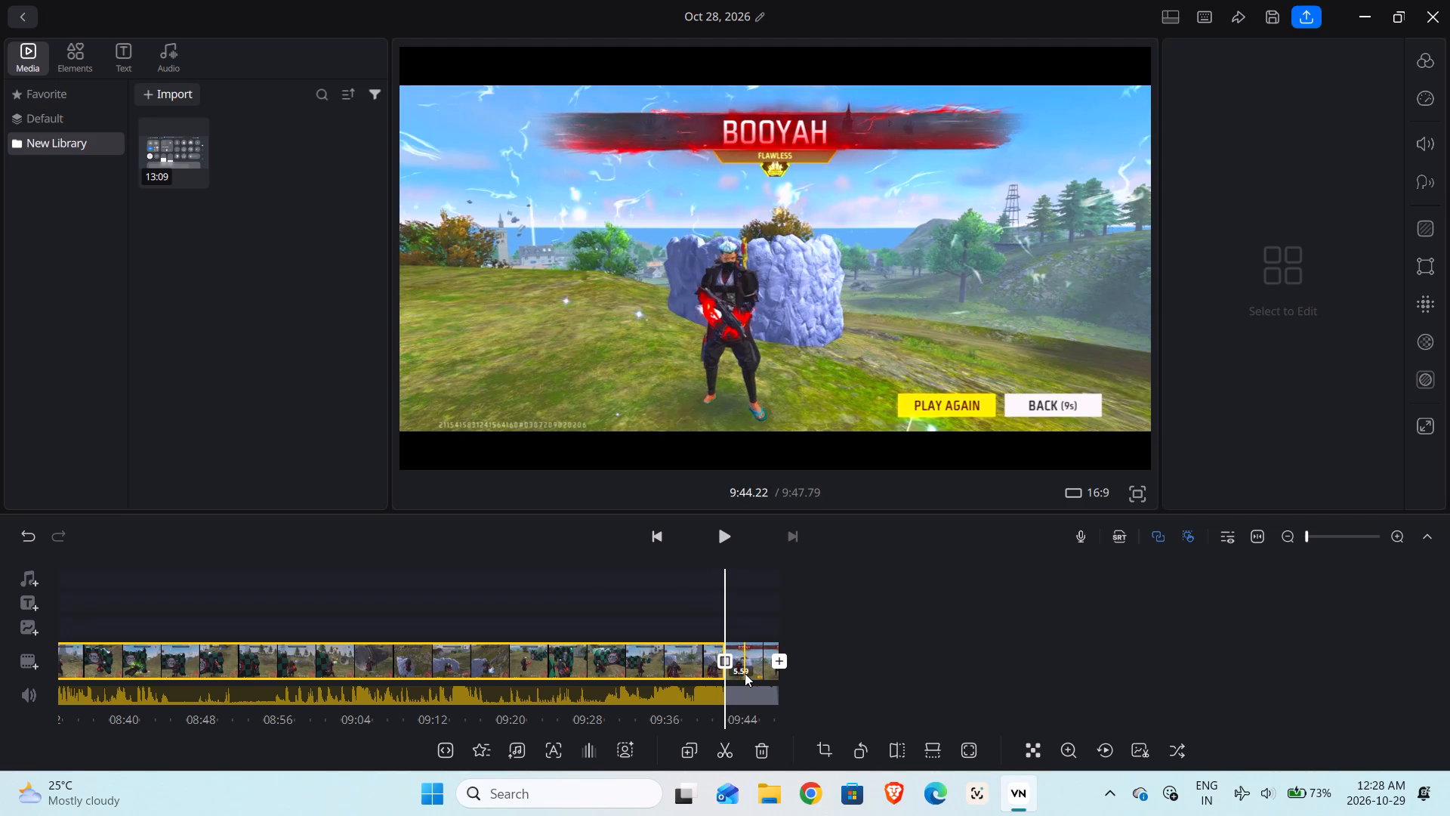
{"action": "left_click", "coordinate": [770, 751]}
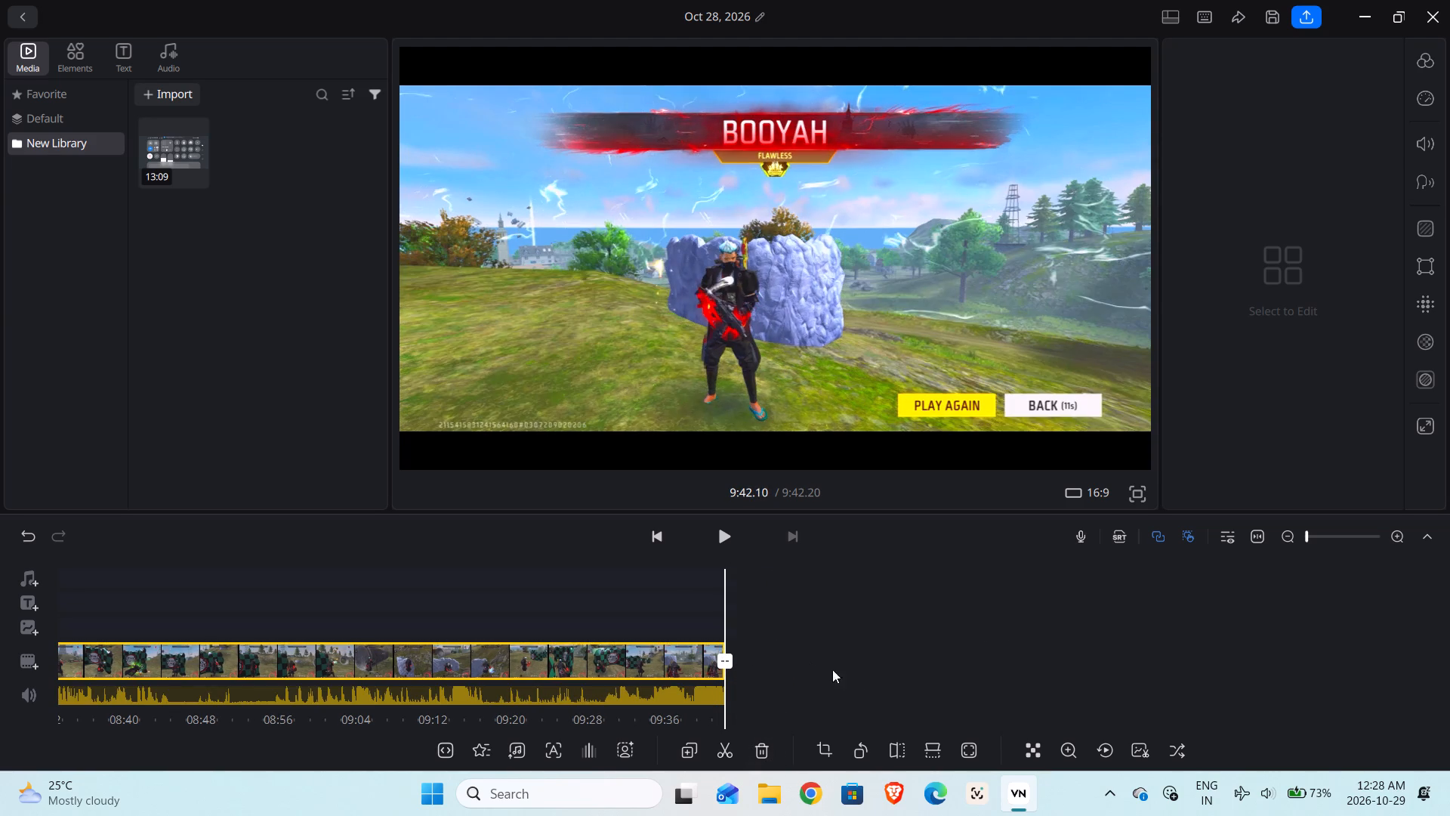
Replay the ending, split the clip earlier at 9:40.66, and delete the piece after the split.
{"action": "left_click_drag", "start_coordinate": [811, 662], "coordinate": [1013, 672]}
{"action": "left_click_drag", "start_coordinate": [893, 601], "coordinate": [804, 598]}
{"action": "left_click_drag", "start_coordinate": [936, 607], "coordinate": [839, 594]}
{"action": "left_click_drag", "start_coordinate": [922, 605], "coordinate": [838, 604]}
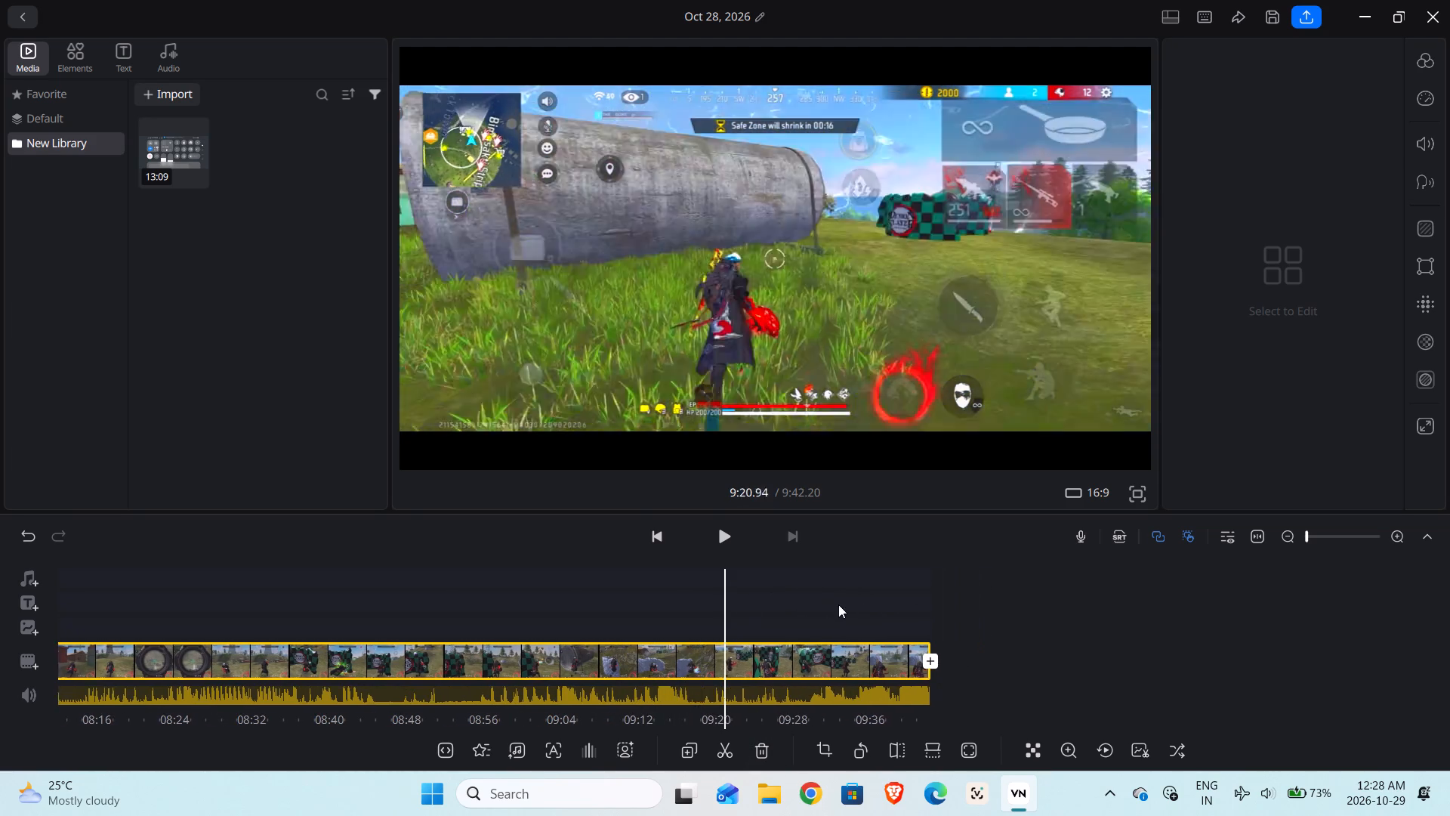
{"action": "left_click_drag", "start_coordinate": [838, 604], "coordinate": [717, 582]}
{"action": "left_click", "coordinate": [720, 542]}
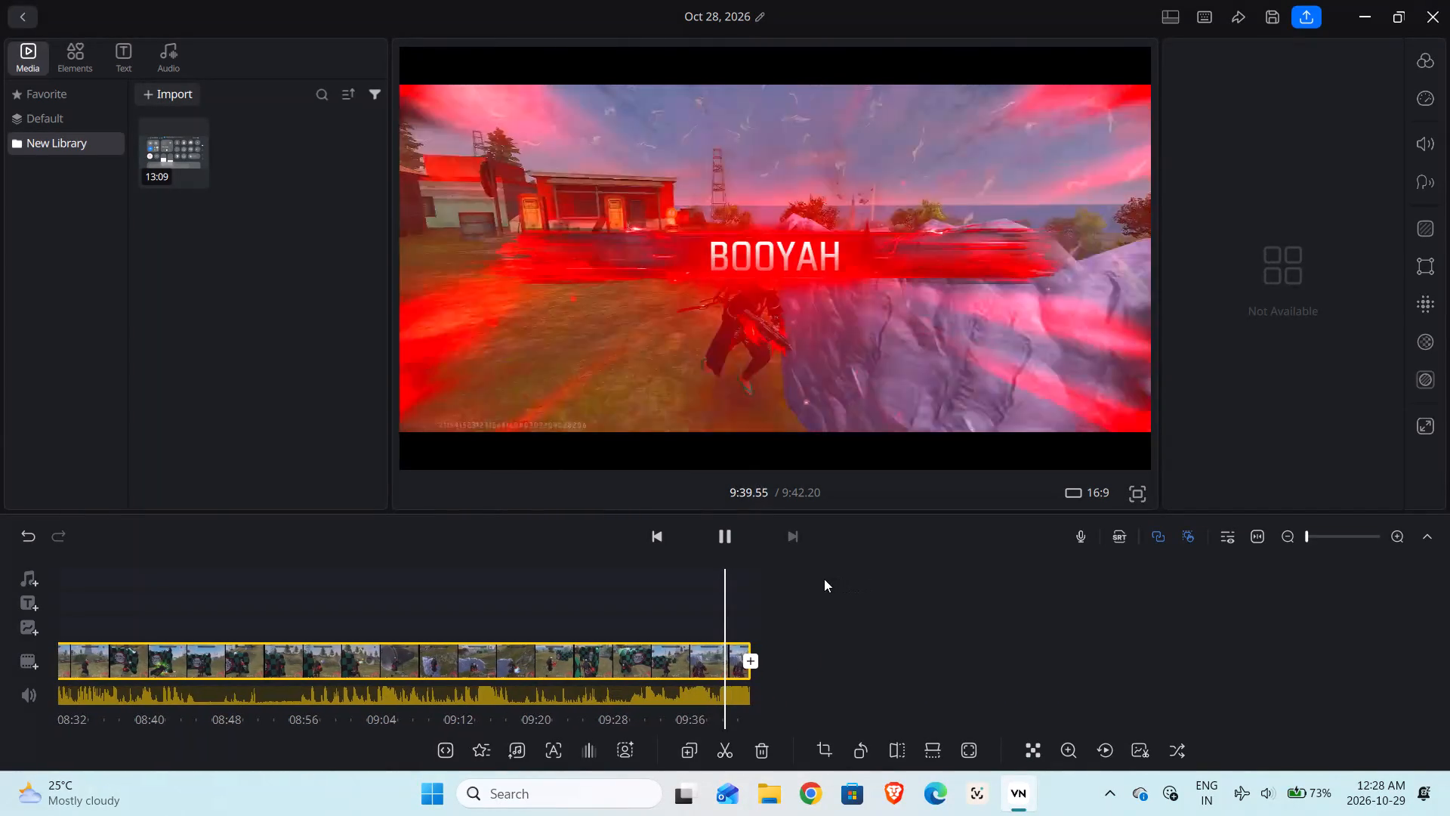
{"action": "left_click", "coordinate": [722, 534]}
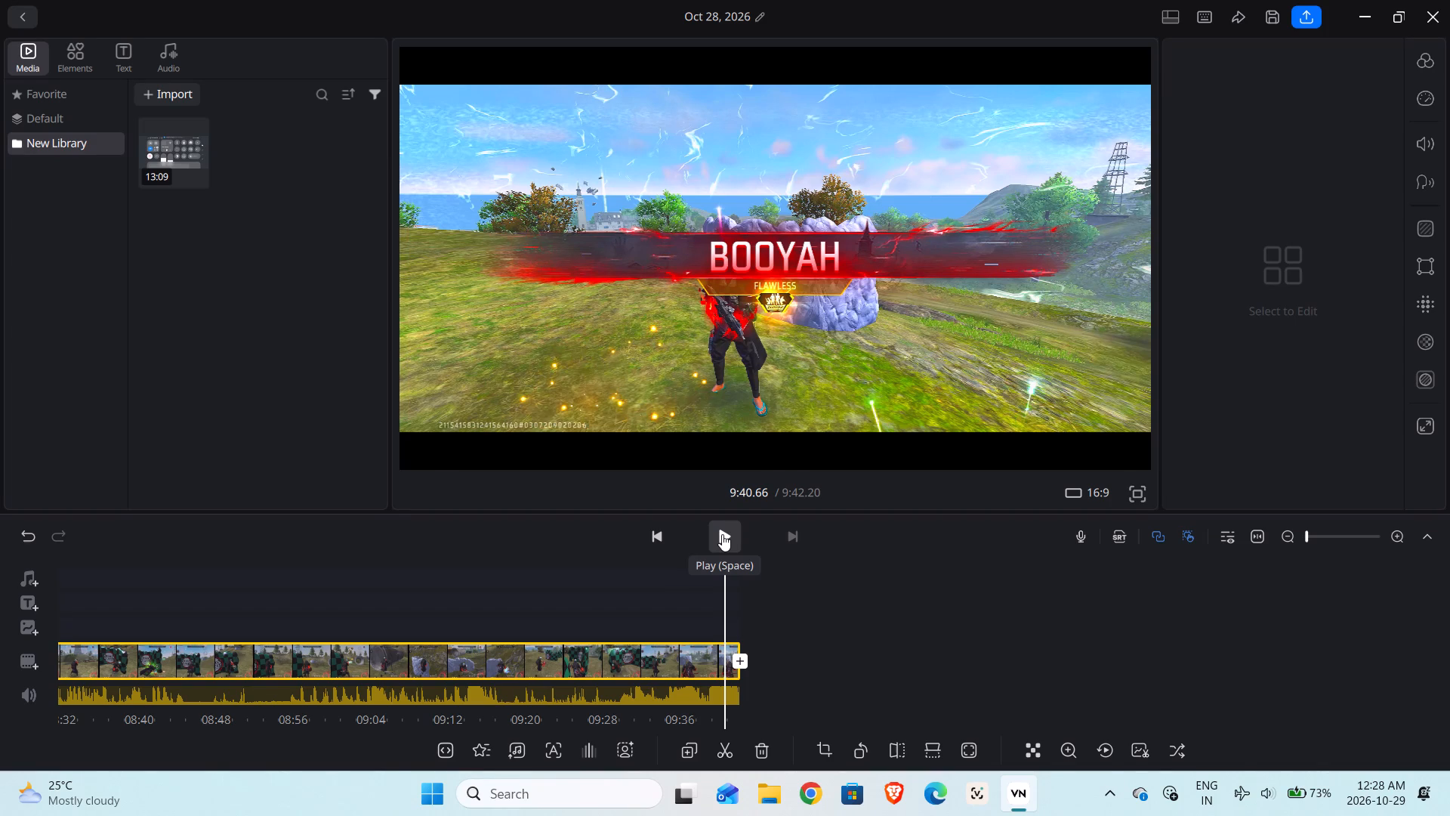
{"action": "left_click", "coordinate": [733, 743]}
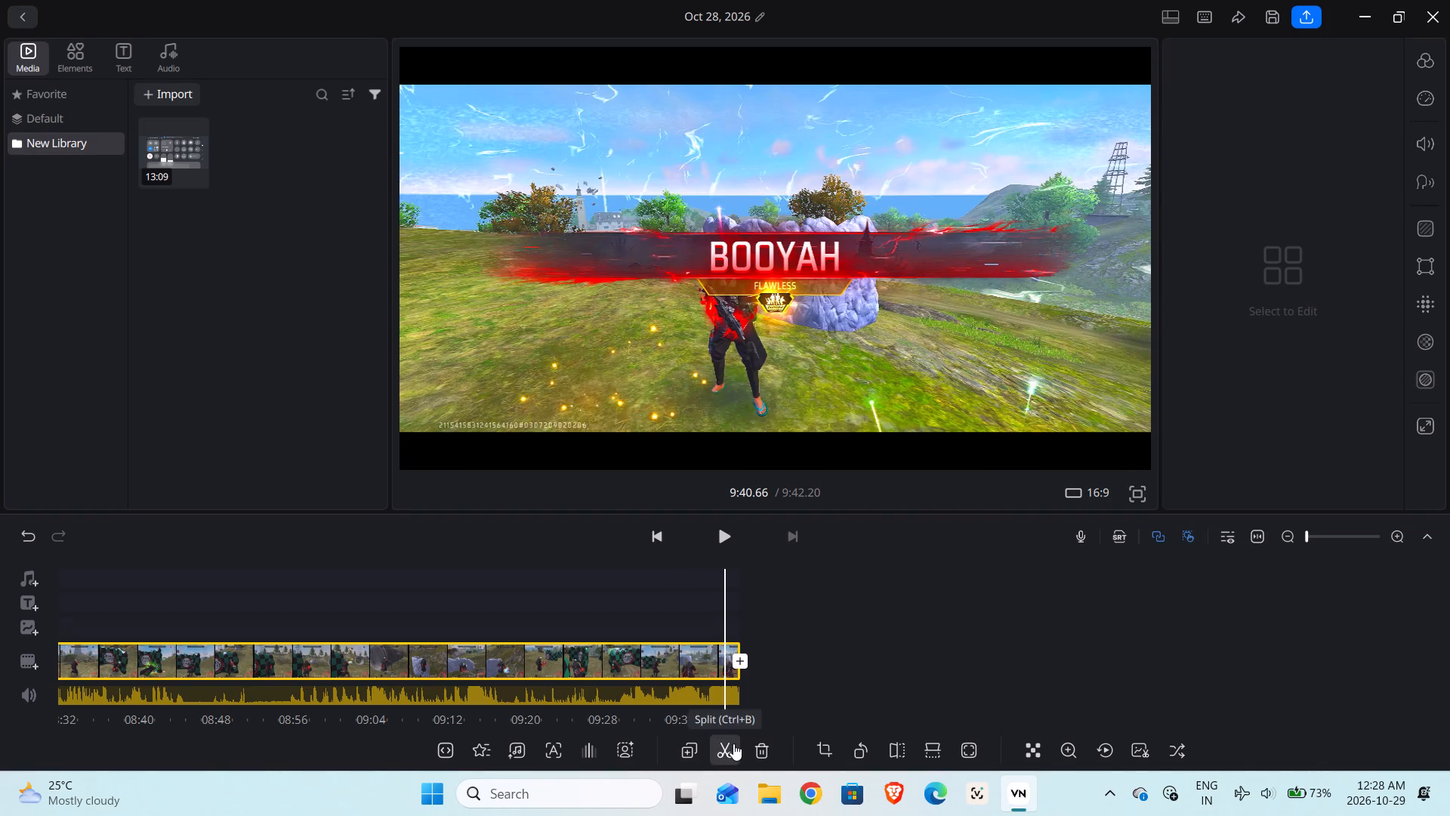
{"action": "left_click", "coordinate": [794, 662]}
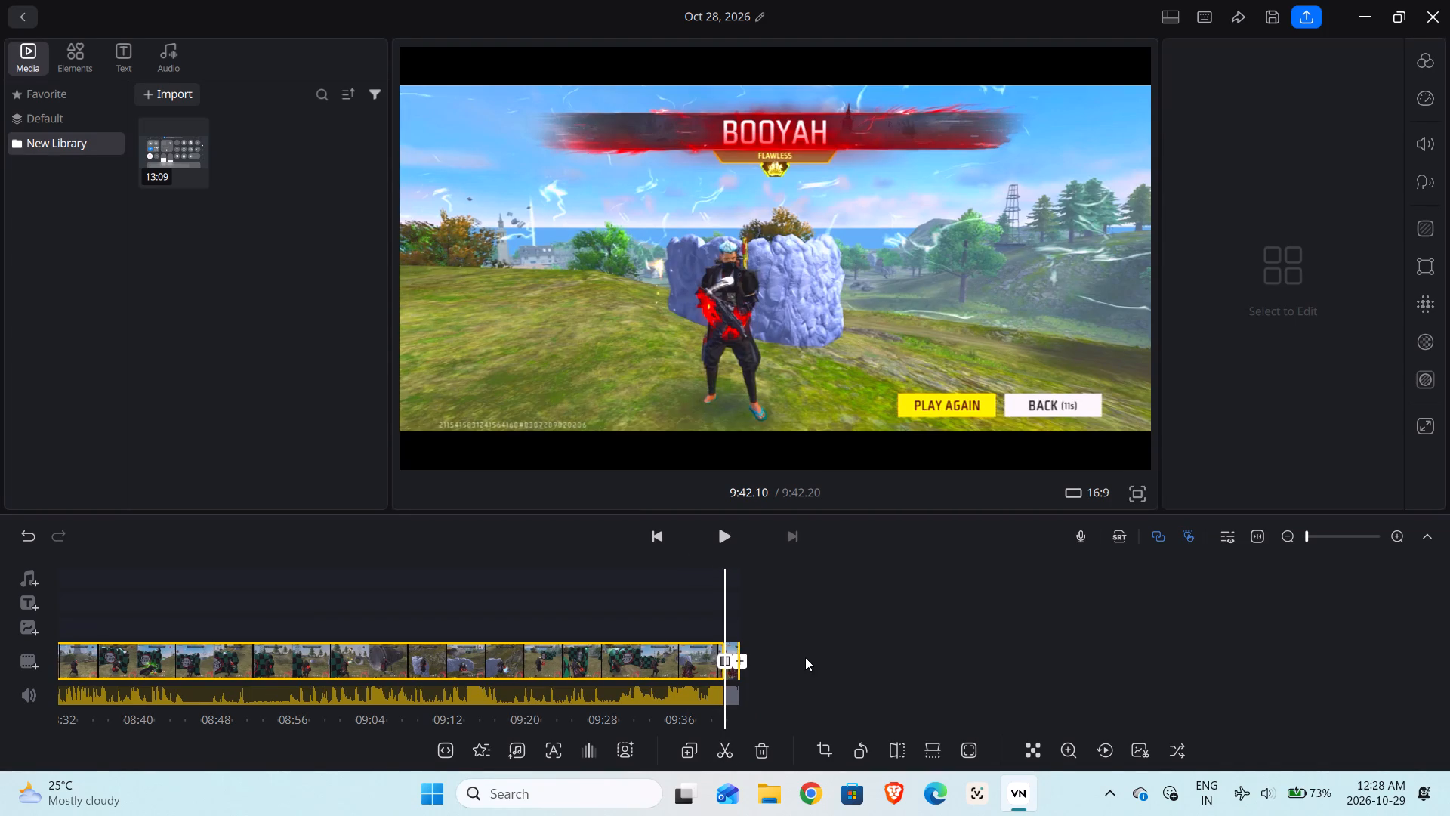
{"action": "scroll", "coordinate": [805, 657], "scroll_direction": "up", "scroll_amount": 6, "text": "ctrl"}
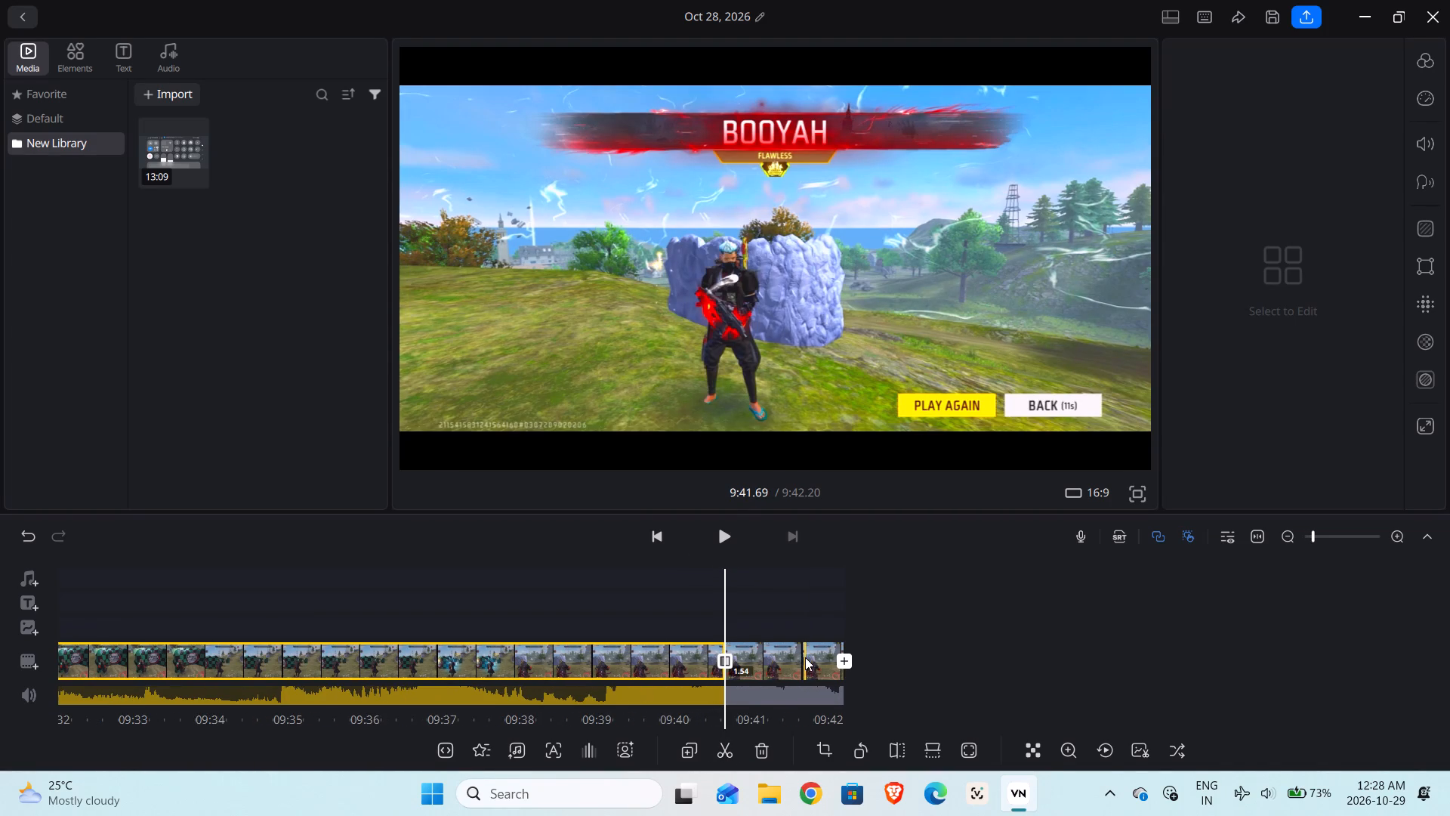
{"action": "left_click", "coordinate": [784, 650]}
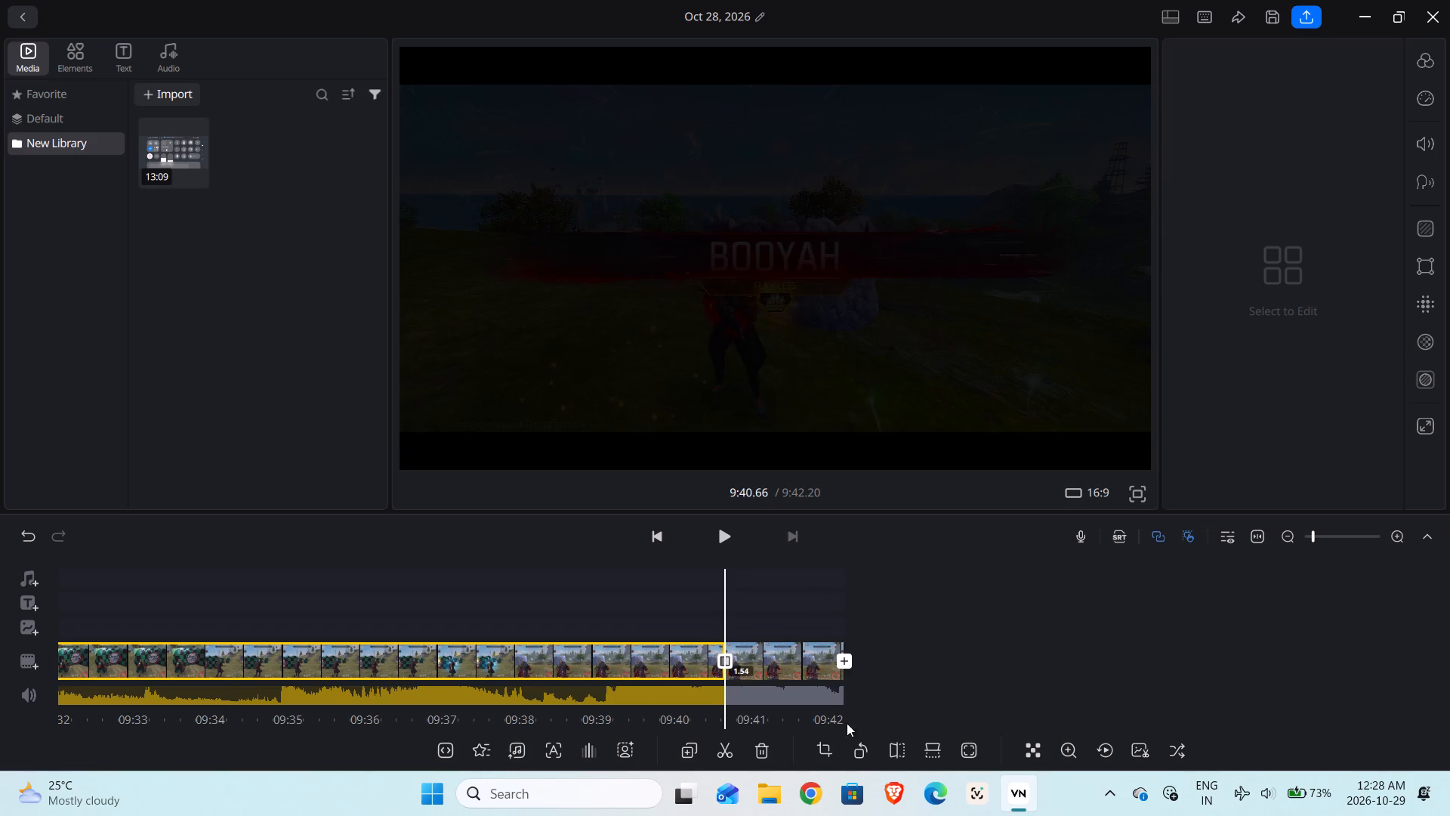
{"action": "left_click", "coordinate": [776, 659]}
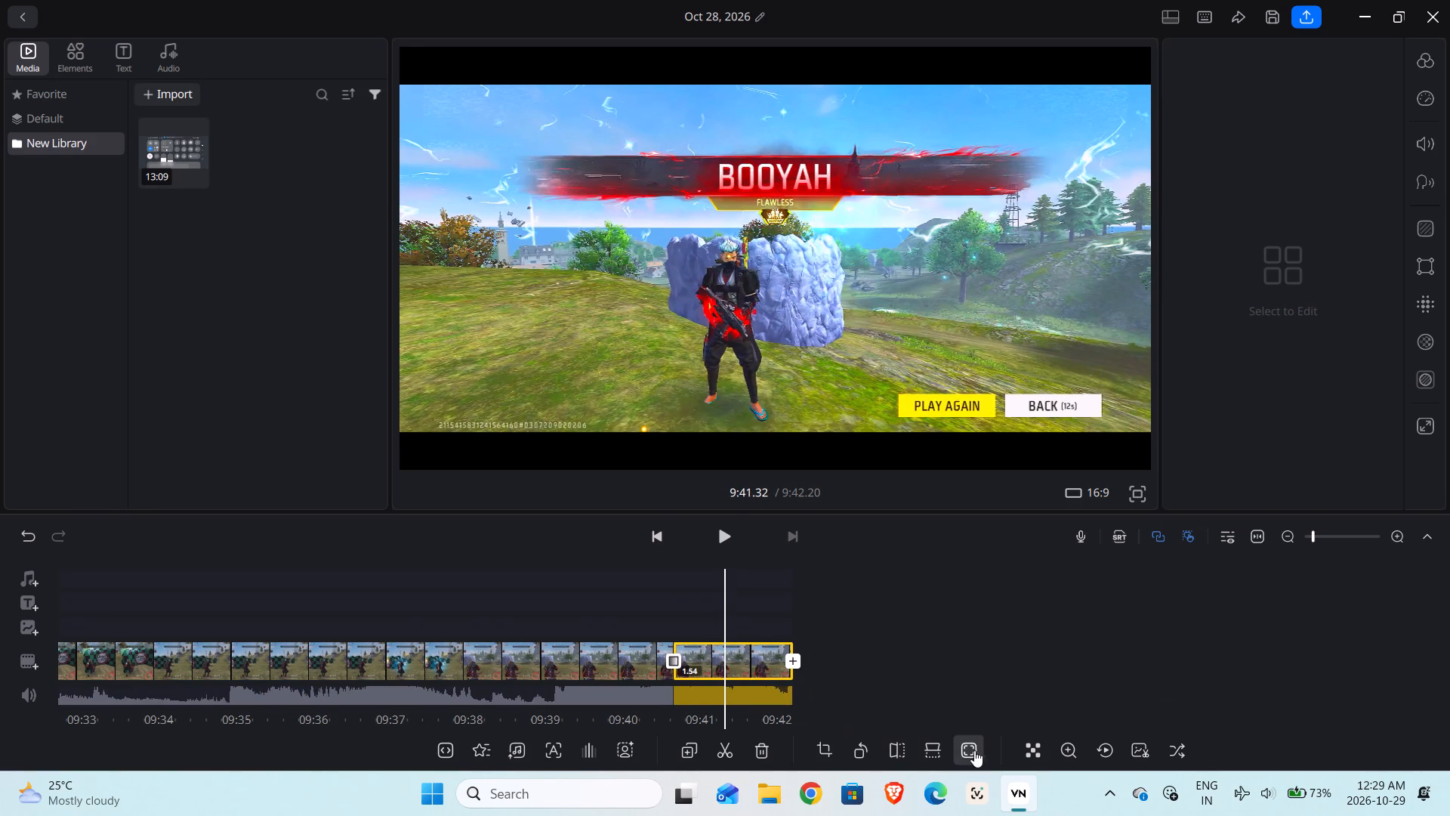
{"action": "left_click", "coordinate": [766, 747]}
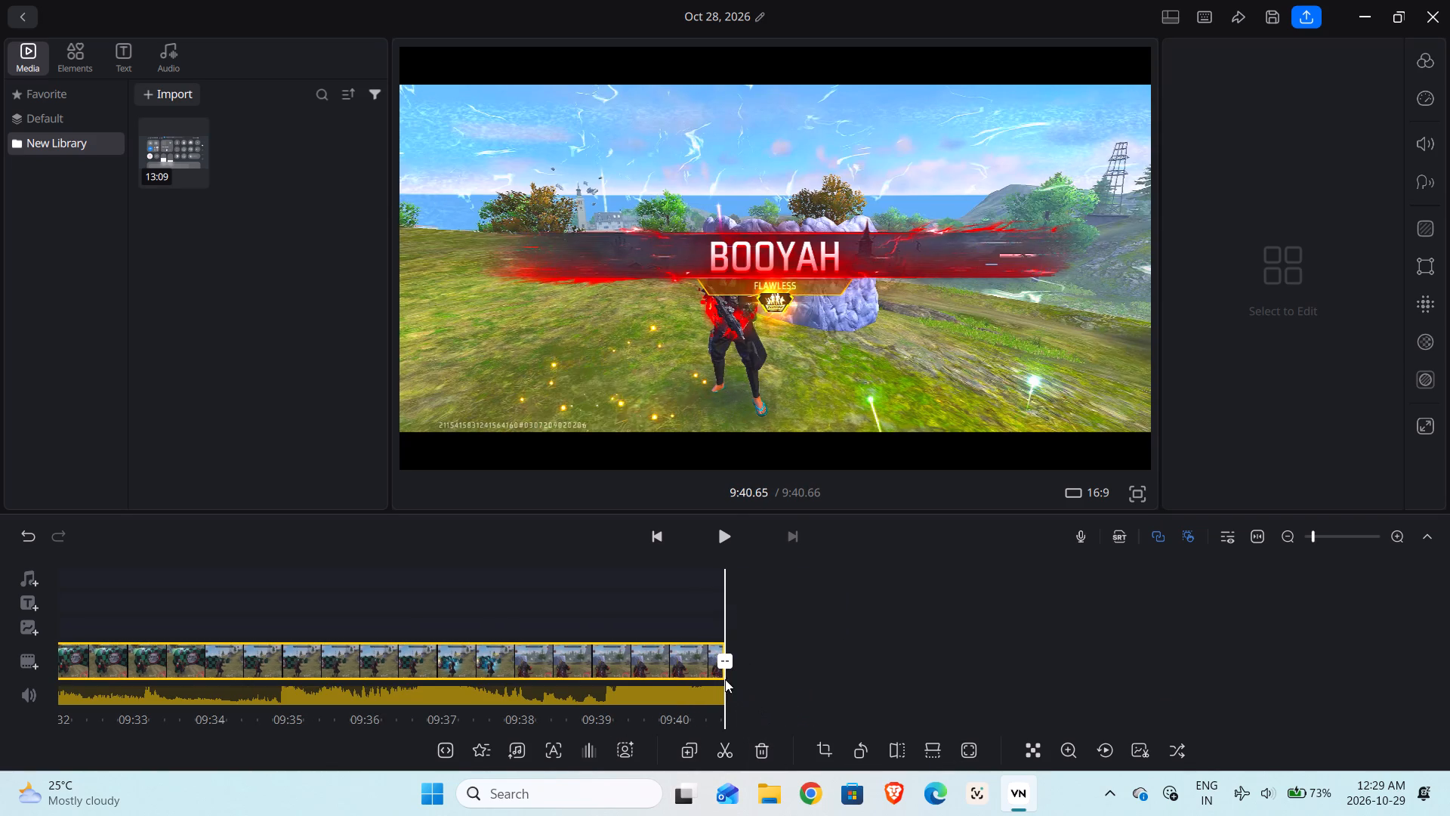
Add a Black transition at the end of the last clip with a duration of 0.3.
{"action": "left_click", "coordinate": [726, 659]}
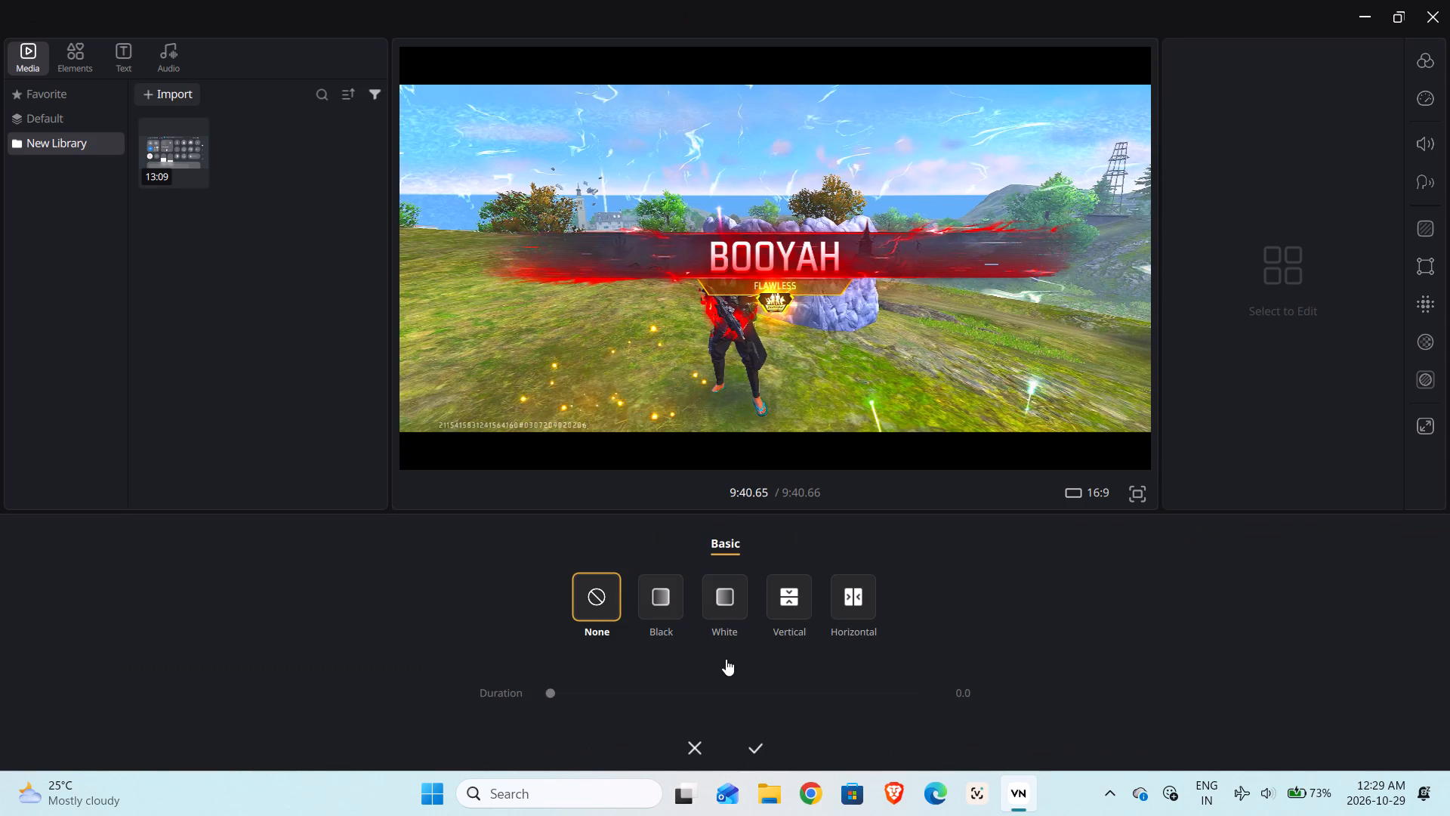
{"action": "left_click", "coordinate": [658, 620]}
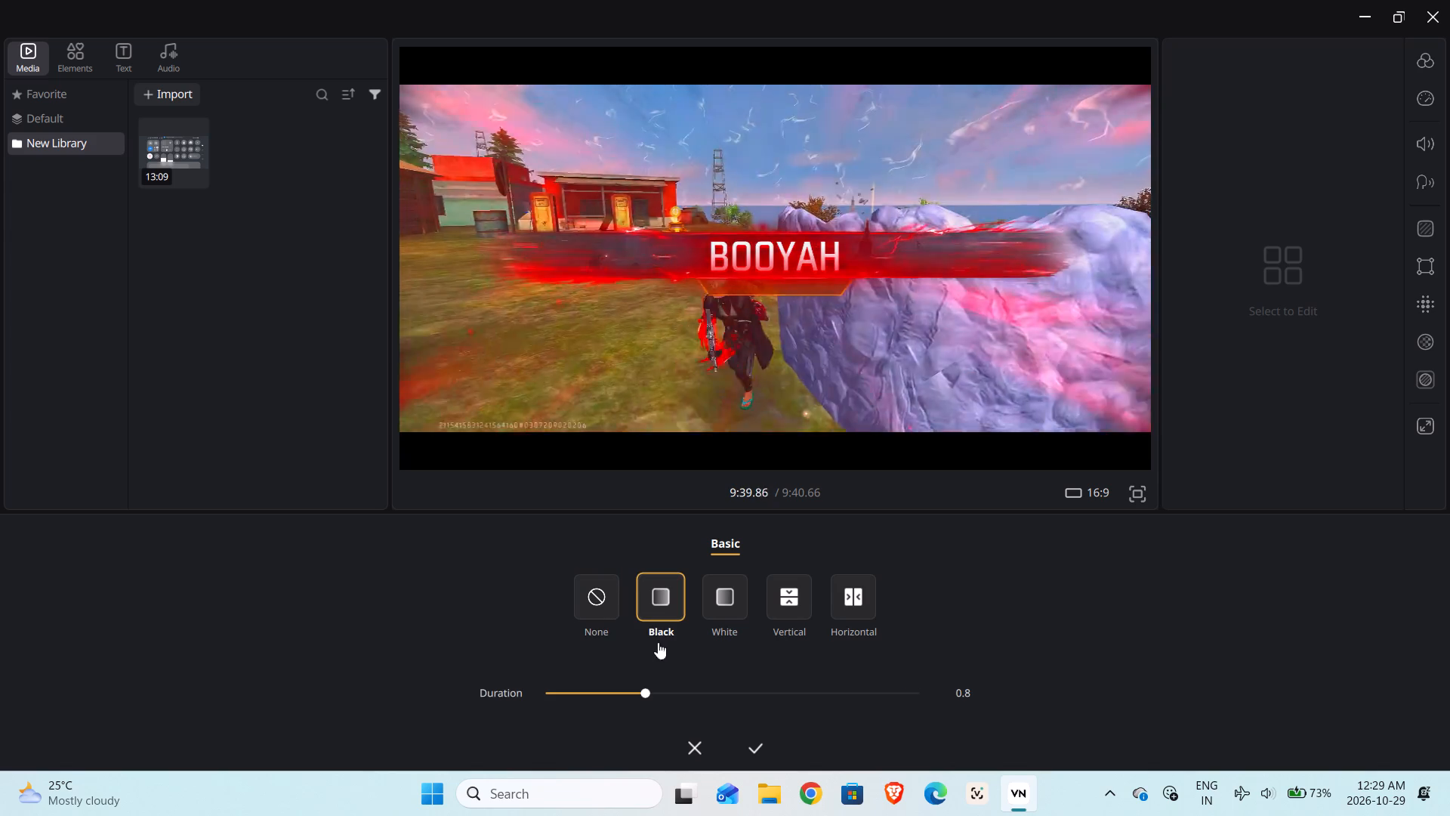
{"action": "left_click_drag", "start_coordinate": [640, 691], "coordinate": [577, 683]}
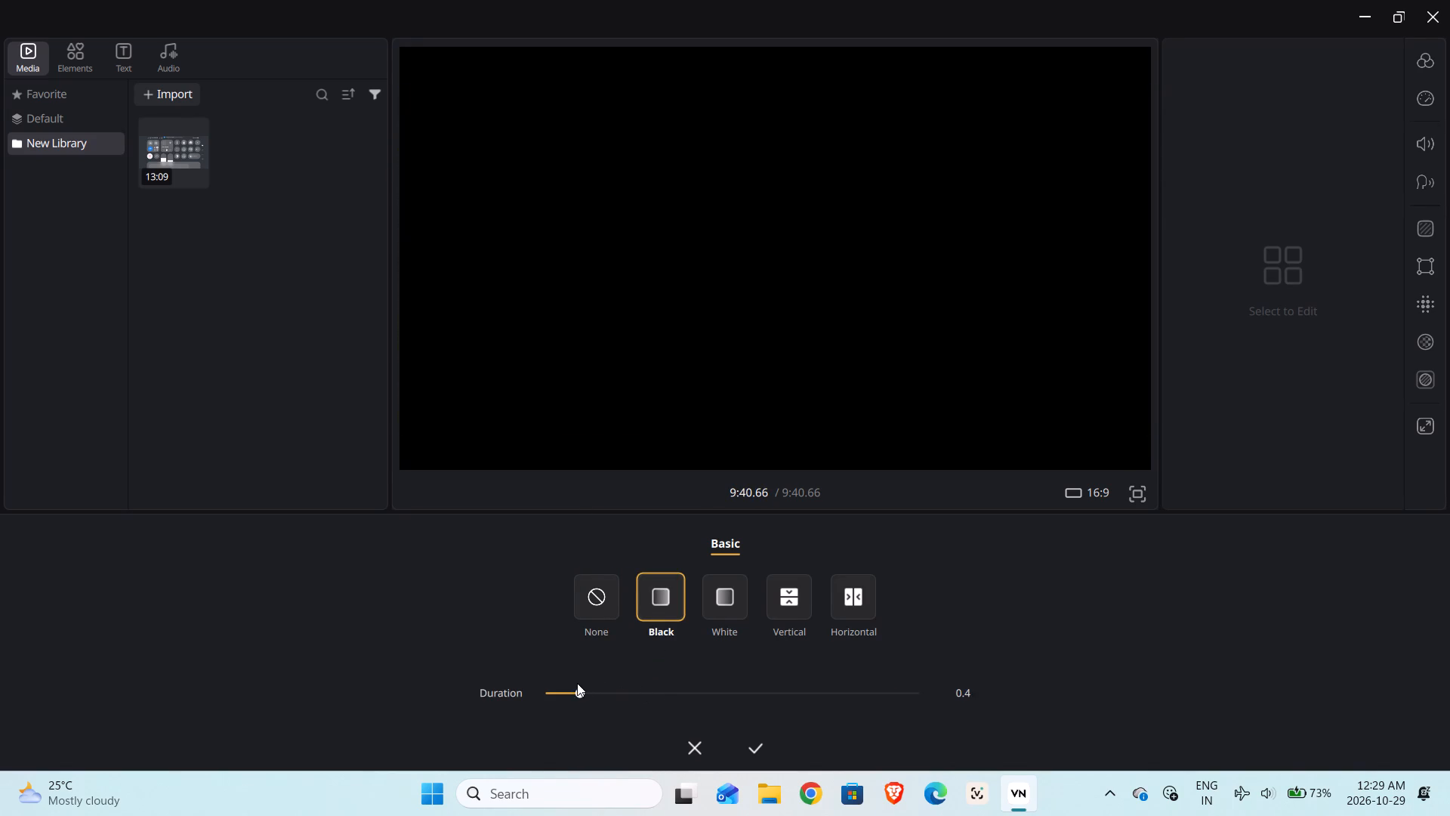
{"action": "left_click_drag", "start_coordinate": [577, 683], "coordinate": [557, 683]}
{"action": "left_click_drag", "start_coordinate": [557, 683], "coordinate": [566, 686]}
{"action": "left_click_drag", "start_coordinate": [566, 686], "coordinate": [561, 686]}
{"action": "left_click", "coordinate": [751, 746]}
Go back through the edited timeline from the black-fade ending to the very start of the first clip.
{"action": "left_click_drag", "start_coordinate": [604, 625], "coordinate": [1263, 548]}
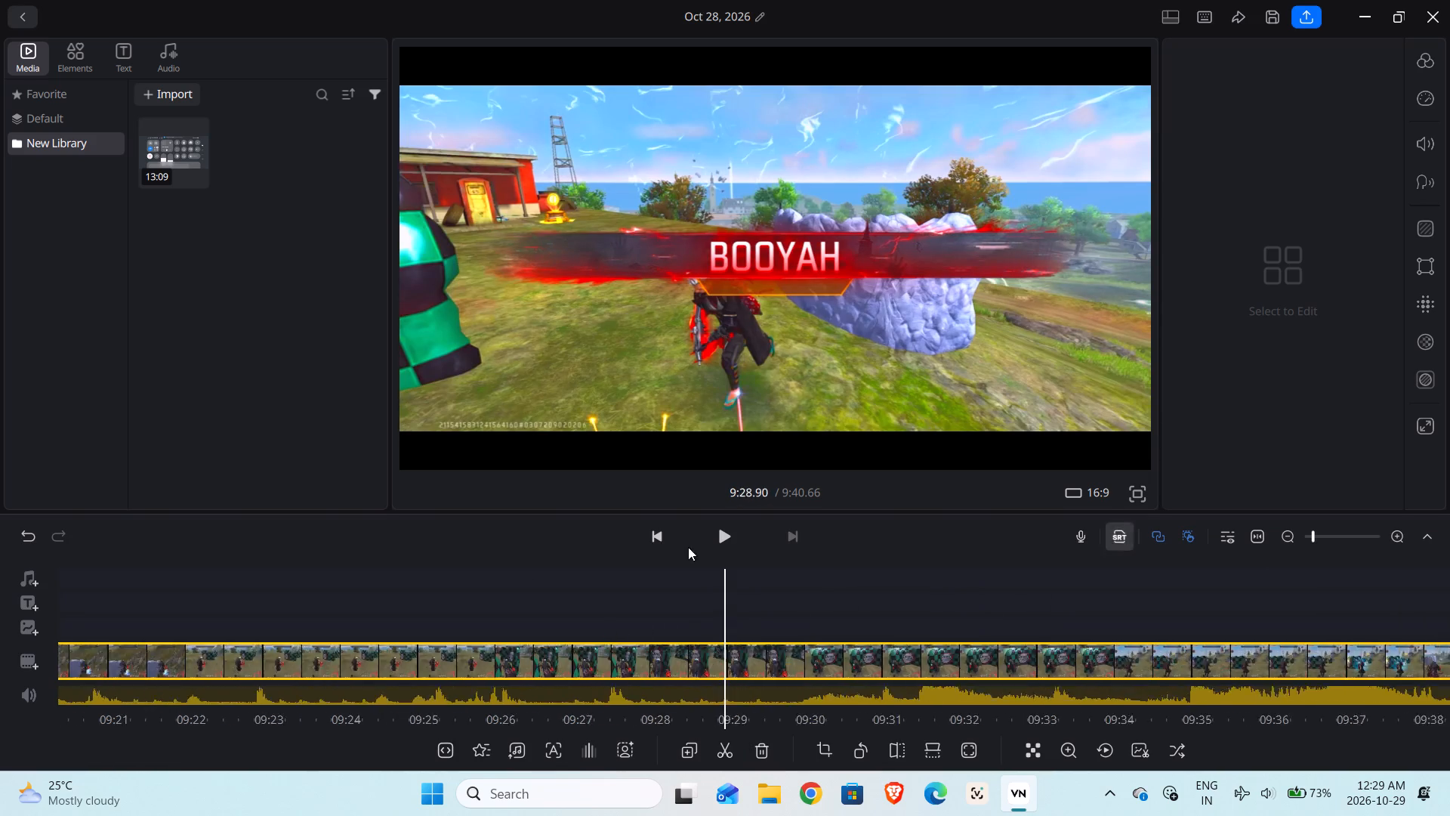
{"action": "left_click_drag", "start_coordinate": [455, 603], "coordinate": [889, 574]}
{"action": "left_click_drag", "start_coordinate": [461, 580], "coordinate": [984, 617]}
{"action": "left_click_drag", "start_coordinate": [312, 609], "coordinate": [1017, 640]}
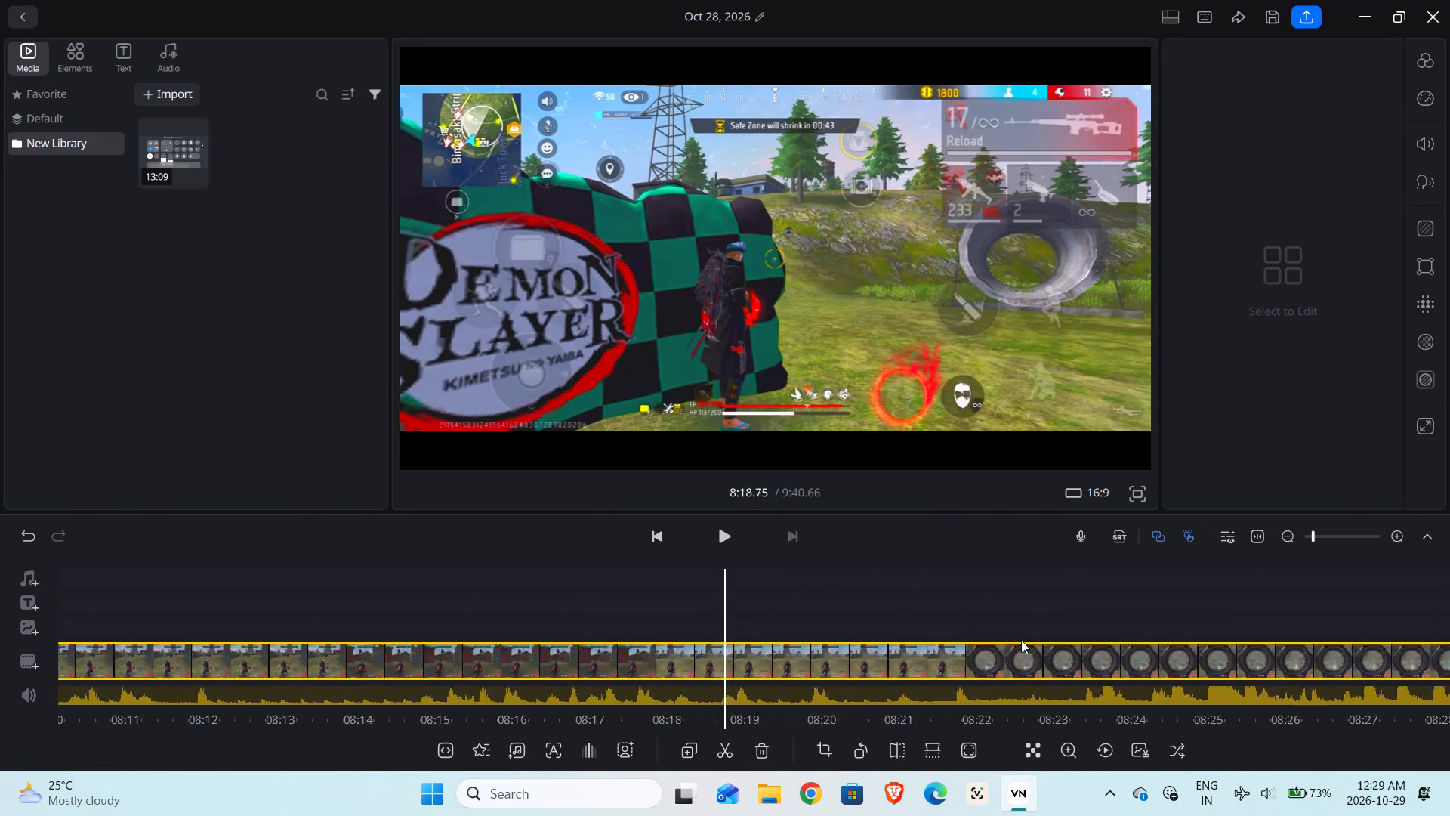
{"action": "left_click_drag", "start_coordinate": [529, 617], "coordinate": [1150, 601]}
{"action": "left_click_drag", "start_coordinate": [403, 608], "coordinate": [1199, 646]}
{"action": "left_click_drag", "start_coordinate": [550, 641], "coordinate": [725, 659]}
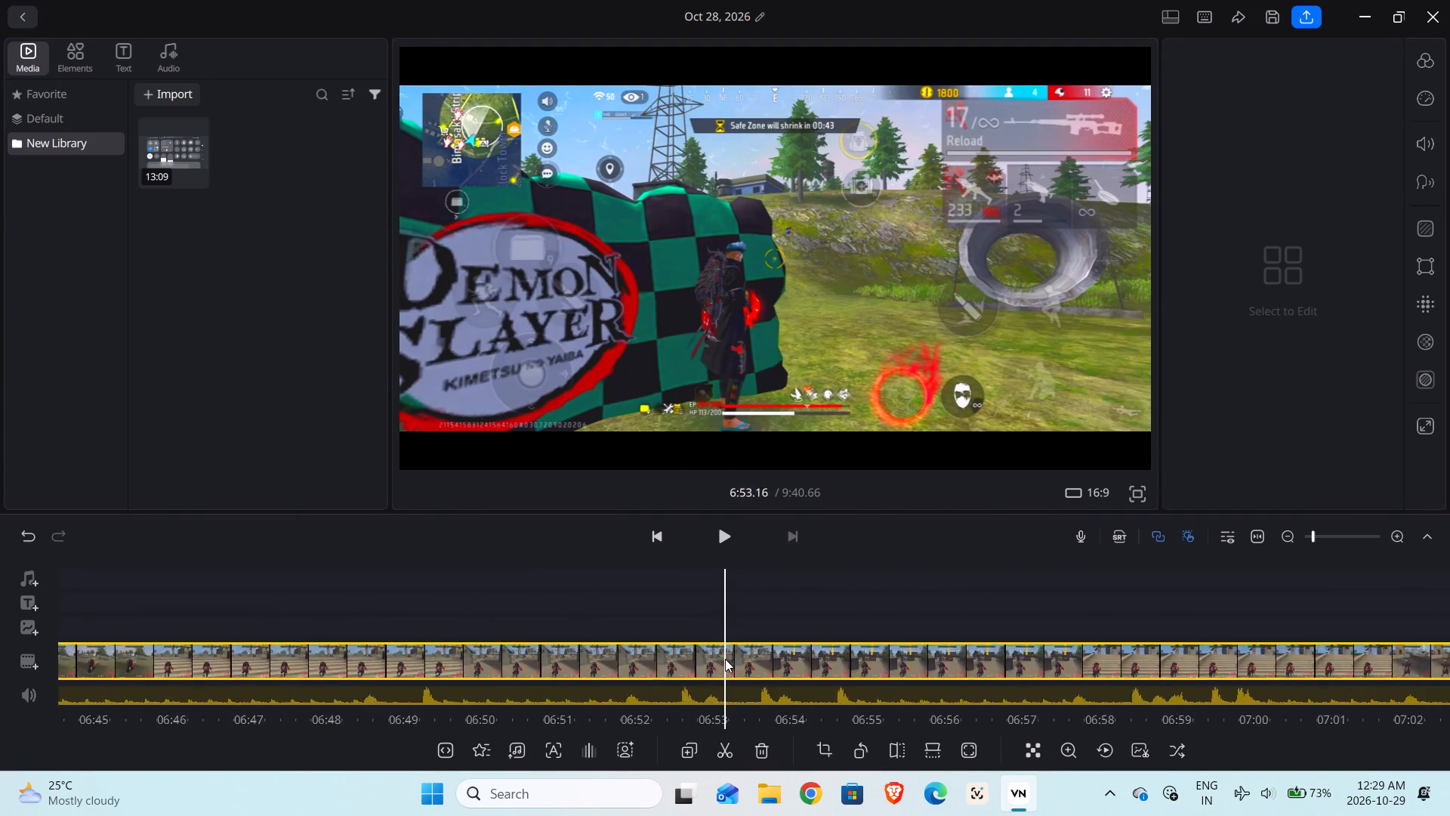
{"action": "left_click_drag", "start_coordinate": [725, 659], "coordinate": [1449, 632]}
{"action": "left_click_drag", "start_coordinate": [736, 626], "coordinate": [1350, 607]}
{"action": "left_click_drag", "start_coordinate": [529, 641], "coordinate": [1259, 668]}
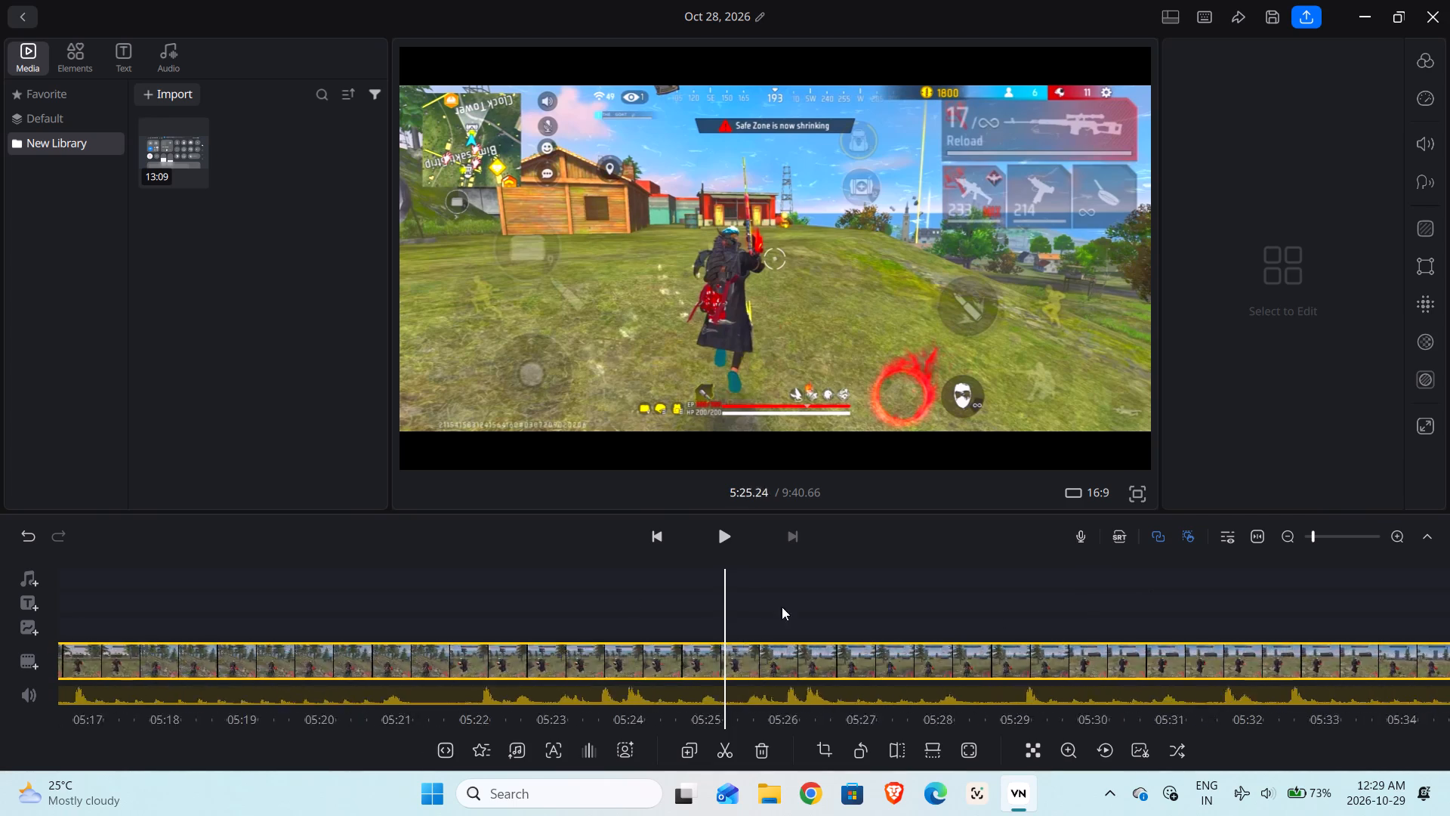
{"action": "left_click_drag", "start_coordinate": [538, 616], "coordinate": [1449, 664]}
{"action": "left_click_drag", "start_coordinate": [613, 610], "coordinate": [1343, 635]}
{"action": "left_click_drag", "start_coordinate": [483, 694], "coordinate": [1405, 687]}
{"action": "left_click_drag", "start_coordinate": [478, 620], "coordinate": [1144, 666]}
{"action": "left_click_drag", "start_coordinate": [498, 614], "coordinate": [1251, 637]}
{"action": "left_click_drag", "start_coordinate": [359, 580], "coordinate": [972, 601]}
{"action": "left_click_drag", "start_coordinate": [329, 612], "coordinate": [720, 642]}
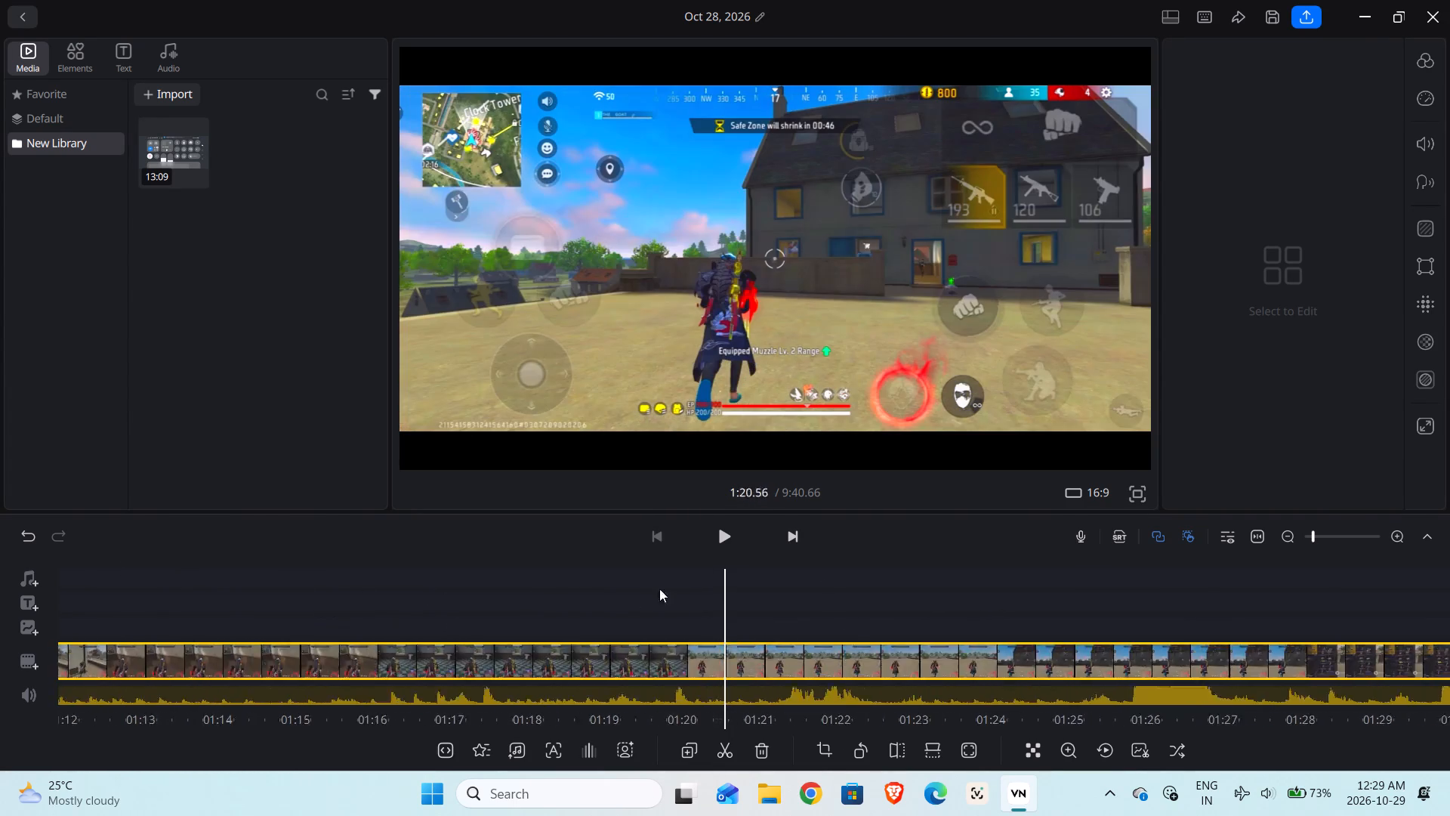
{"action": "left_click_drag", "start_coordinate": [346, 591], "coordinate": [927, 608]}
{"action": "left_click_drag", "start_coordinate": [317, 623], "coordinate": [853, 631]}
{"action": "left_click_drag", "start_coordinate": [431, 588], "coordinate": [1325, 605]}
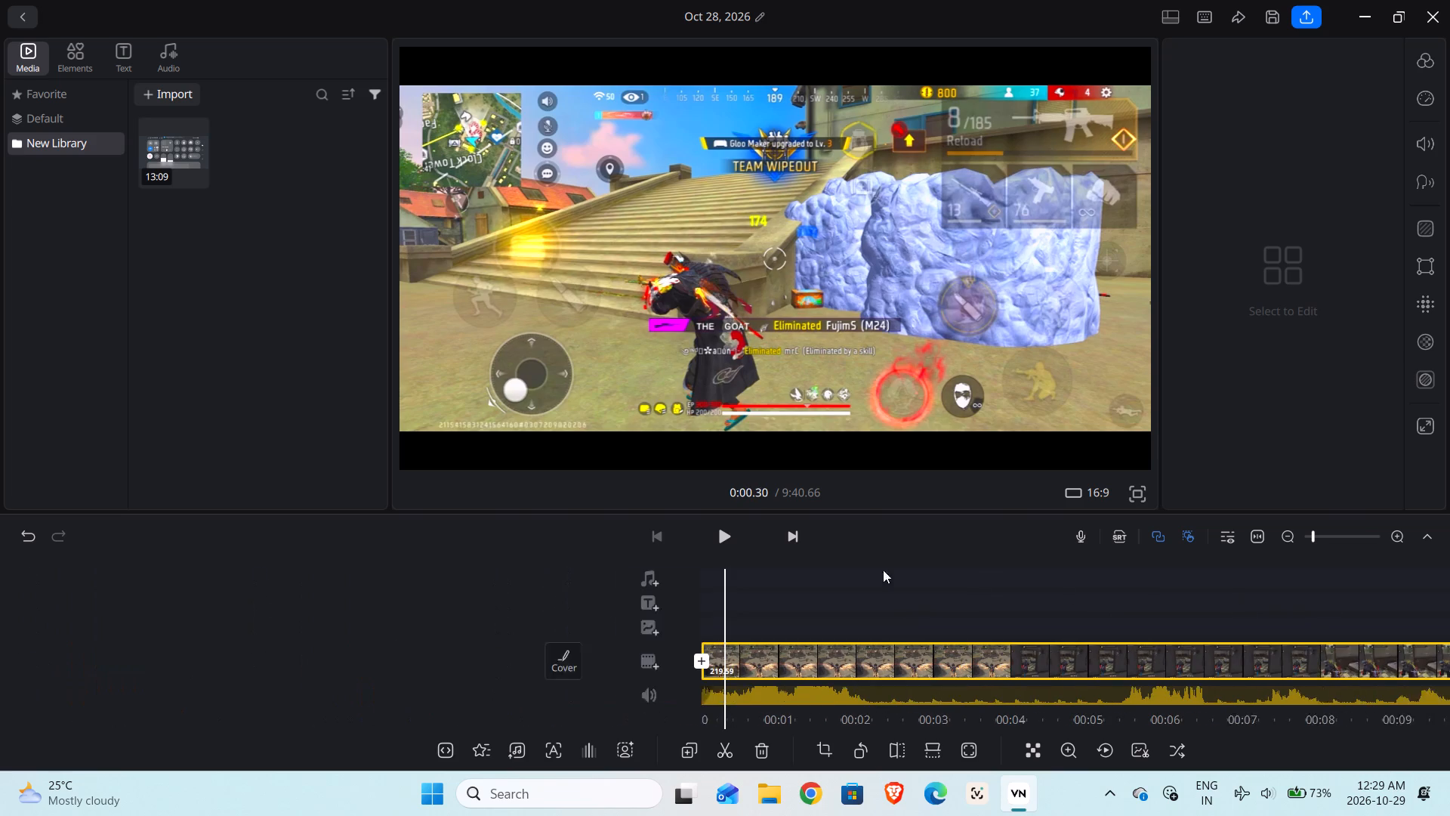
Play the opening, split the first clip at 0:00.24, and delete the short piece before the split.
{"action": "left_click", "coordinate": [724, 542]}
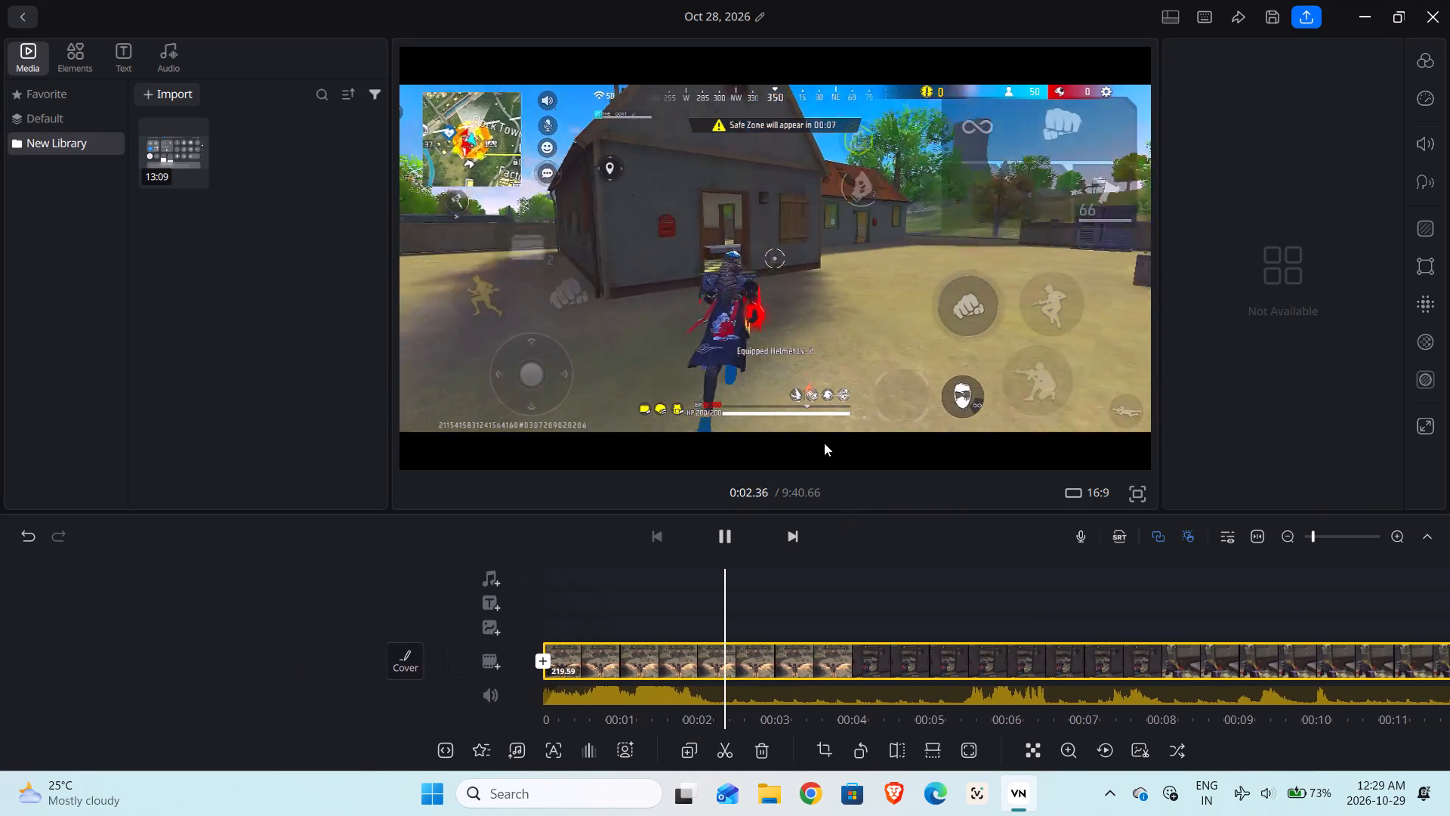
{"action": "left_click_drag", "start_coordinate": [652, 580], "coordinate": [924, 570]}
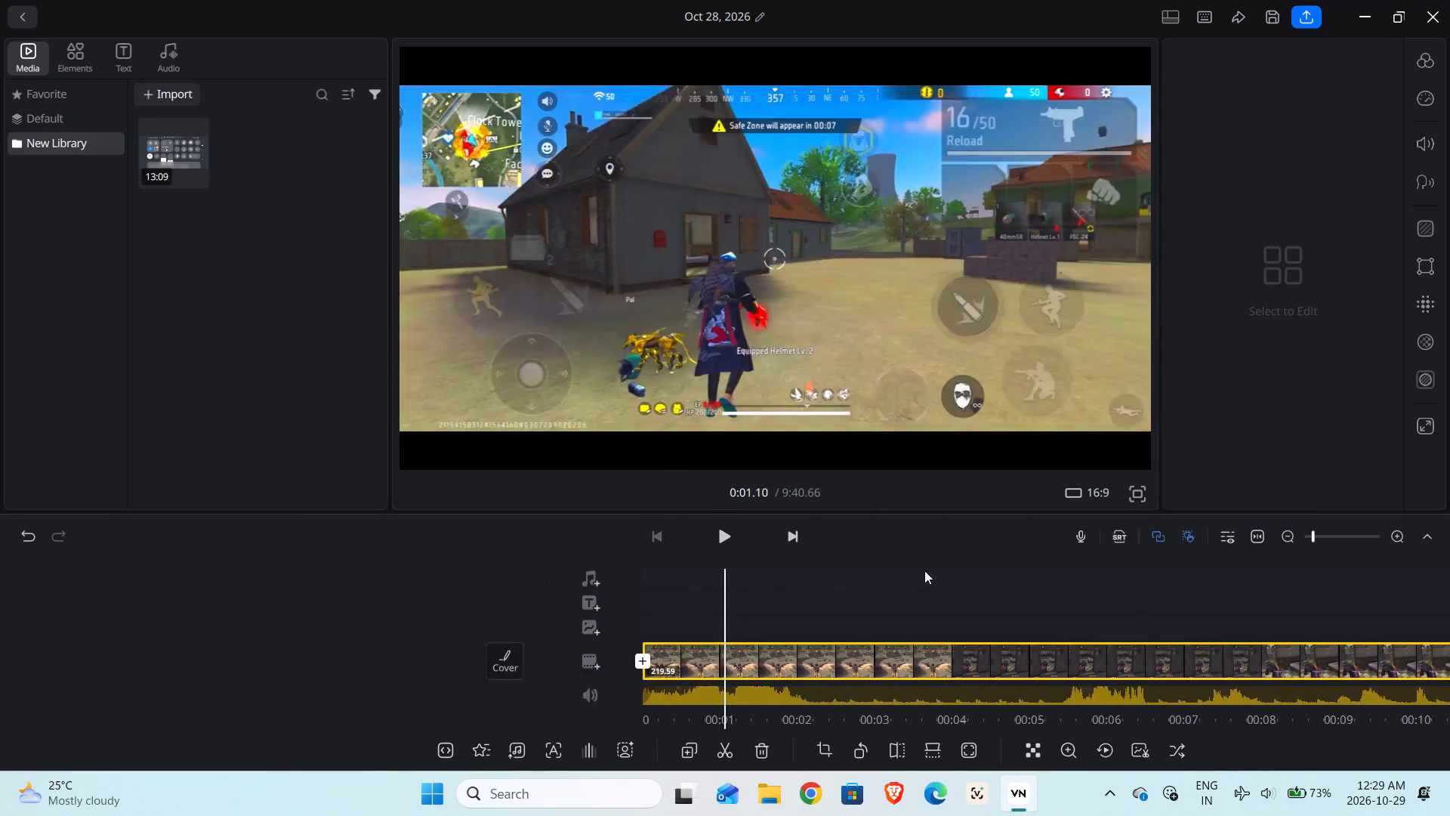
{"action": "left_click_drag", "start_coordinate": [924, 570], "coordinate": [980, 574]}
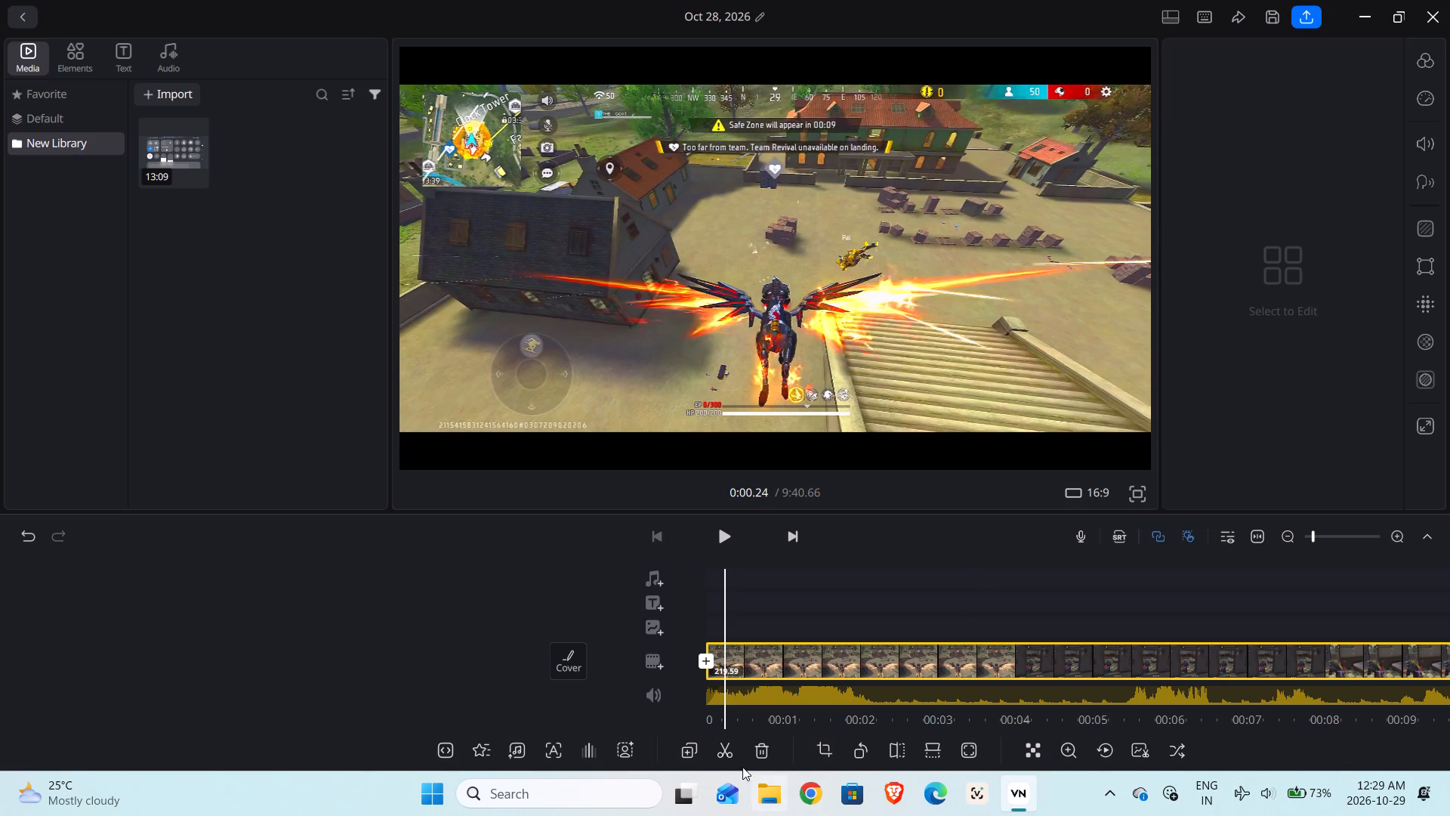
{"action": "left_click", "coordinate": [728, 751]}
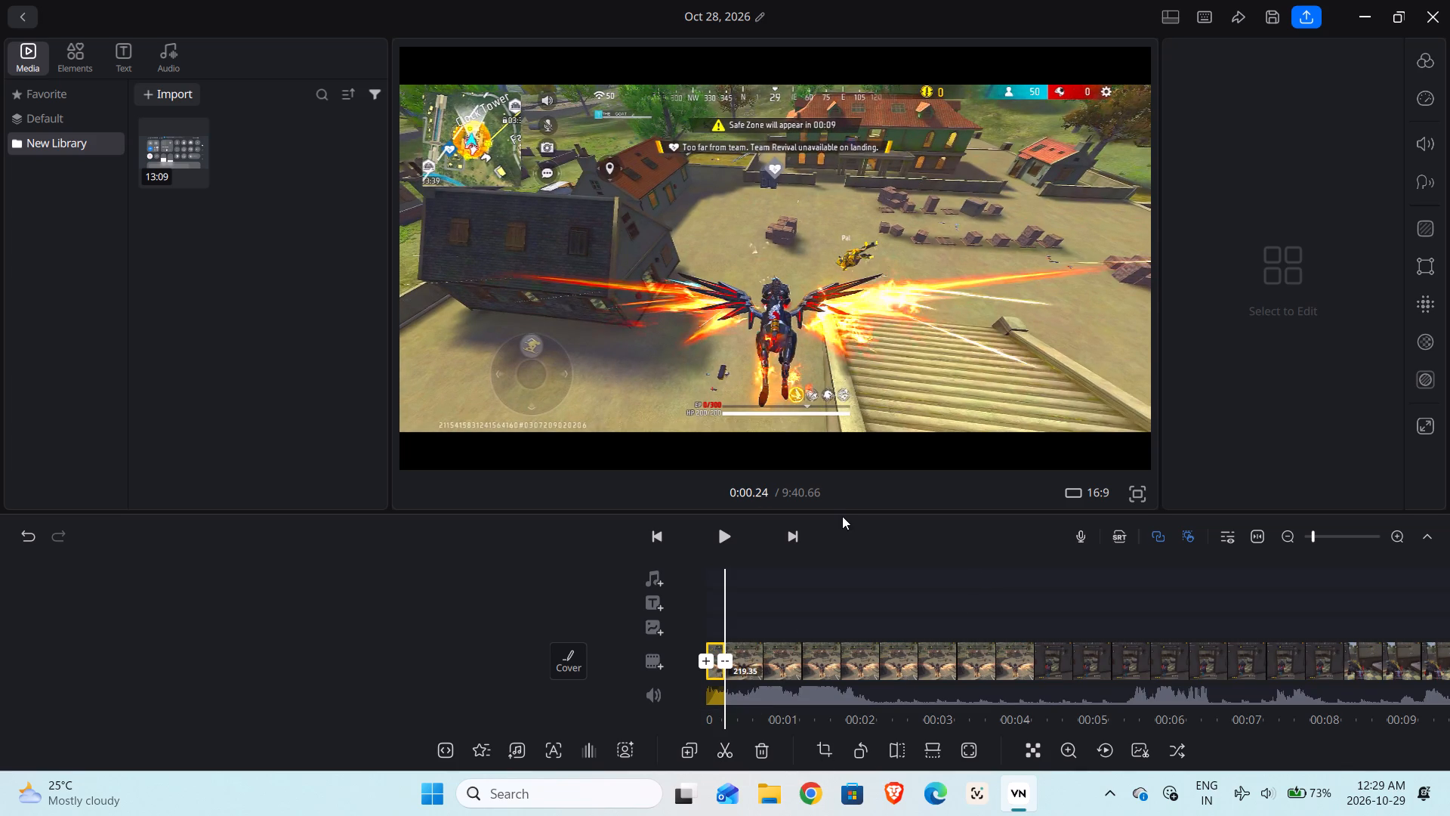
{"action": "scroll", "coordinate": [842, 516], "scroll_direction": "left", "scroll_amount": 1}
{"action": "scroll", "coordinate": [778, 598], "scroll_direction": "up", "scroll_amount": 5, "text": "ctrl"}
{"action": "left_click", "coordinate": [669, 655]}
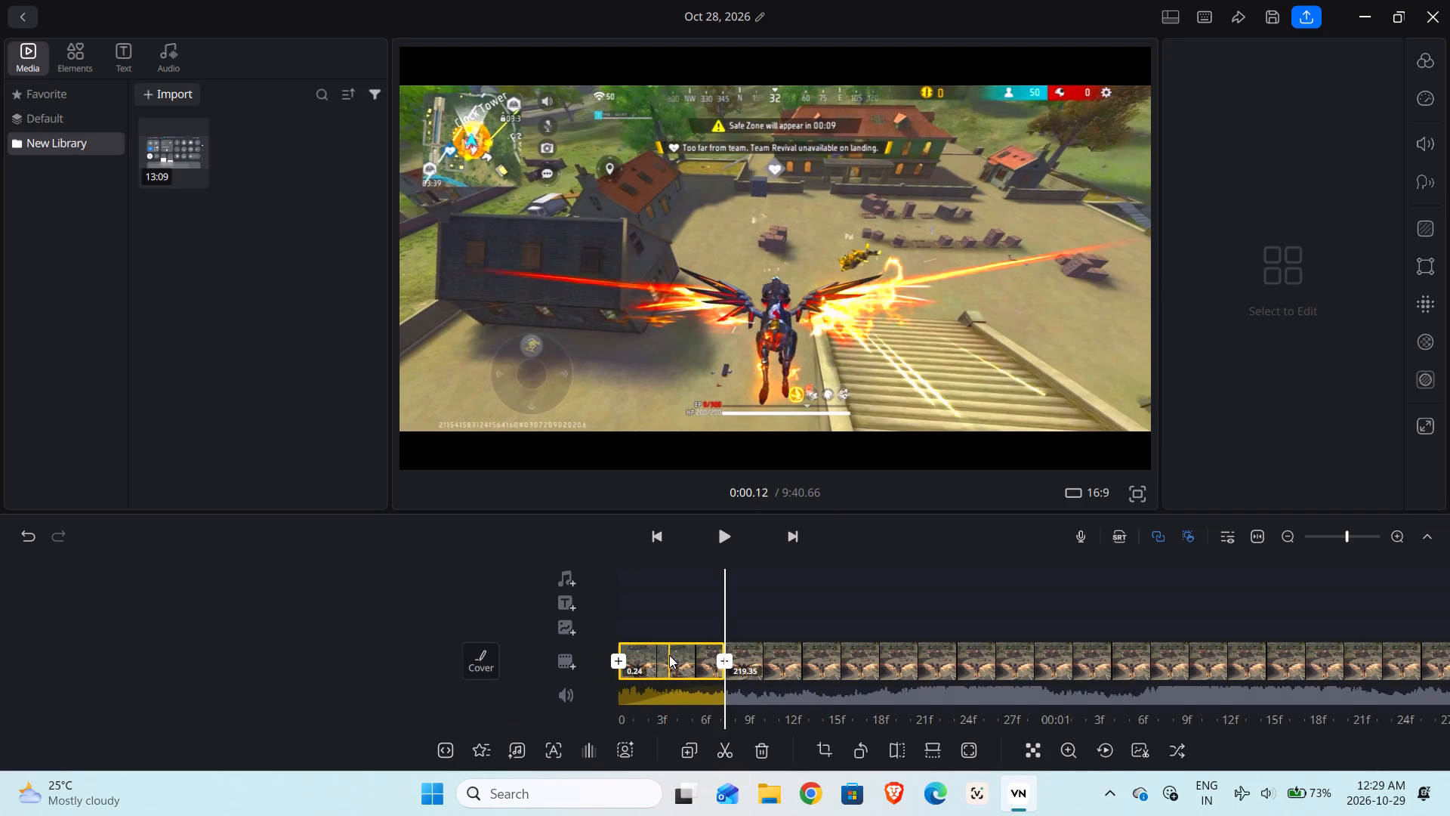
{"action": "left_click", "coordinate": [754, 756]}
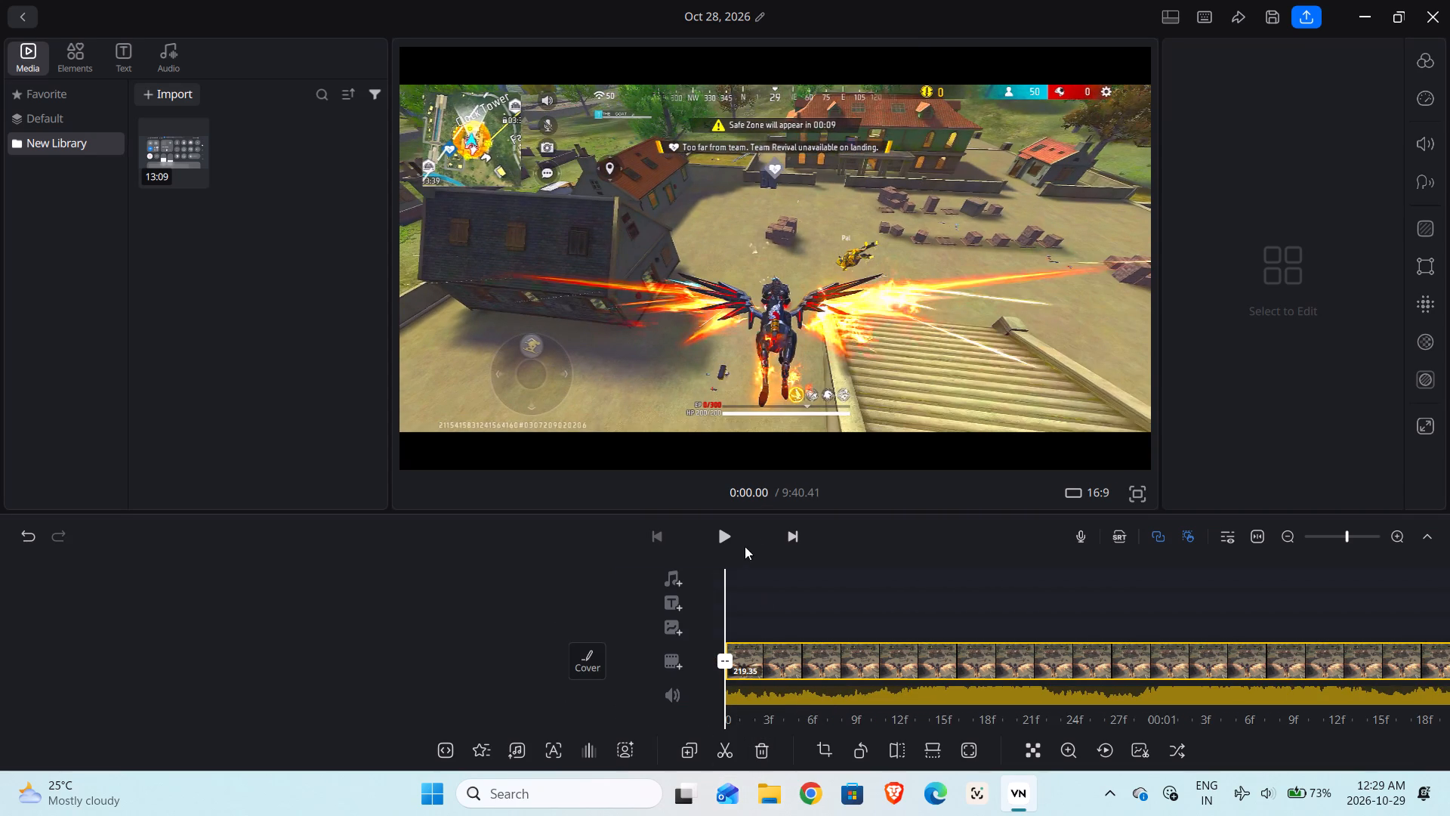
Replay the trimmed opening up to about 0:04 to check the new start, and return to 0:00.
{"action": "left_click", "coordinate": [718, 540]}
{"action": "left_click", "coordinate": [724, 531]}
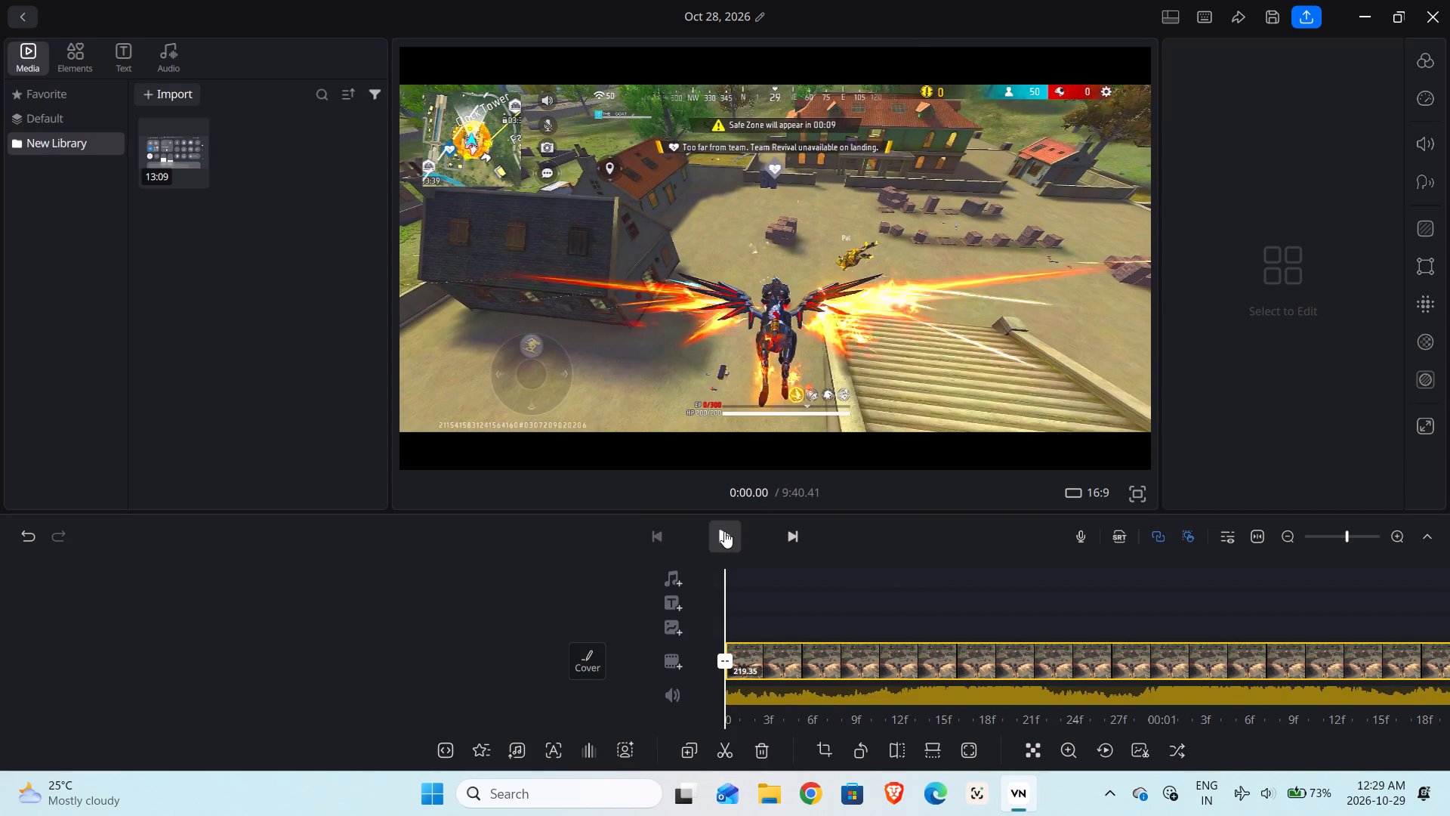
{"action": "left_click", "coordinate": [722, 542]}
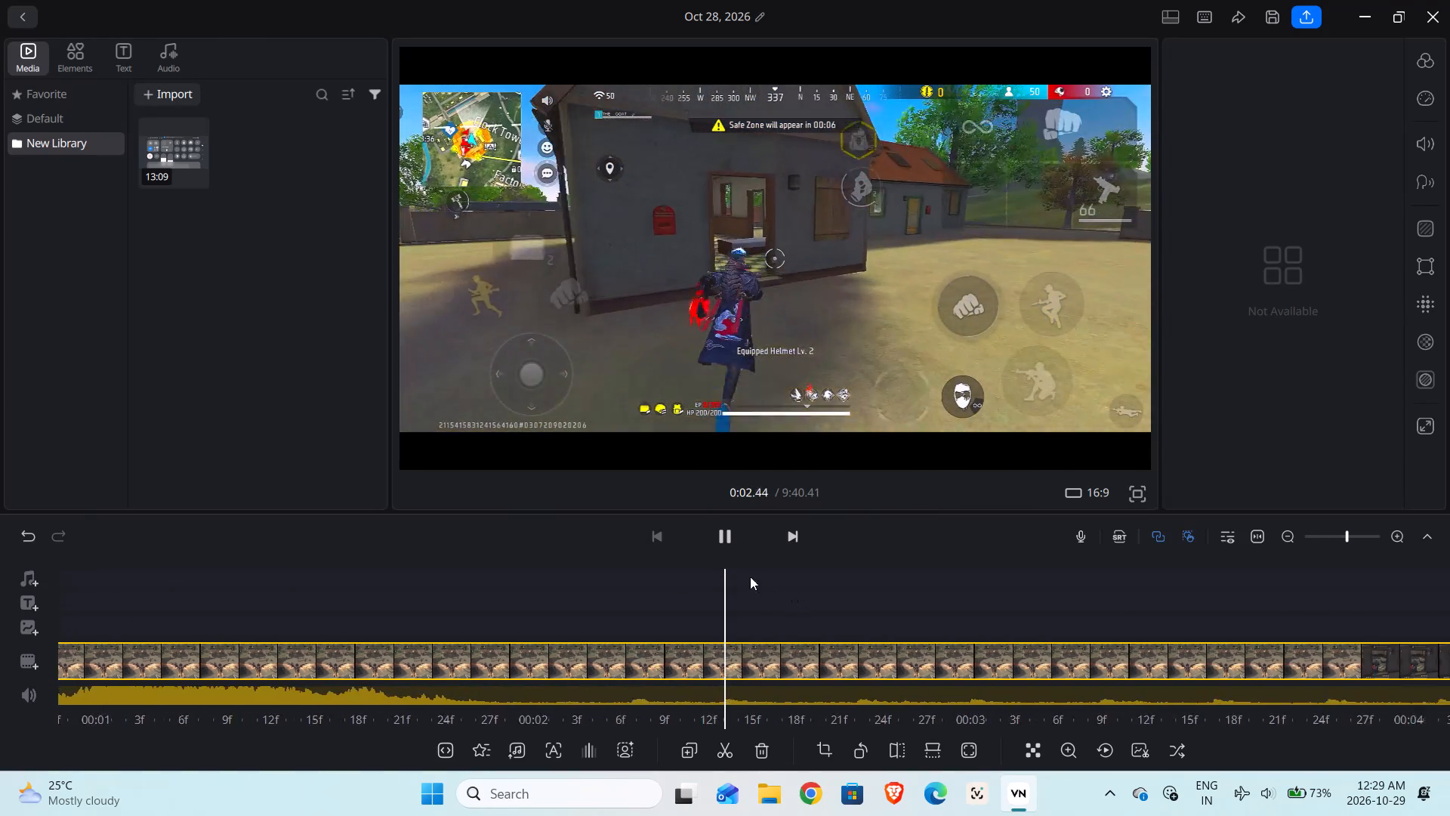
{"action": "left_click", "coordinate": [716, 539]}
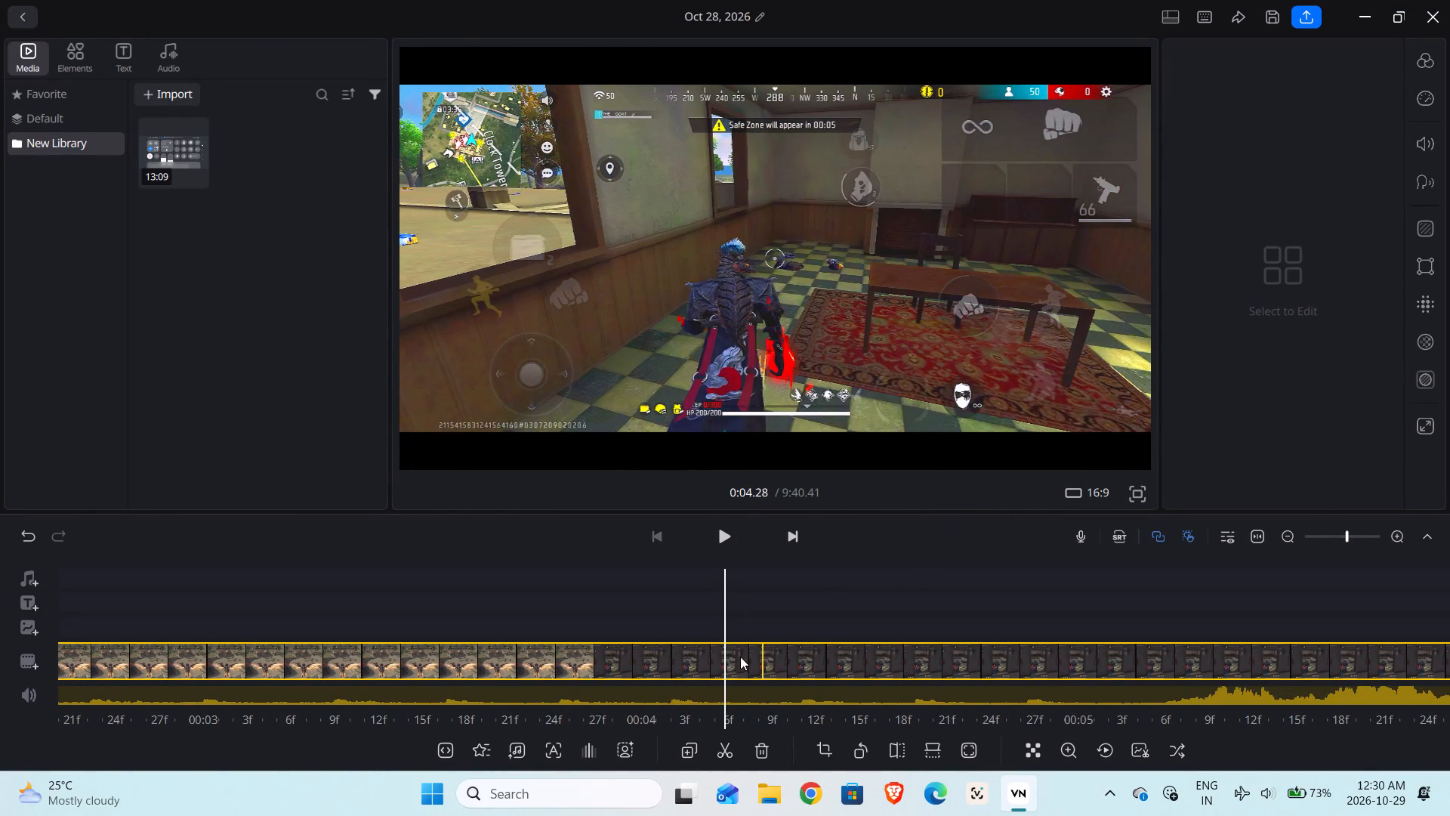
{"action": "left_click_drag", "start_coordinate": [700, 567], "coordinate": [1168, 567]}
{"action": "left_click_drag", "start_coordinate": [606, 587], "coordinate": [1237, 604]}
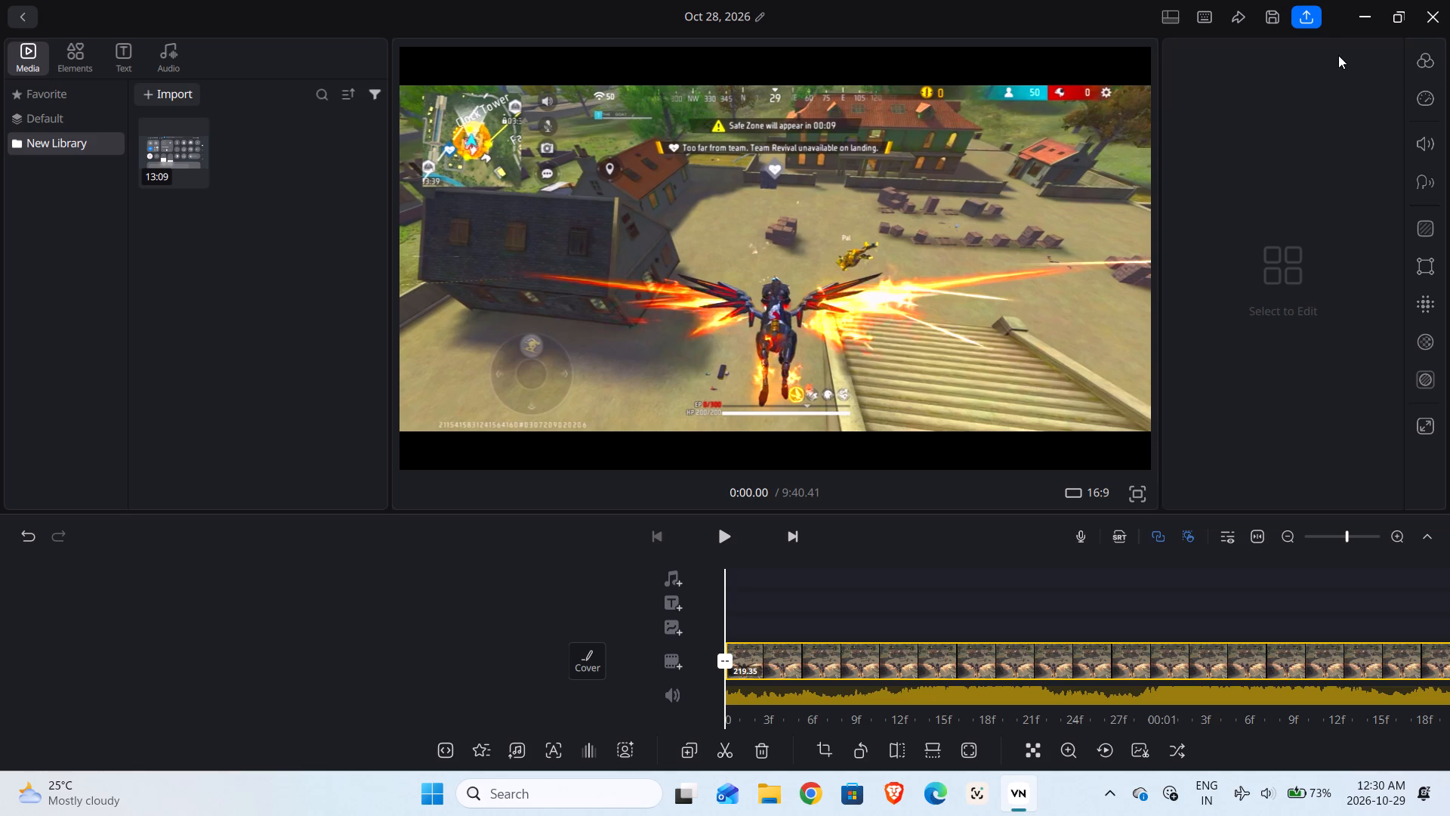
Set up the video export with manual quality and a 4K resolution.
{"action": "left_click", "coordinate": [1305, 16]}
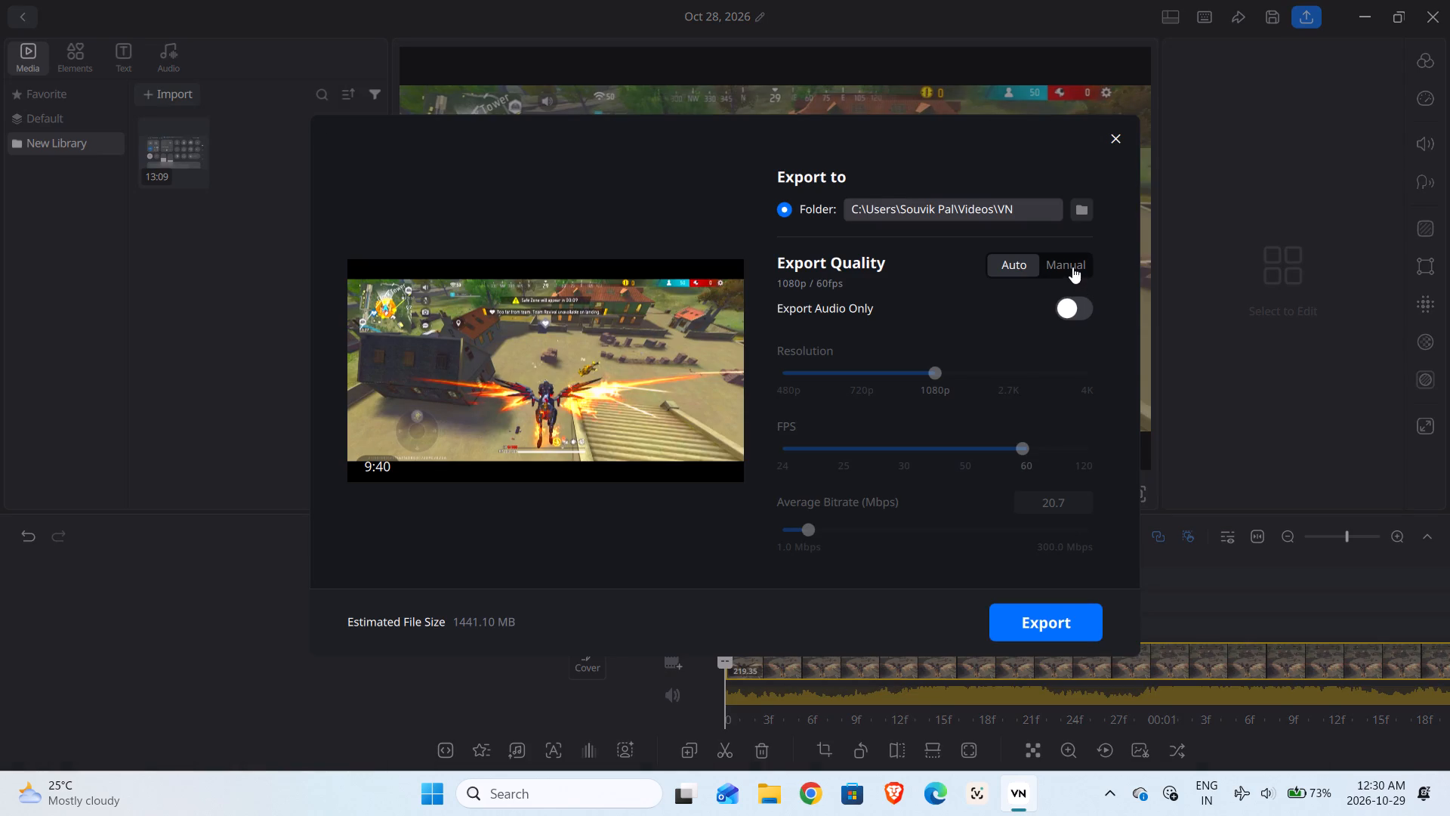
{"action": "left_click", "coordinate": [1072, 265]}
{"action": "left_click", "coordinate": [1004, 366]}
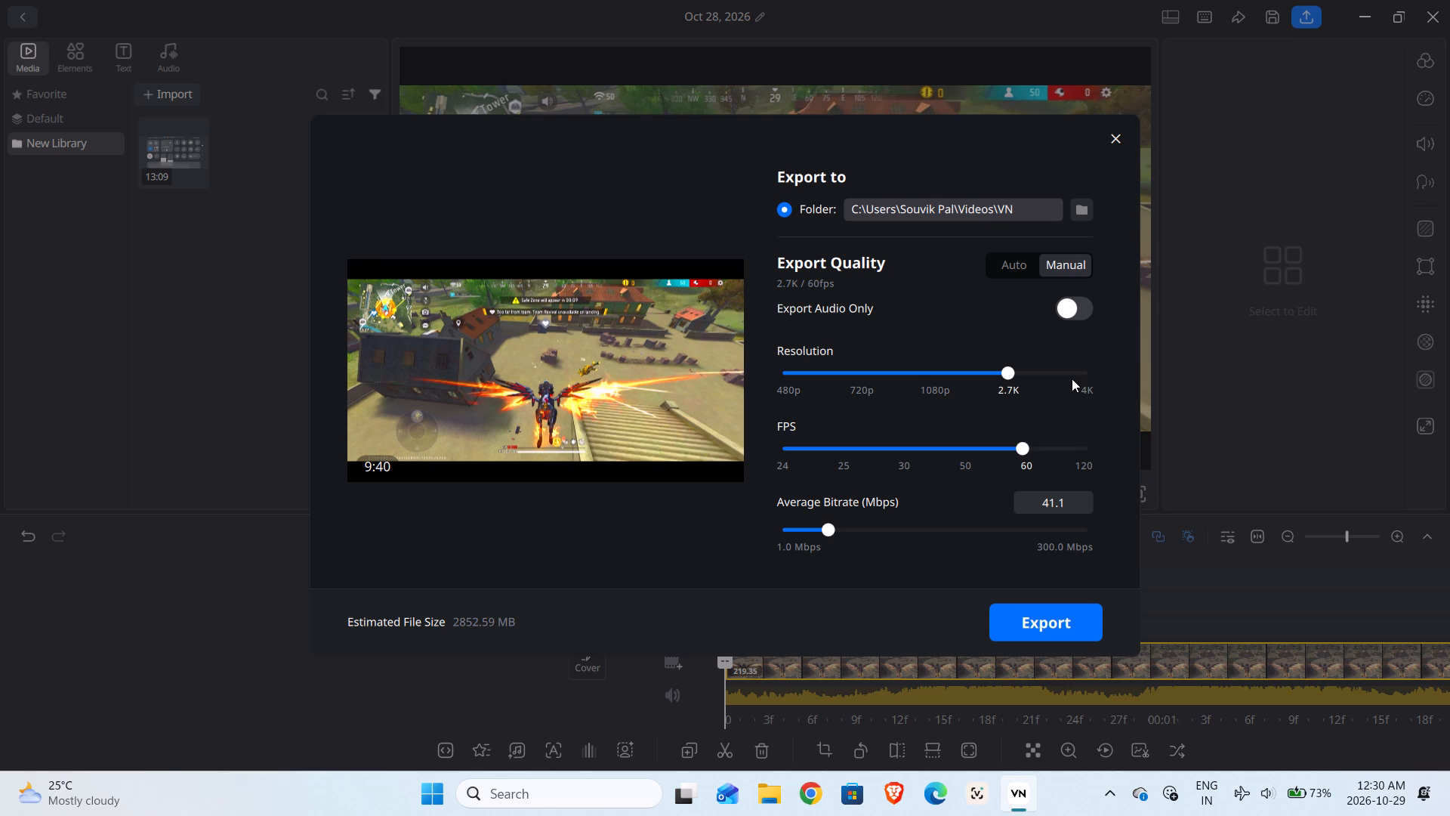
{"action": "left_click", "coordinate": [1072, 378]}
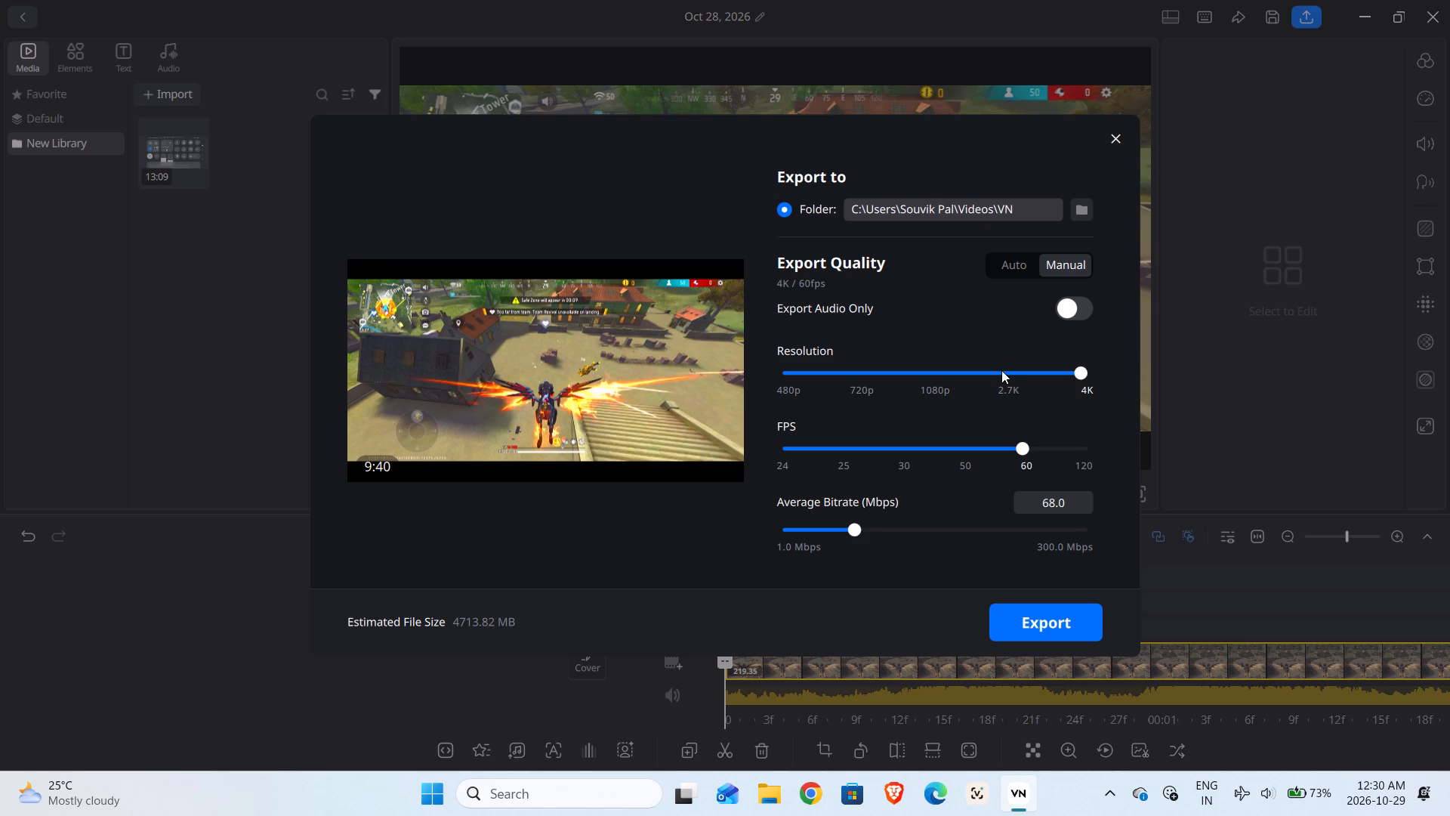
Lower the export resolution to 2.7K and start exporting the video.
{"action": "left_click", "coordinate": [1001, 370]}
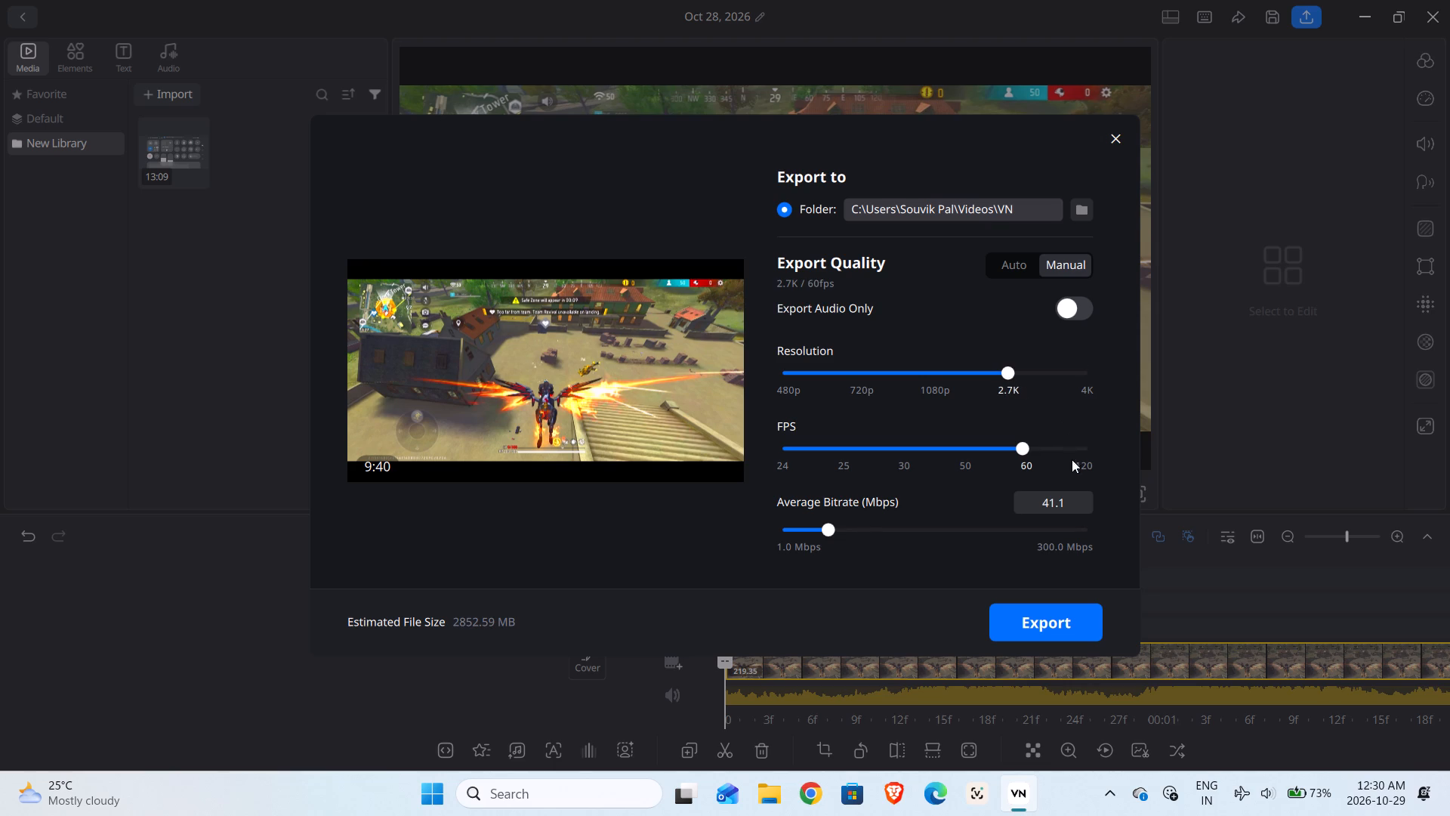
{"action": "left_click", "coordinate": [1051, 625]}
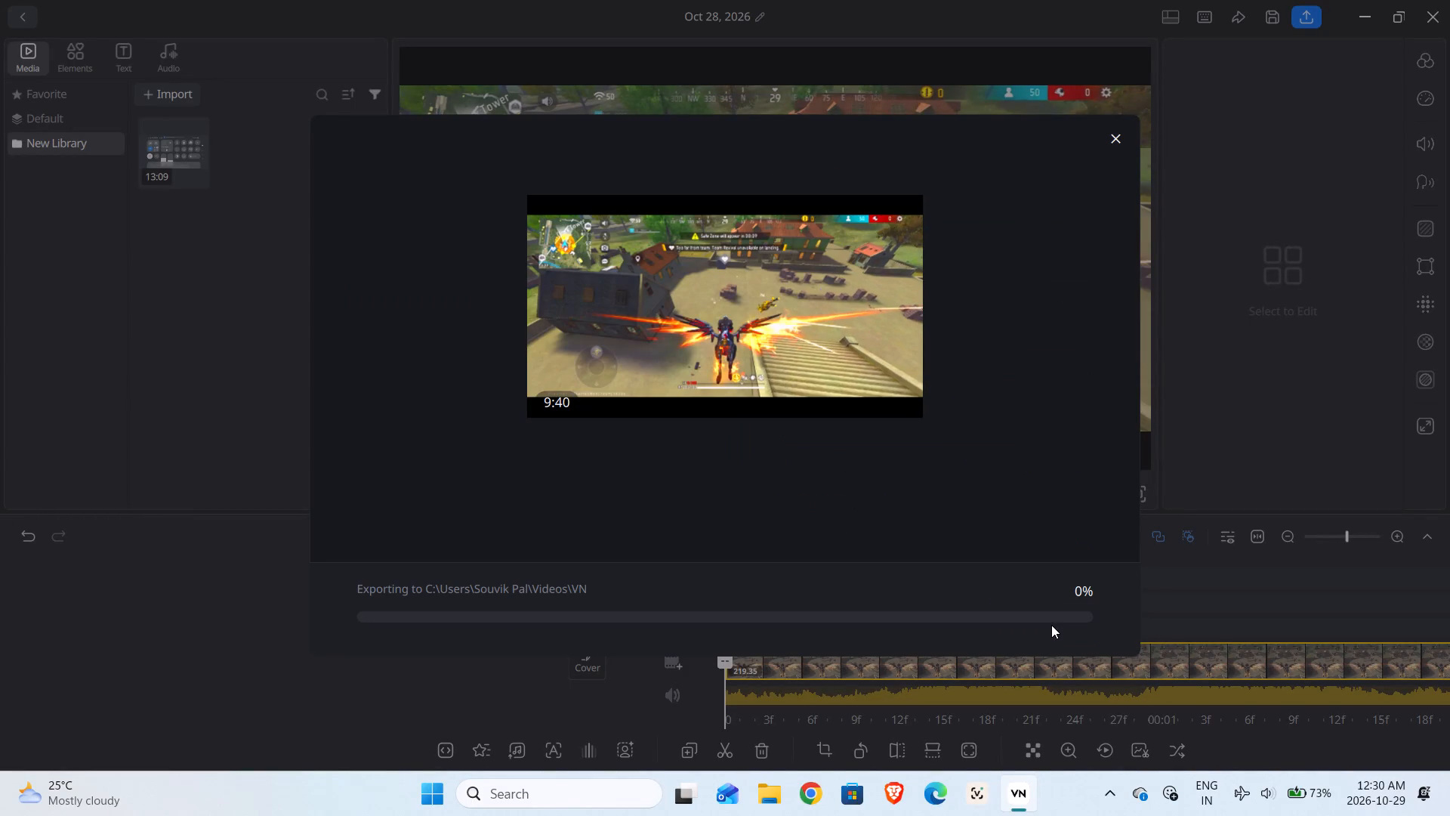
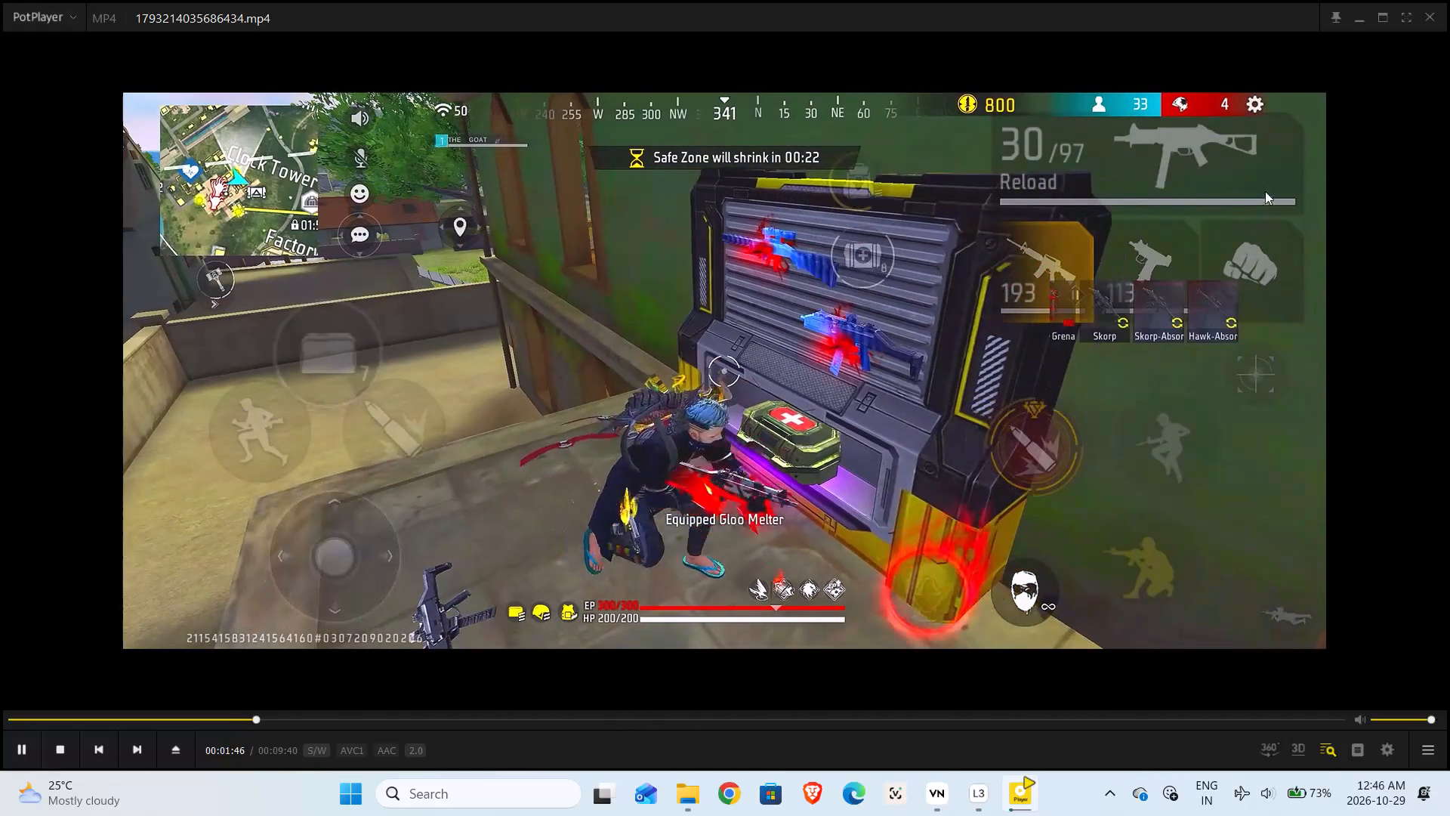
Finish watching the exported gameplay video and close the video player.
{"action": "left_click", "coordinate": [1213, 224]}
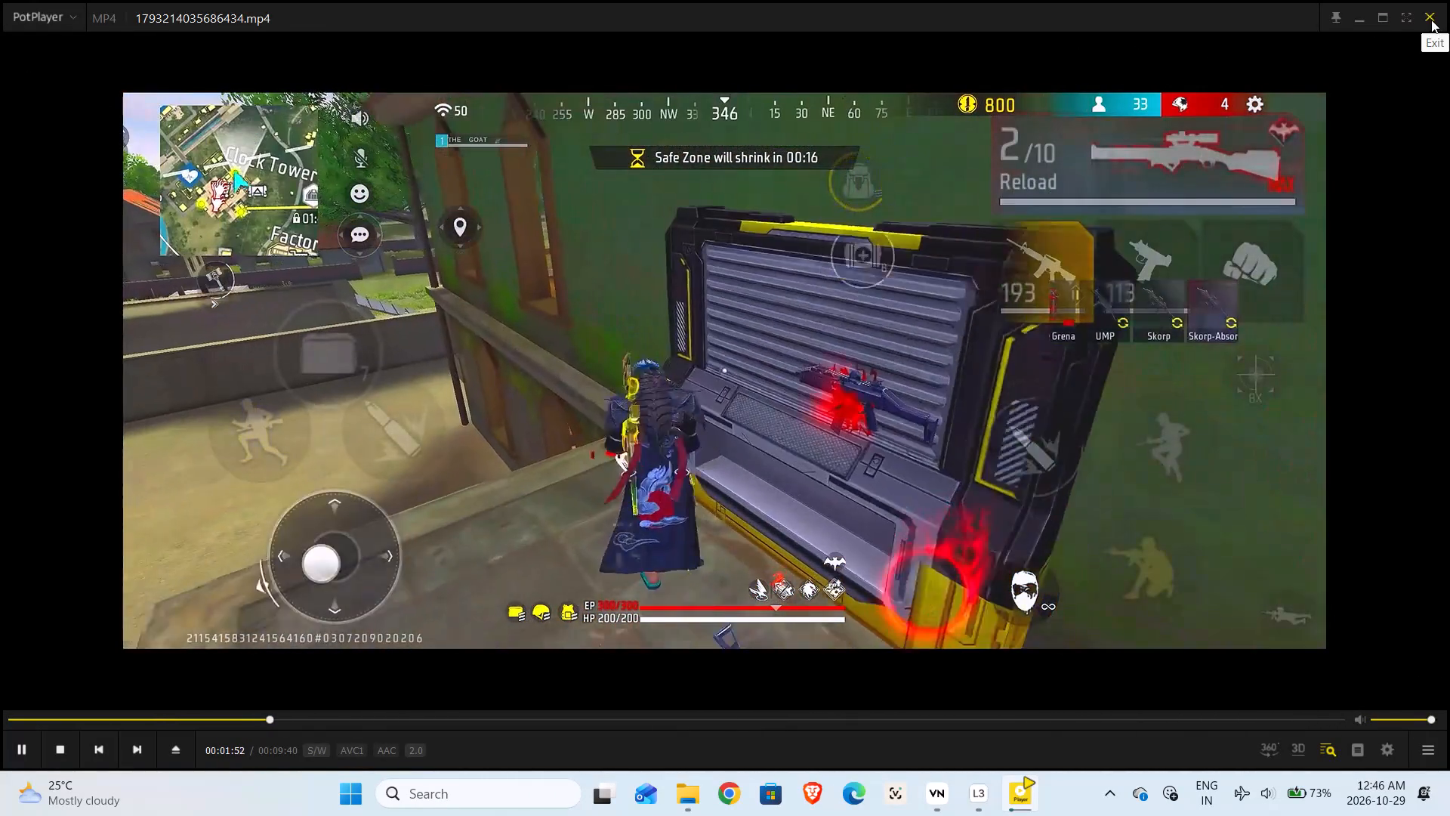
{"action": "left_click", "coordinate": [1431, 20]}
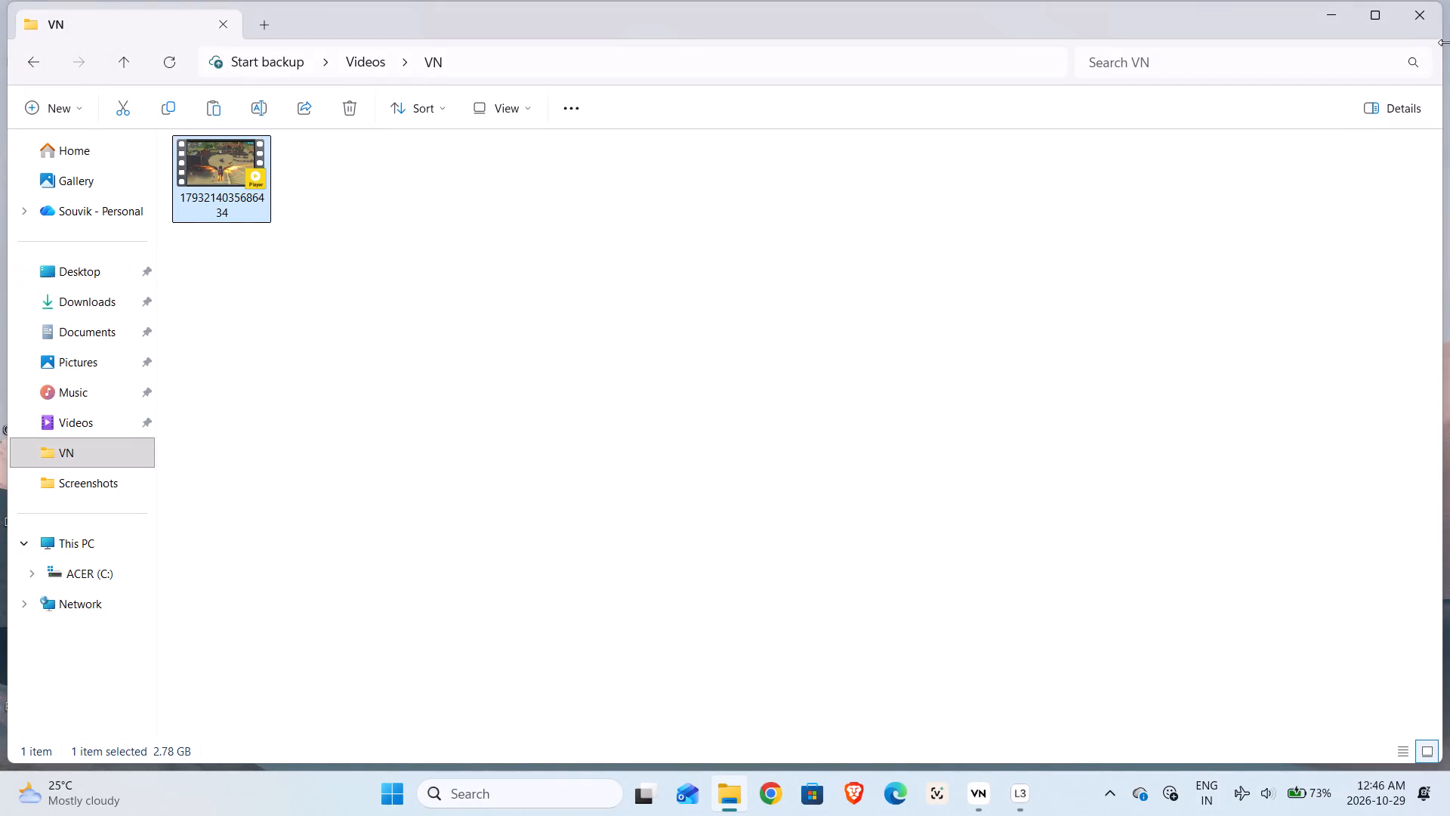
Close the VN video folder window and launch Kuro from the desktop.
{"action": "left_click", "coordinate": [1418, 22]}
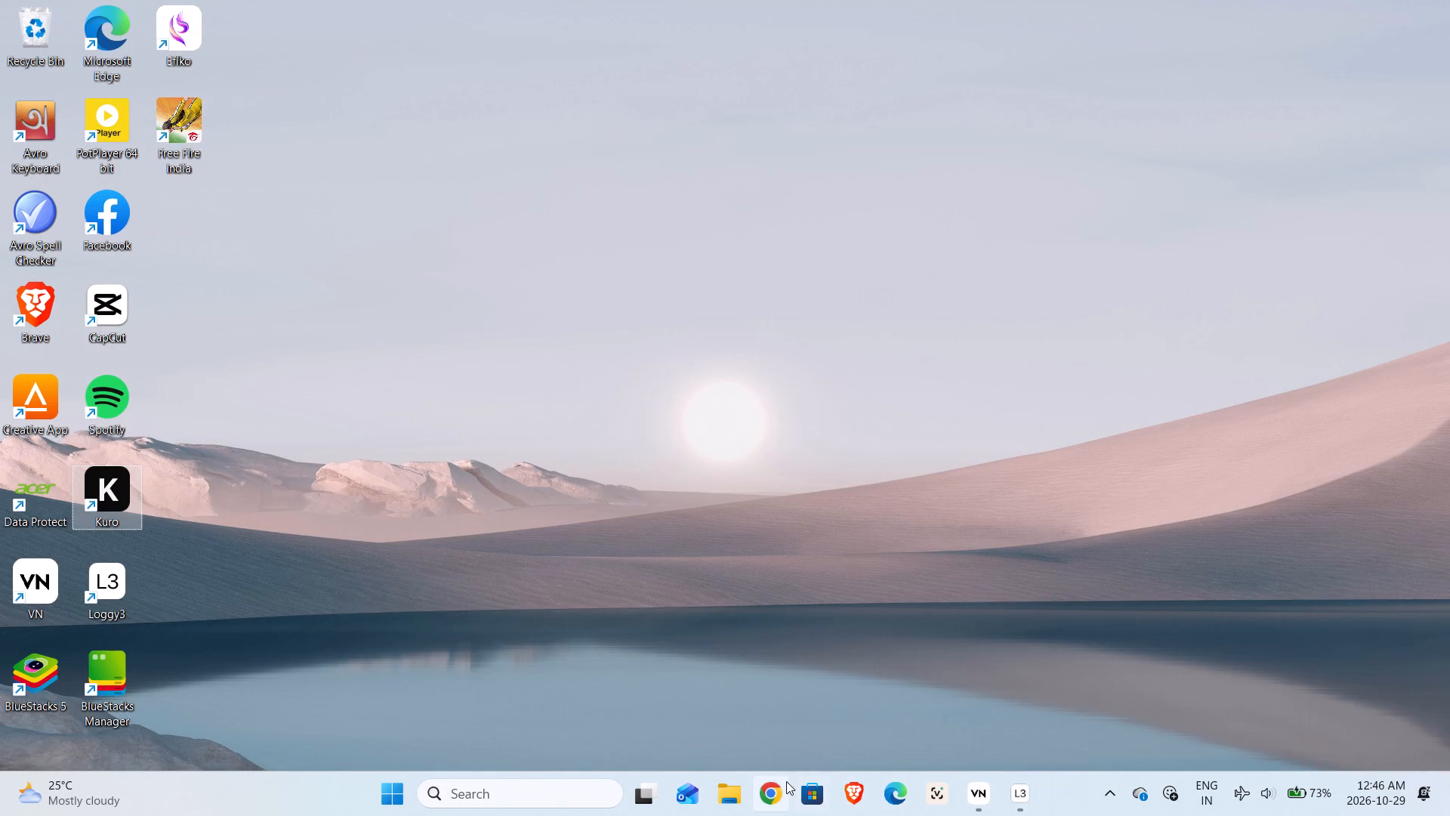
{"action": "double_click", "coordinate": [112, 499]}
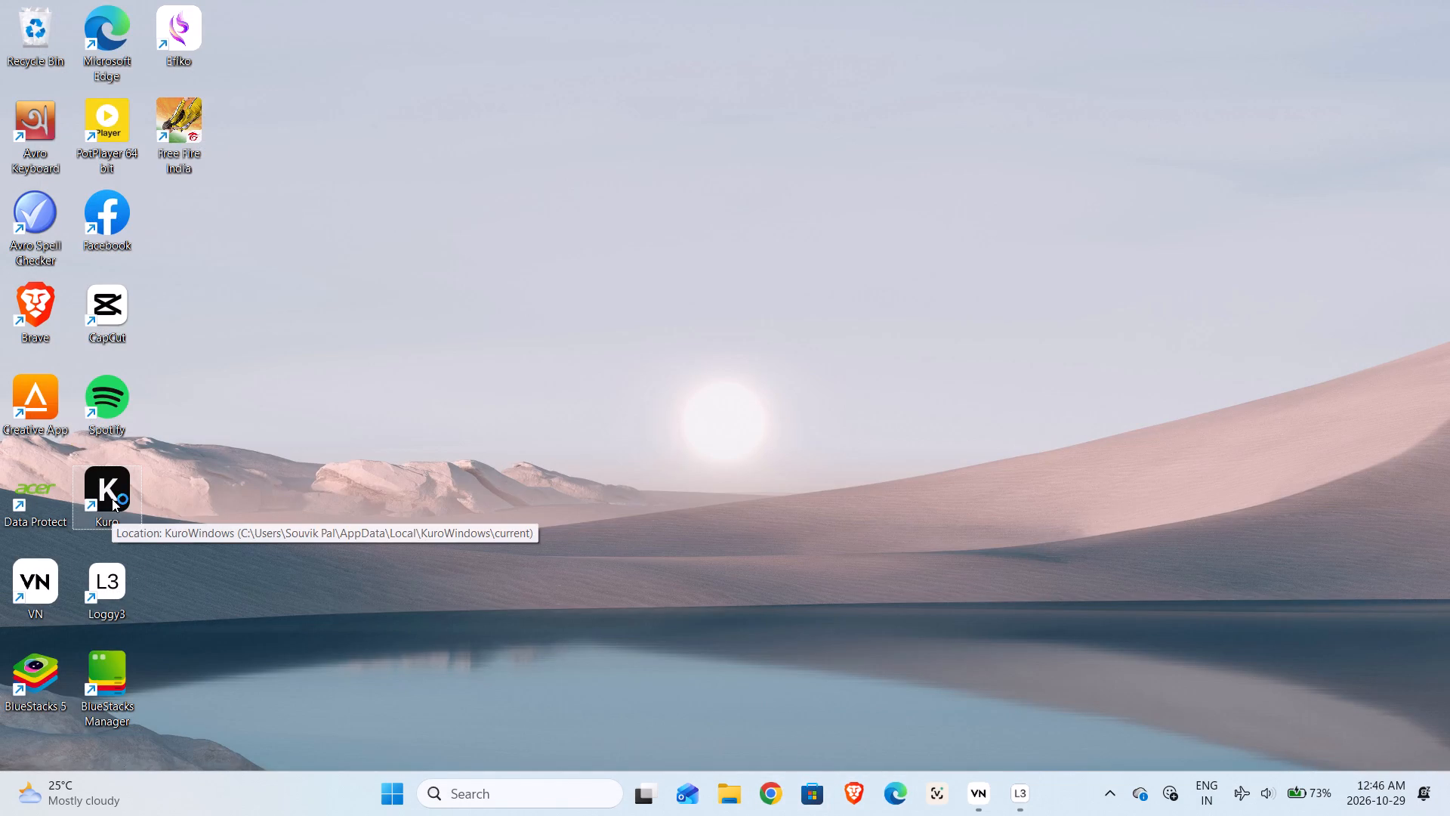
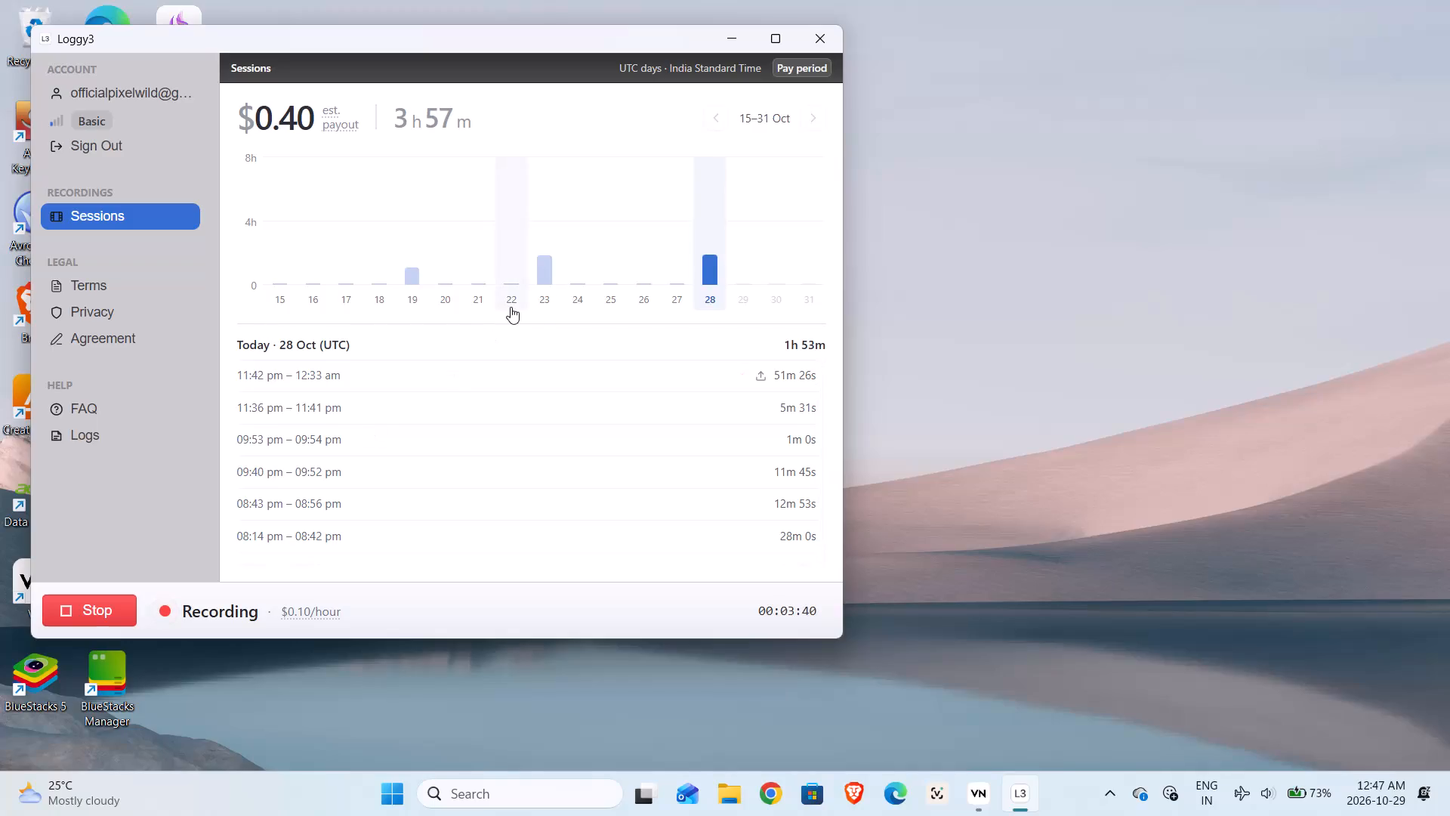
Check the upload details of the 11:42 pm session in Loggy3 and minimize its window.
{"action": "left_click", "coordinate": [763, 378]}
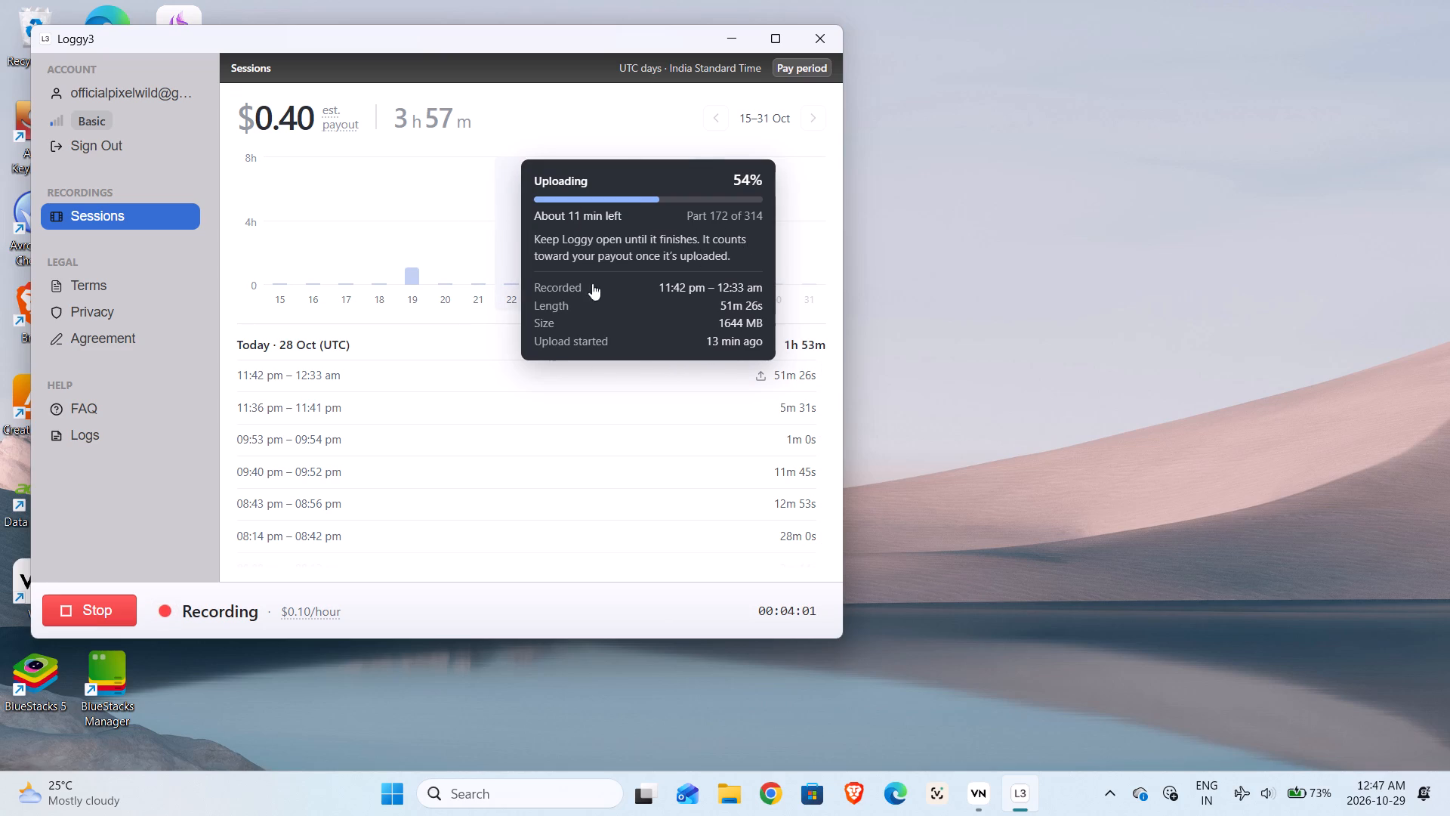
{"action": "left_click", "coordinate": [773, 218]}
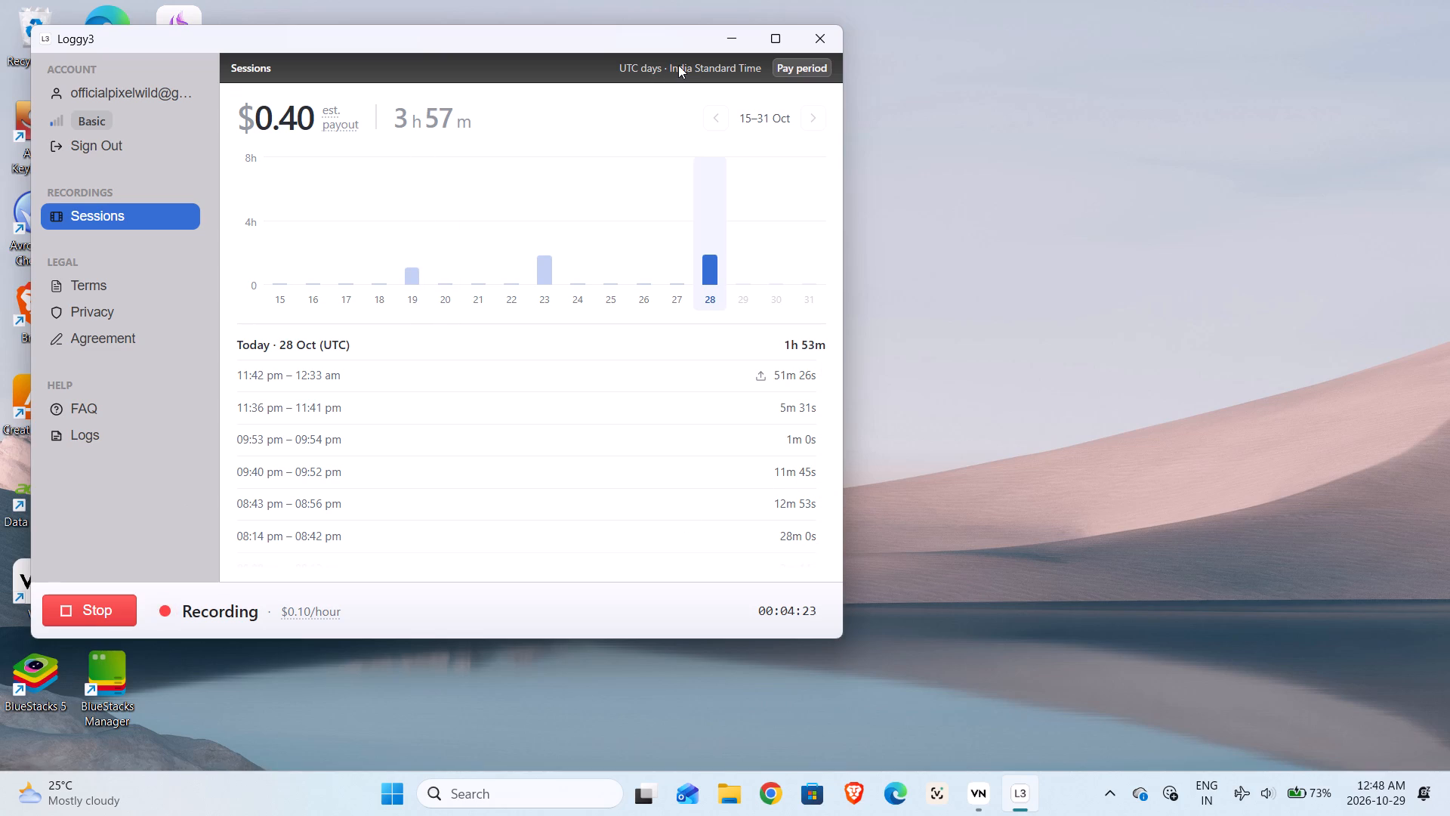
{"action": "left_click", "coordinate": [730, 39]}
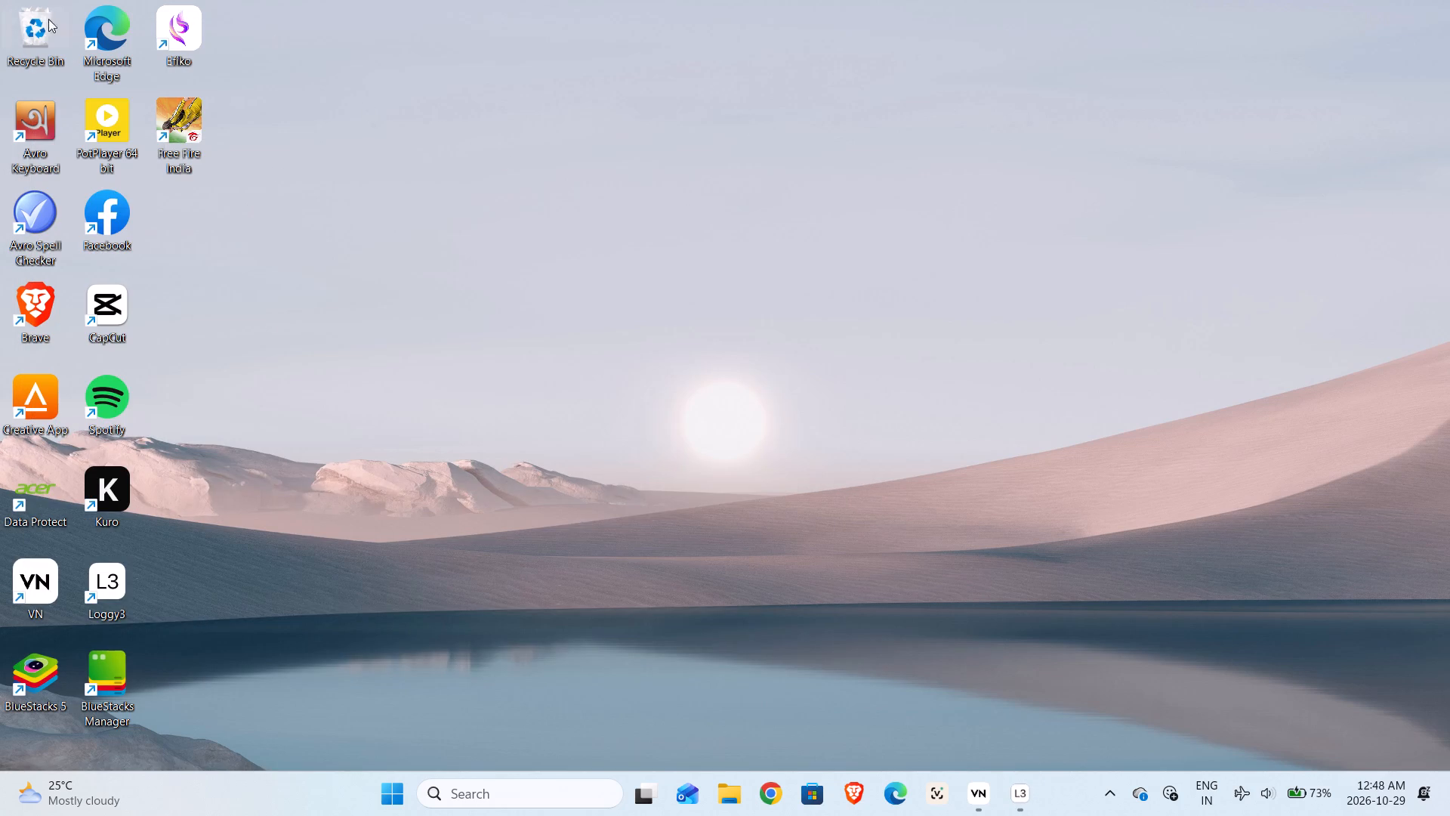
Launch Efiko in BlueStacks from the desktop, dismissing the file chooser for Android packages.
{"action": "double_click", "coordinate": [170, 24]}
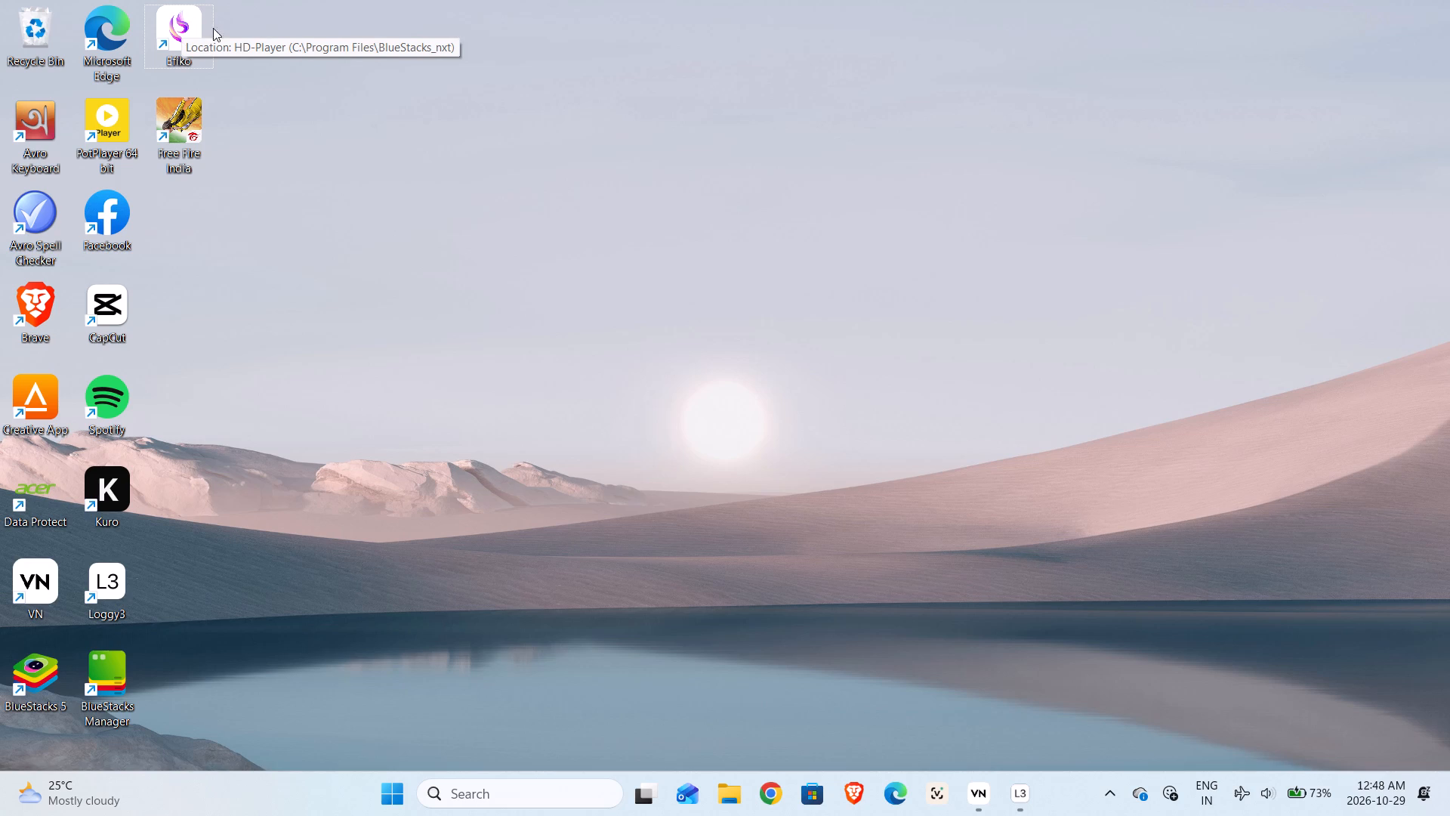
{"action": "double_click", "coordinate": [182, 19]}
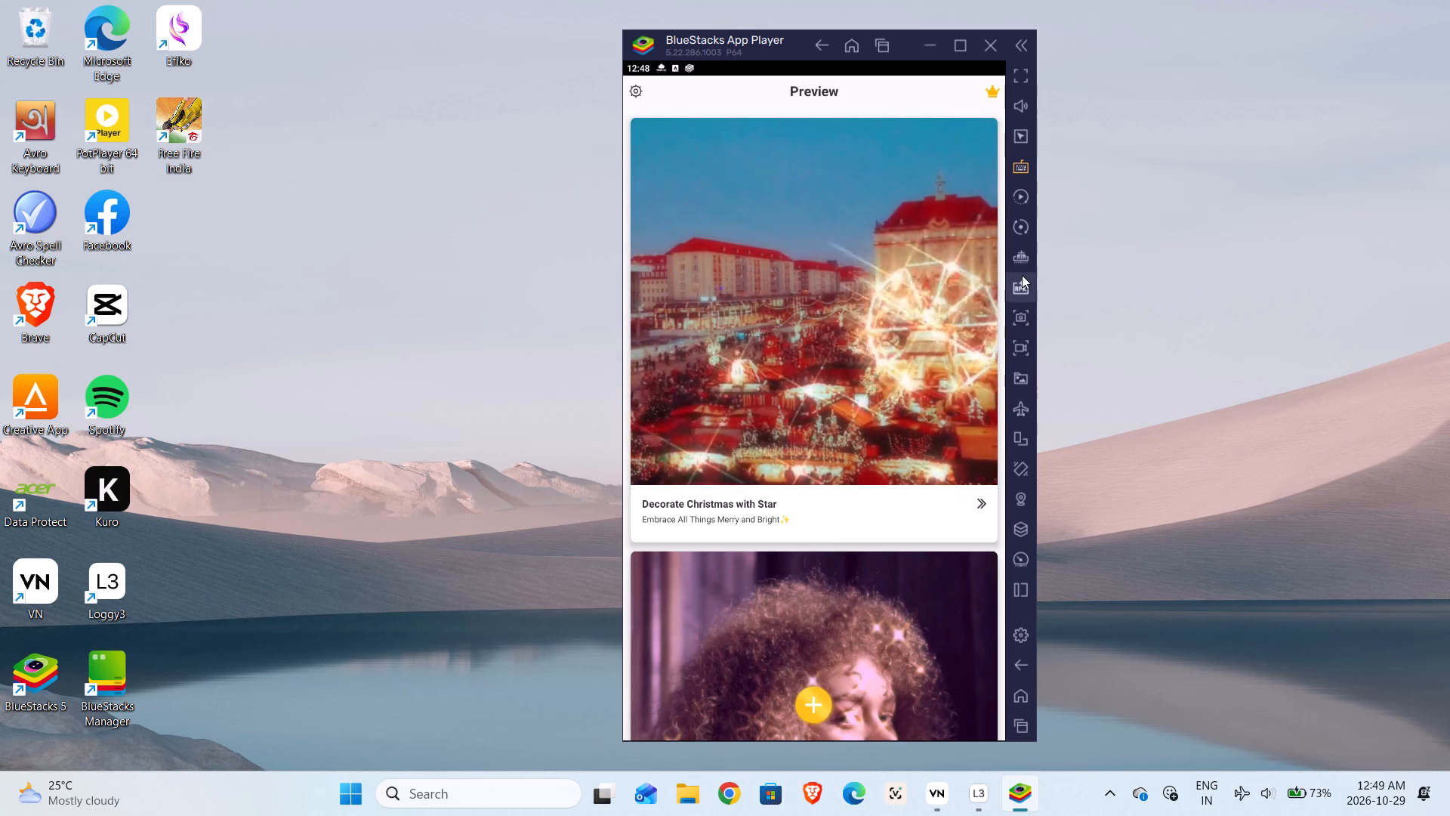
{"action": "left_click", "coordinate": [1020, 285]}
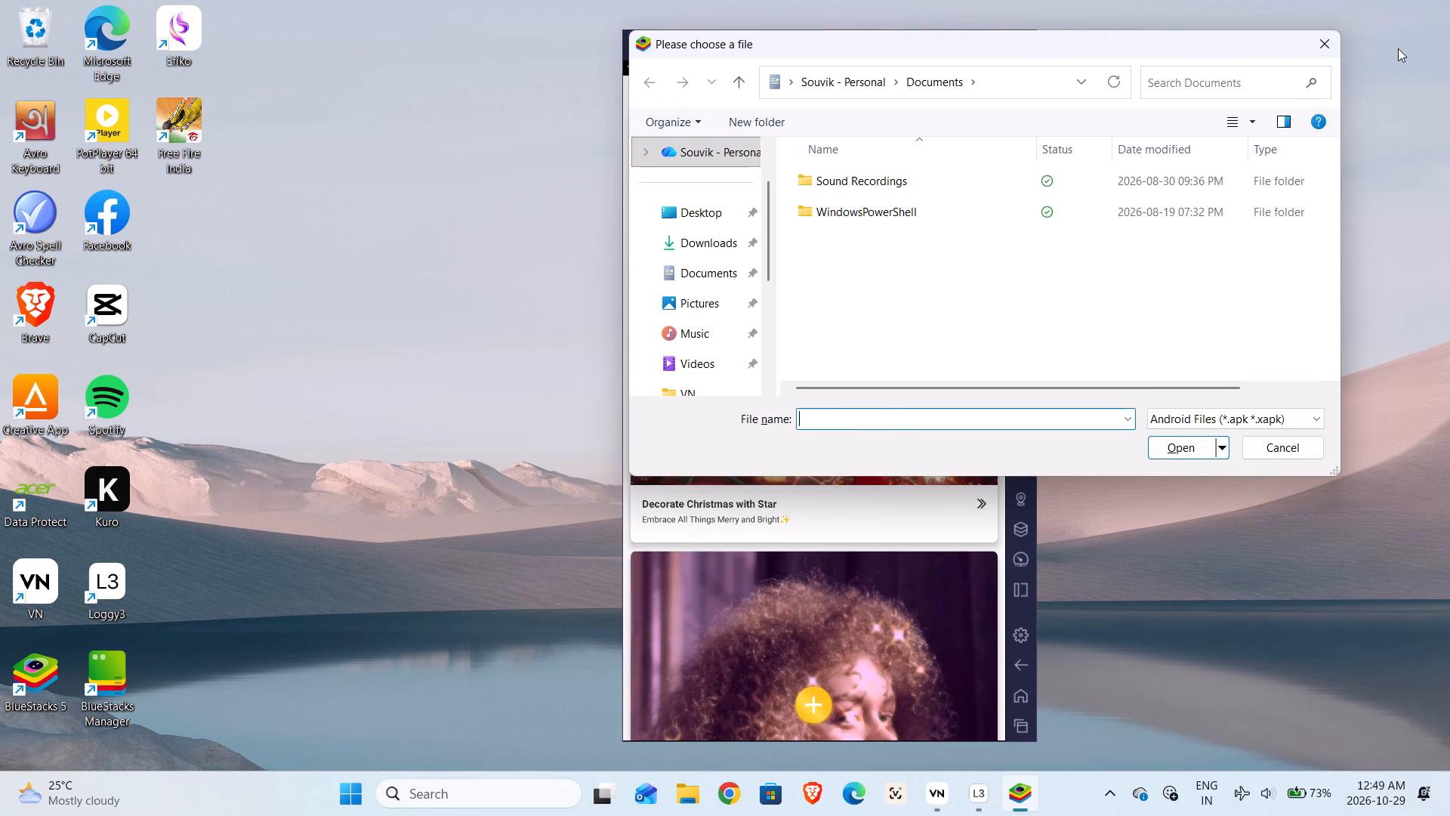
{"action": "left_click", "coordinate": [1314, 42]}
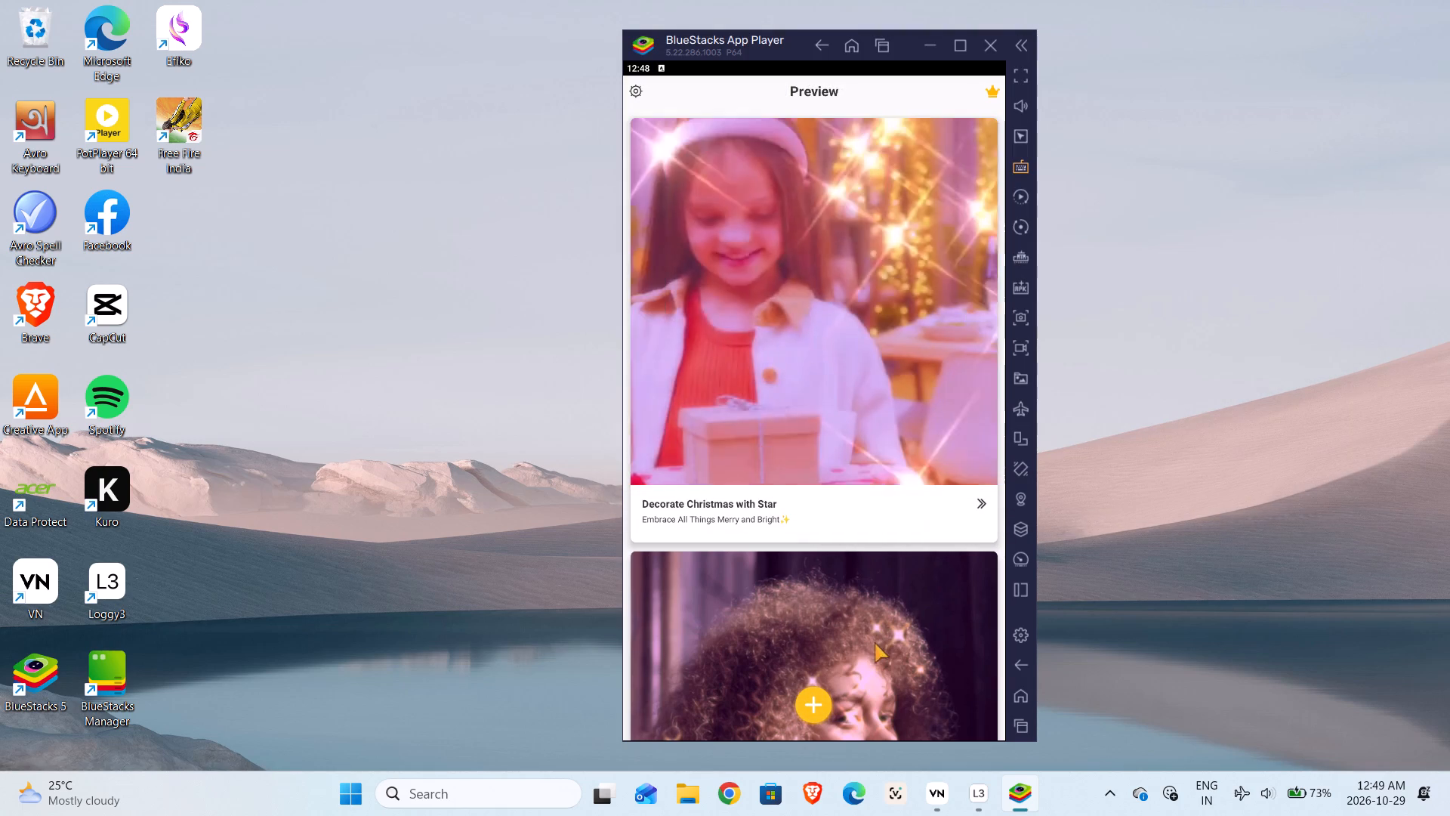
Start a new edit in Efiko and expand its media picker to the video category.
{"action": "left_click", "coordinate": [808, 703]}
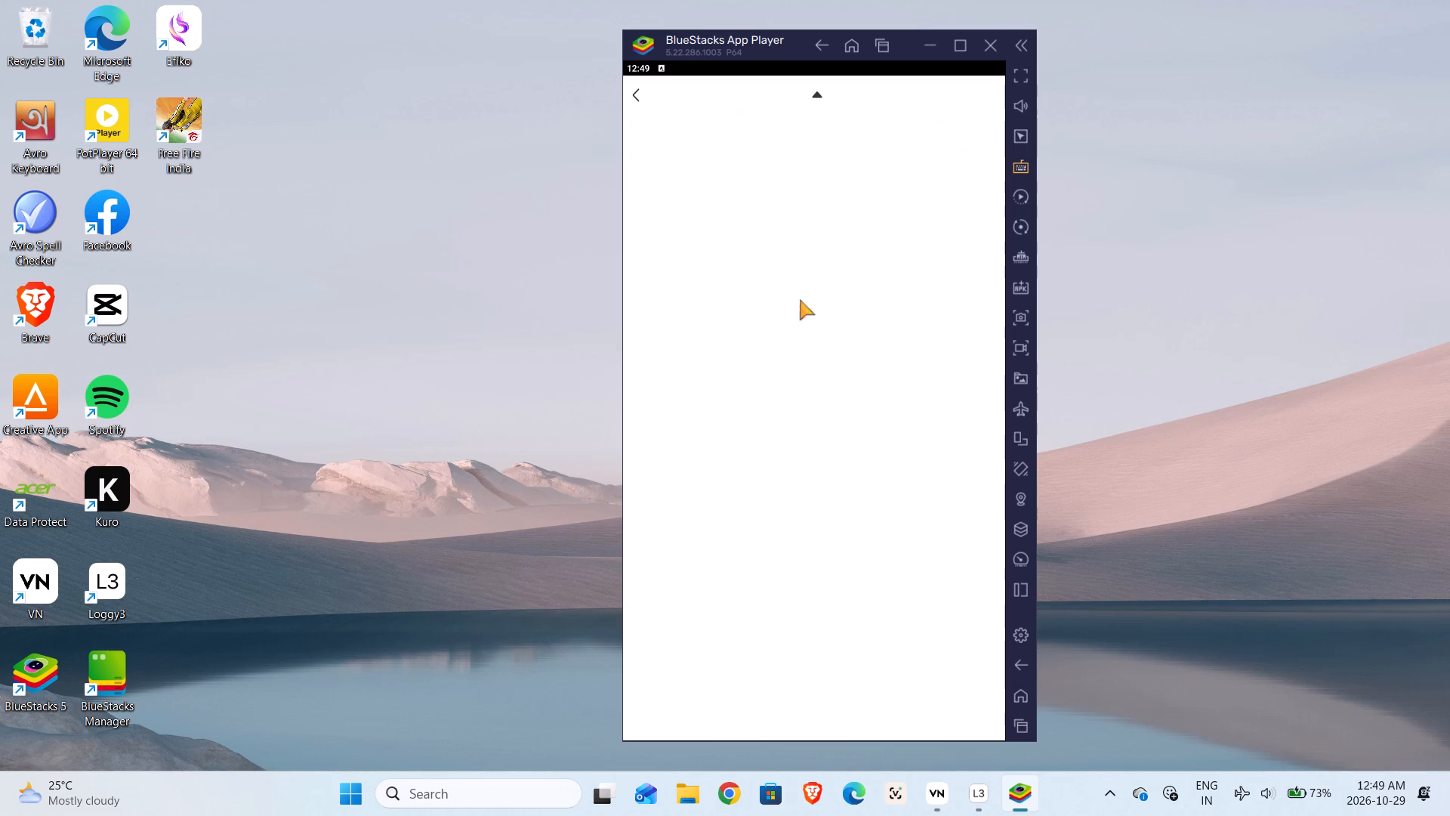
{"action": "left_click", "coordinate": [822, 92]}
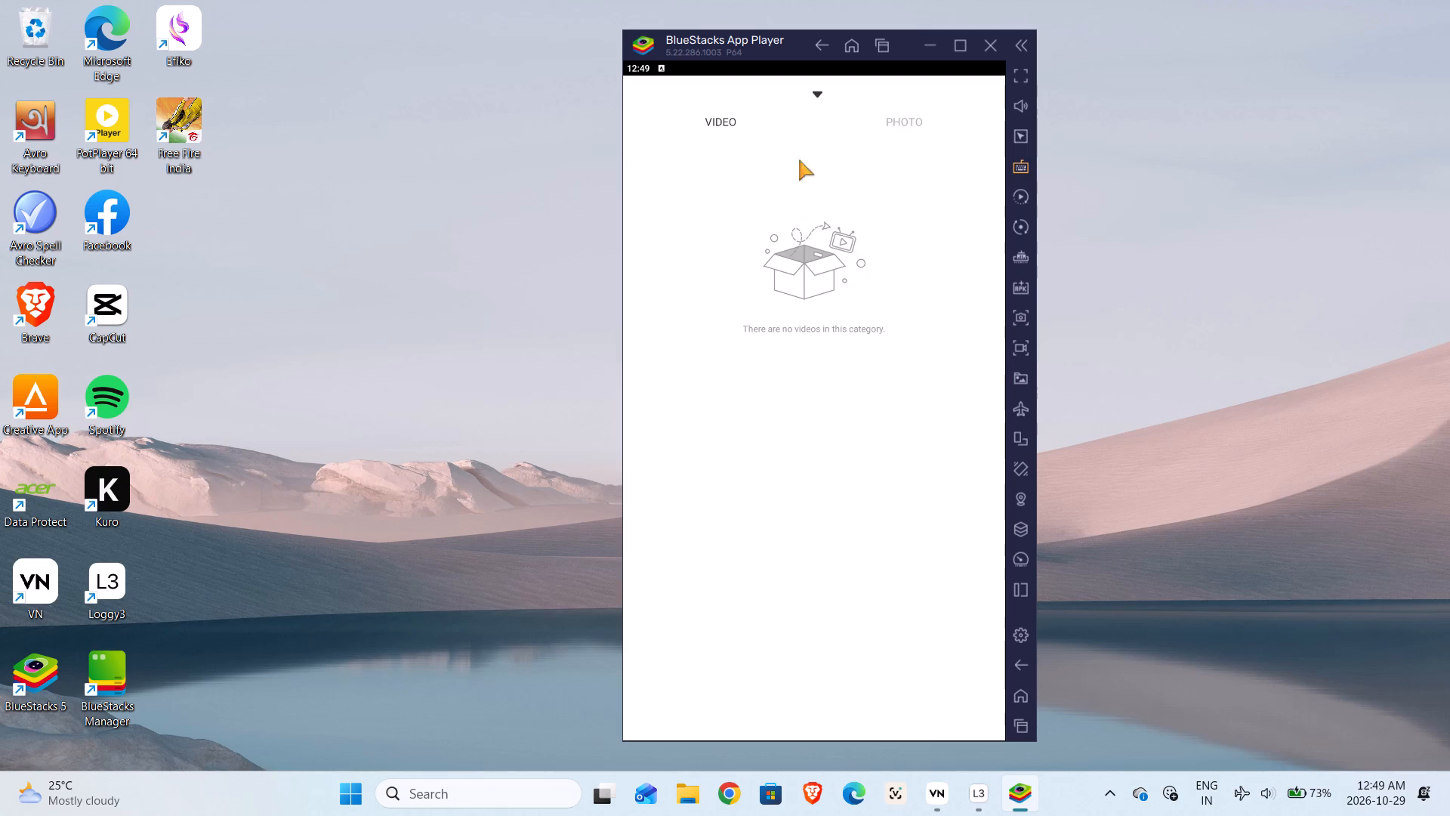
{"action": "left_click_drag", "start_coordinate": [720, 125], "coordinate": [738, 160]}
{"action": "left_click", "coordinate": [800, 323]}
{"action": "left_click_drag", "start_coordinate": [662, 63], "coordinate": [687, 73]}
Look through the Recordings, Screenshots, AI Highlights and Moments sections of the BlueStacks Media Gallery.
{"action": "left_click", "coordinate": [1017, 379]}
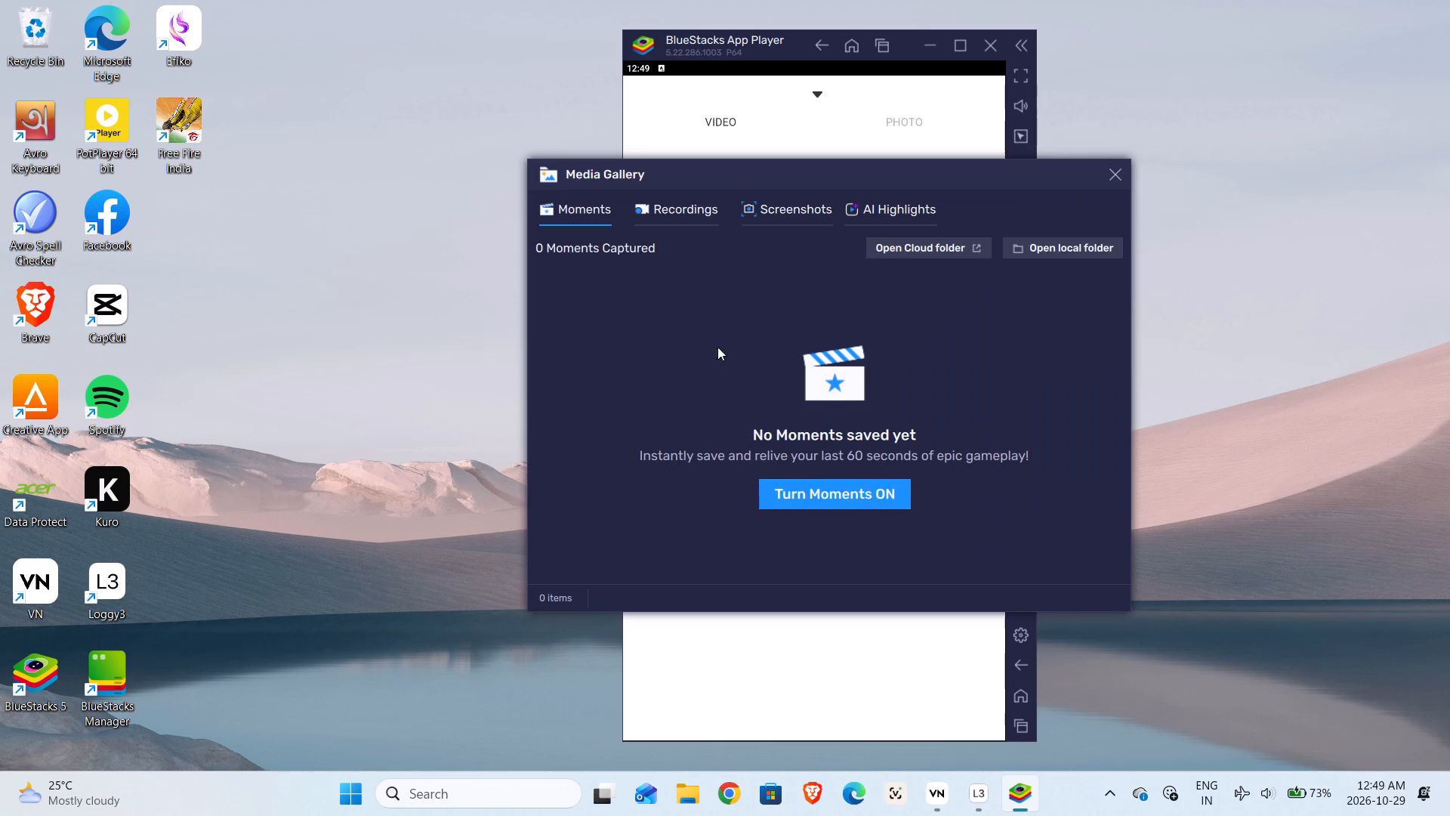
{"action": "left_click", "coordinate": [677, 214]}
{"action": "left_click", "coordinate": [796, 219]}
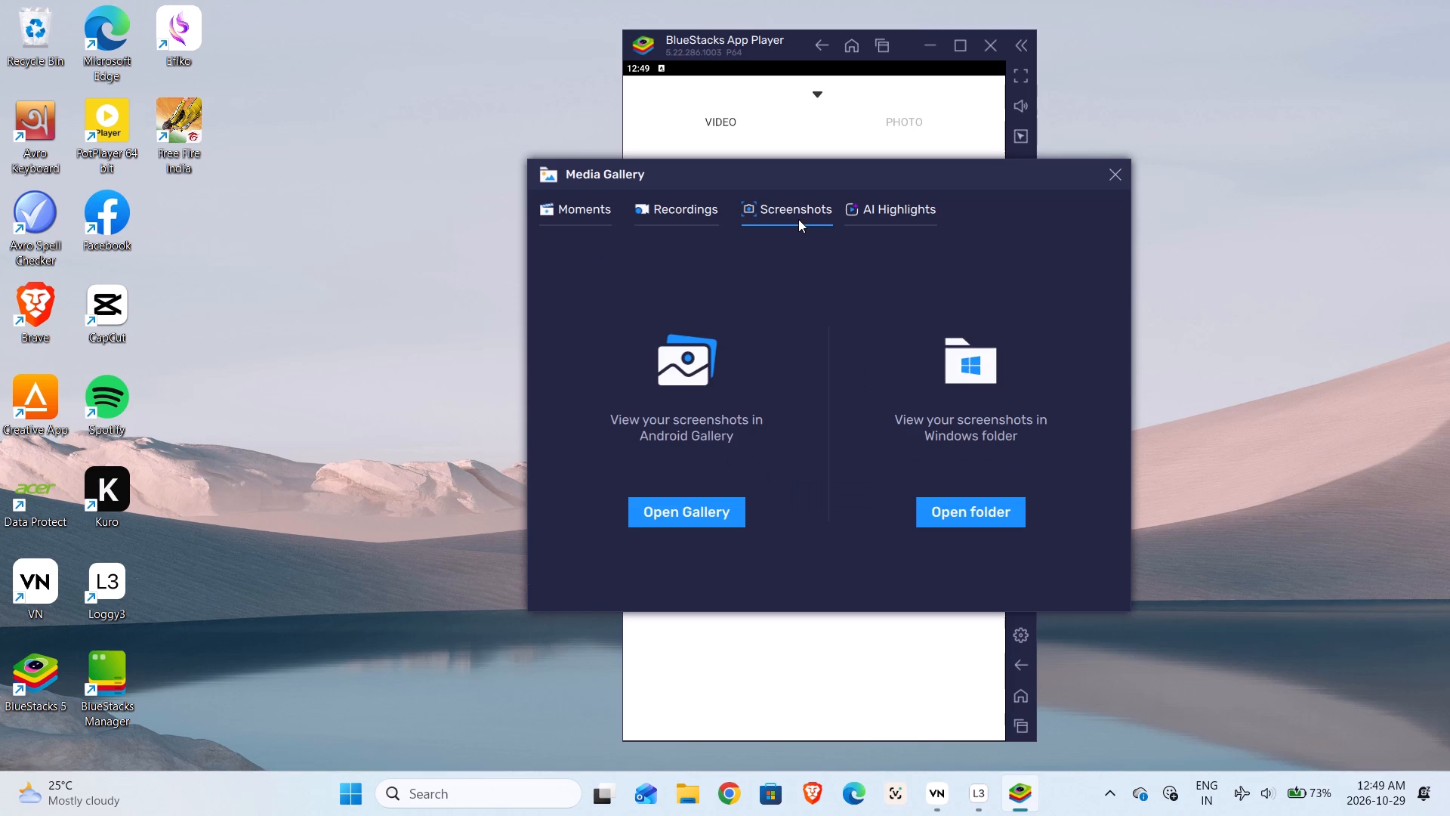
{"action": "left_click", "coordinate": [689, 213]}
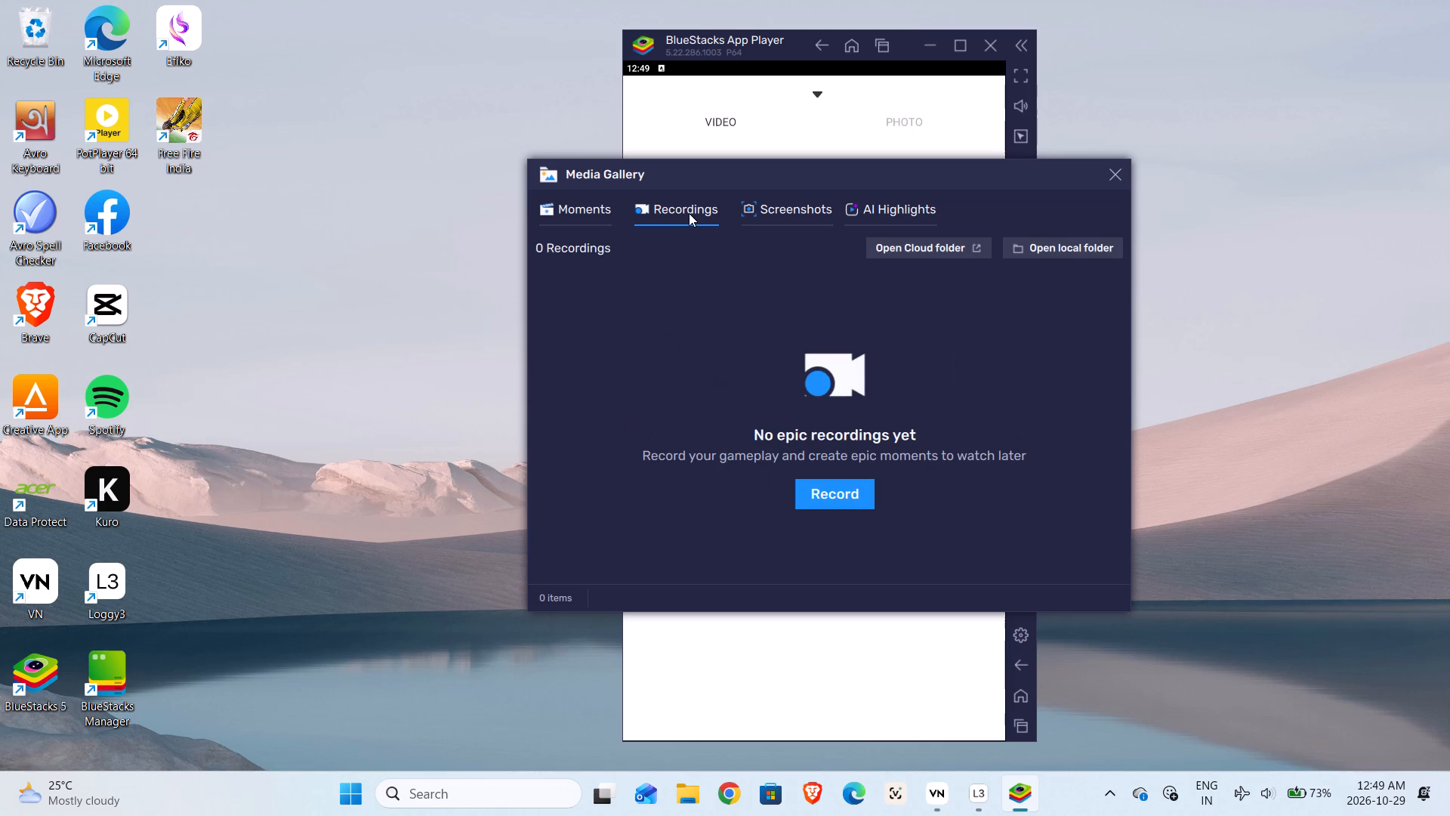
{"action": "left_click", "coordinate": [779, 218]}
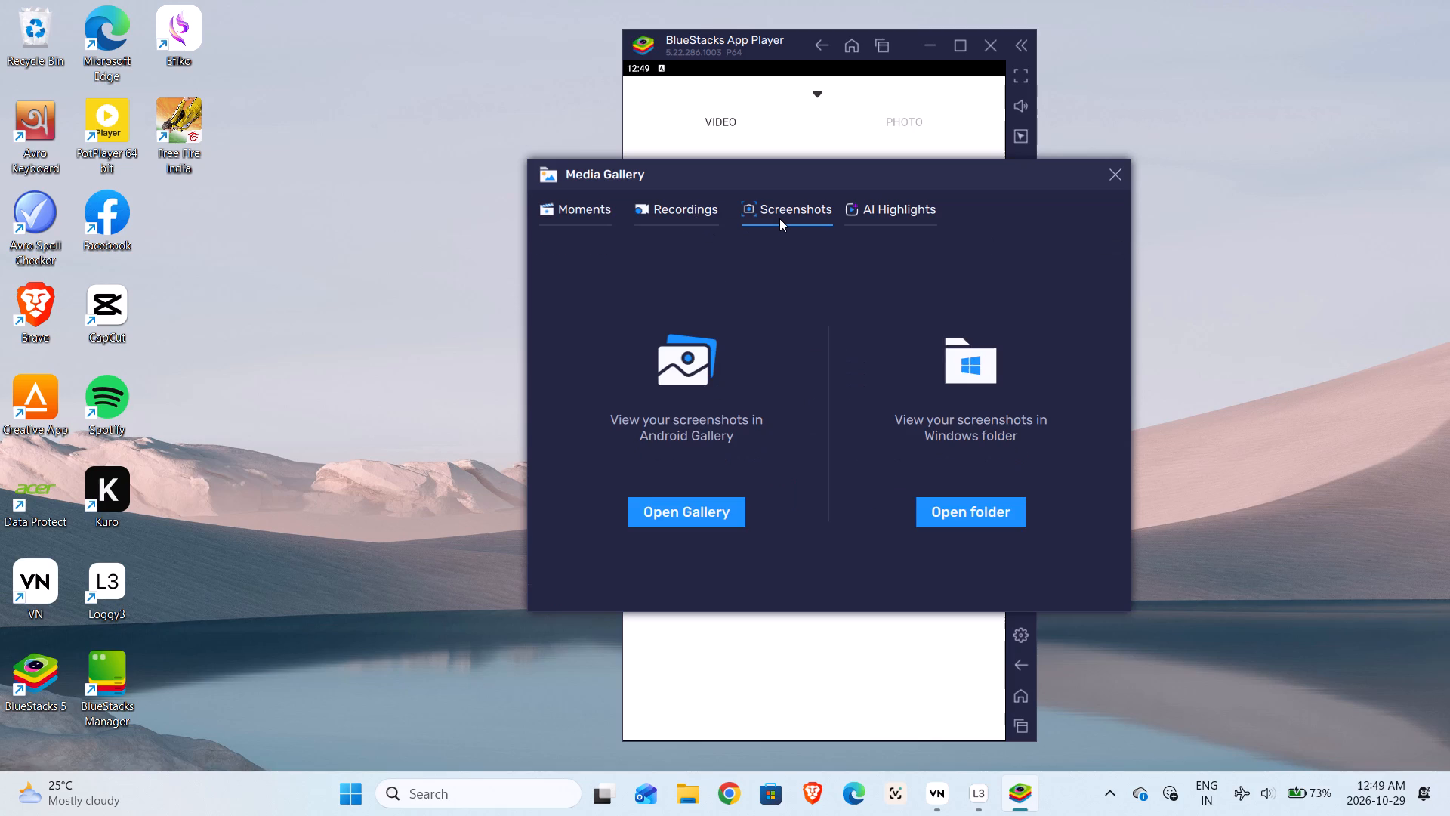
{"action": "left_click", "coordinate": [892, 211]}
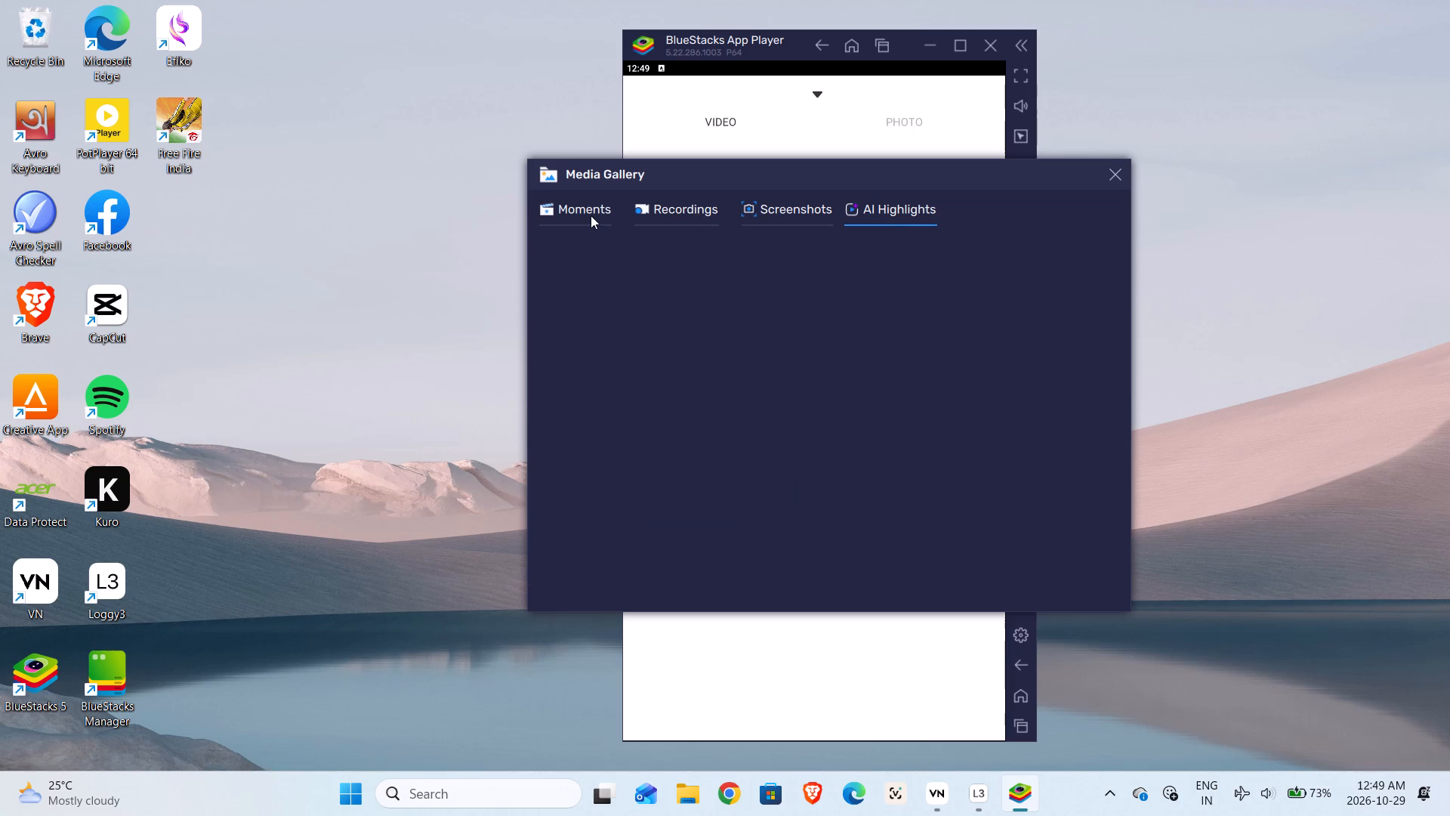
{"action": "left_click", "coordinate": [588, 213]}
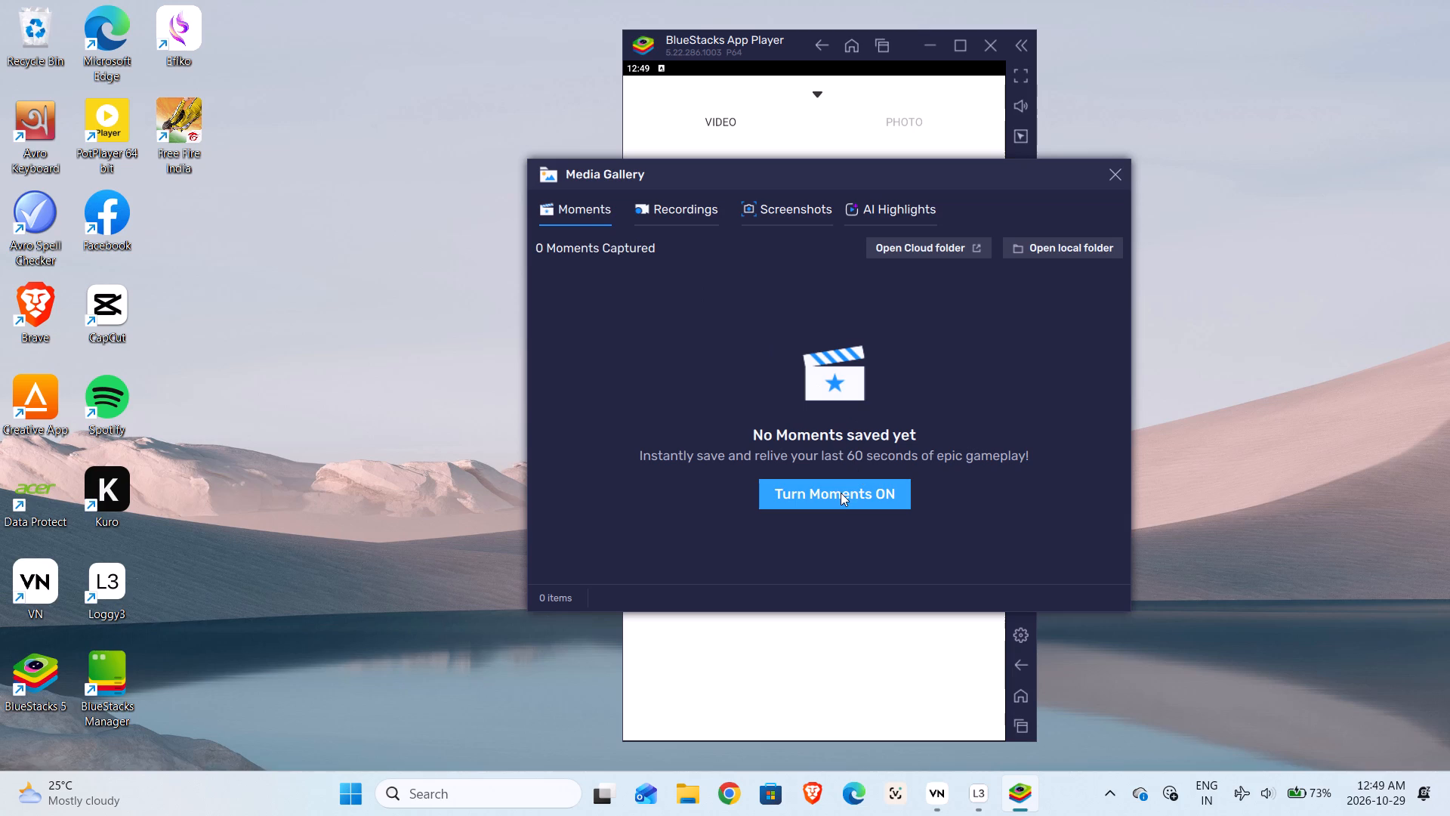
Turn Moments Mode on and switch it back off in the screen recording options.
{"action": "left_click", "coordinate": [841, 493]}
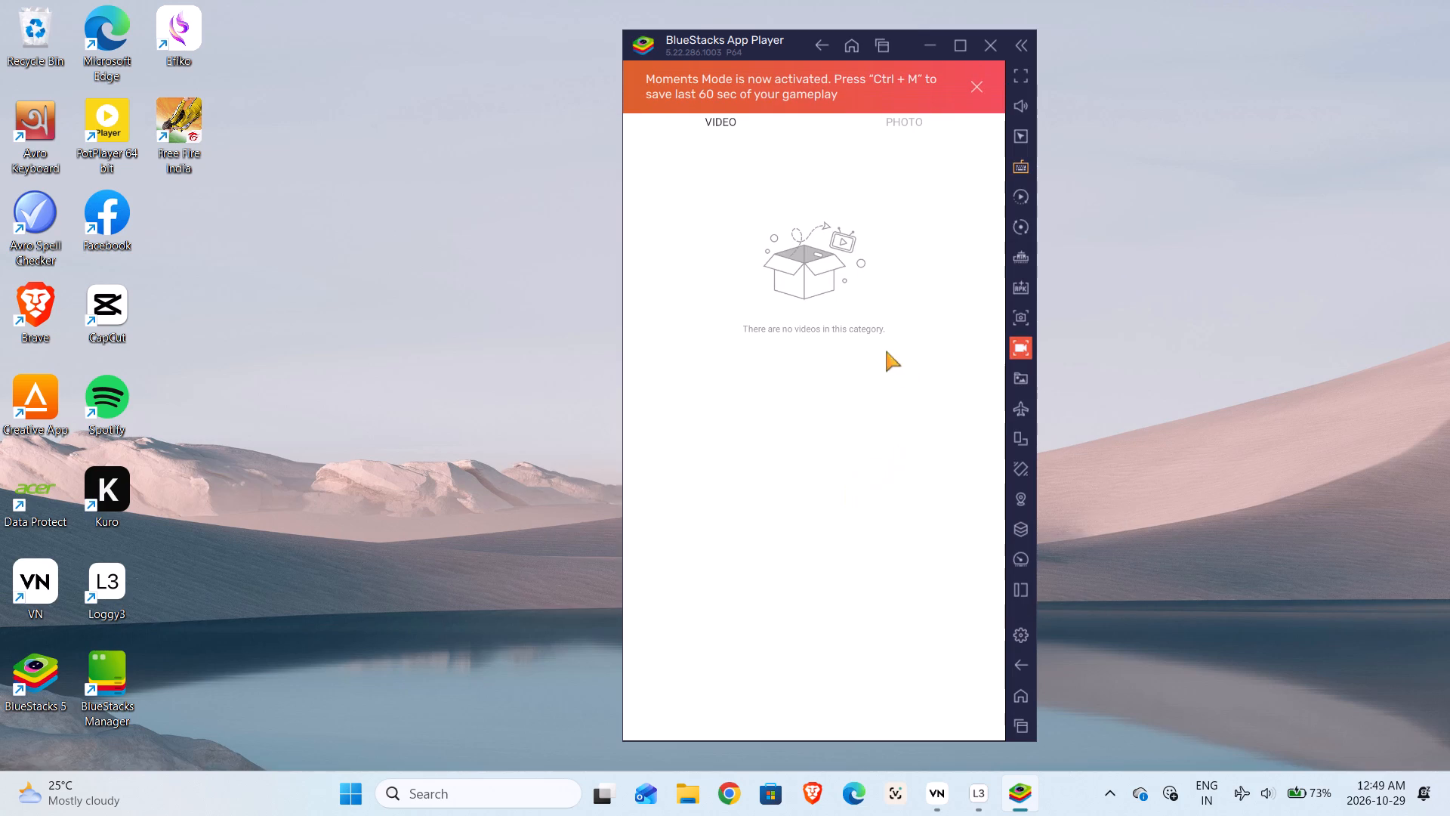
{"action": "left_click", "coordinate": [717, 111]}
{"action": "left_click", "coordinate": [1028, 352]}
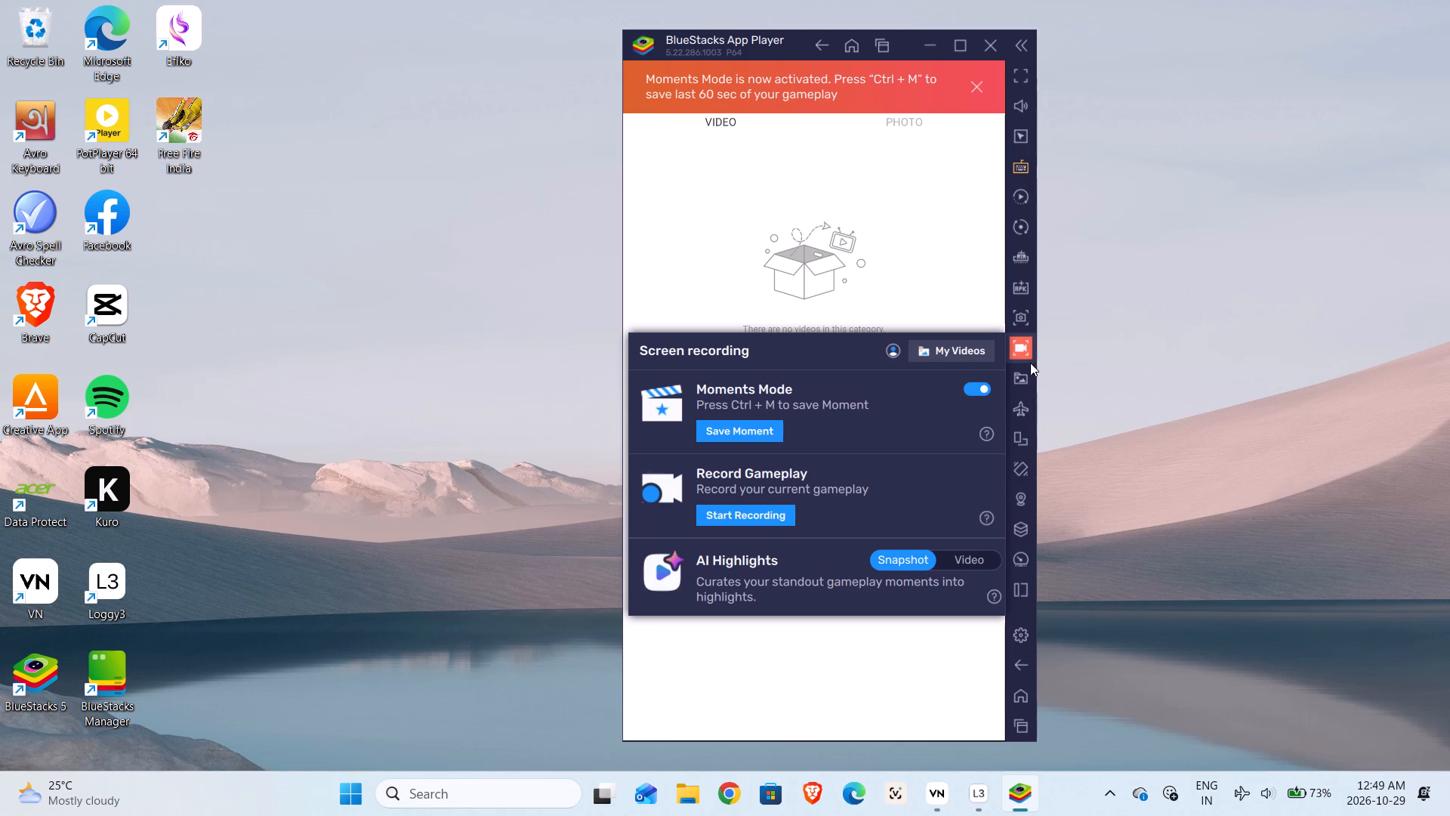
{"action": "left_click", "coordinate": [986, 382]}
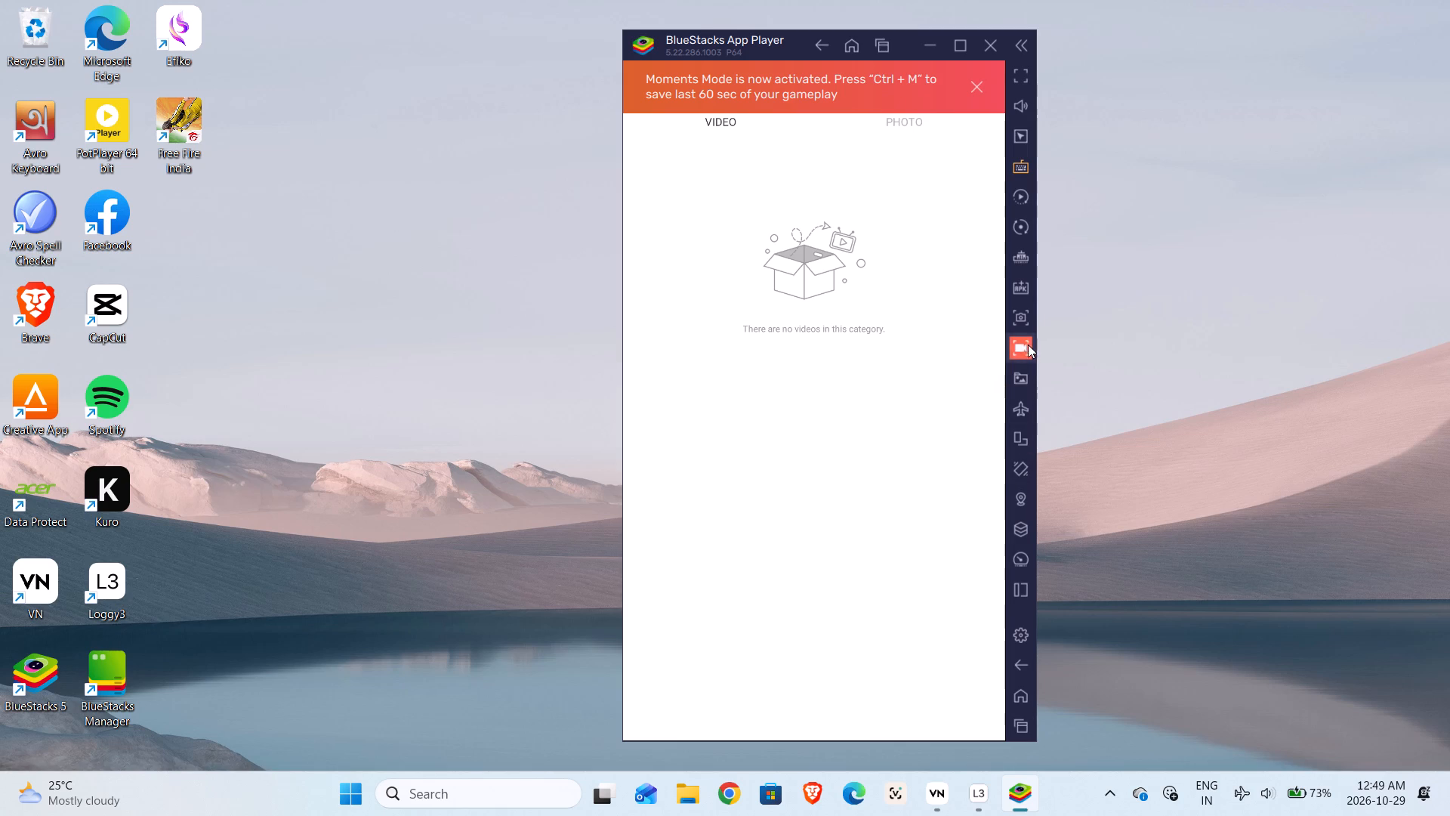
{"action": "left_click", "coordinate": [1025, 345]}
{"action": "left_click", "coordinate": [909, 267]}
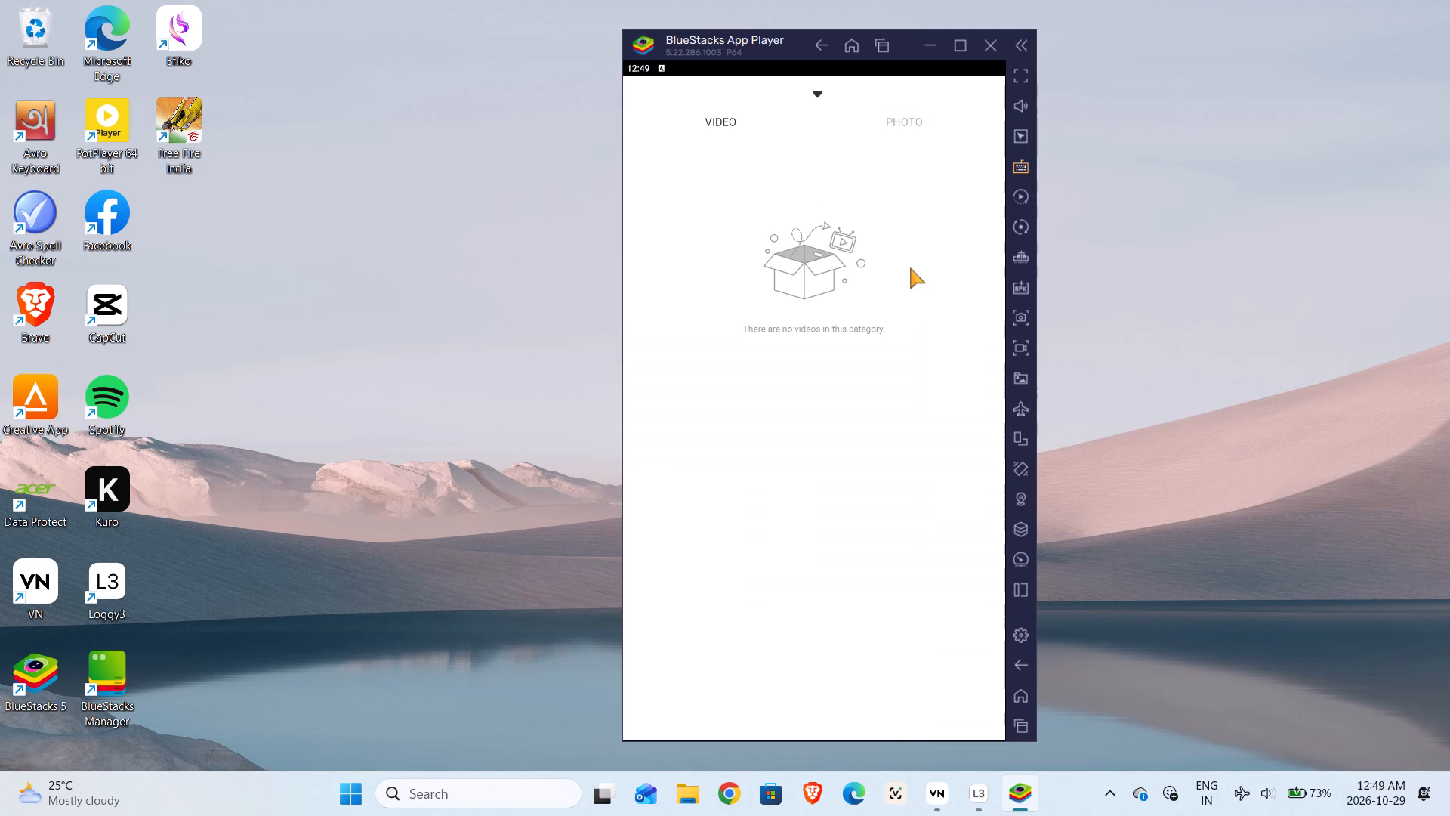
{"action": "left_click", "coordinate": [1017, 376]}
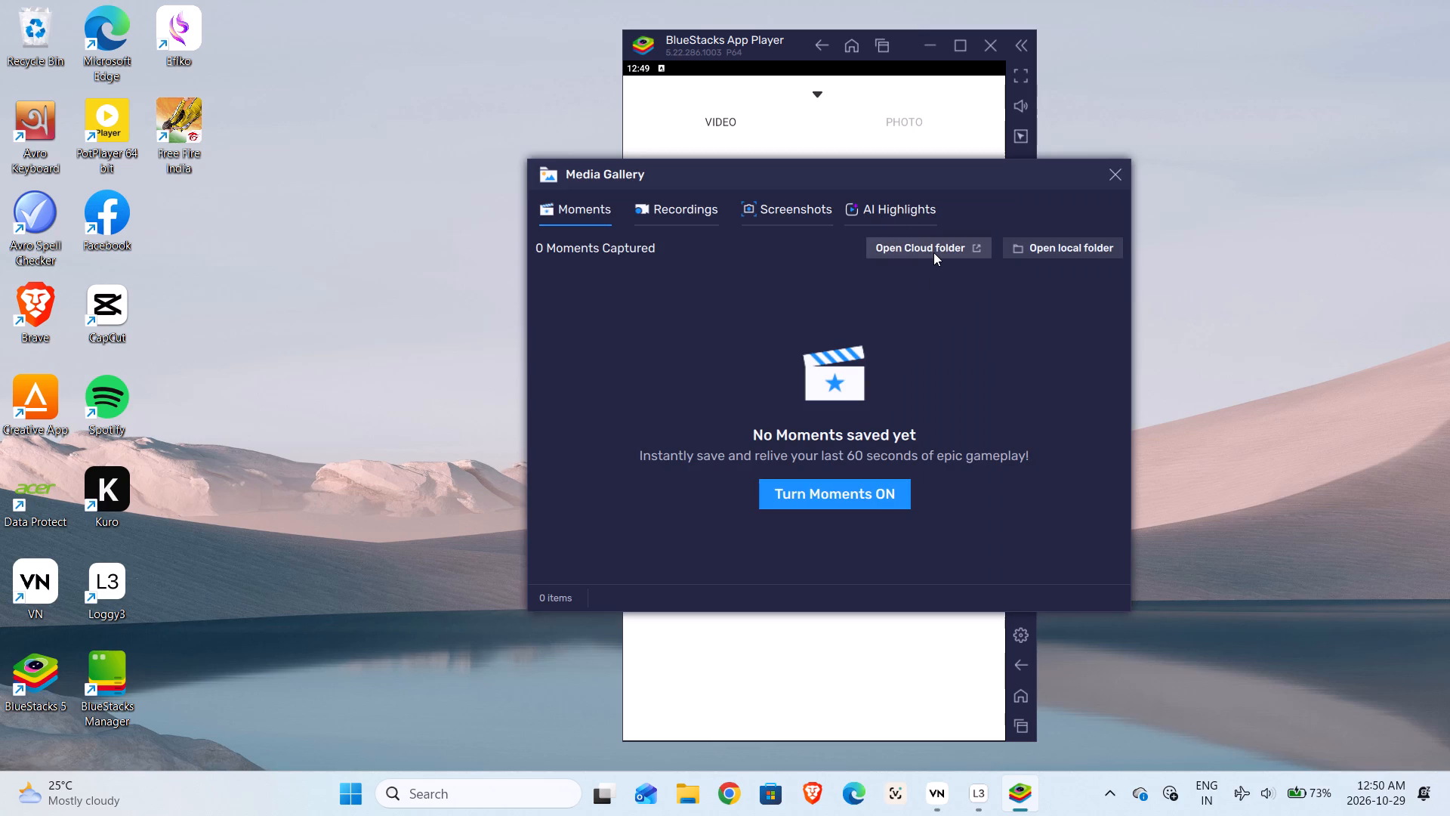
{"action": "left_click", "coordinate": [1026, 251]}
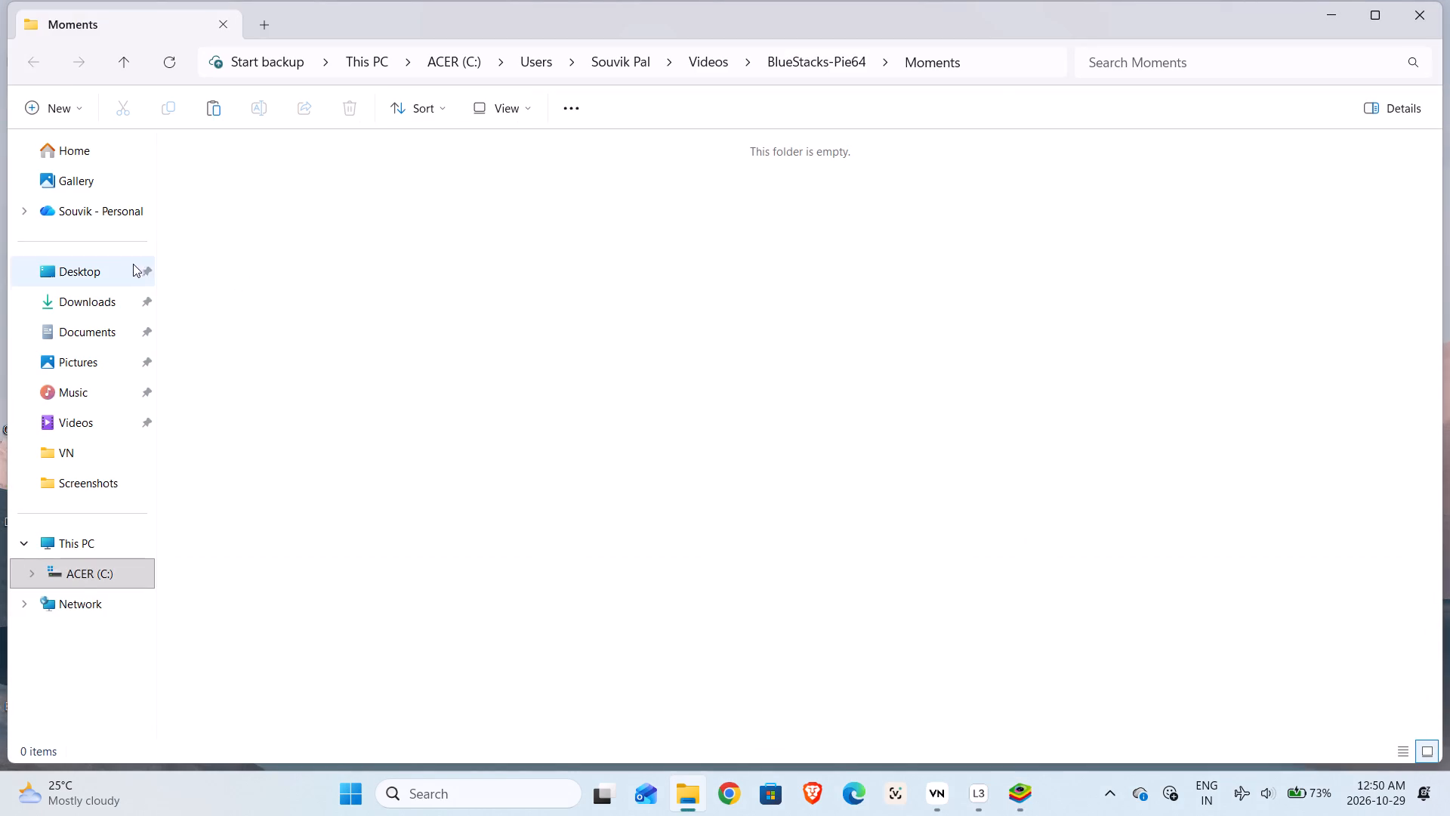
{"action": "left_click", "coordinate": [122, 292]}
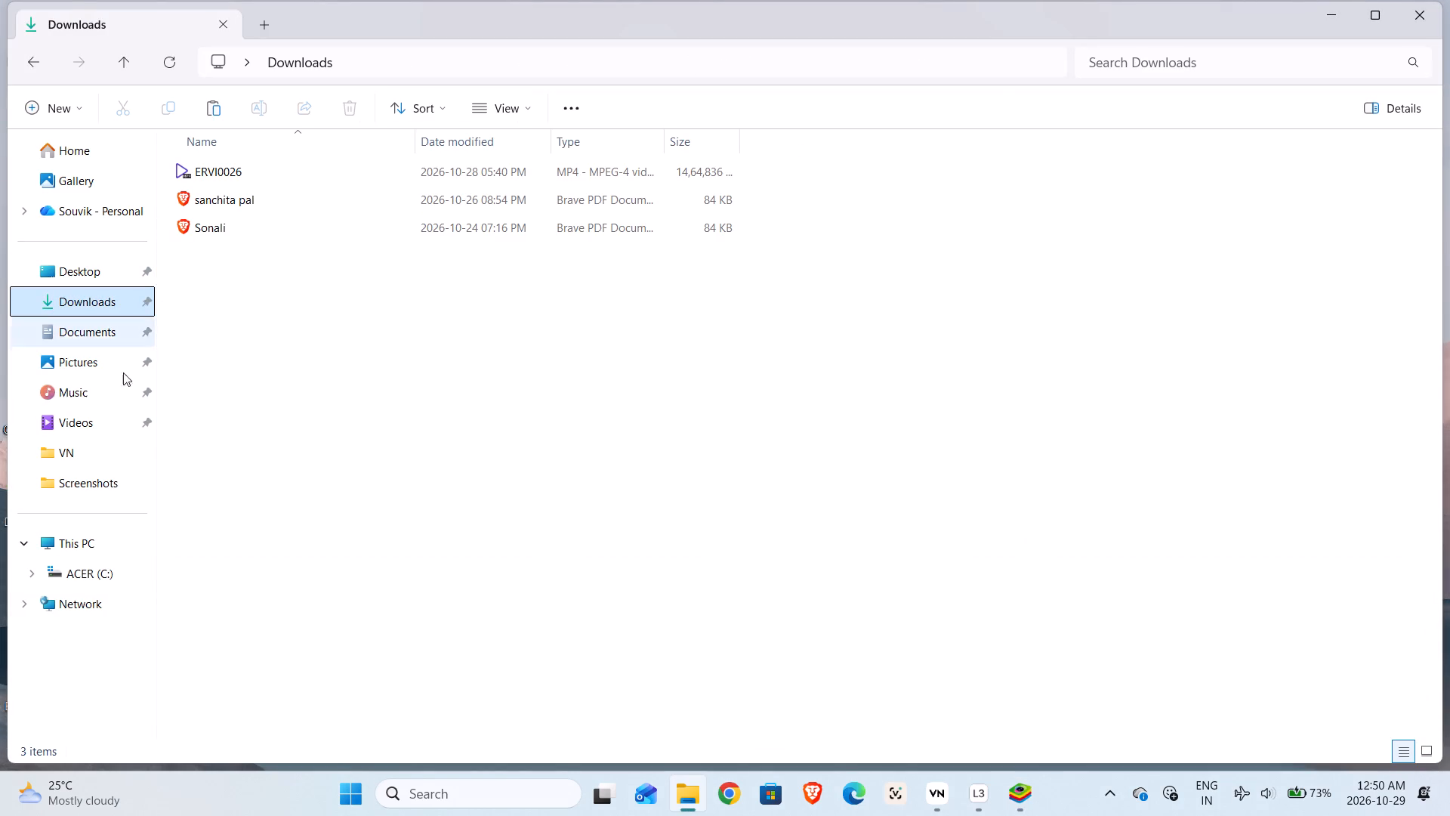
{"action": "left_click", "coordinate": [82, 454]}
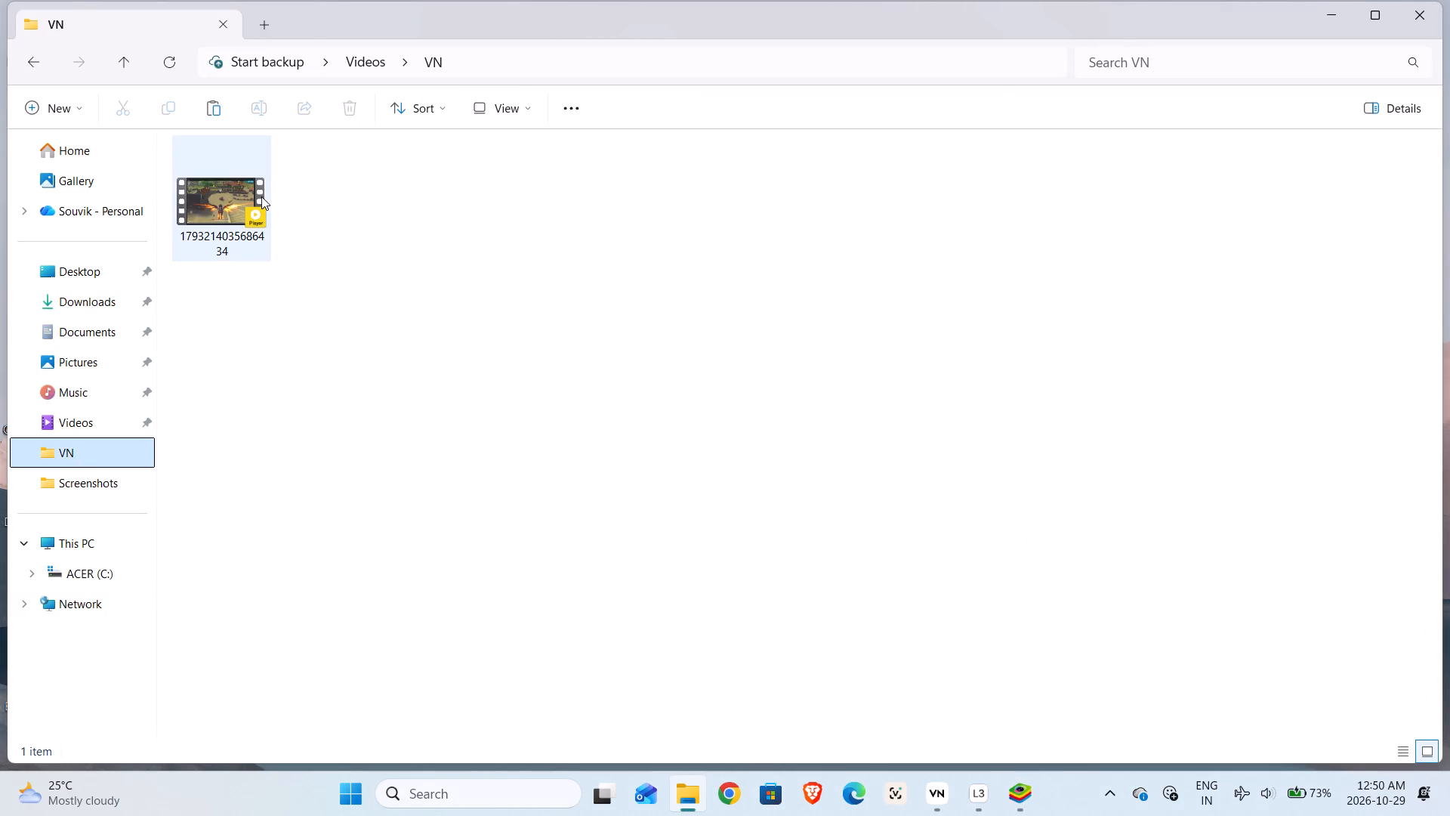
{"action": "left_click", "coordinate": [255, 198]}
{"action": "right_click_drag", "start_coordinate": [255, 200], "coordinate": [263, 203]}
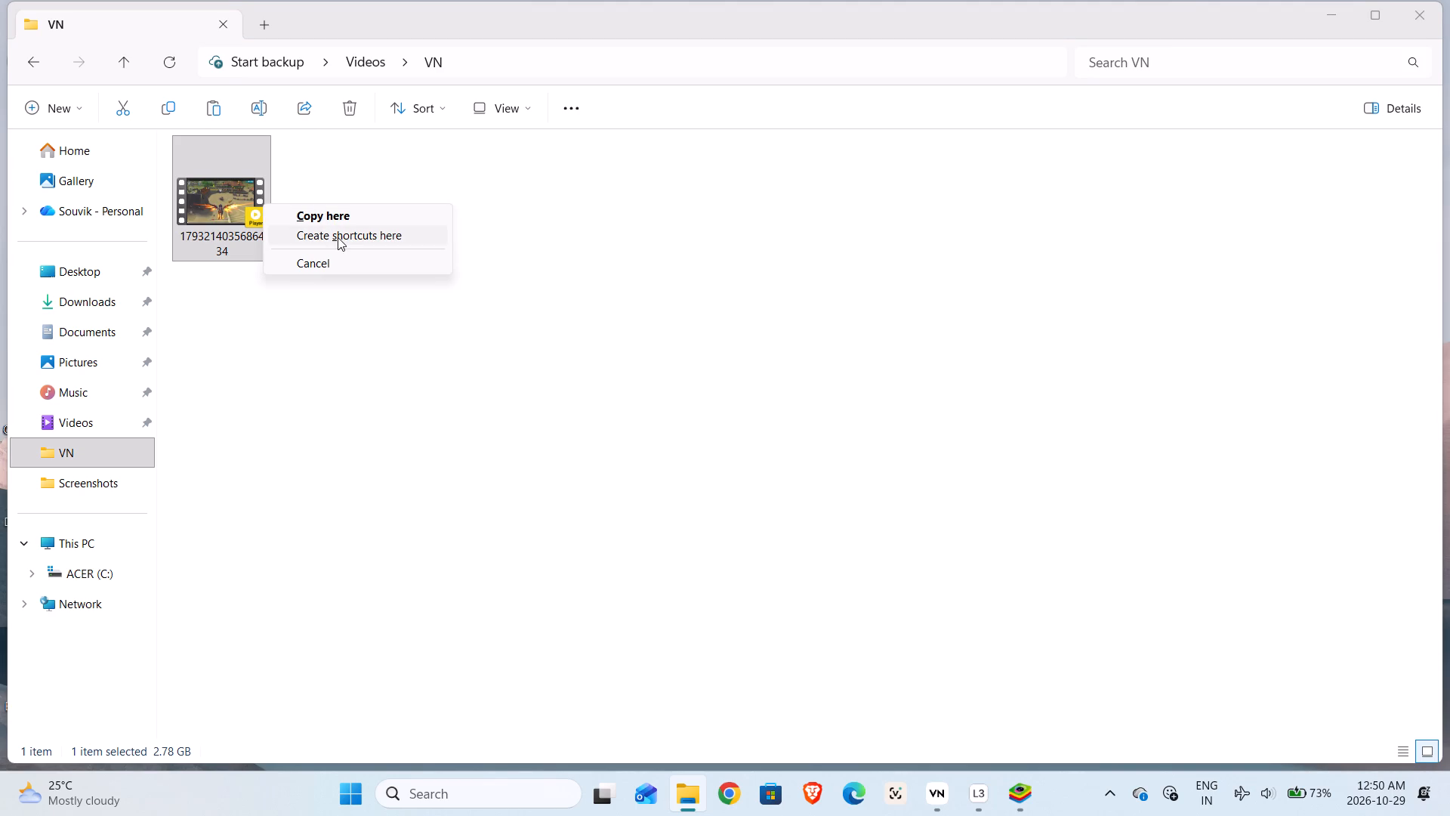
{"action": "left_click", "coordinate": [329, 321]}
{"action": "double_click", "coordinate": [245, 203]}
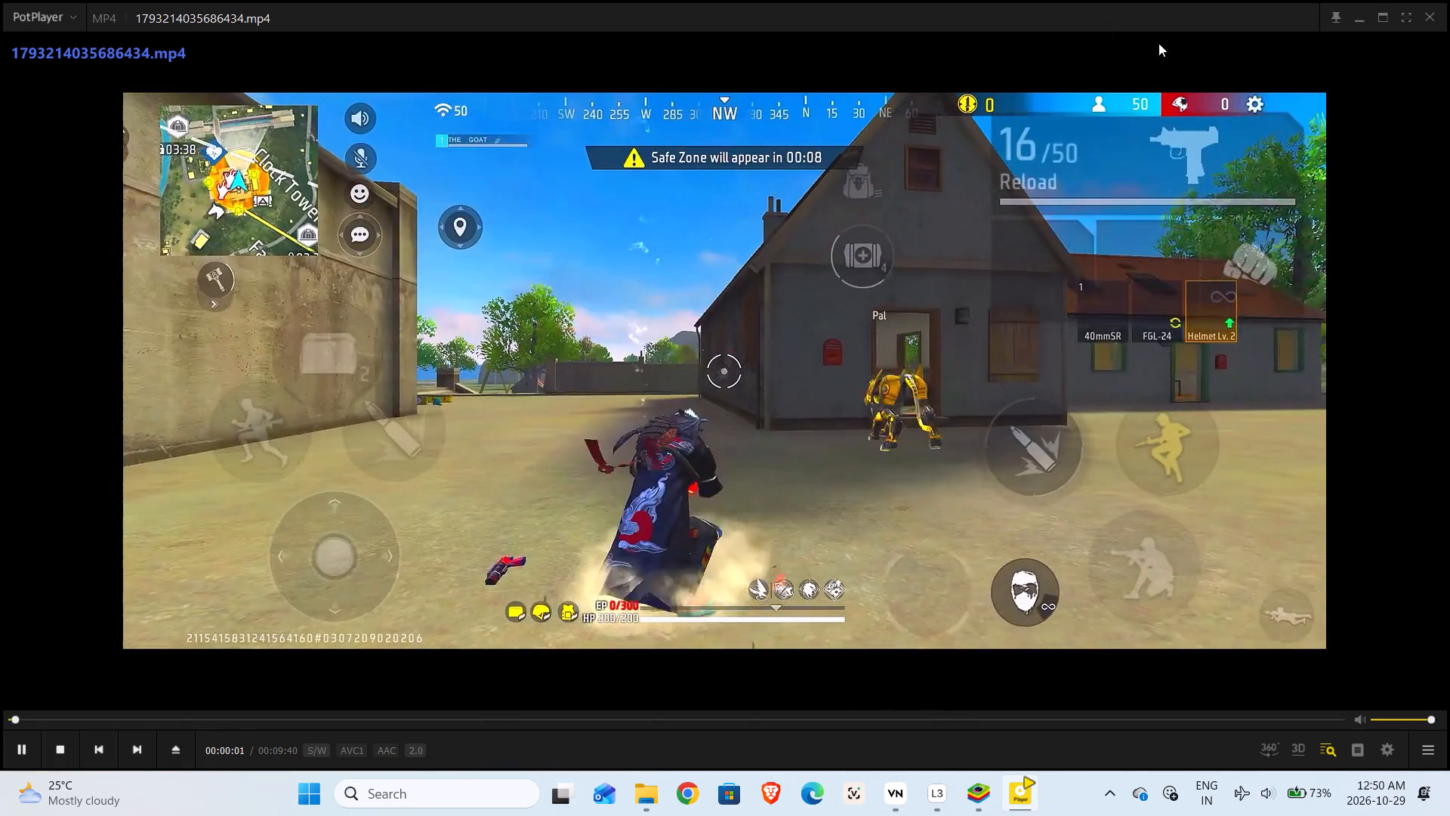
{"action": "left_click", "coordinate": [1427, 17]}
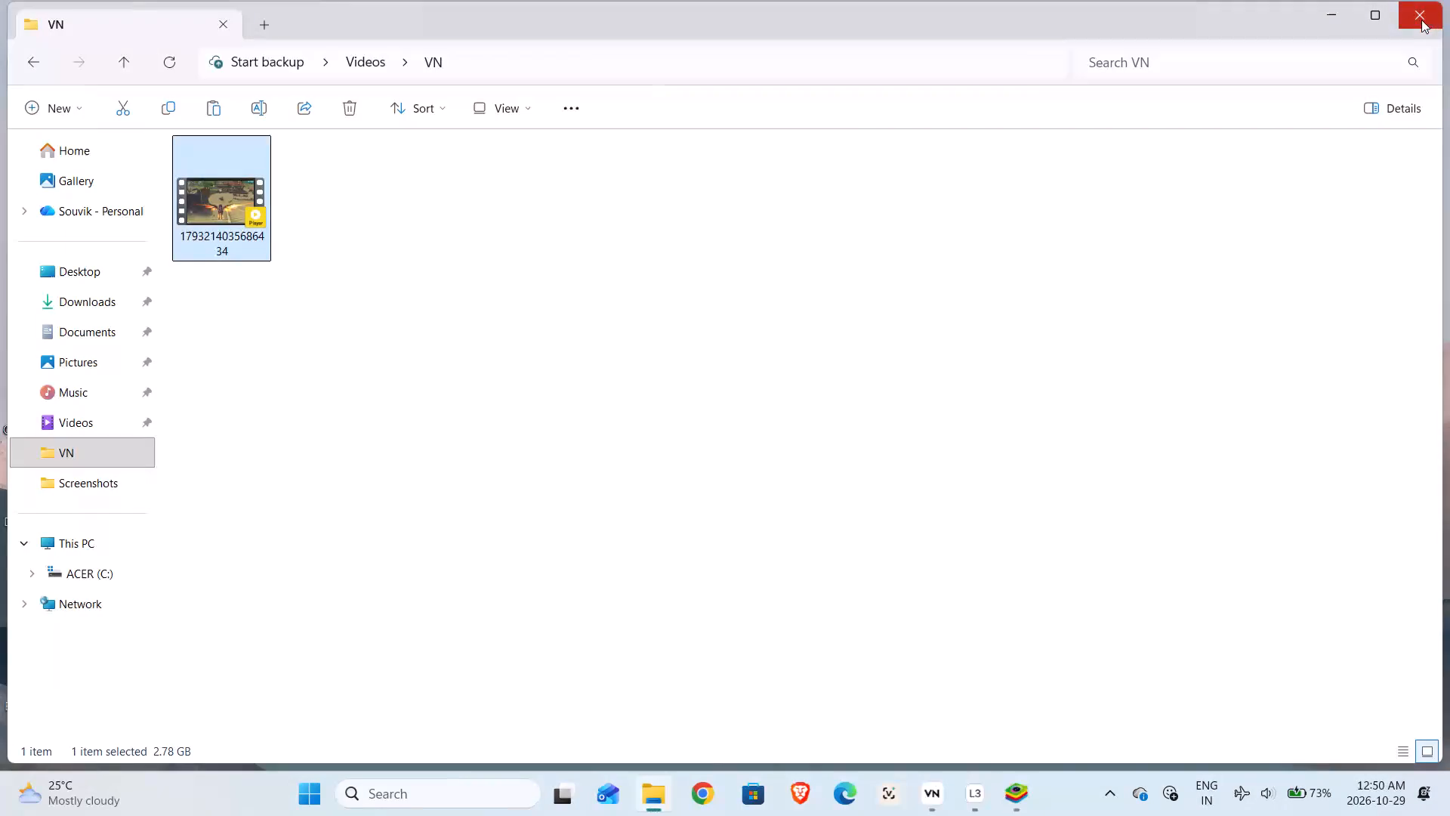
{"action": "left_click", "coordinate": [1418, 11]}
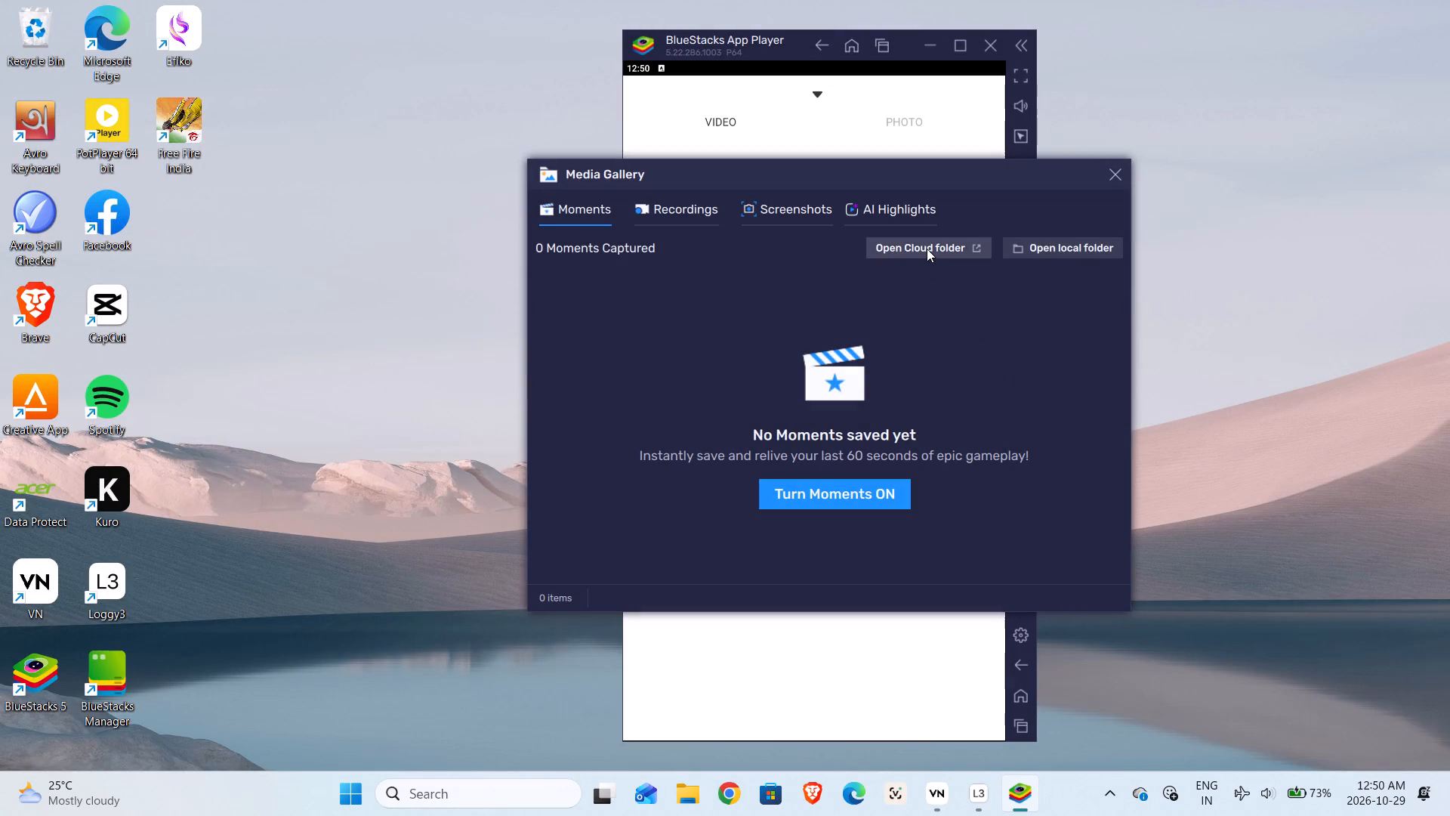
{"action": "left_click", "coordinate": [793, 204]}
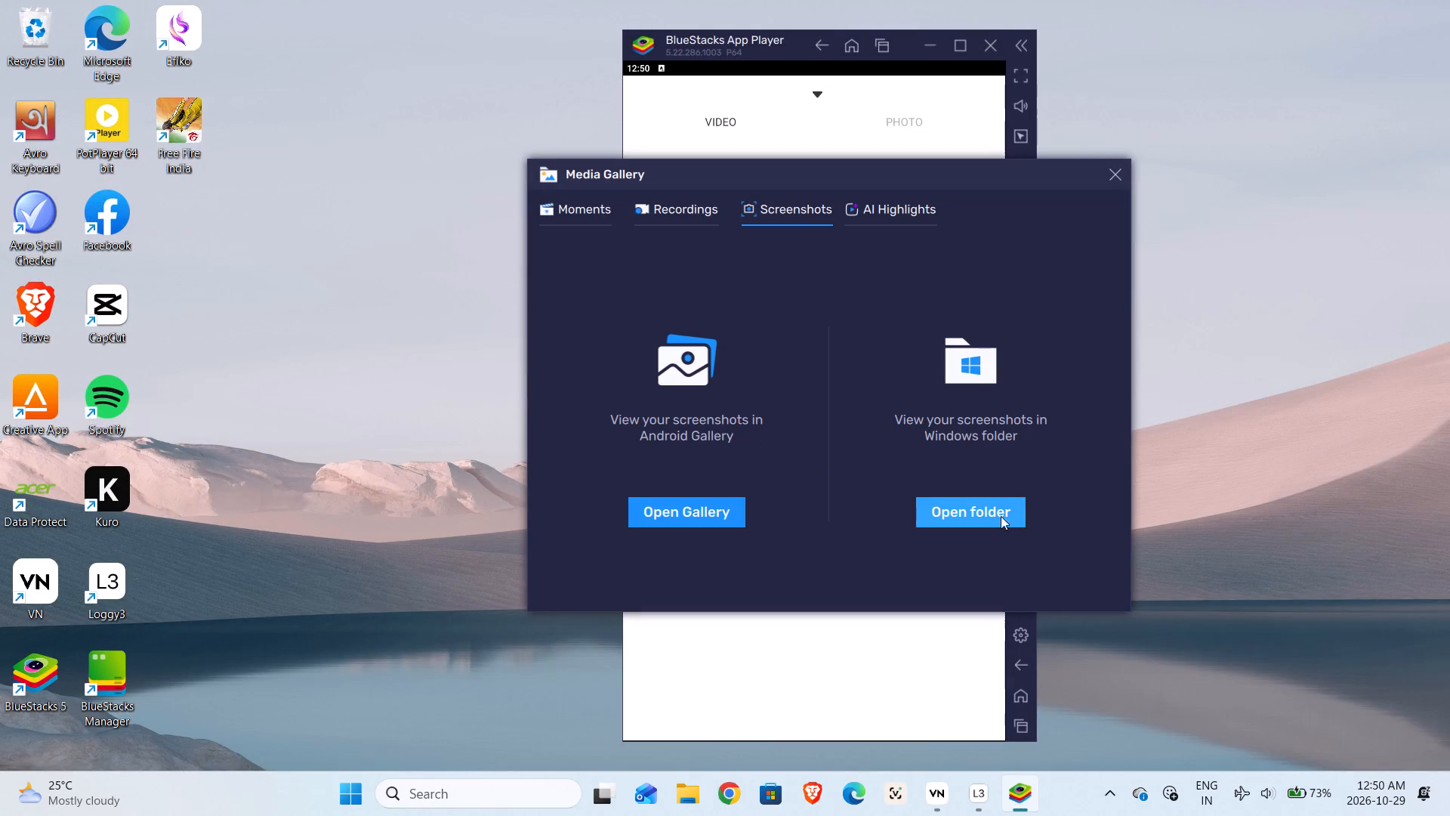
{"action": "left_click", "coordinate": [686, 511]}
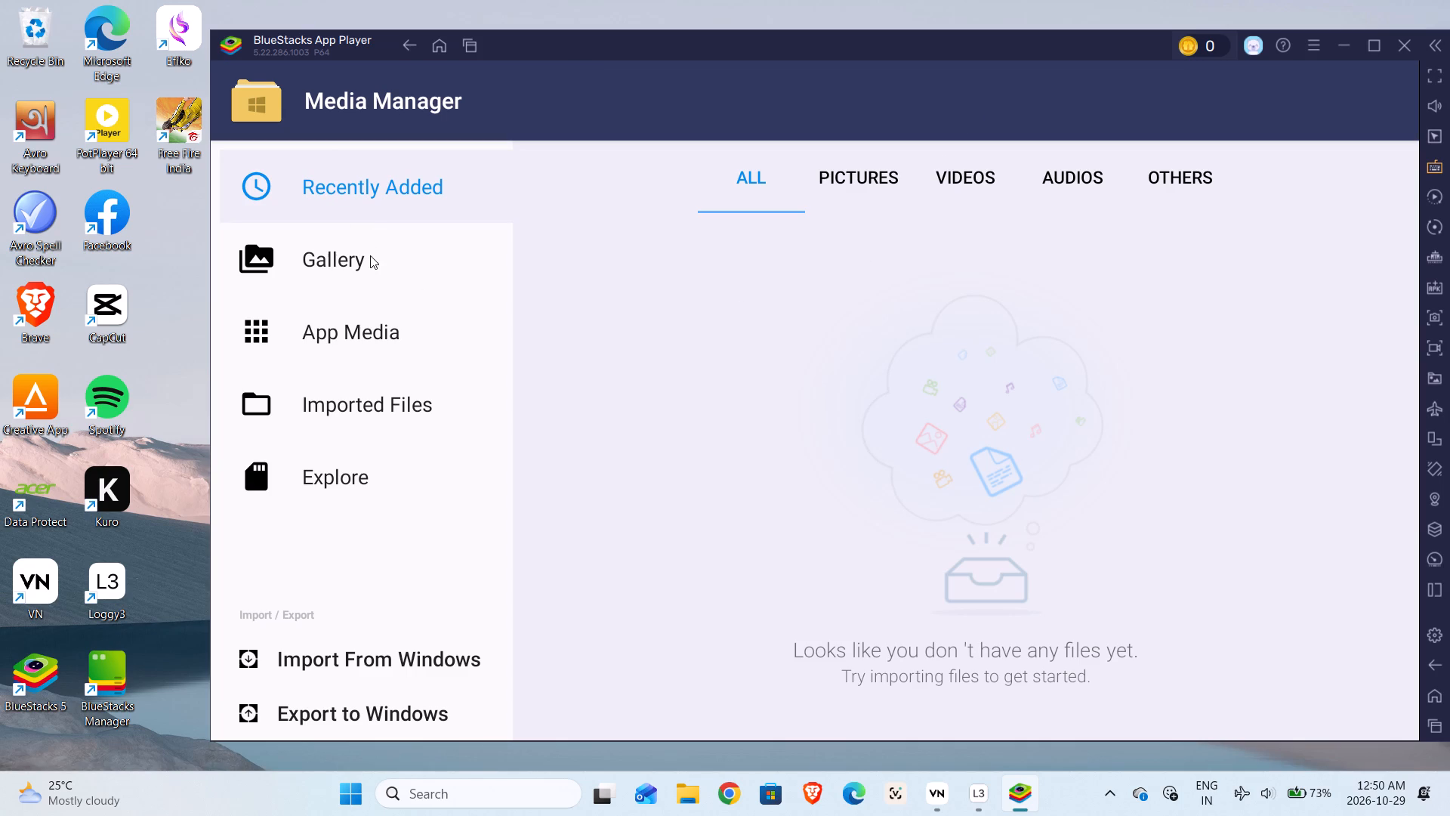
{"action": "left_click", "coordinate": [374, 656]}
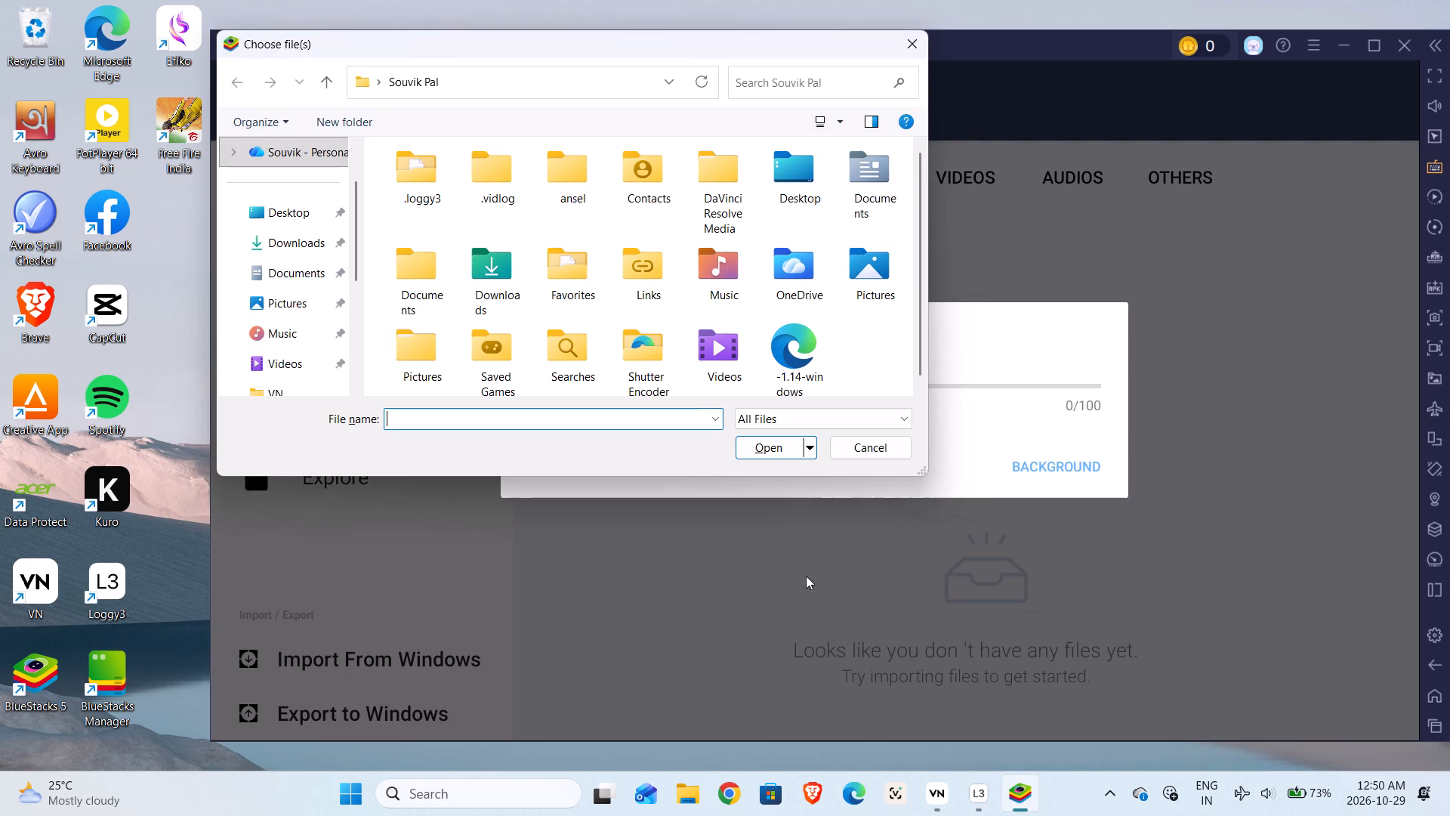
{"action": "left_click", "coordinate": [292, 251]}
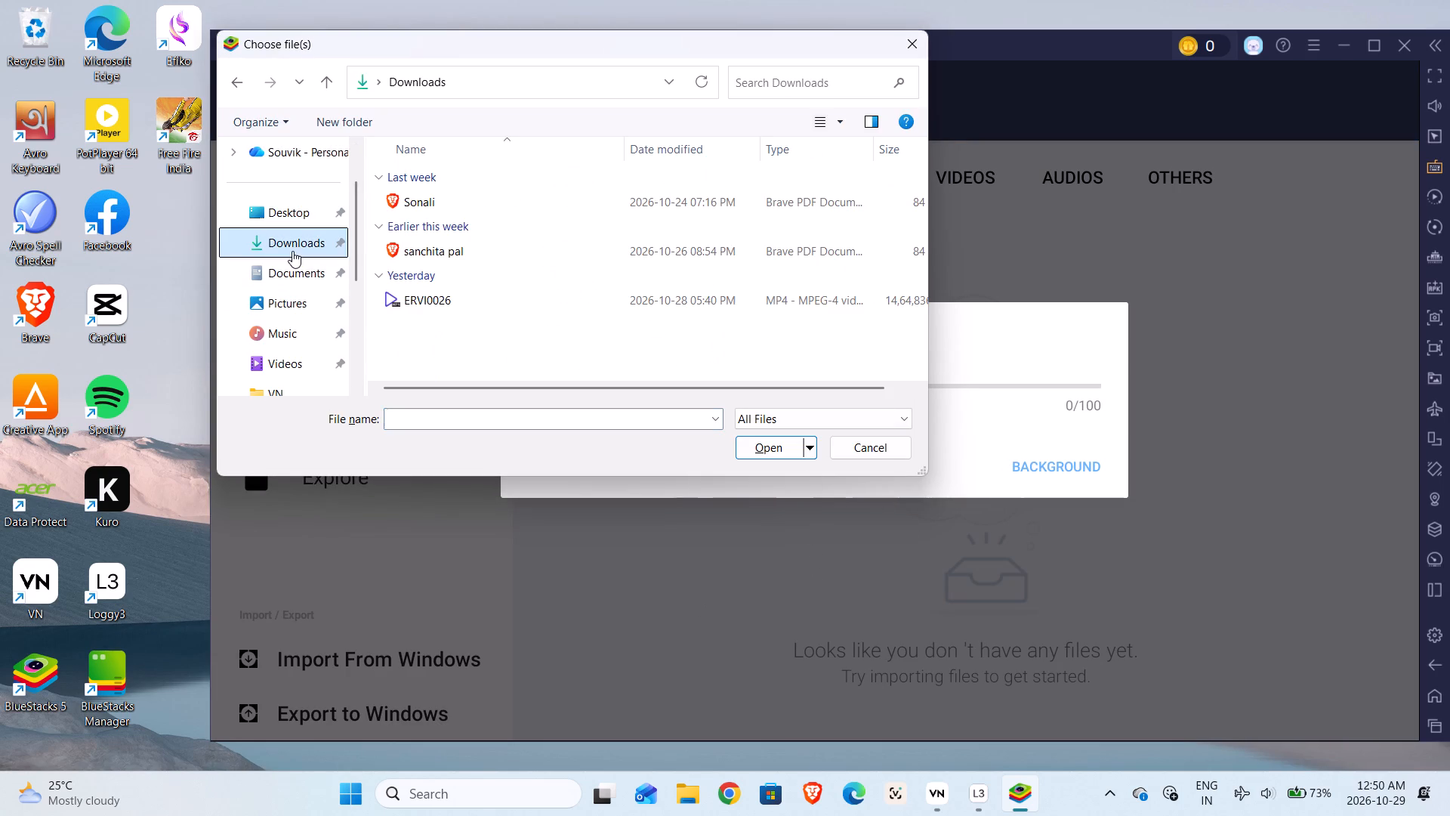
{"action": "left_click", "coordinate": [292, 380]}
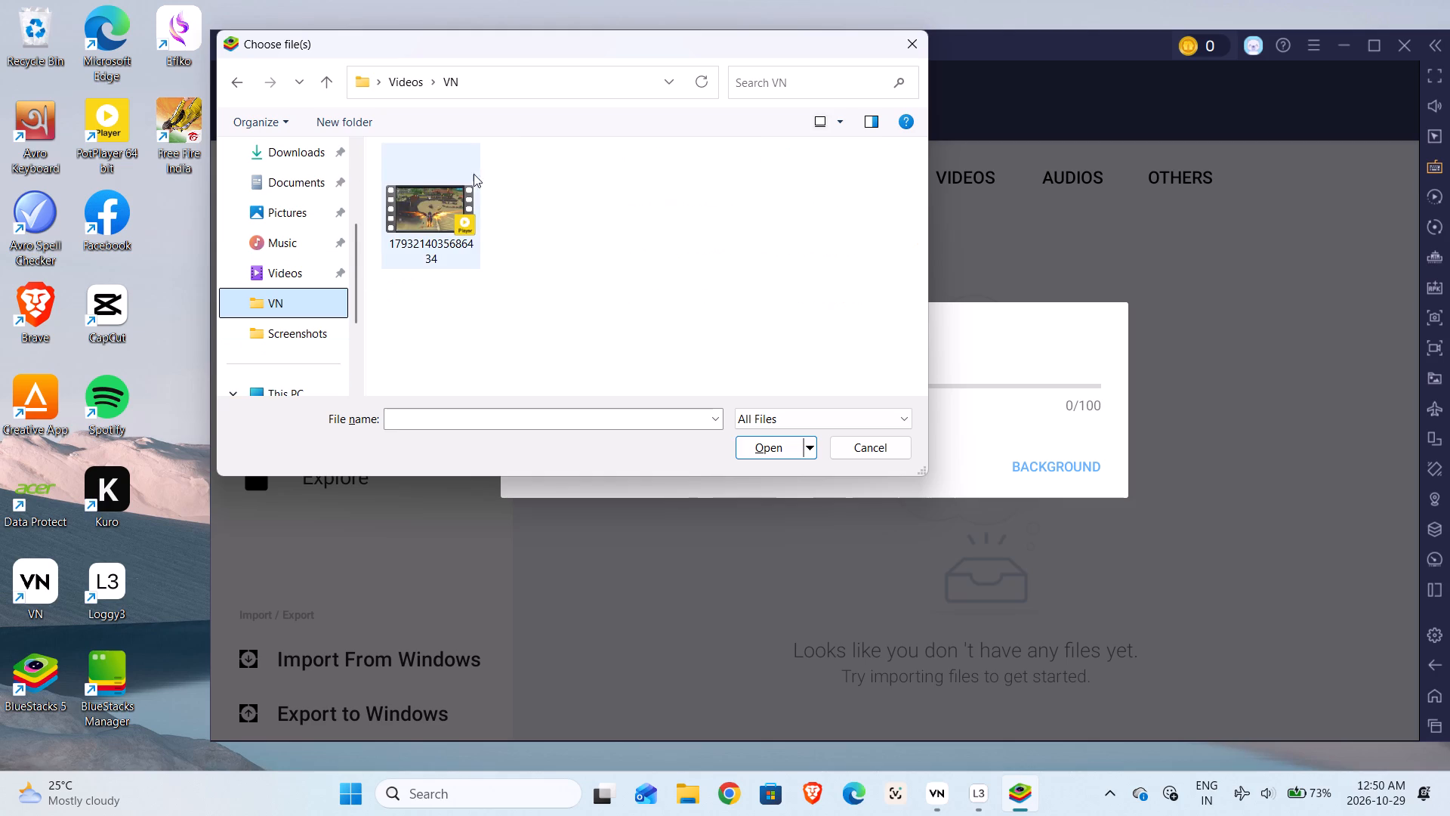
{"action": "left_click", "coordinate": [466, 174]}
{"action": "left_click", "coordinate": [770, 457]}
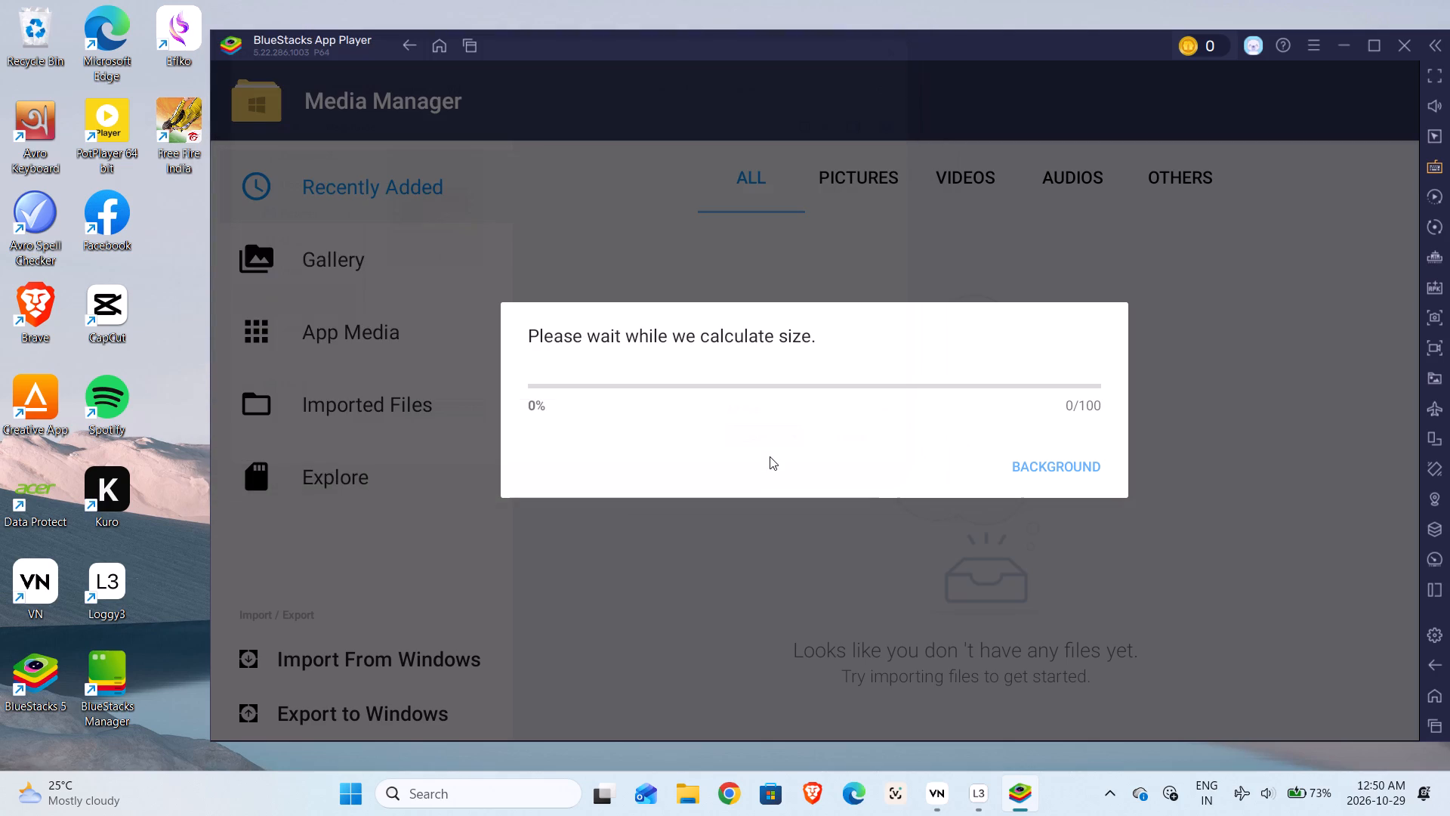
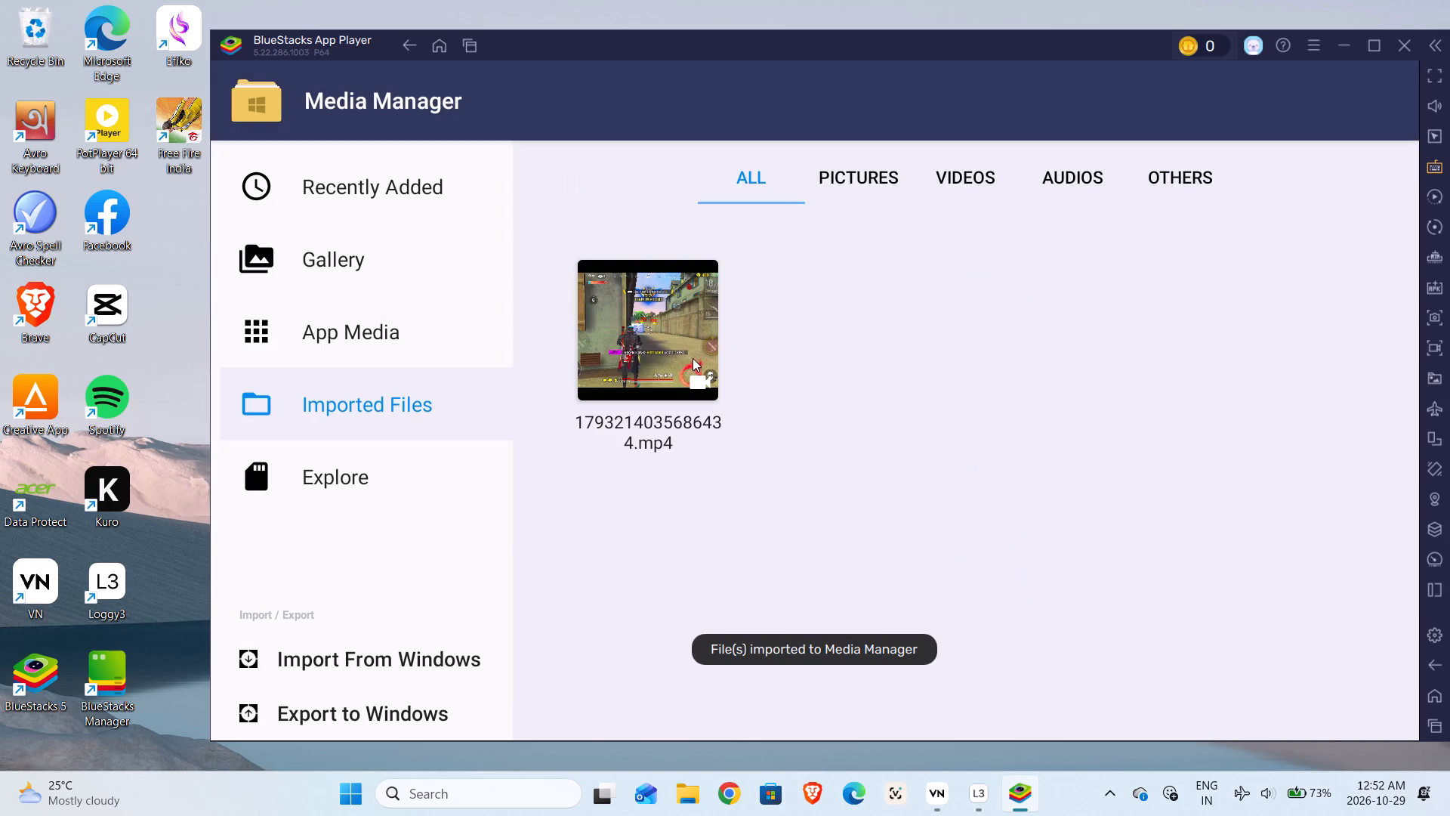
Preview the imported video 1793214035686434.mp4, replaying it from near the start, and return to Media Manager.
{"action": "left_click", "coordinate": [678, 335]}
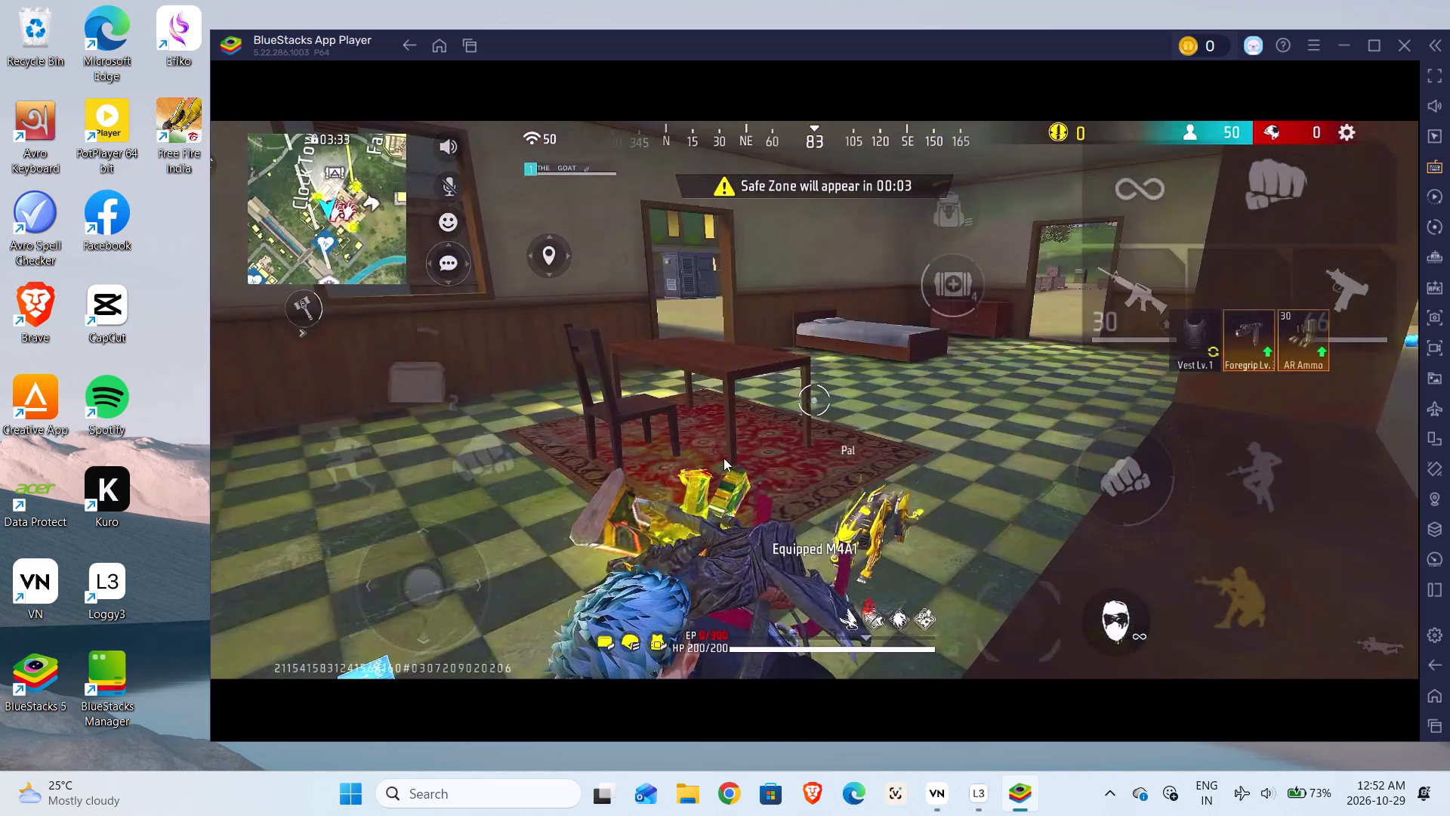
{"action": "left_click", "coordinate": [726, 454]}
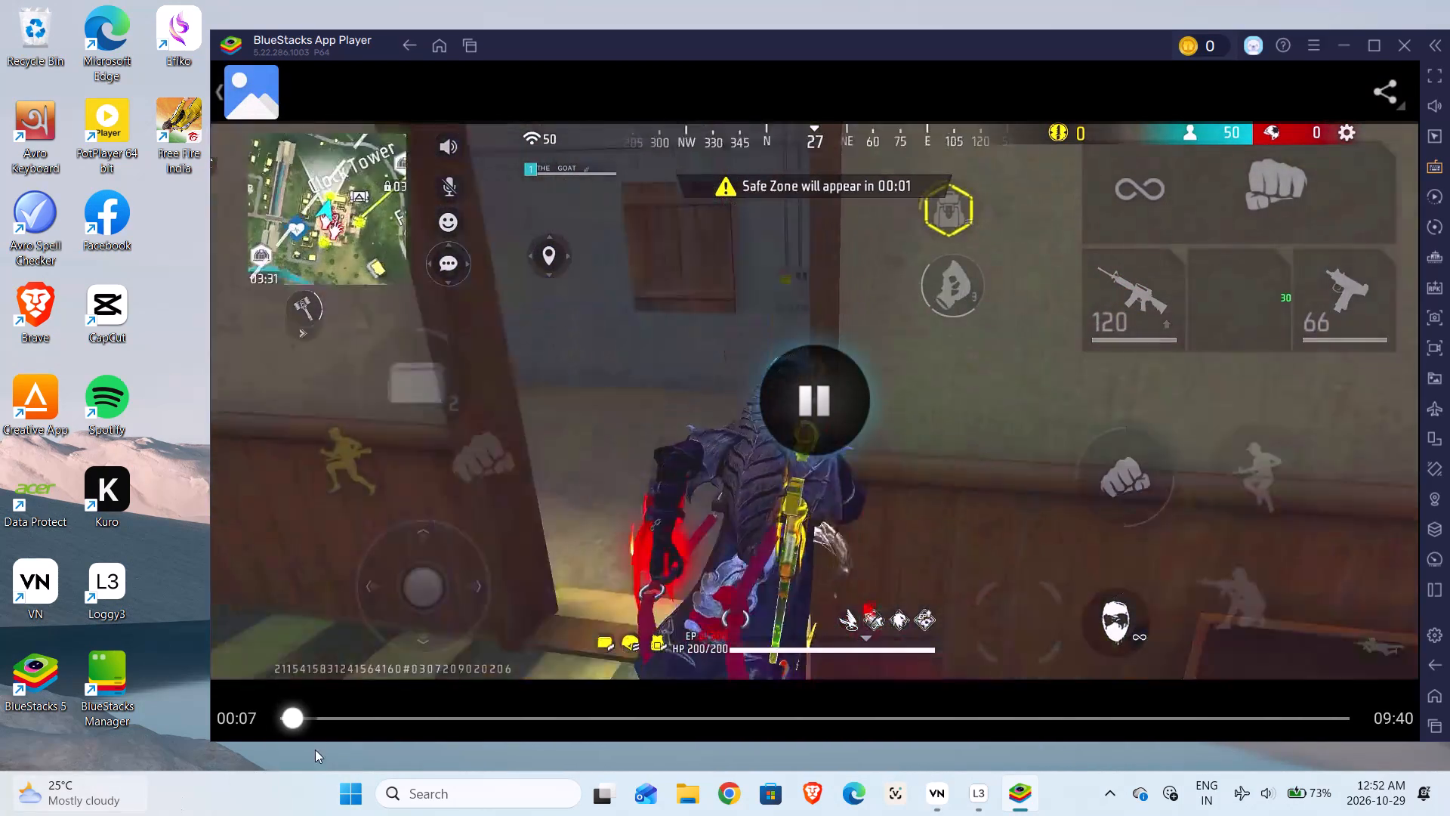
{"action": "left_click_drag", "start_coordinate": [295, 714], "coordinate": [233, 719]}
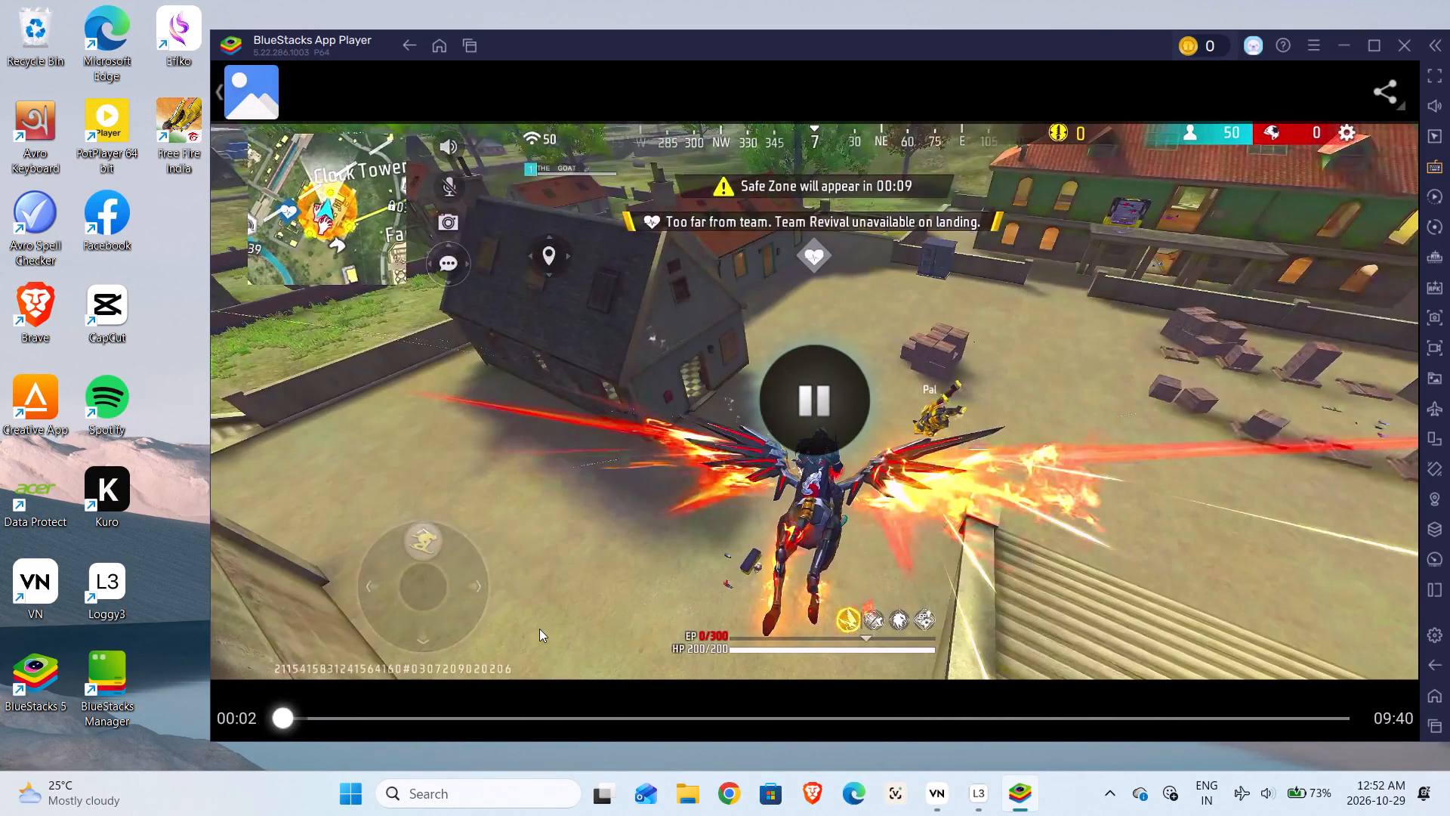
{"action": "left_click", "coordinate": [492, 598]}
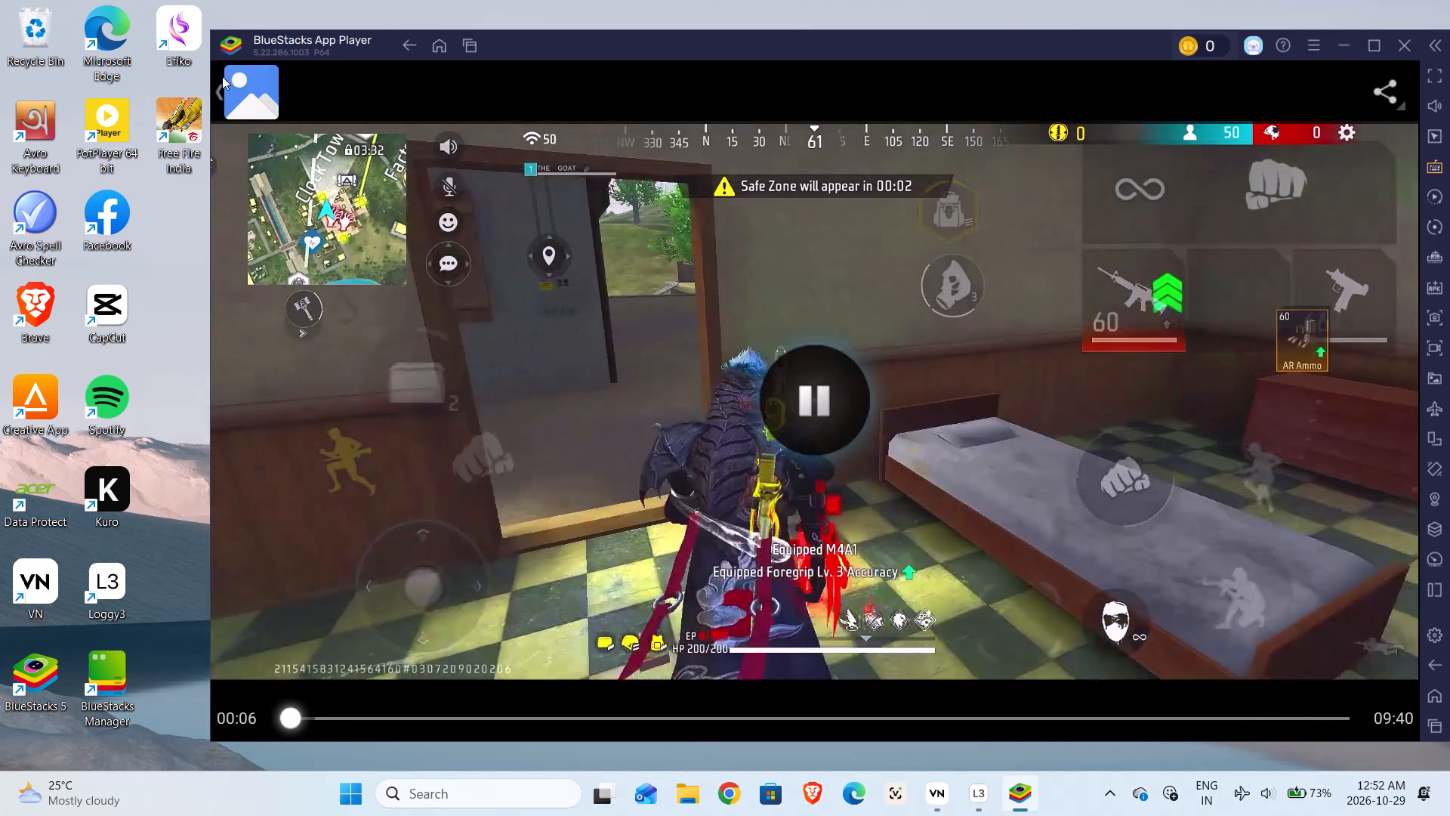
{"action": "left_click", "coordinate": [221, 95]}
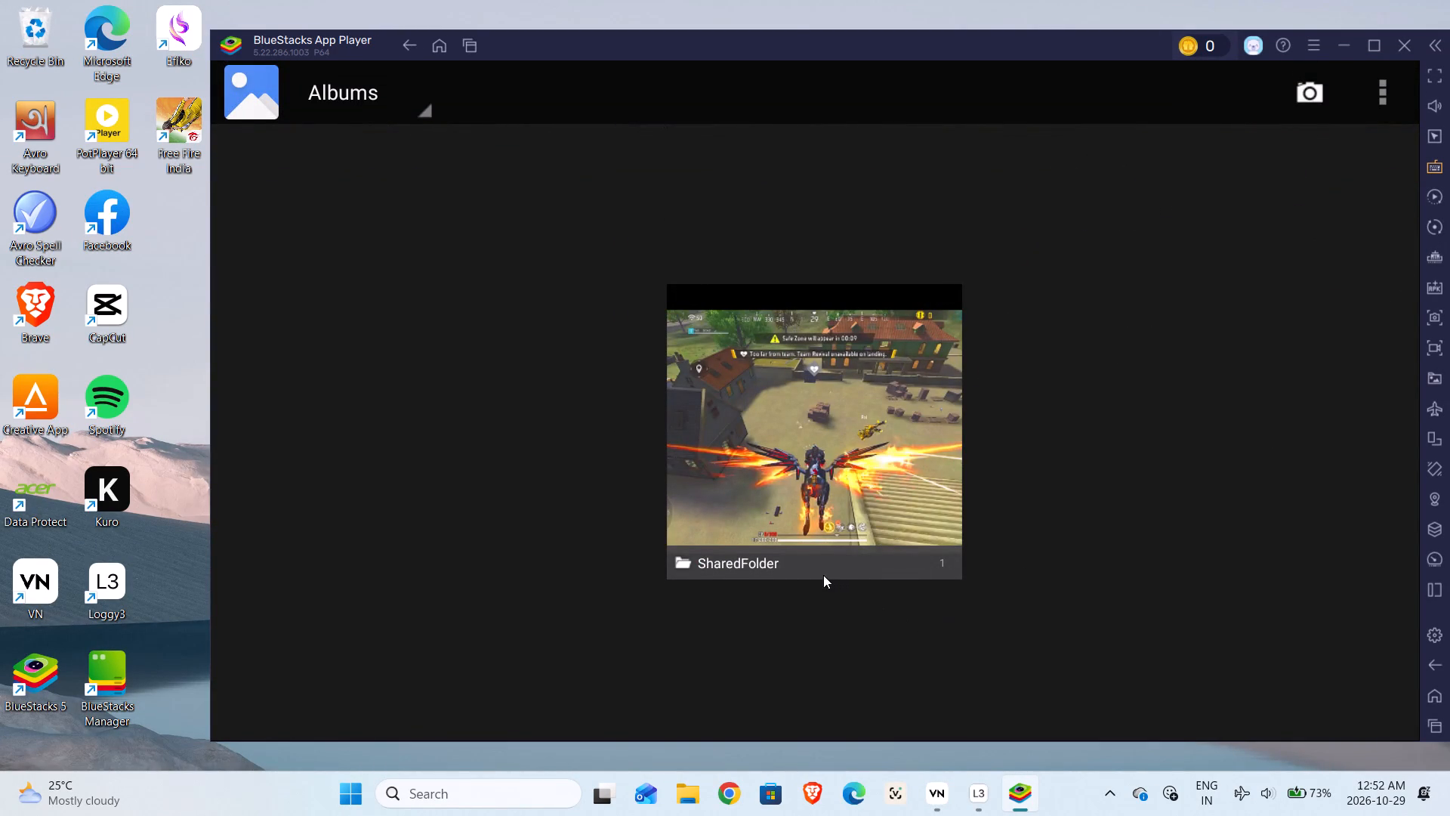
{"action": "left_click", "coordinate": [418, 37]}
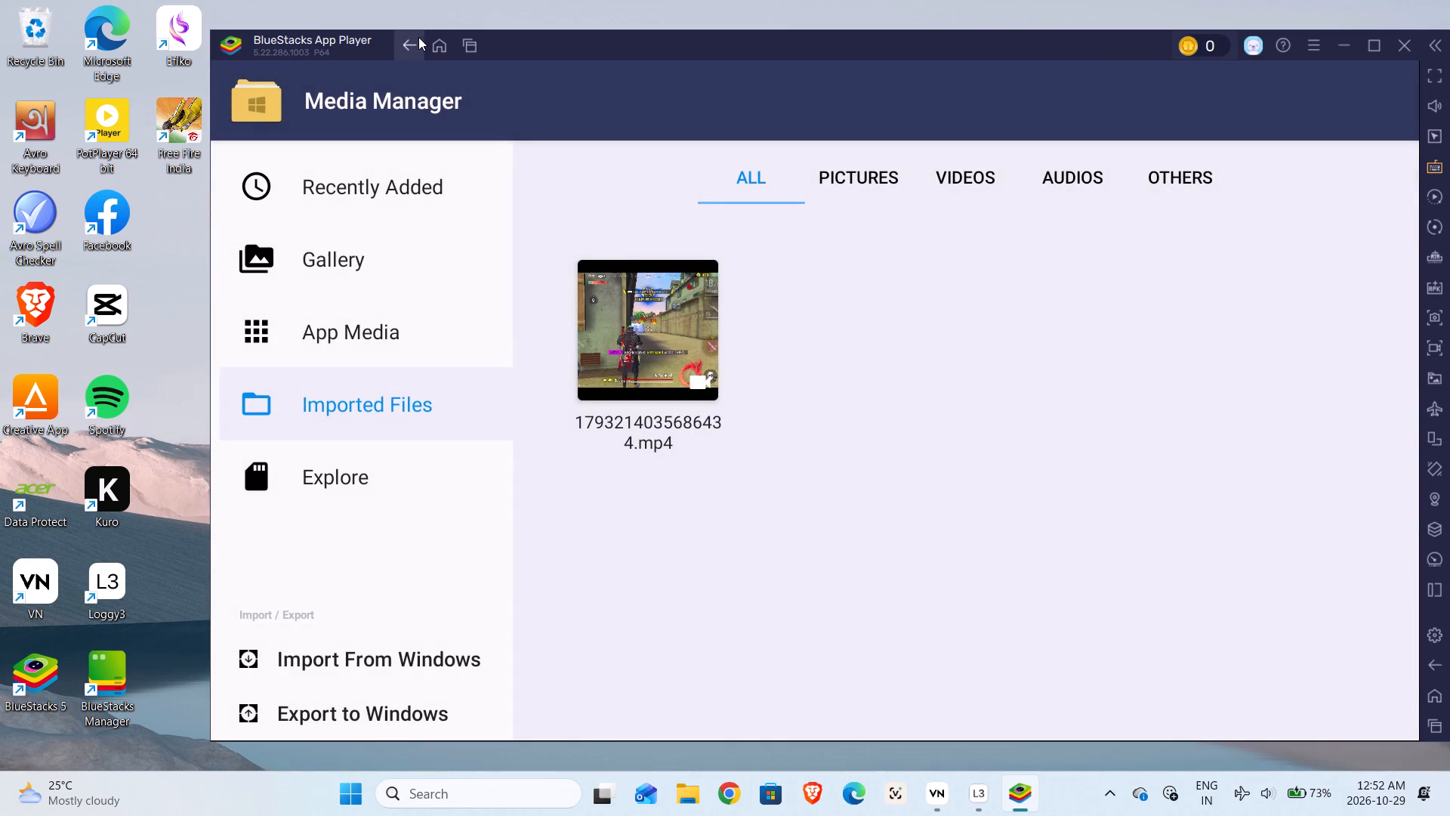
Check the imported video among the Videos in Imported Files and in the Gallery's SharedFolder.
{"action": "left_click", "coordinate": [970, 180]}
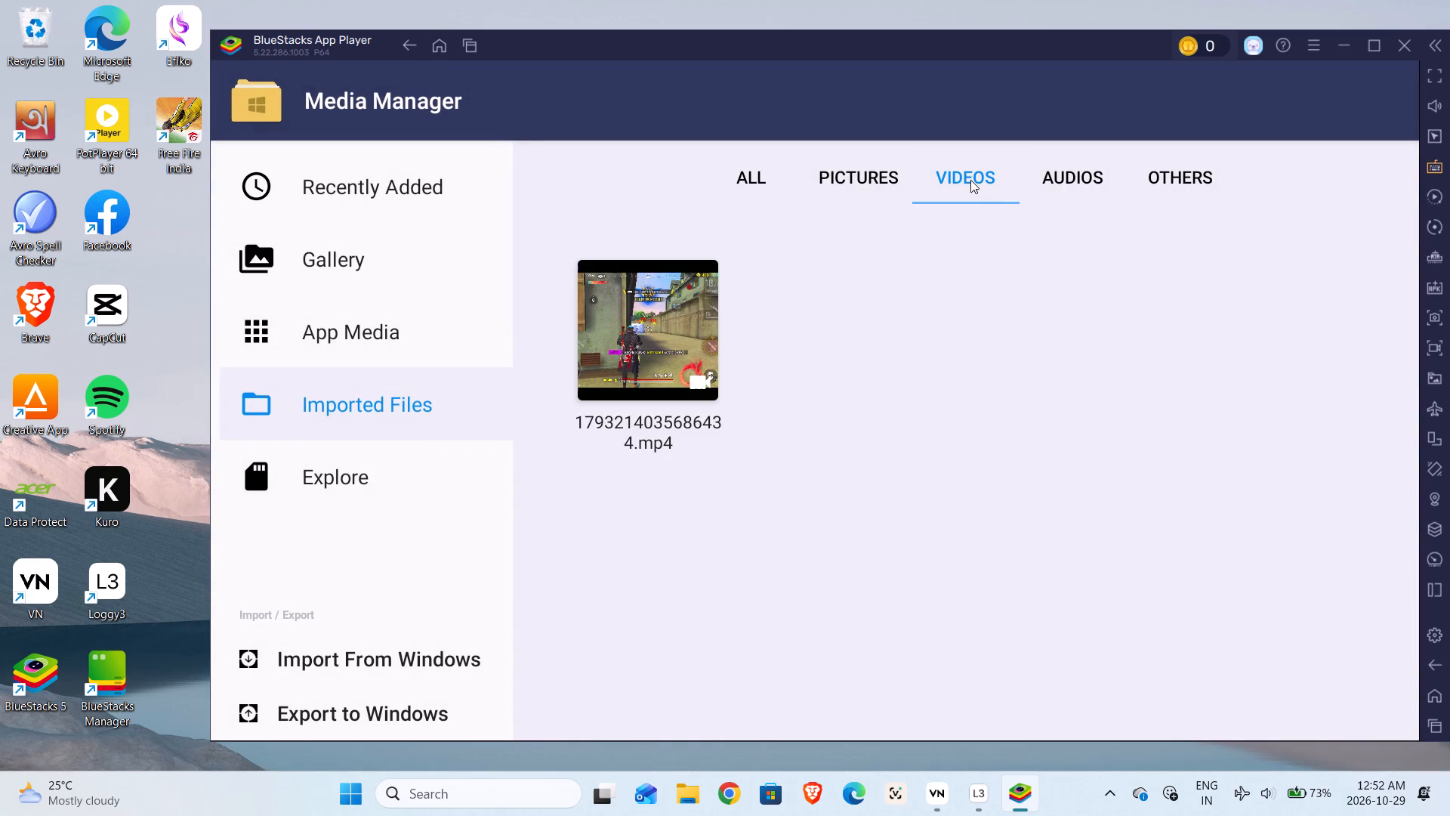
{"action": "right_click", "coordinate": [634, 333]}
{"action": "right_click", "coordinate": [634, 333]}
{"action": "right_click", "coordinate": [634, 333]}
{"action": "left_click", "coordinate": [371, 254]}
{"action": "left_click", "coordinate": [598, 246]}
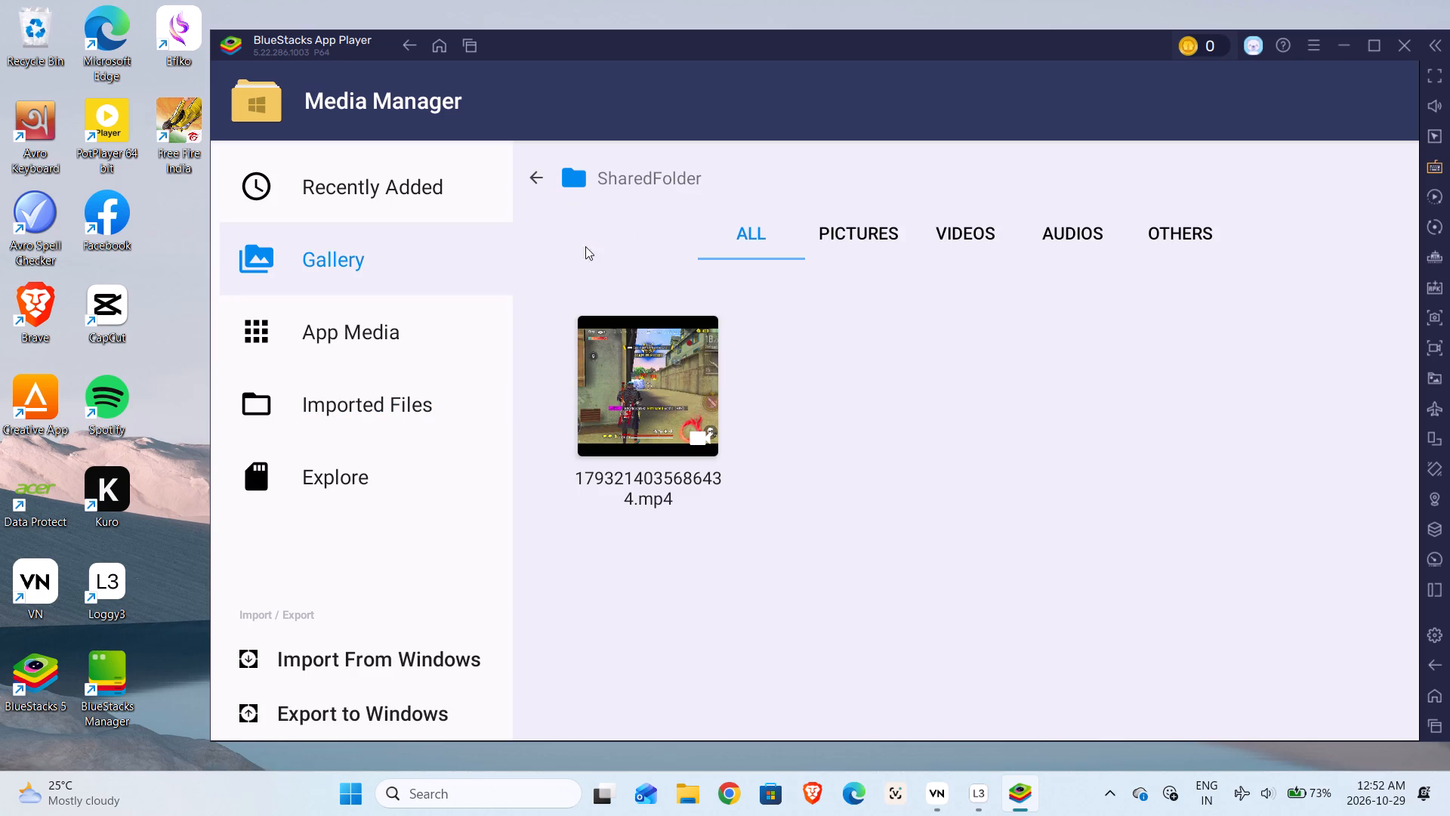
Exit Media Manager and return to the BlueStacks home screen.
{"action": "left_click", "coordinate": [401, 49]}
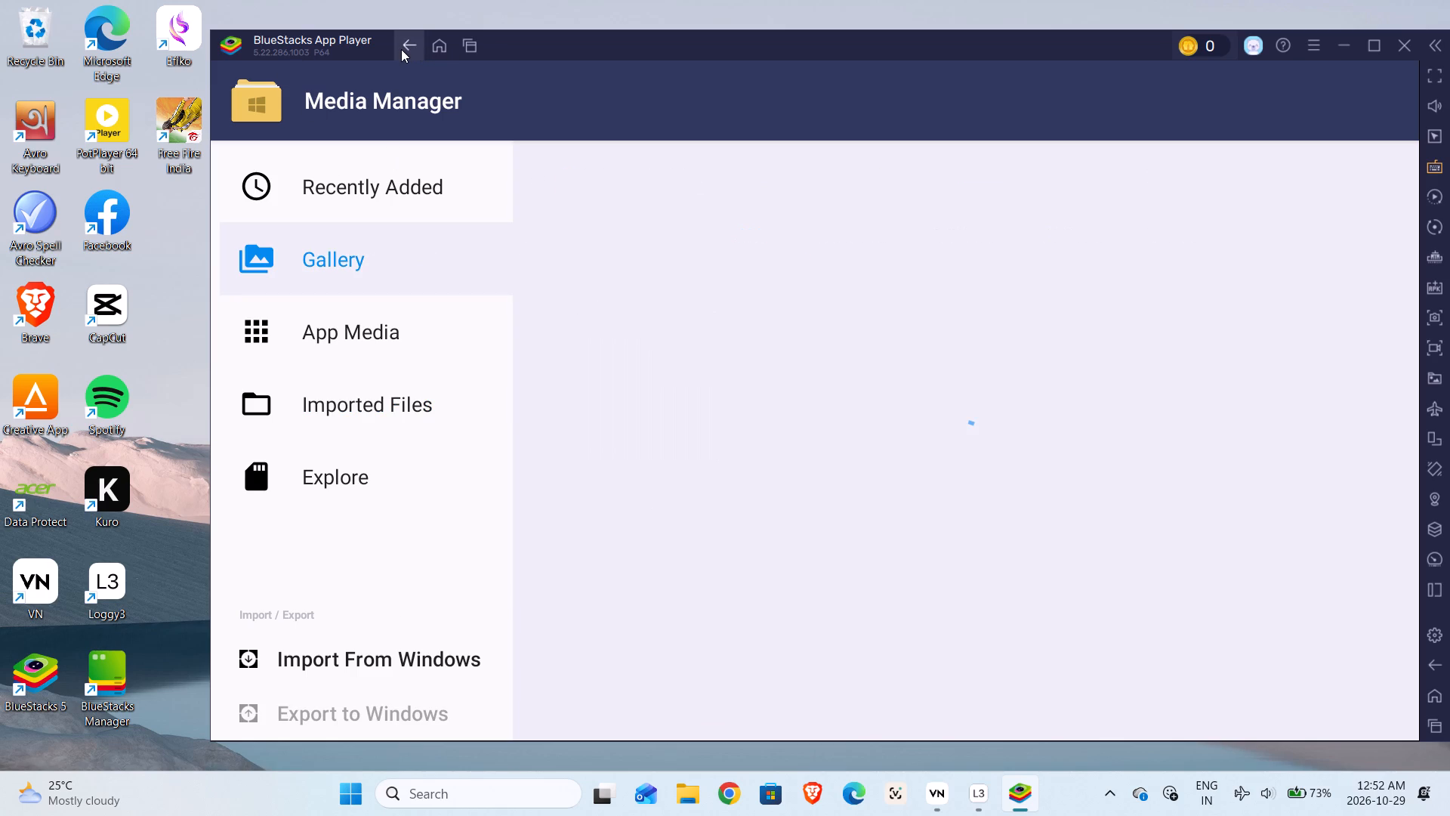
{"action": "left_click", "coordinate": [401, 49]}
{"action": "left_click", "coordinate": [401, 49]}
{"action": "left_click", "coordinate": [401, 49]}
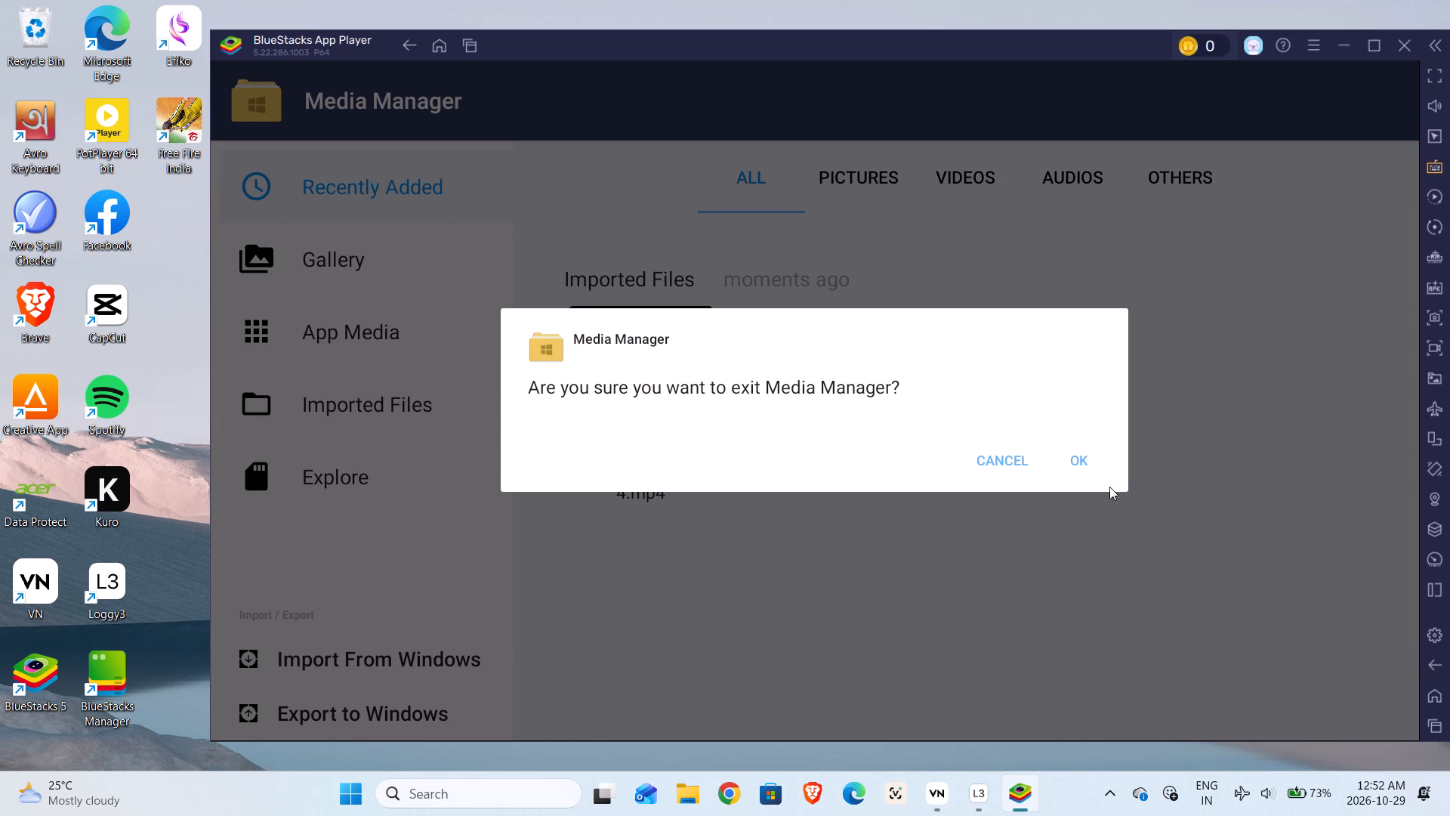
{"action": "left_click", "coordinate": [1078, 462]}
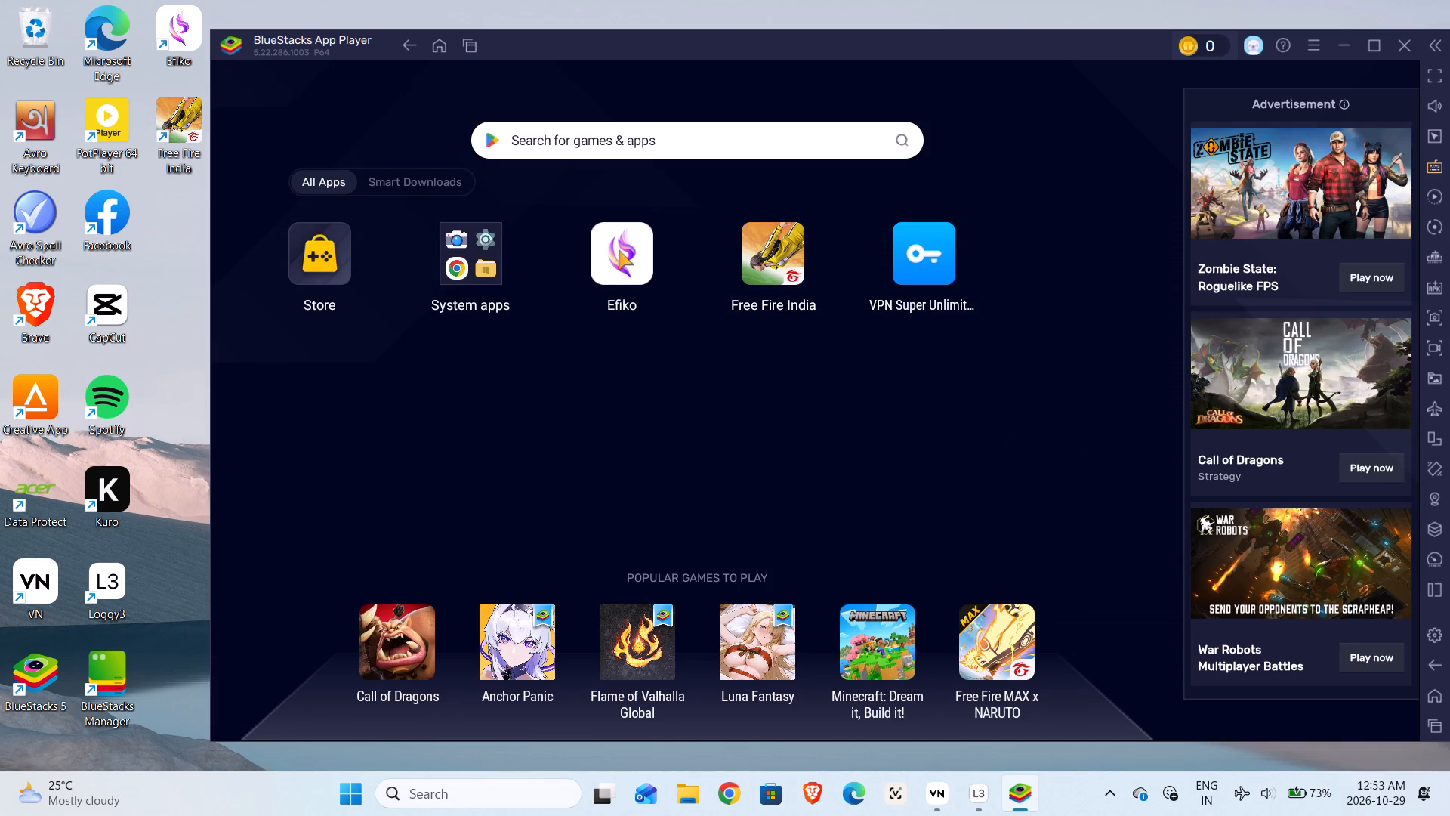
Open Efiko, load the imported gameplay video for editing and pause its playback.
{"action": "double_click", "coordinate": [621, 252]}
{"action": "left_click", "coordinate": [631, 259]}
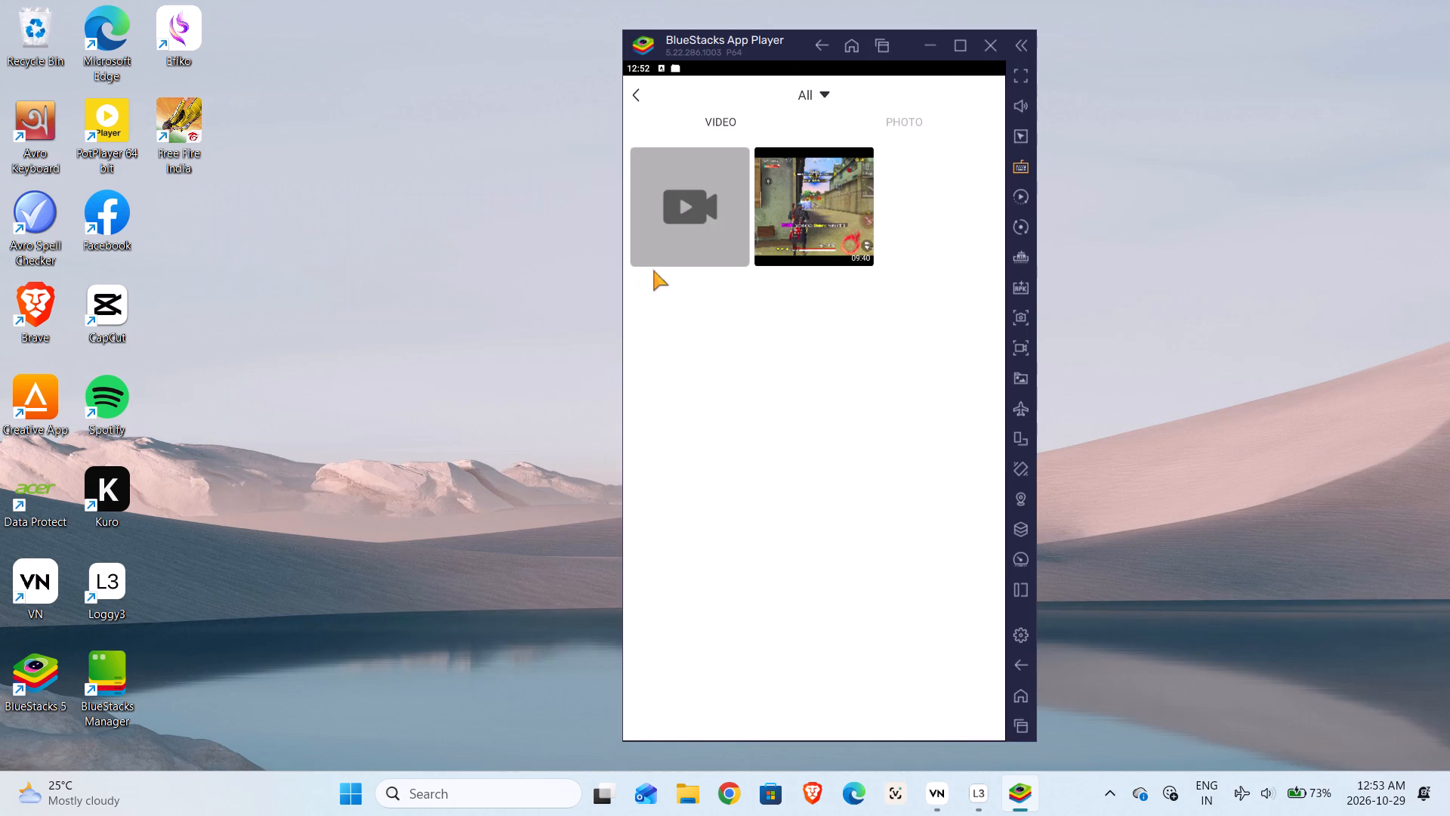
{"action": "left_click", "coordinate": [804, 224]}
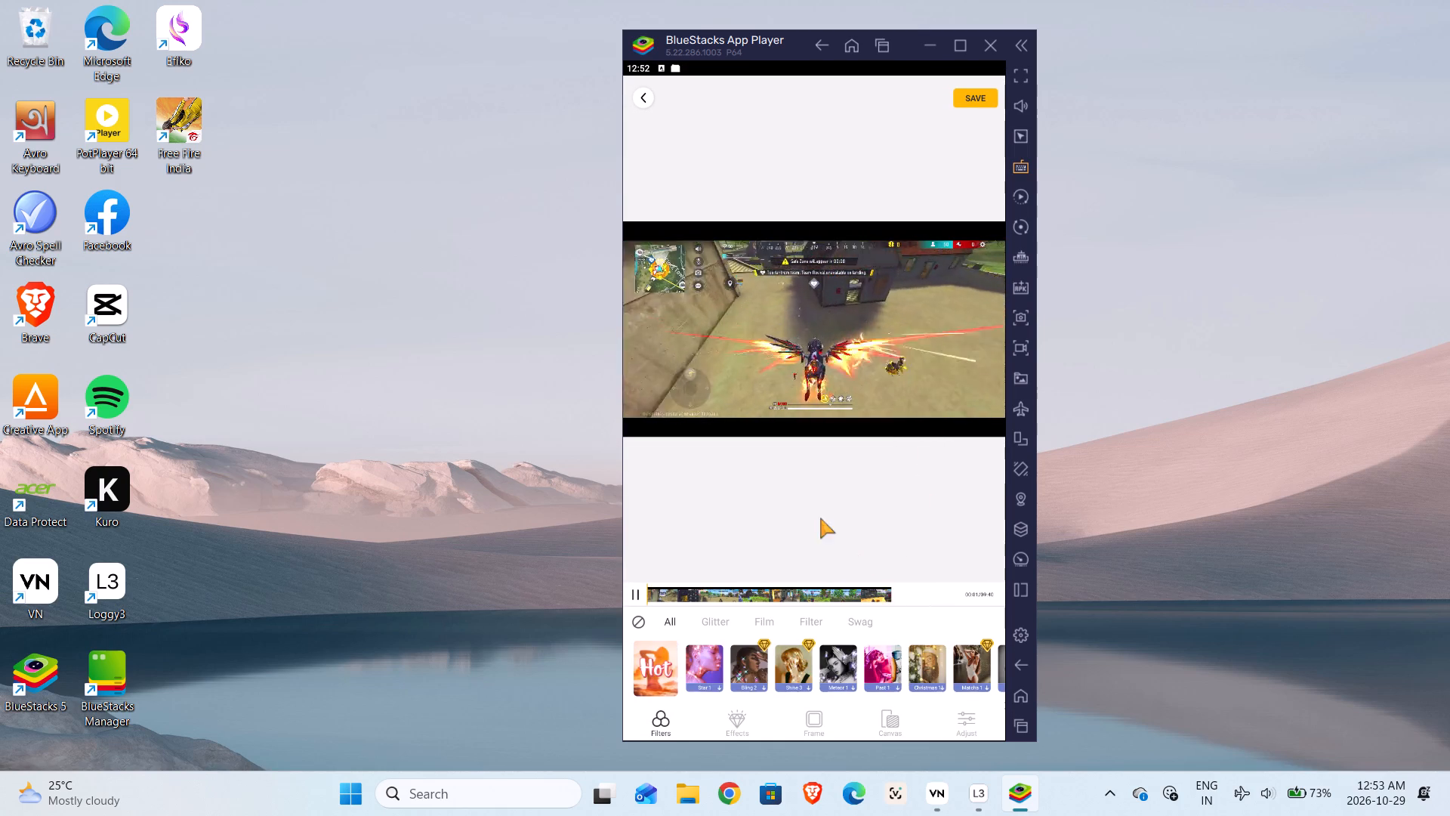
{"action": "left_click", "coordinate": [634, 592]}
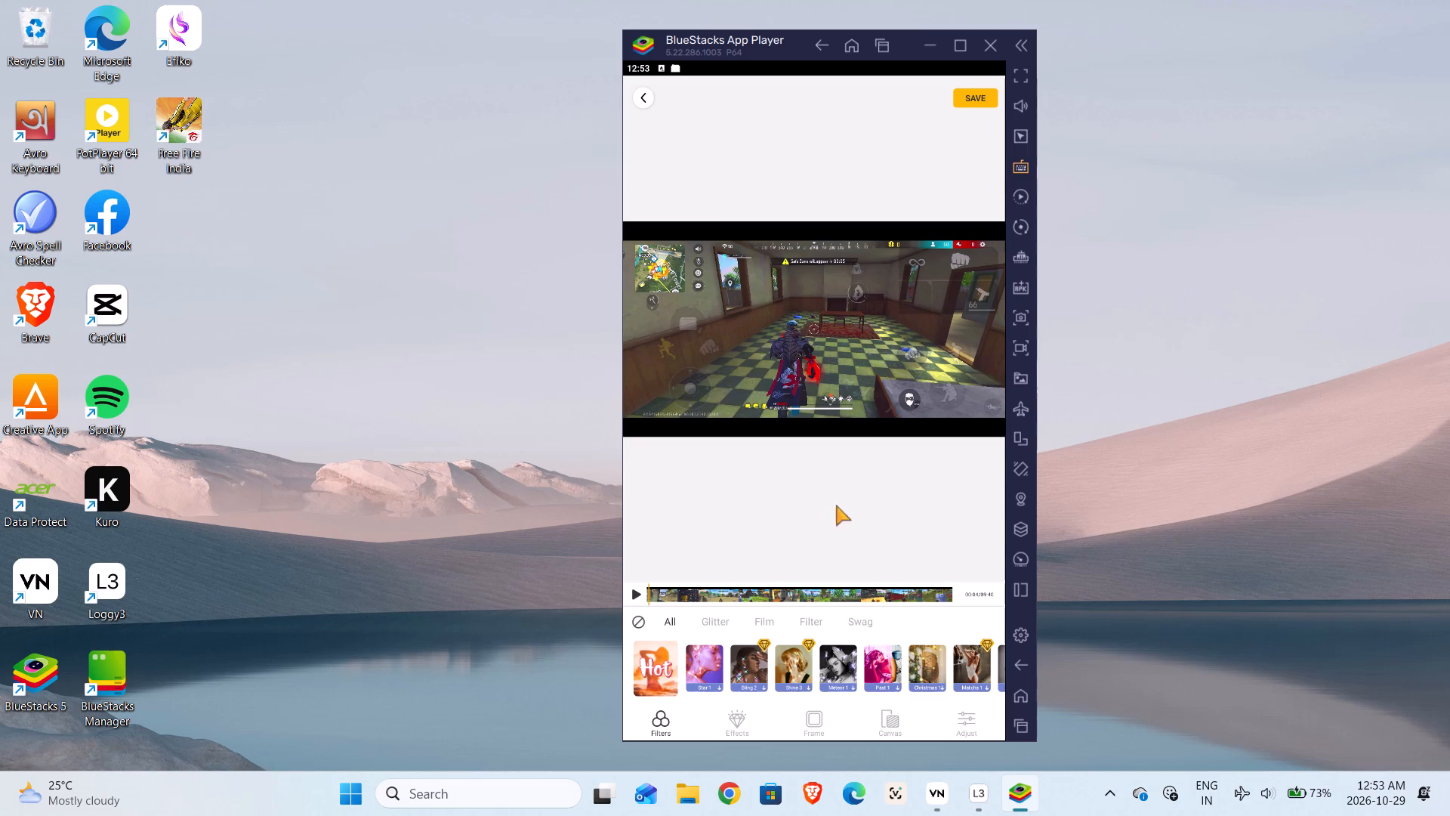
Play the video on to an outdoor scene, pause it there, and apply an Exposure adjustment of 11.
{"action": "left_click", "coordinate": [967, 718]}
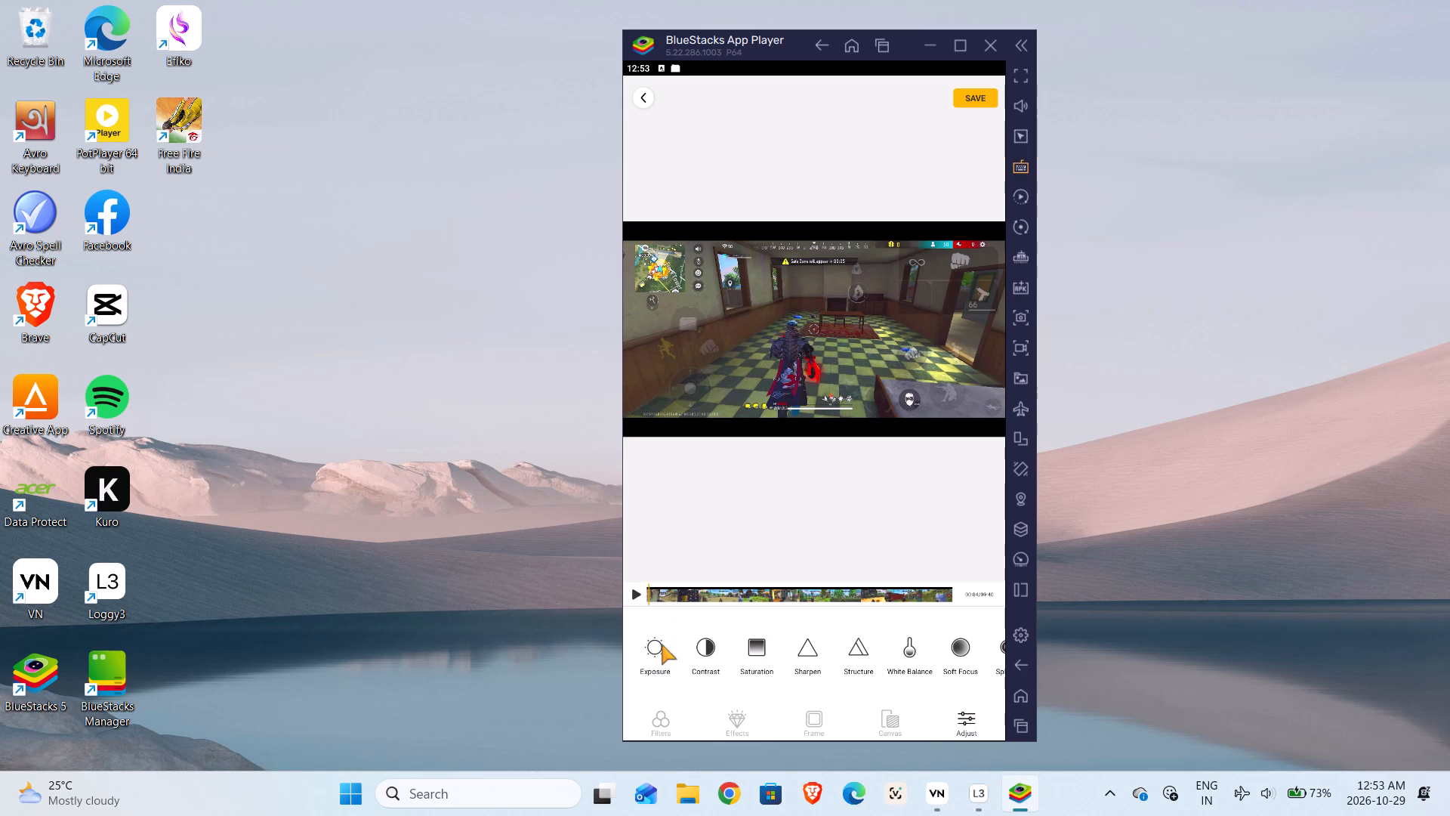
{"action": "left_click", "coordinate": [634, 594]}
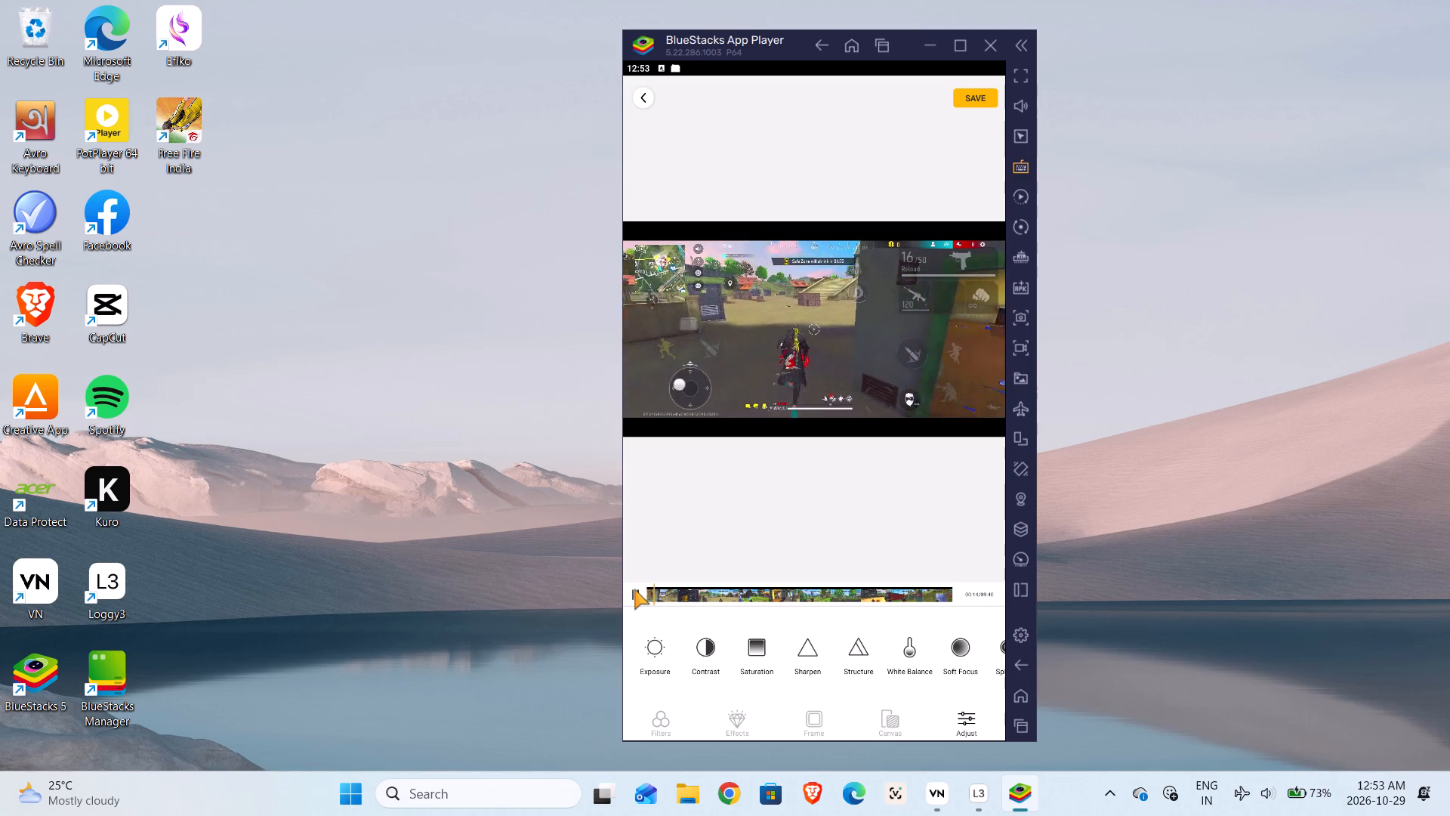
{"action": "left_click", "coordinate": [634, 589]}
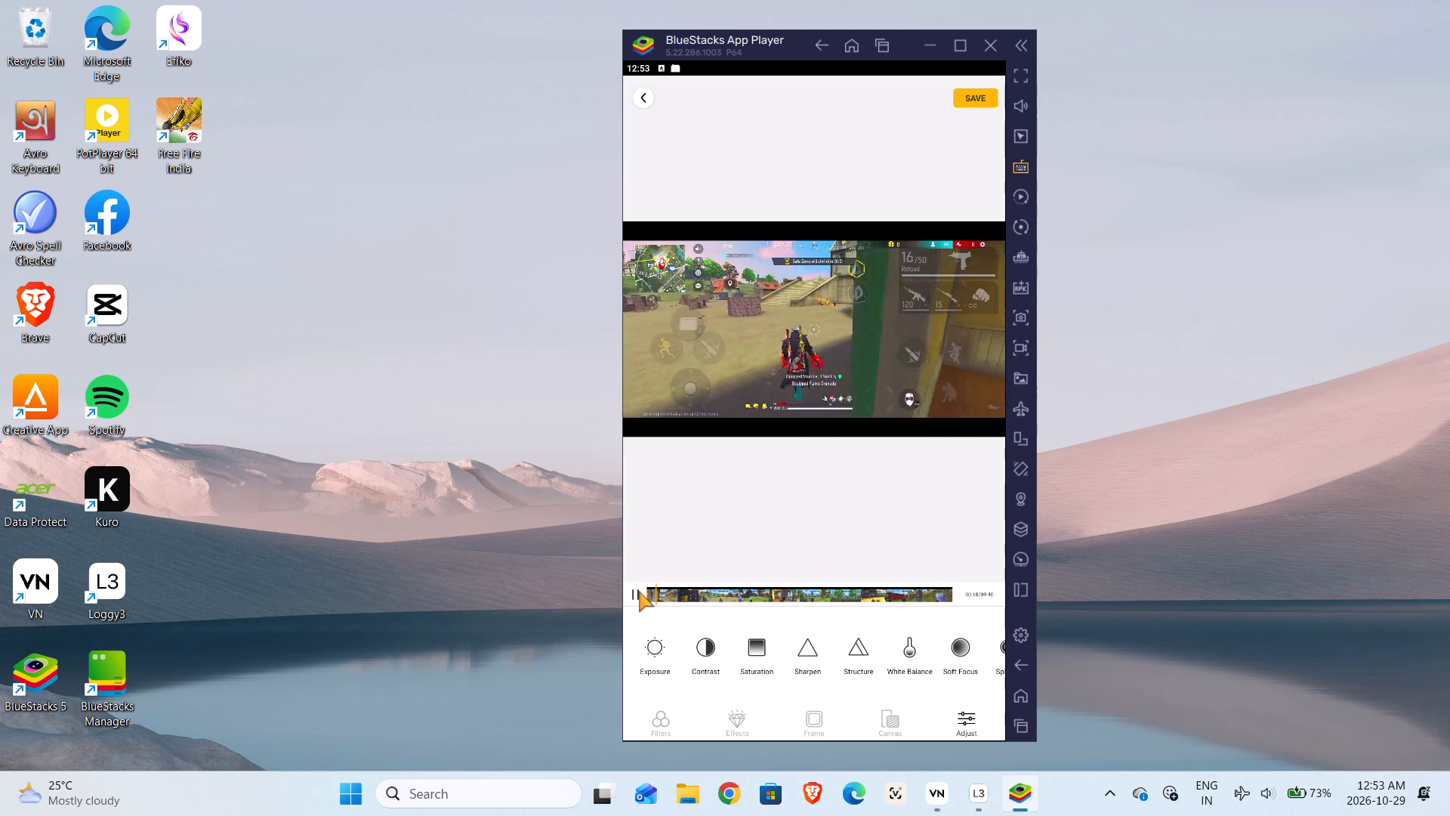
{"action": "left_click", "coordinate": [638, 591]}
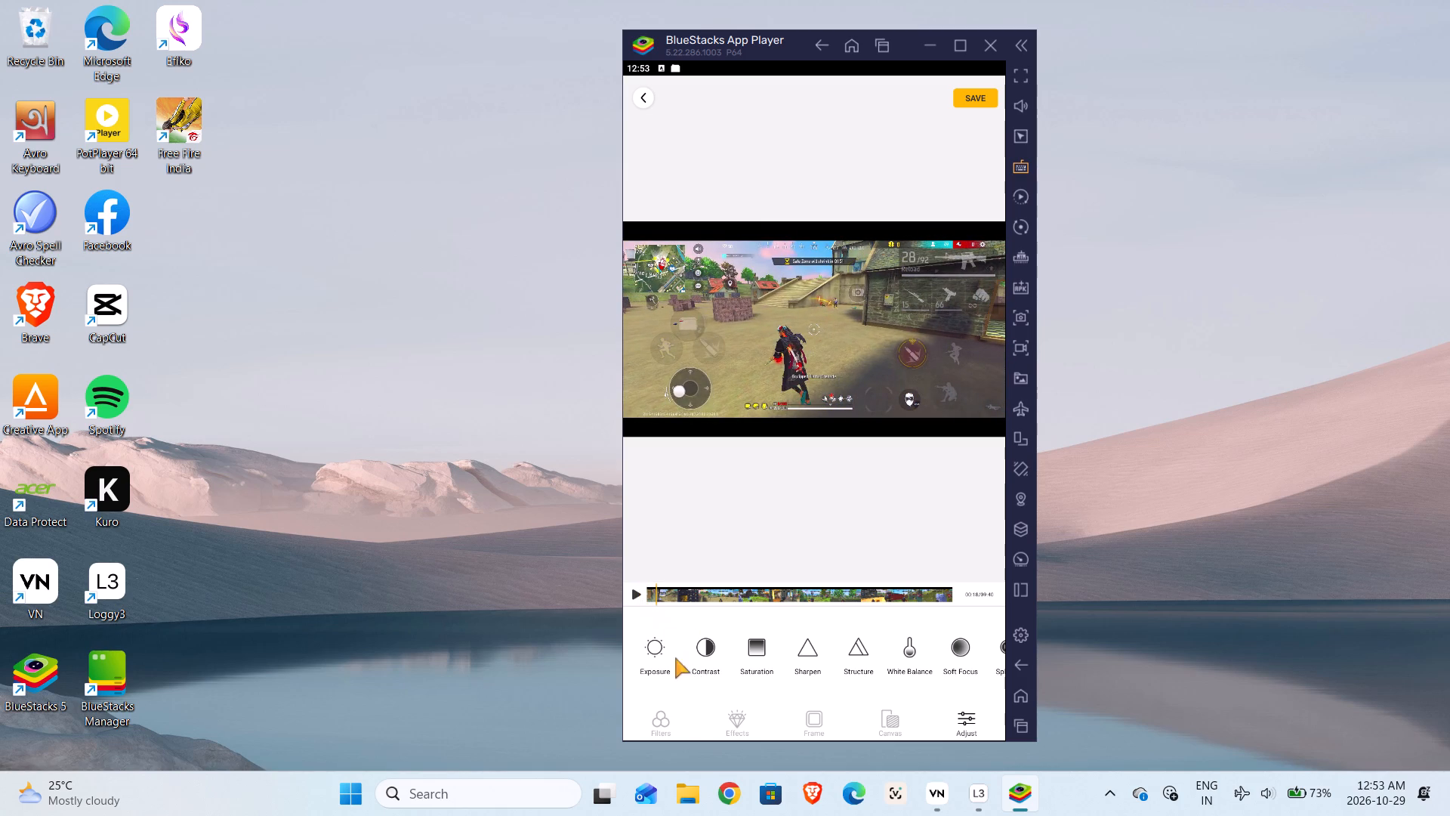
{"action": "left_click", "coordinate": [652, 651]}
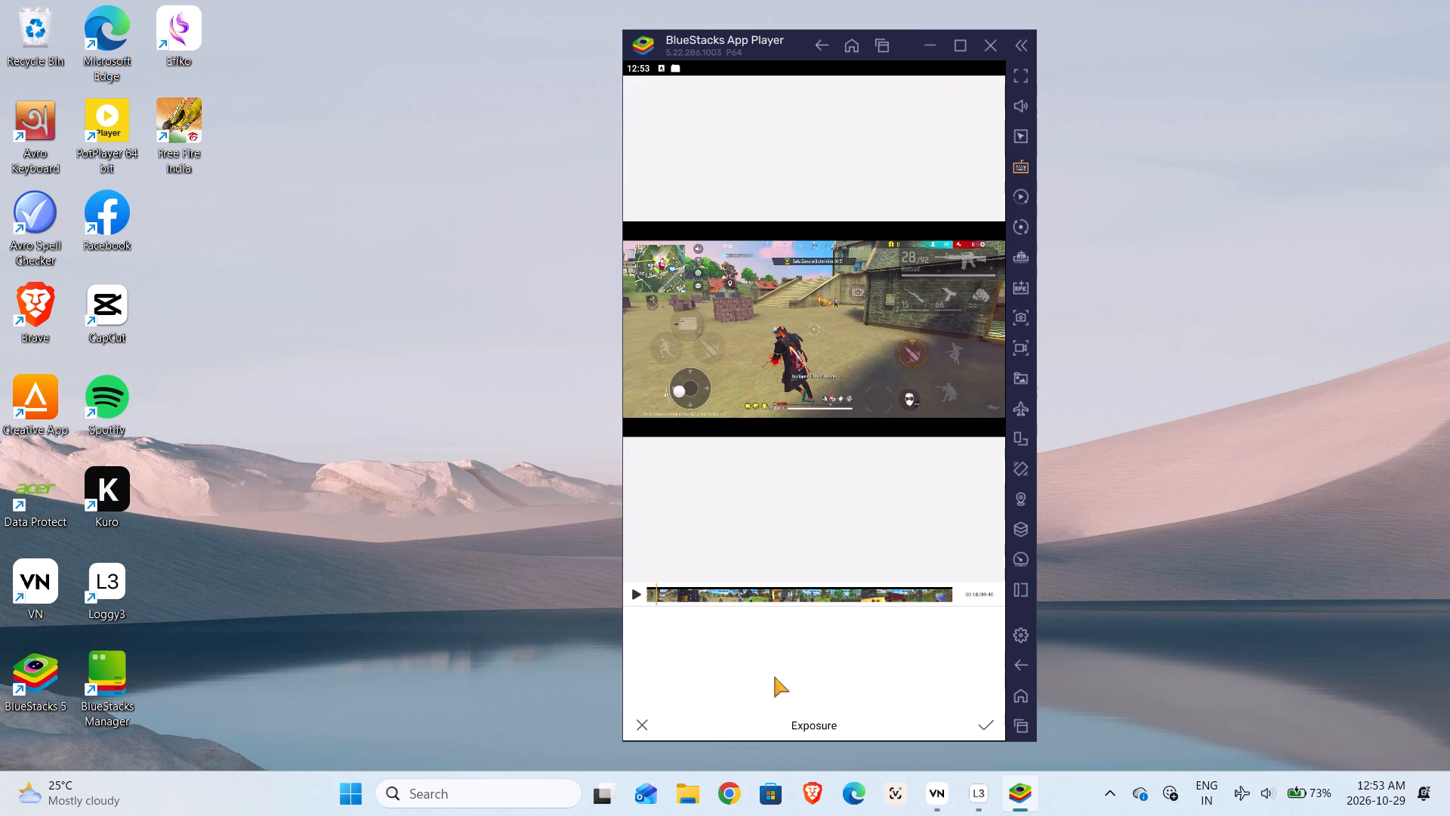
{"action": "left_click_drag", "start_coordinate": [815, 668], "coordinate": [794, 666]}
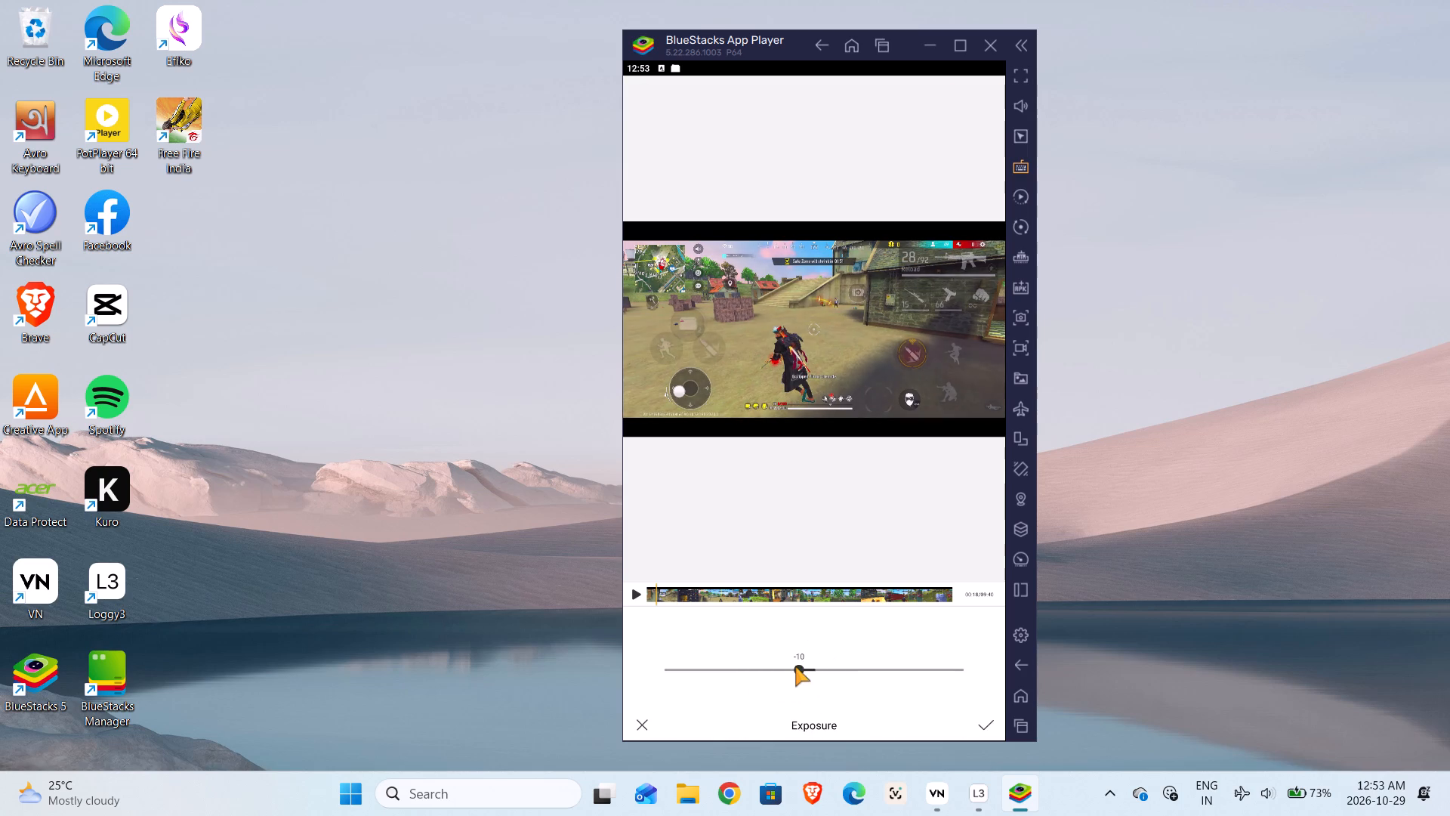
{"action": "left_click_drag", "start_coordinate": [794, 666], "coordinate": [789, 672]}
{"action": "left_click_drag", "start_coordinate": [789, 672], "coordinate": [807, 677]}
{"action": "left_click_drag", "start_coordinate": [807, 677], "coordinate": [842, 685]}
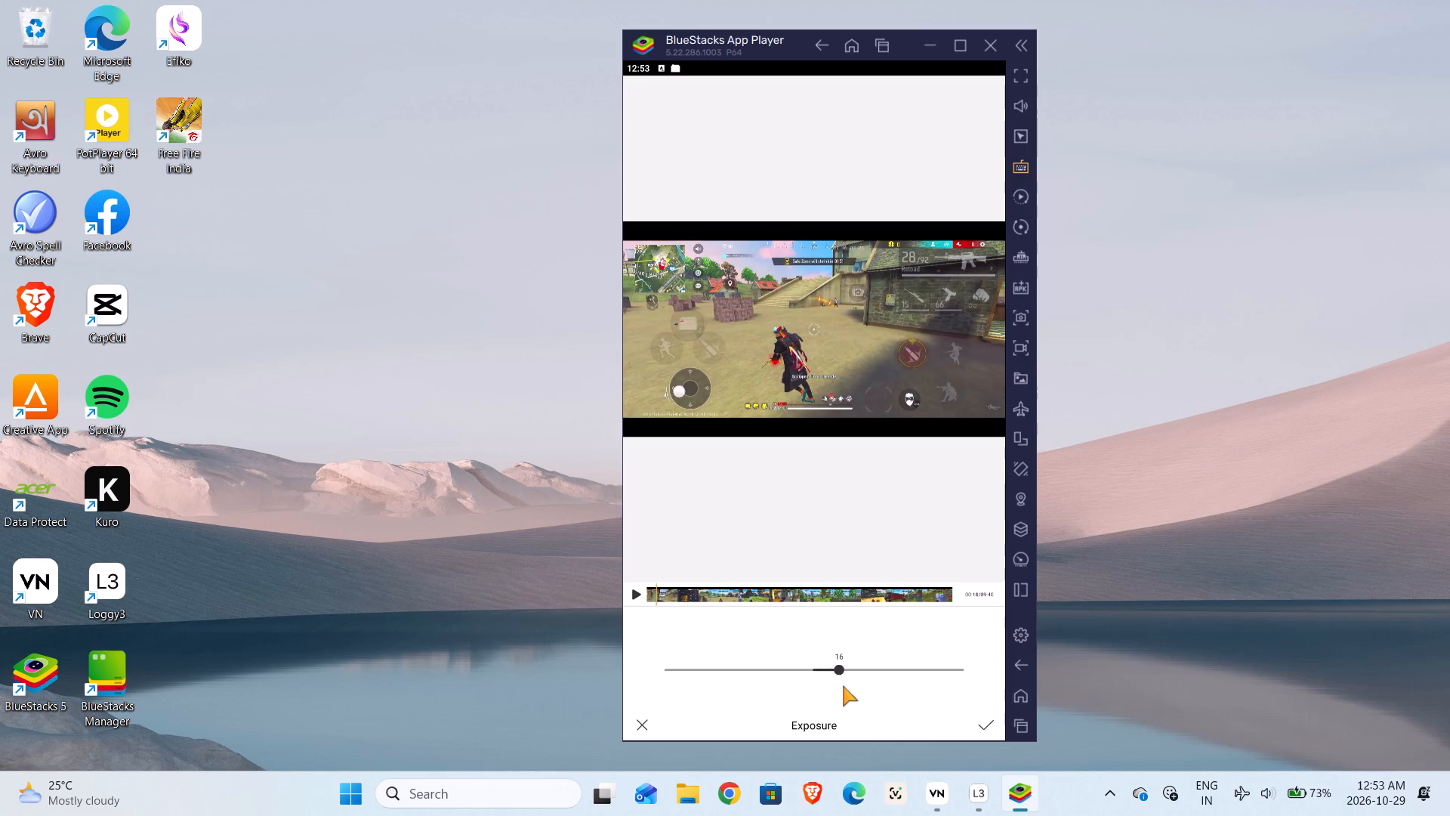
{"action": "left_click_drag", "start_coordinate": [842, 685], "coordinate": [831, 683]}
{"action": "left_click", "coordinate": [991, 725]}
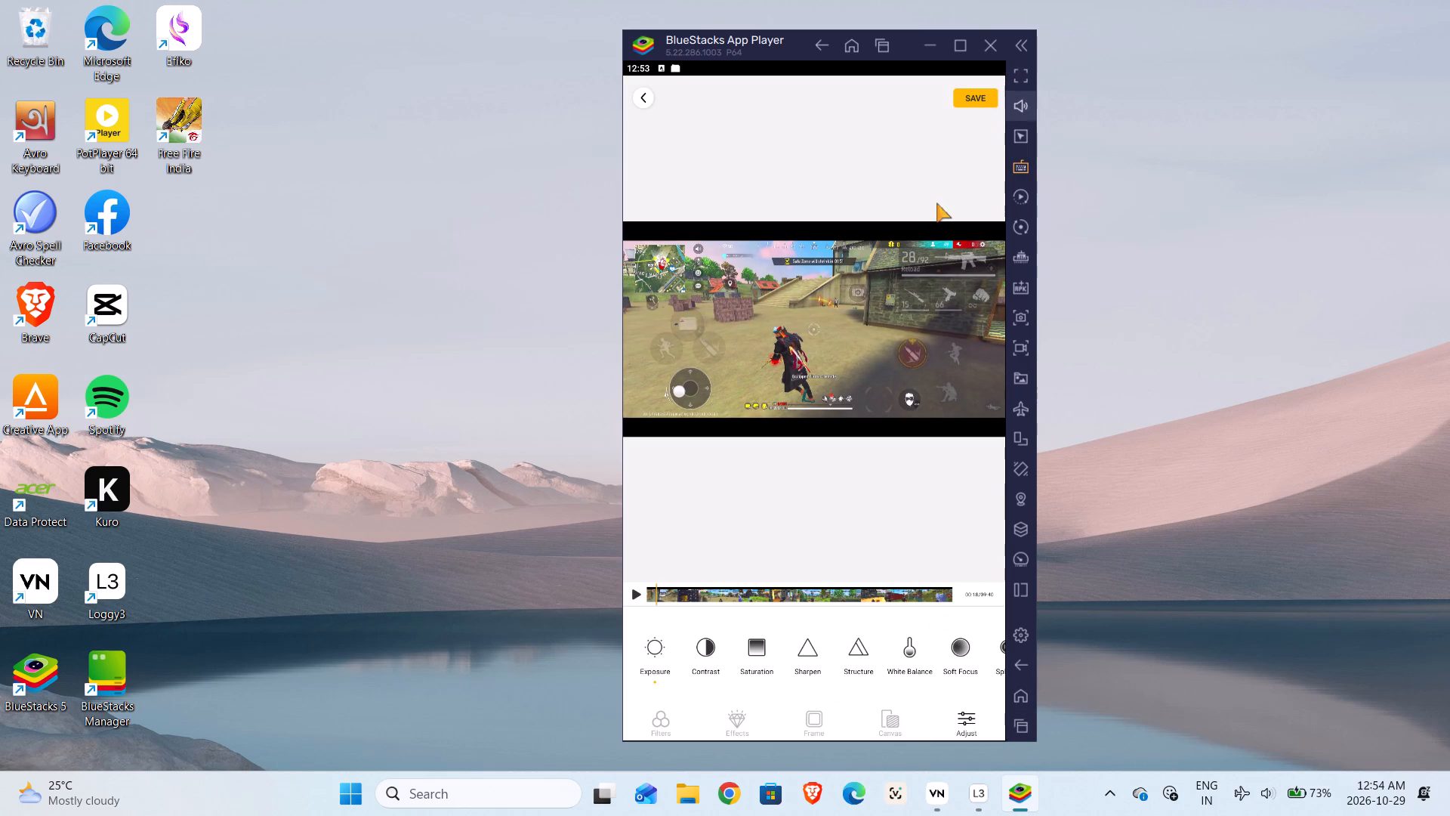
Apply a Contrast adjustment of 5 to the video.
{"action": "left_click", "coordinate": [706, 649]}
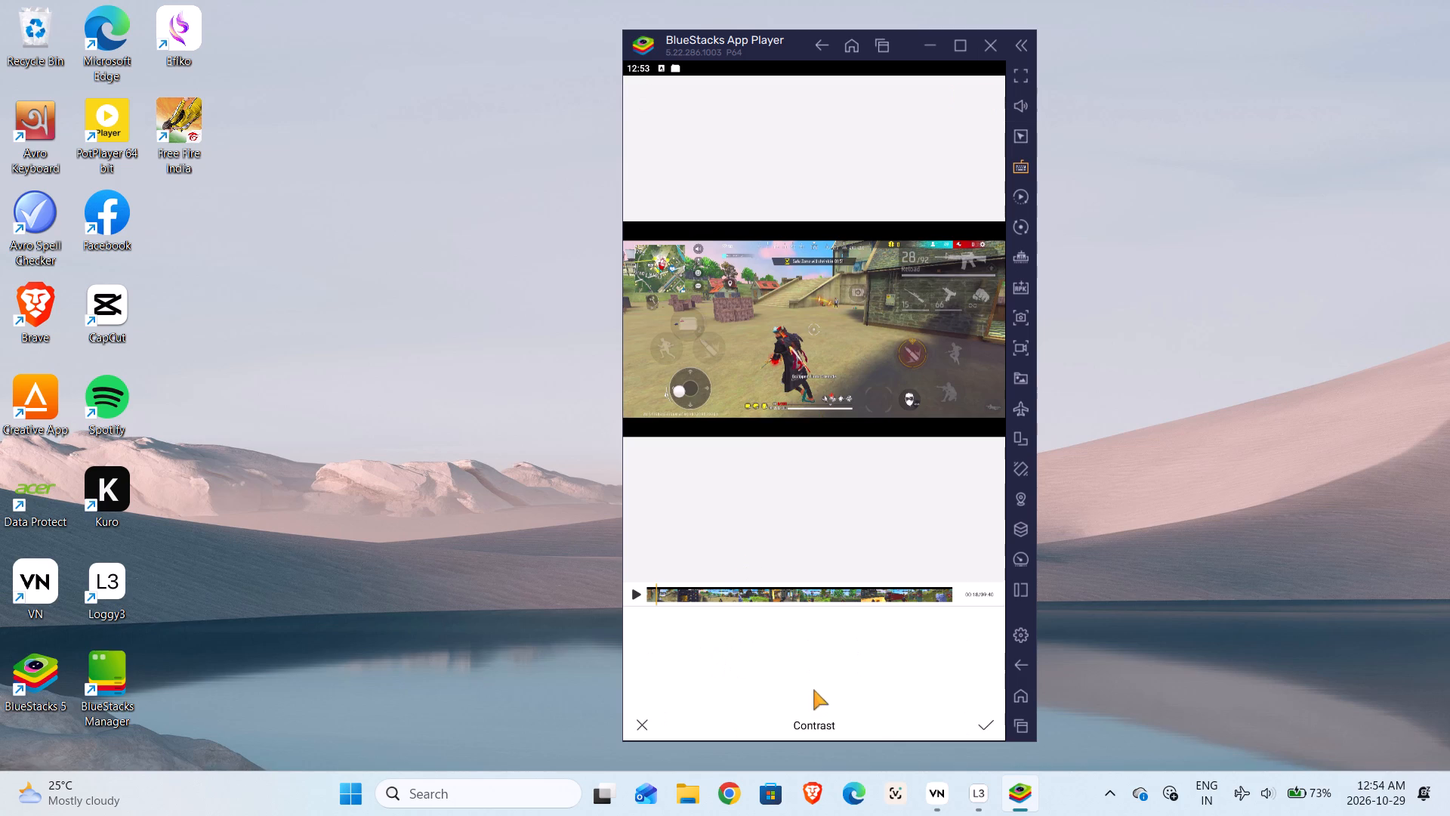
{"action": "left_click_drag", "start_coordinate": [813, 669], "coordinate": [818, 674]}
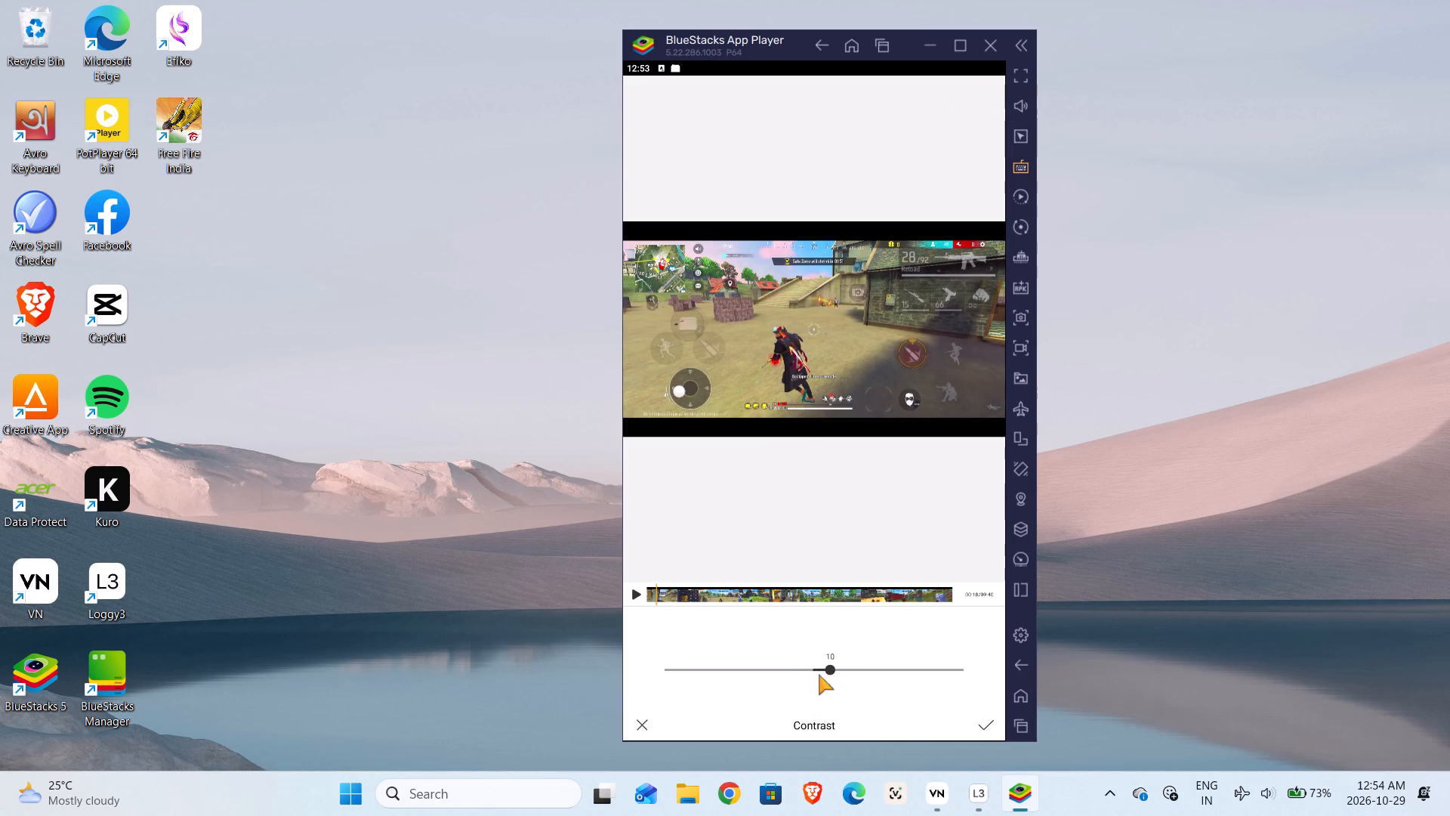
{"action": "left_click_drag", "start_coordinate": [818, 674], "coordinate": [822, 681]}
{"action": "left_click", "coordinate": [977, 726]}
{"action": "left_click", "coordinate": [988, 727]}
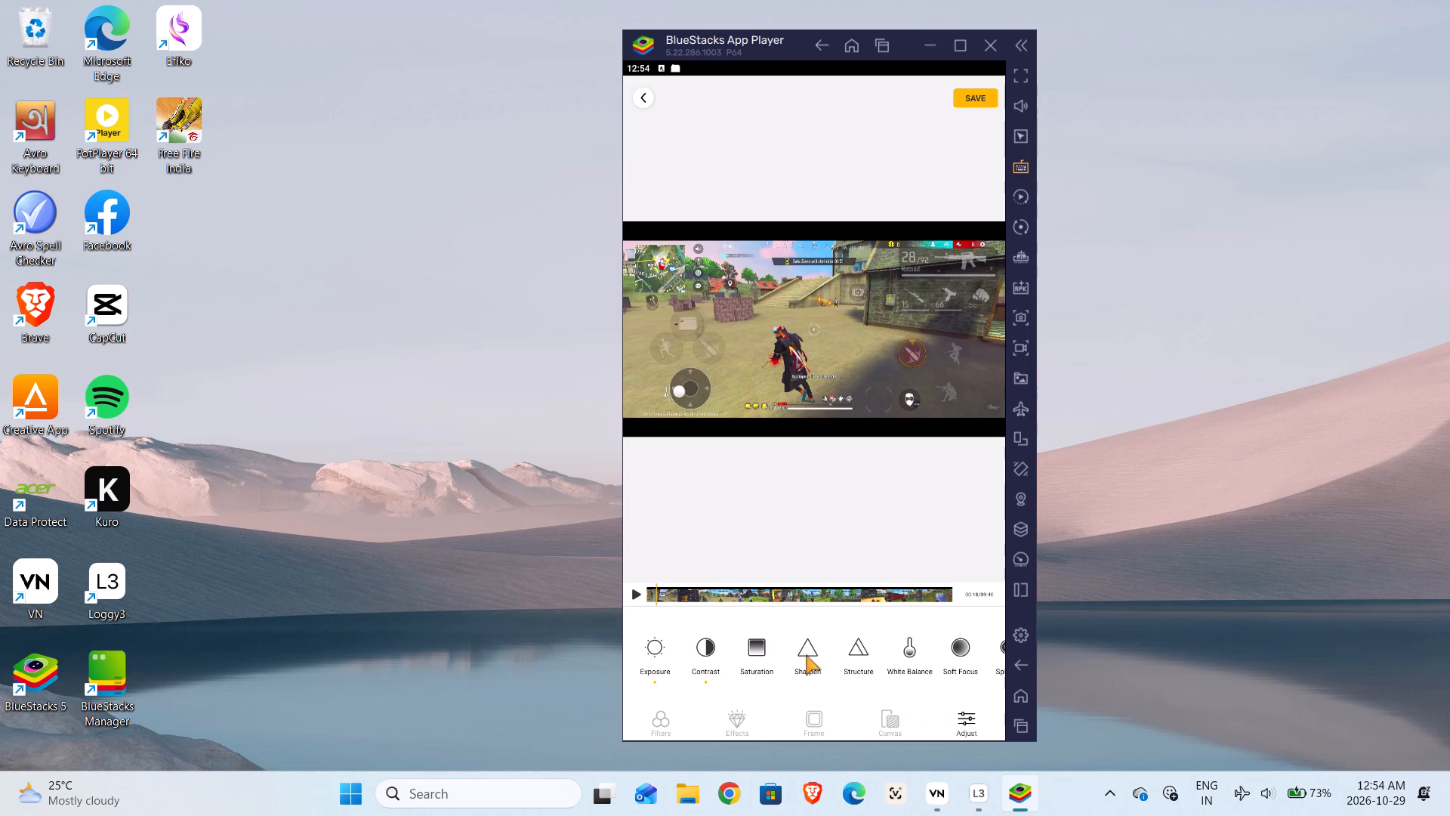
Apply a Saturation adjustment of 19 to the video.
{"action": "left_click", "coordinate": [764, 644]}
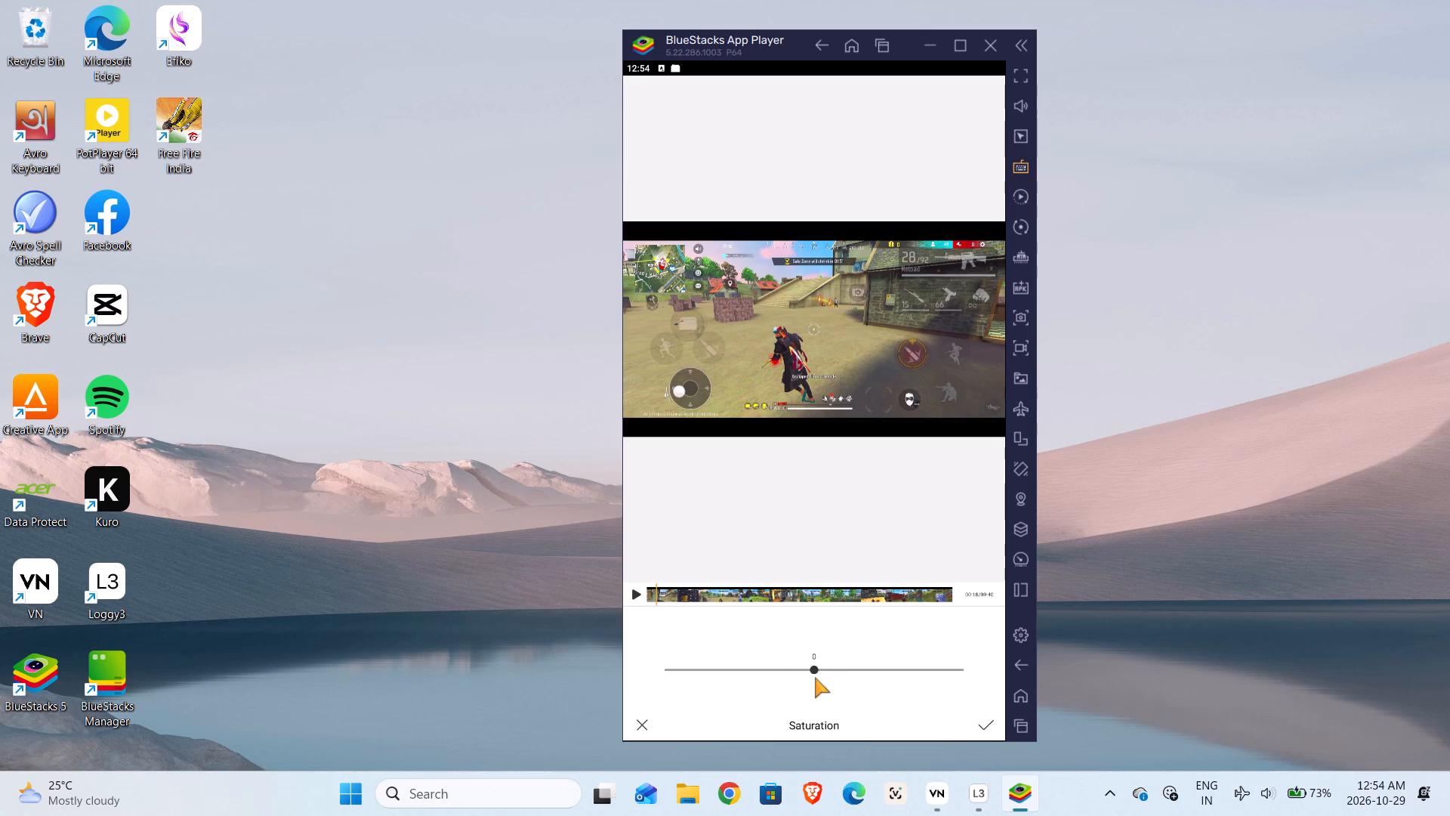
{"action": "left_click_drag", "start_coordinate": [813, 664], "coordinate": [843, 682]}
{"action": "left_click_drag", "start_coordinate": [843, 682], "coordinate": [840, 682]}
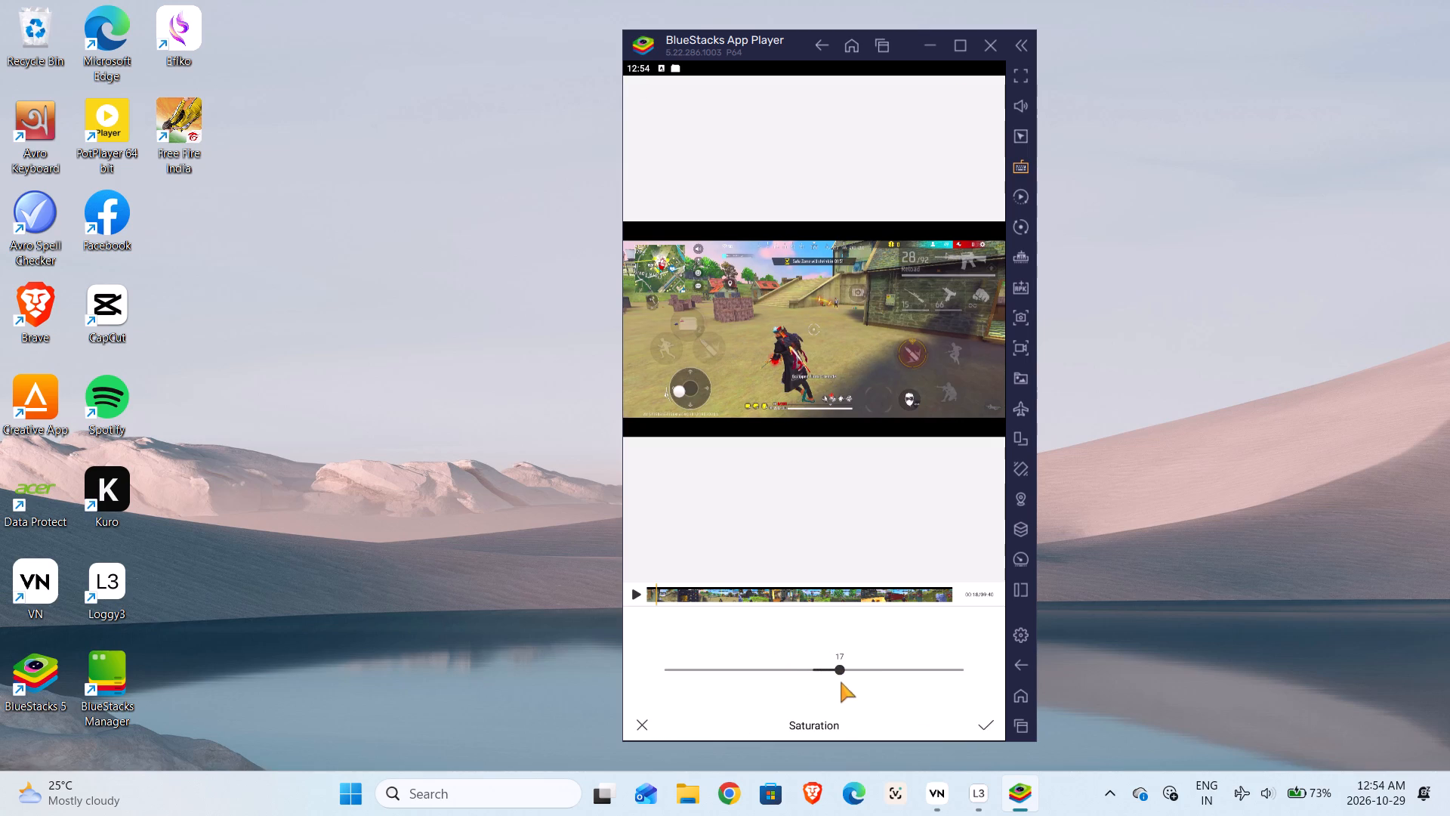
{"action": "left_click_drag", "start_coordinate": [840, 682], "coordinate": [843, 682]}
{"action": "left_click", "coordinate": [976, 725]}
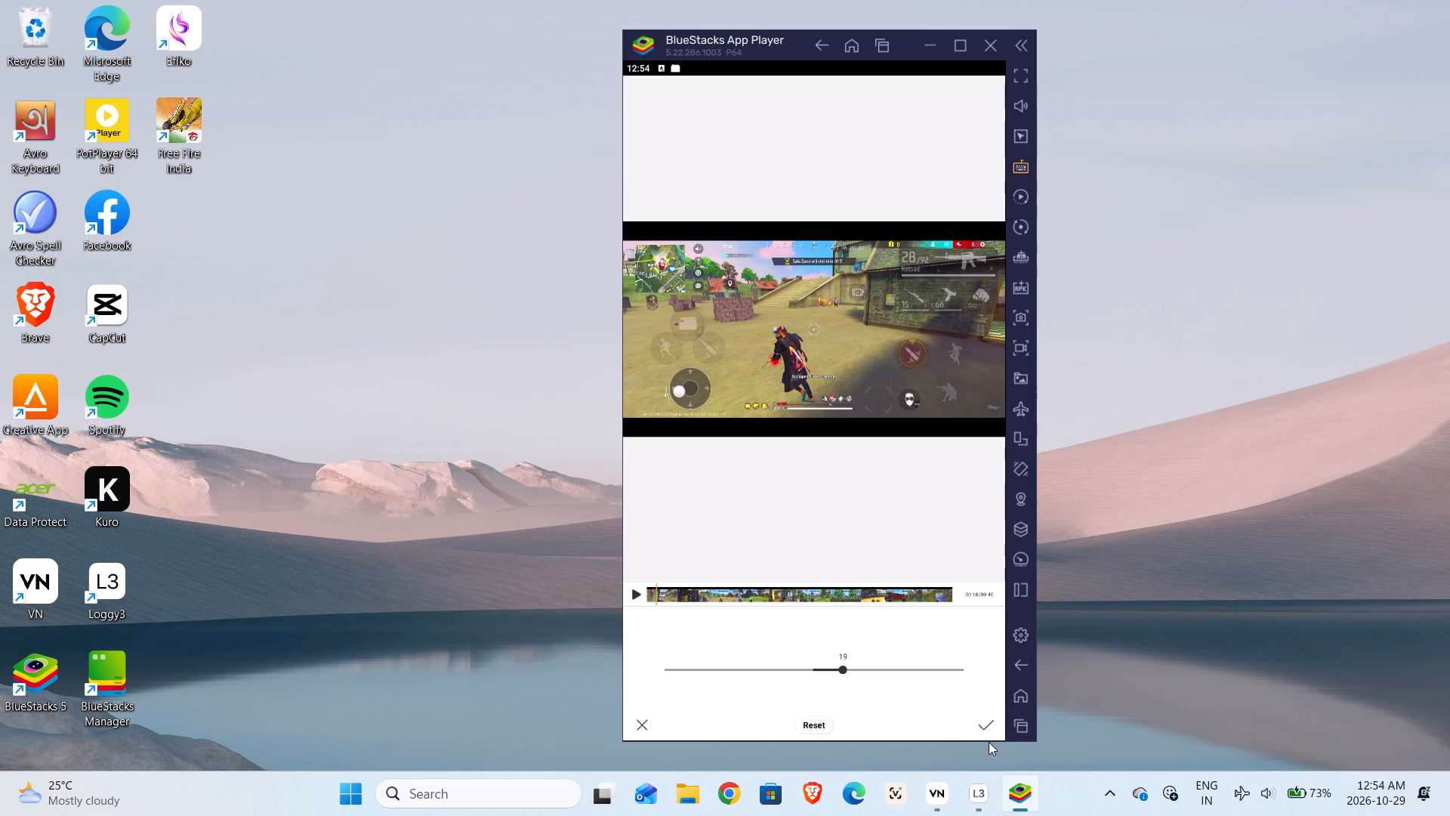
{"action": "left_click", "coordinate": [981, 728]}
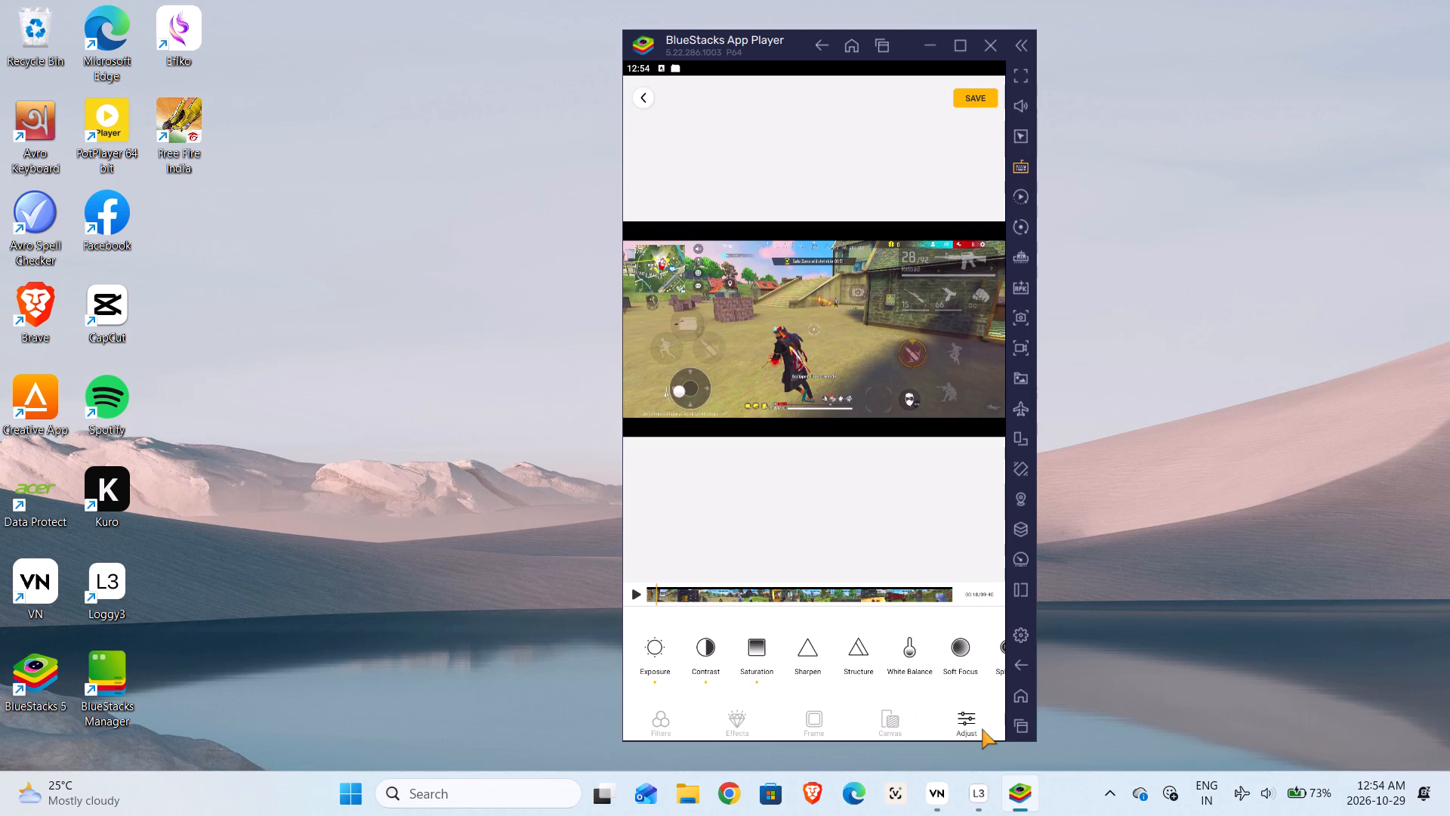
Try different Sharpen strengths on the paused outdoor scene and apply a moderate positive Sharpen adjustment to the video.
{"action": "left_click", "coordinate": [809, 645]}
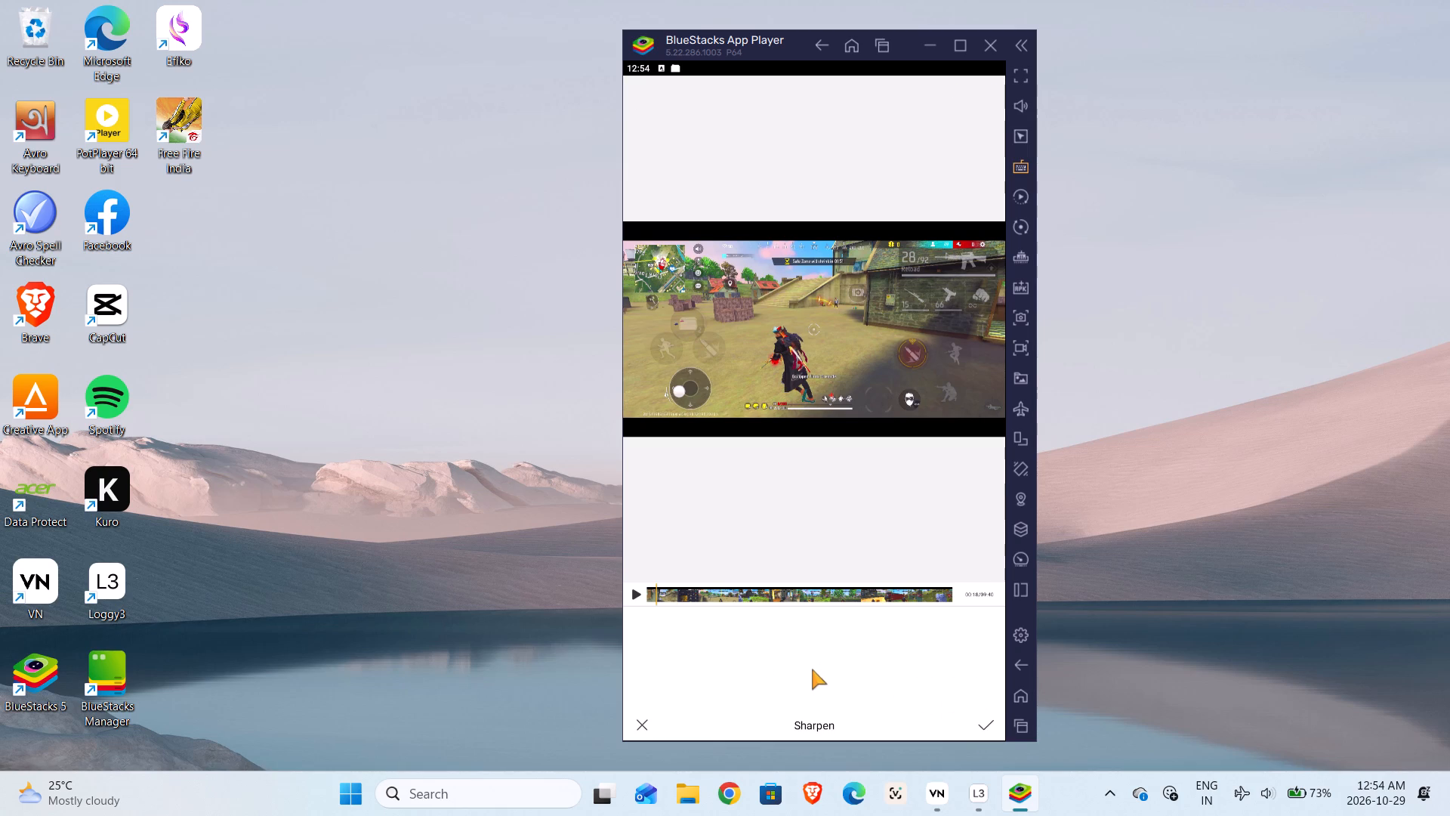
{"action": "left_click_drag", "start_coordinate": [812, 669], "coordinate": [881, 690]}
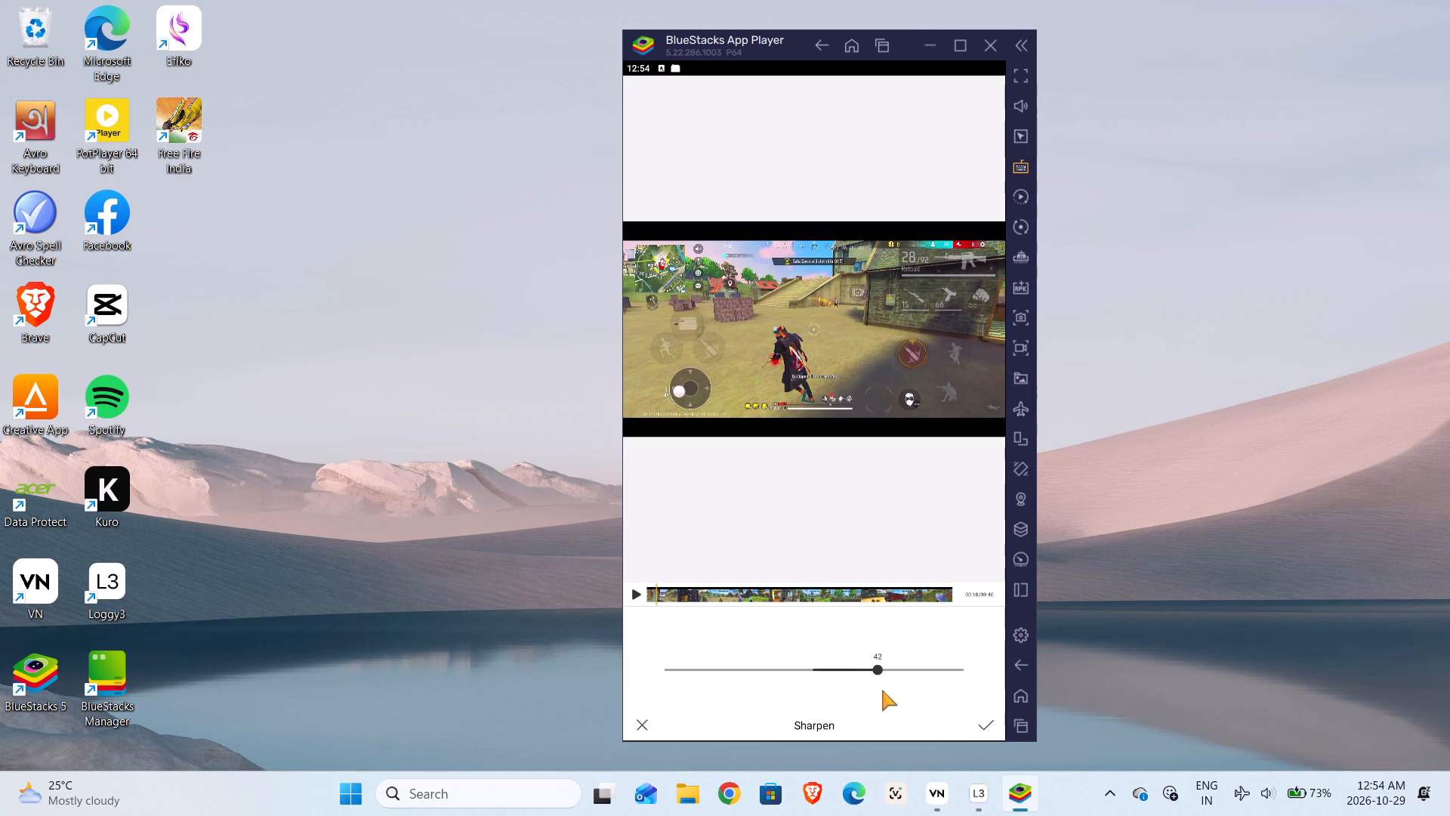
{"action": "left_click_drag", "start_coordinate": [881, 690], "coordinate": [817, 681]}
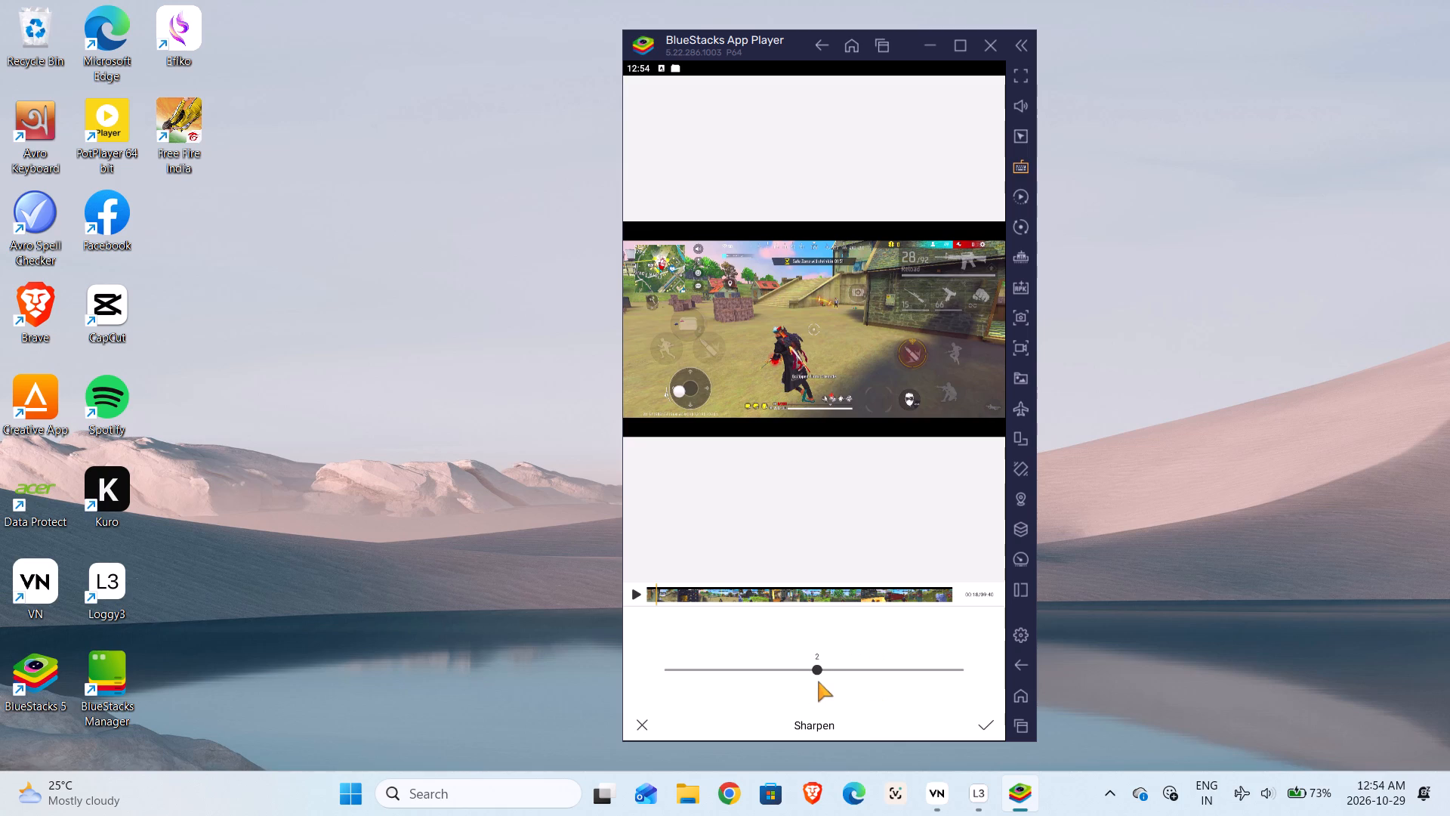
{"action": "left_click_drag", "start_coordinate": [817, 681], "coordinate": [822, 679]}
{"action": "left_click_drag", "start_coordinate": [824, 666], "coordinate": [829, 680]}
{"action": "left_click_drag", "start_coordinate": [829, 680], "coordinate": [844, 703]}
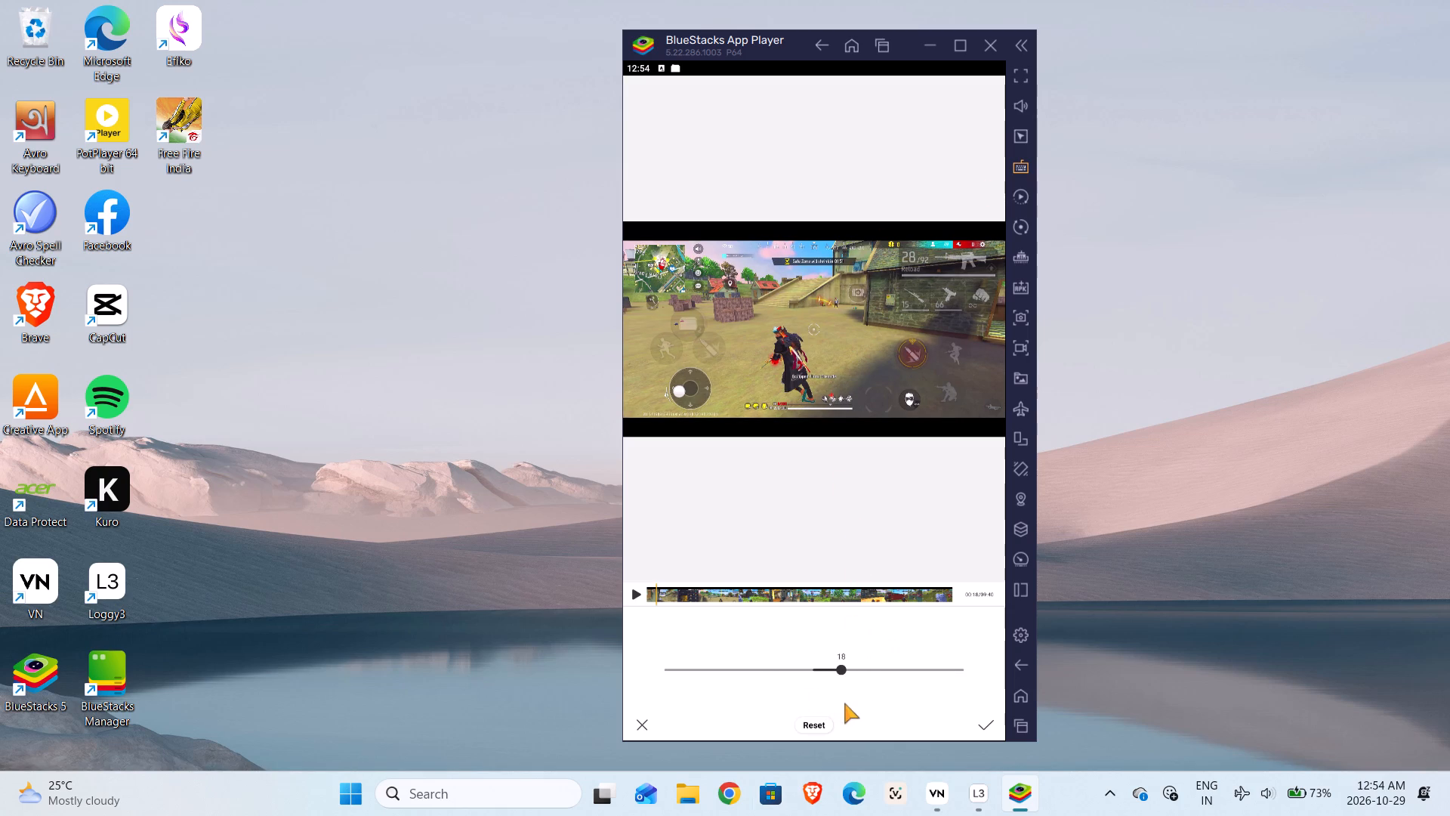
{"action": "left_click_drag", "start_coordinate": [844, 703], "coordinate": [862, 709]}
{"action": "left_click", "coordinate": [984, 719]}
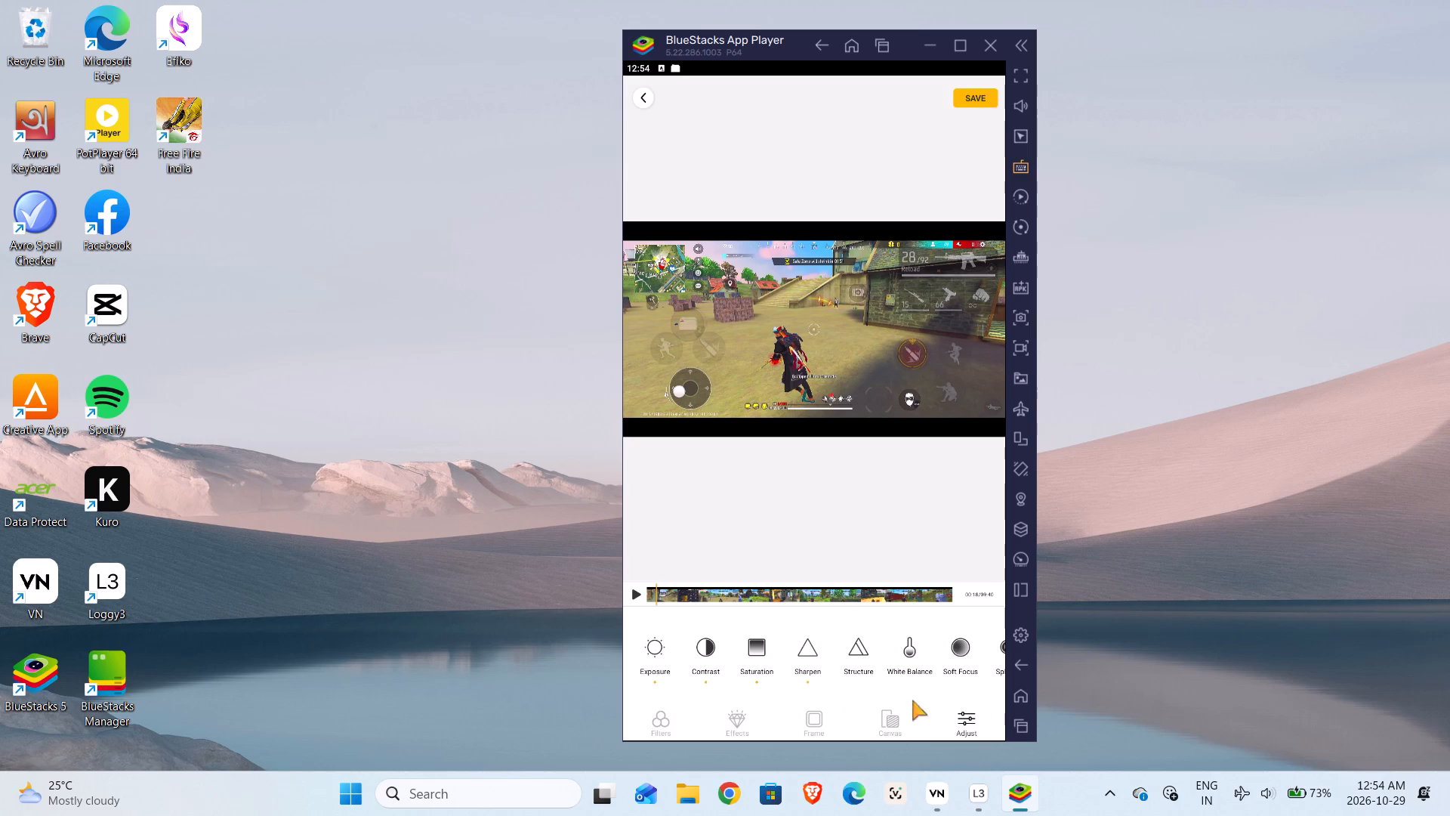
Apply a Structure adjustment of 66 to the video.
{"action": "left_click", "coordinate": [859, 648]}
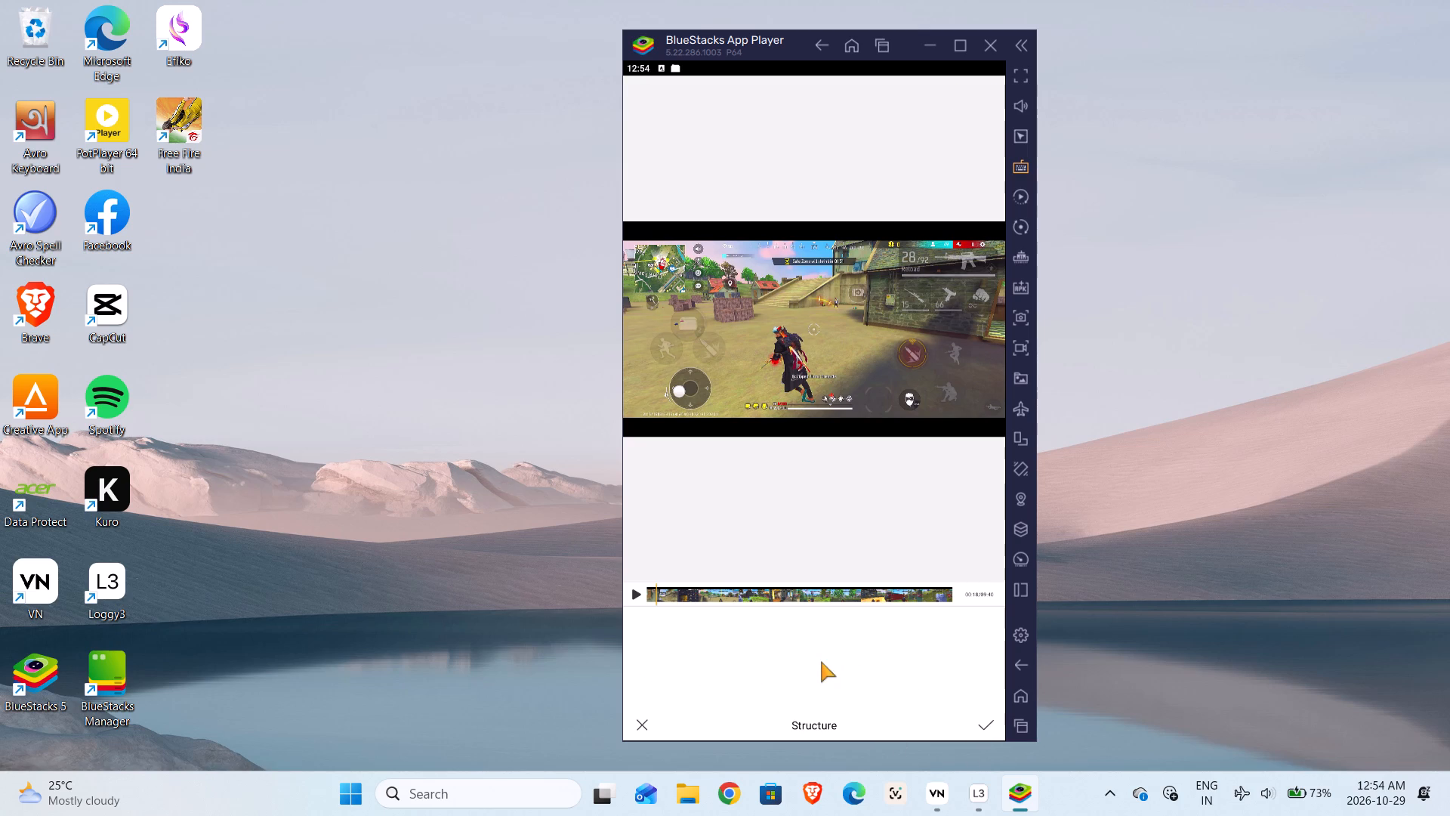
{"action": "left_click_drag", "start_coordinate": [816, 669], "coordinate": [882, 688]}
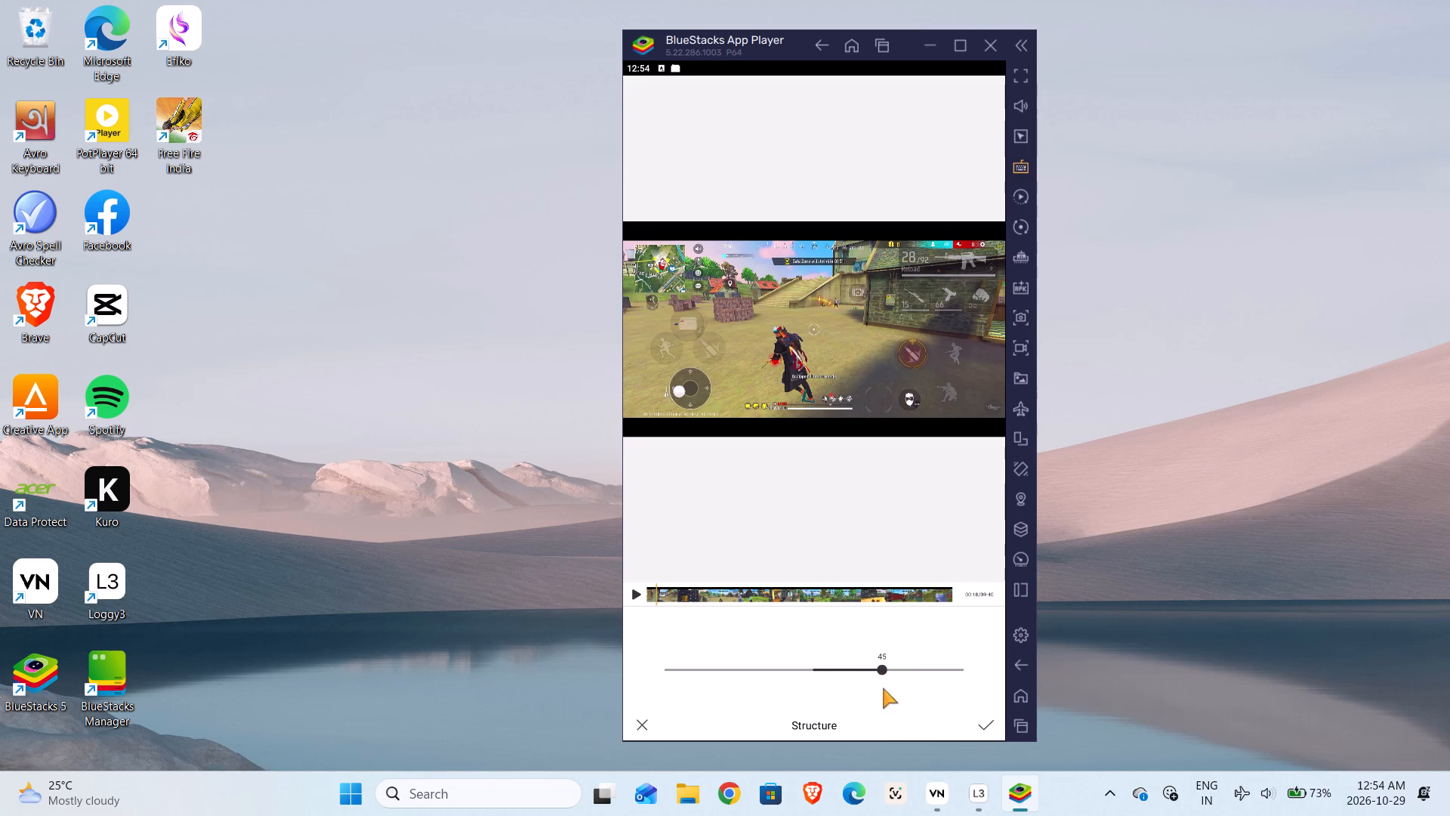
{"action": "left_click_drag", "start_coordinate": [882, 688], "coordinate": [831, 697]}
{"action": "left_click_drag", "start_coordinate": [831, 697], "coordinate": [912, 715]}
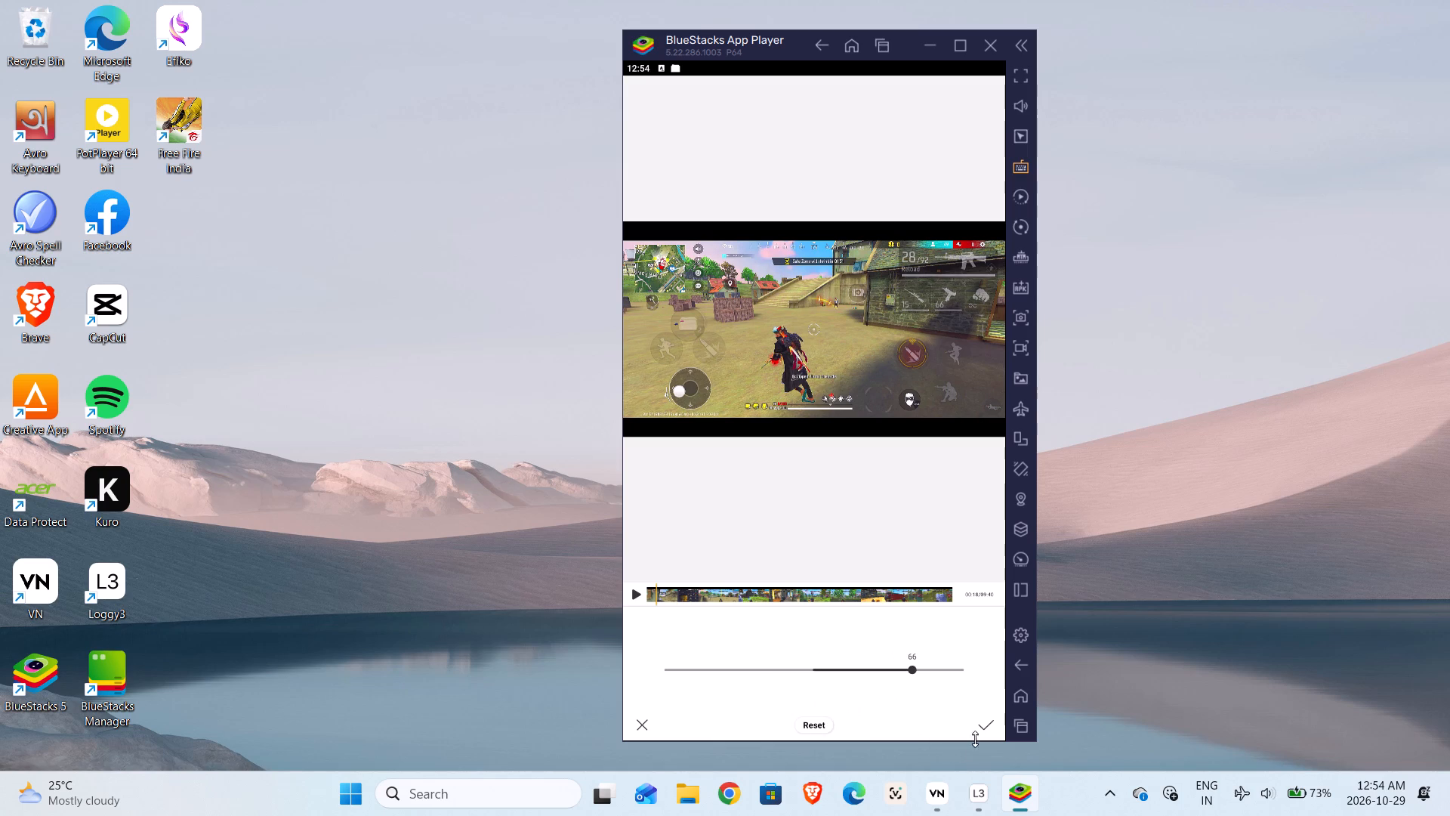
{"action": "left_click", "coordinate": [989, 726]}
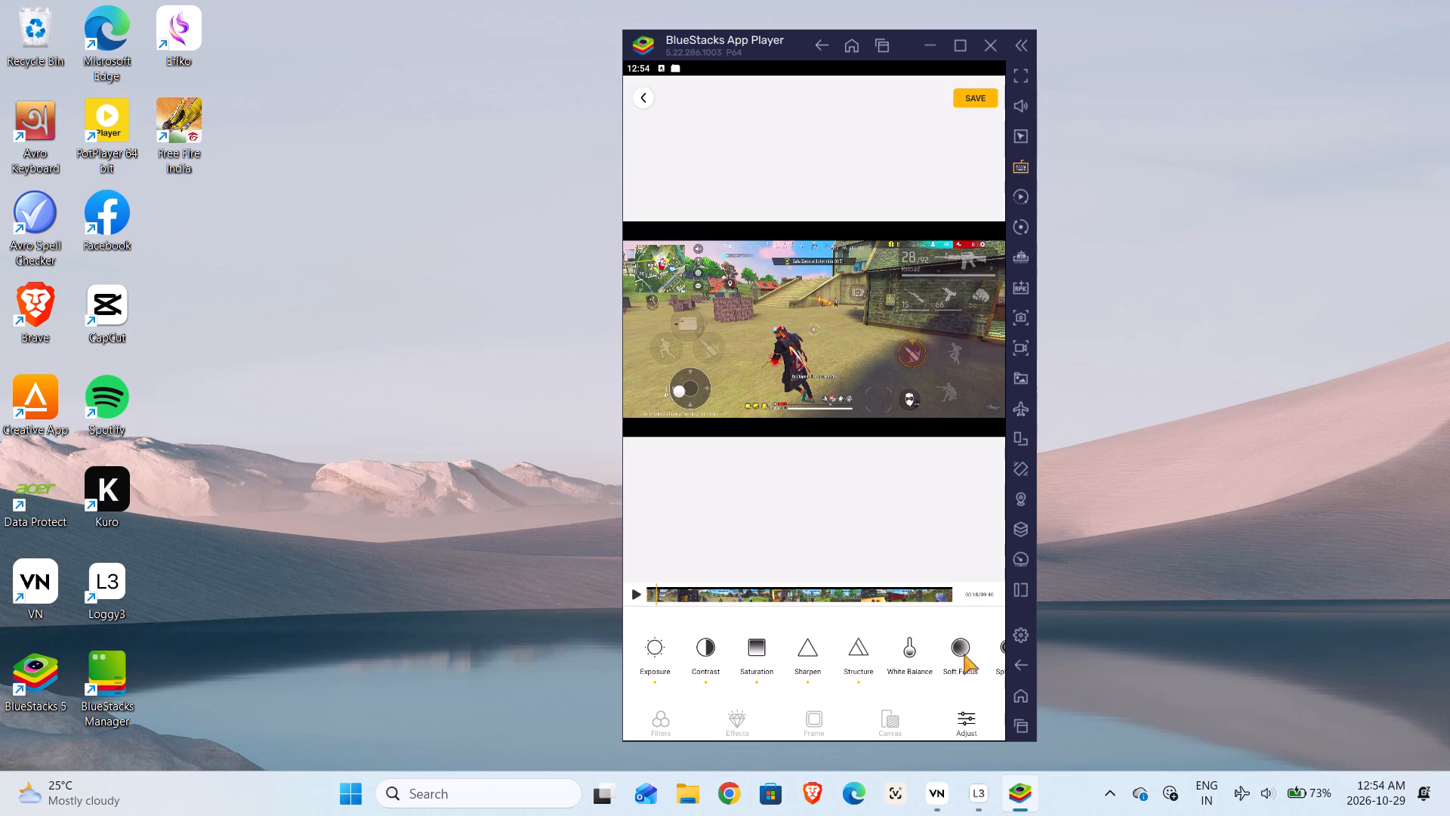
Try weak and strong Soft Focus levels on the video and apply a Soft Focus adjustment of 18.
{"action": "left_click", "coordinate": [963, 645]}
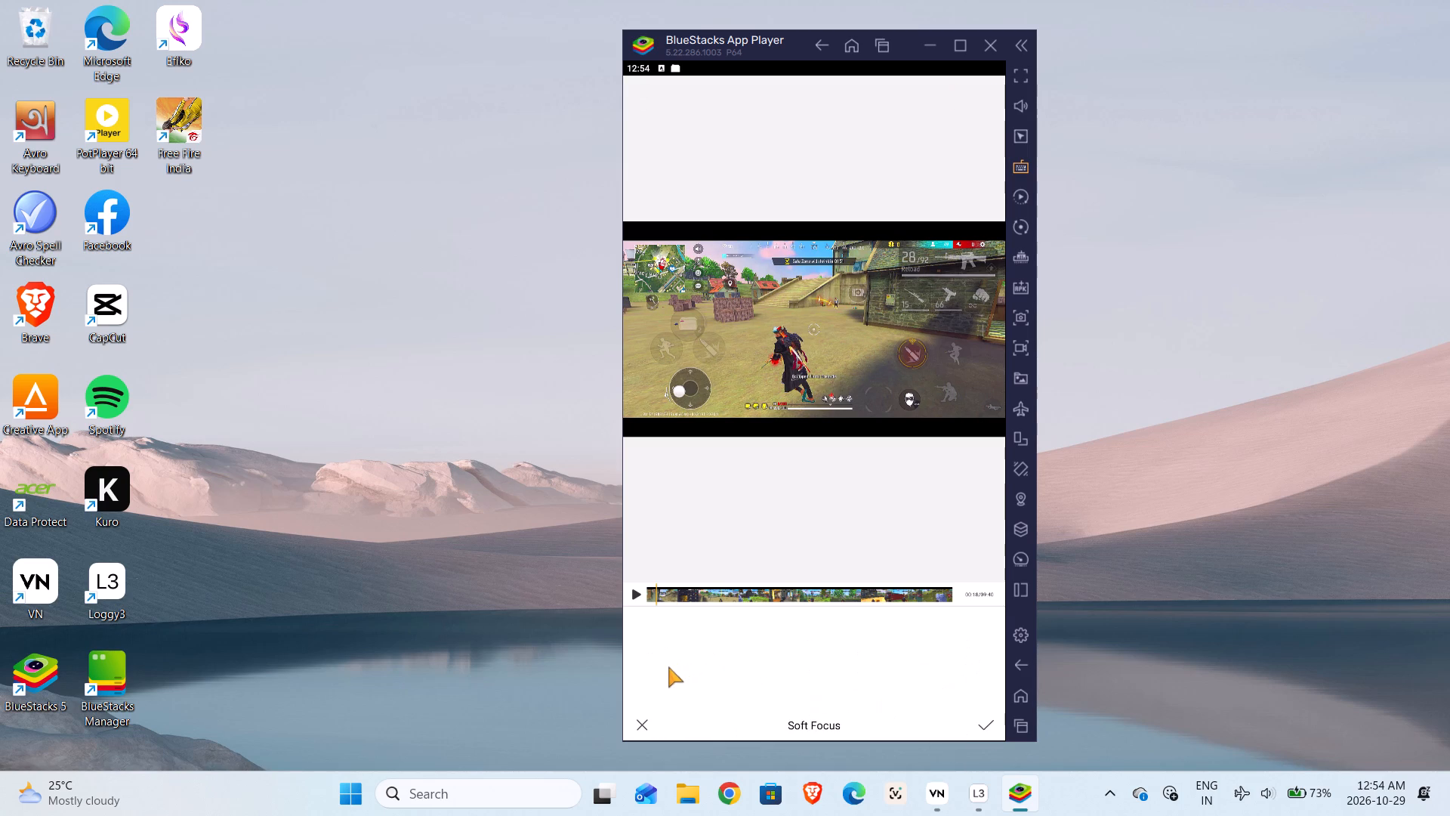
{"action": "left_click_drag", "start_coordinate": [668, 666], "coordinate": [671, 687]}
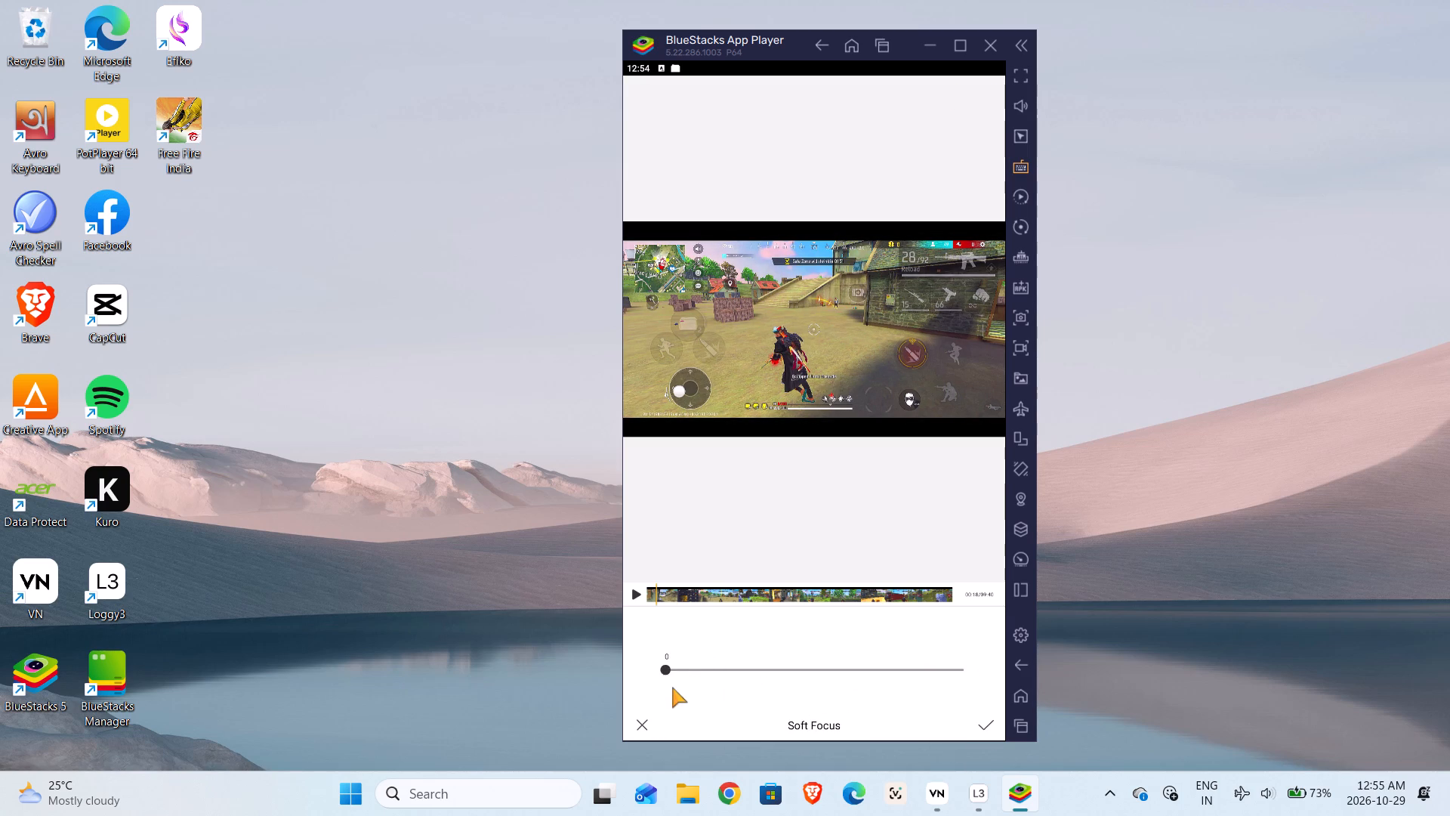
{"action": "left_click_drag", "start_coordinate": [671, 687], "coordinate": [690, 693]}
{"action": "left_click_drag", "start_coordinate": [690, 671], "coordinate": [947, 695]}
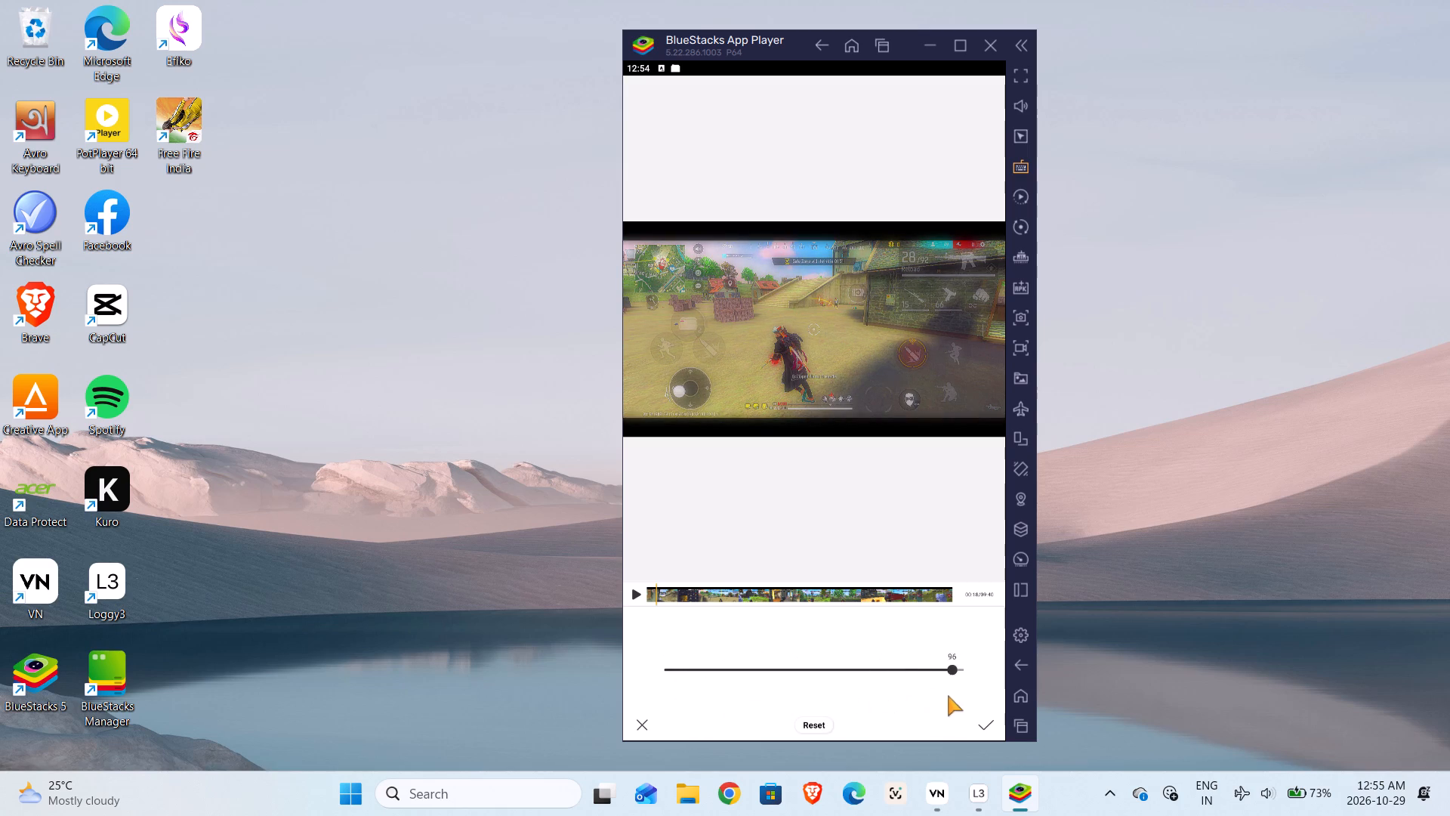
{"action": "left_click_drag", "start_coordinate": [947, 695], "coordinate": [778, 682]}
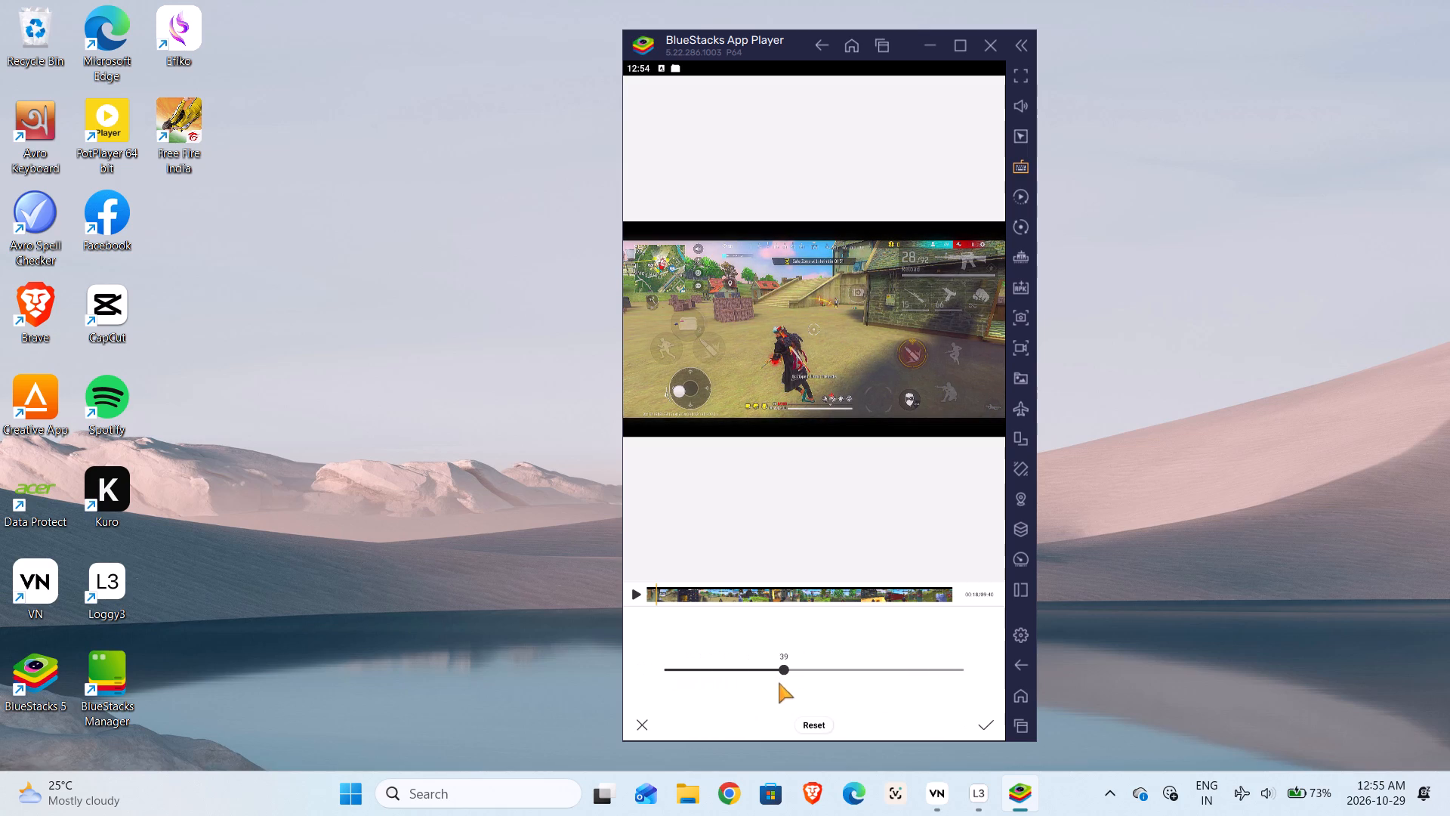
{"action": "left_click_drag", "start_coordinate": [778, 682], "coordinate": [716, 682]}
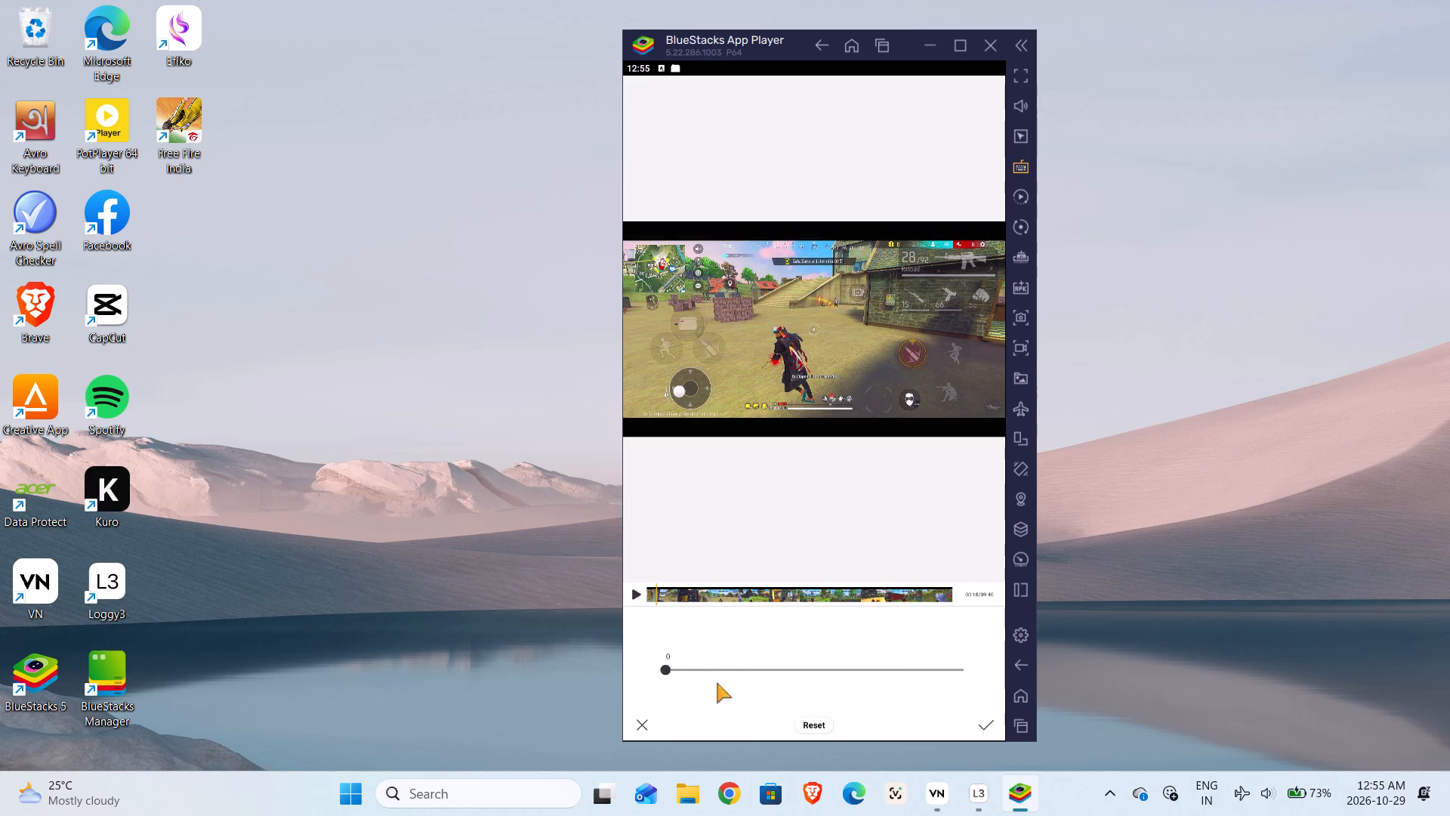
{"action": "left_click_drag", "start_coordinate": [716, 682], "coordinate": [739, 701]}
{"action": "left_click_drag", "start_coordinate": [739, 701], "coordinate": [722, 698]}
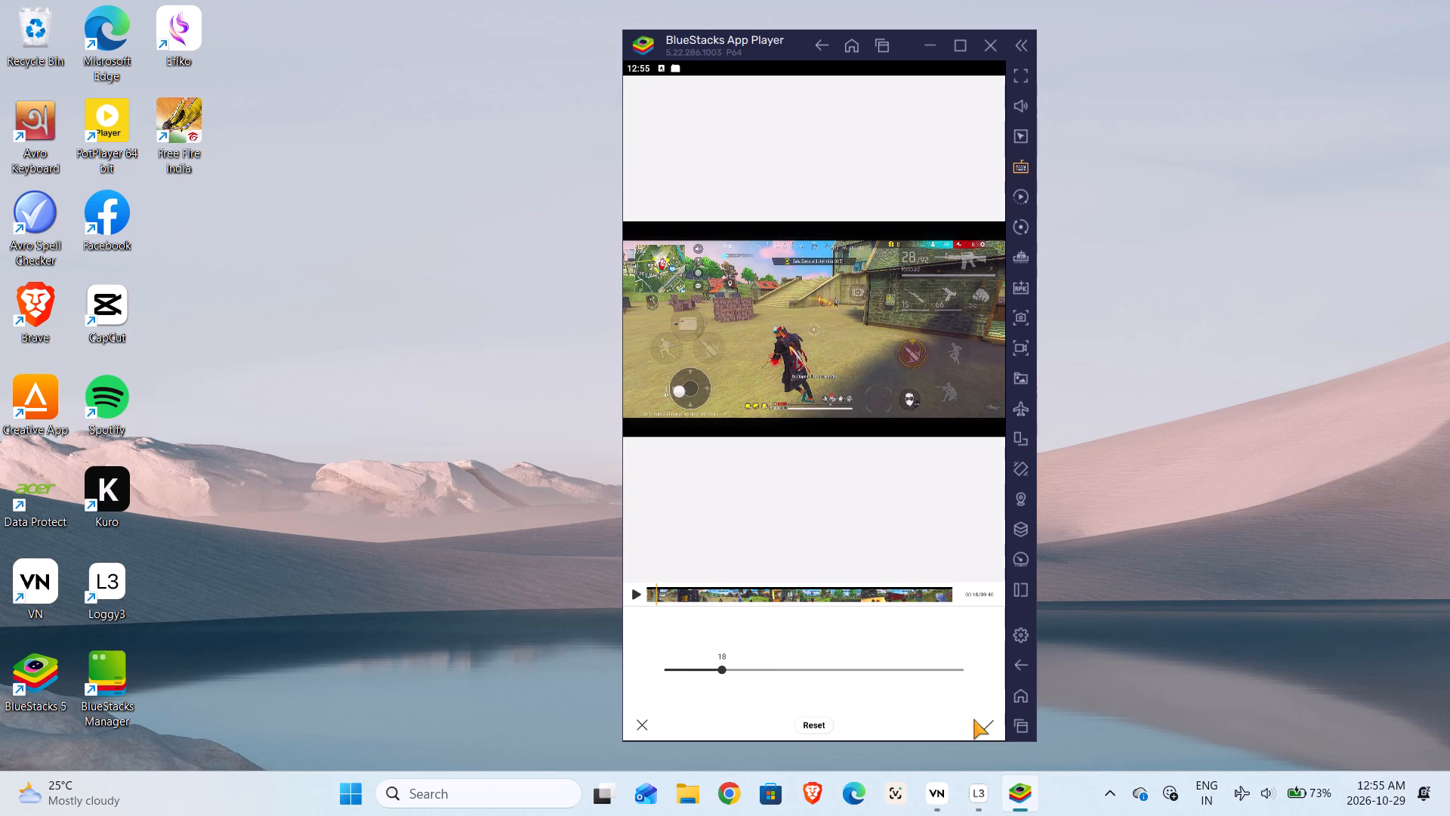
{"action": "left_click", "coordinate": [988, 722]}
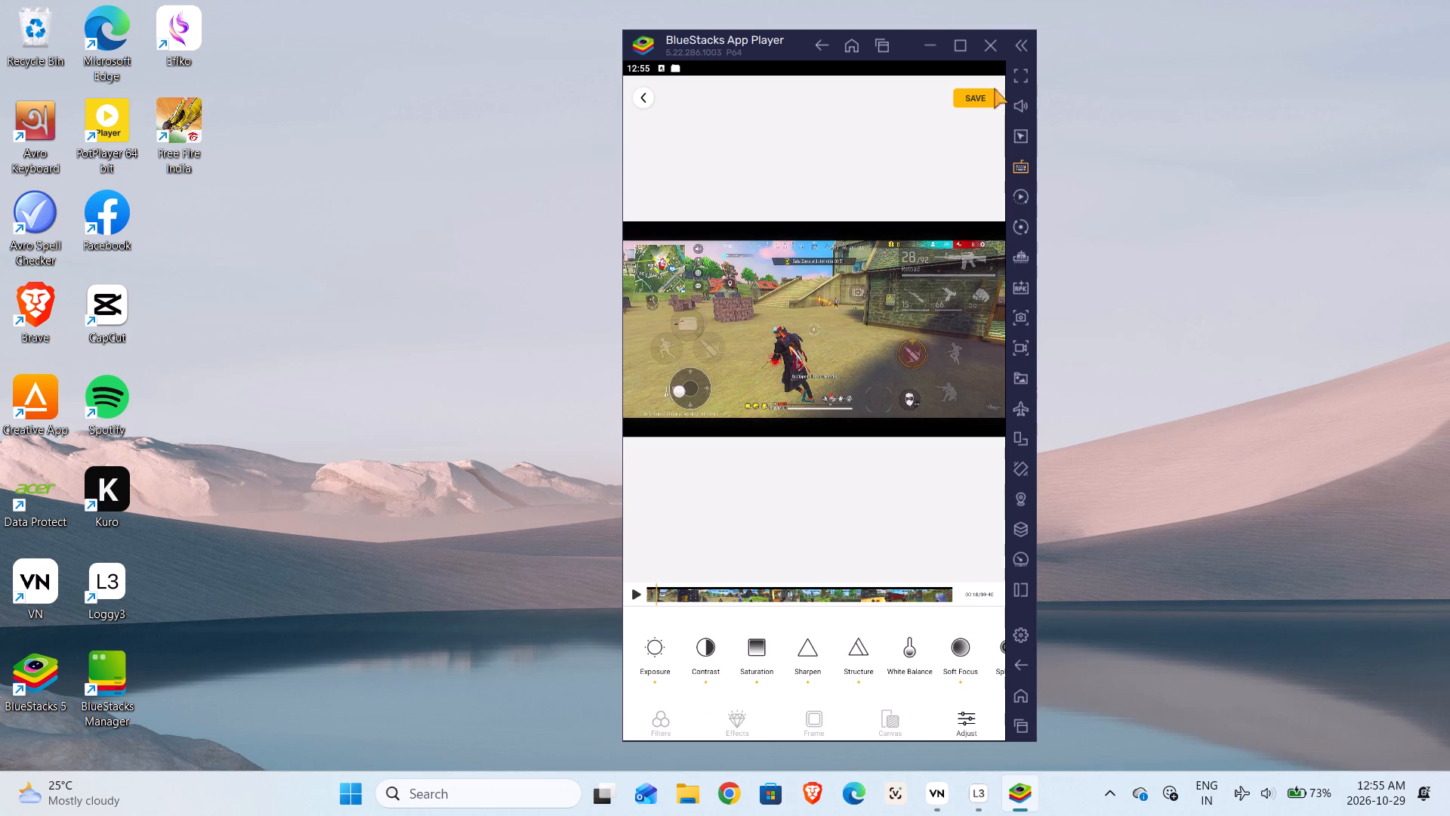
Start saving the adjusted gameplay video.
{"action": "left_click", "coordinate": [976, 97]}
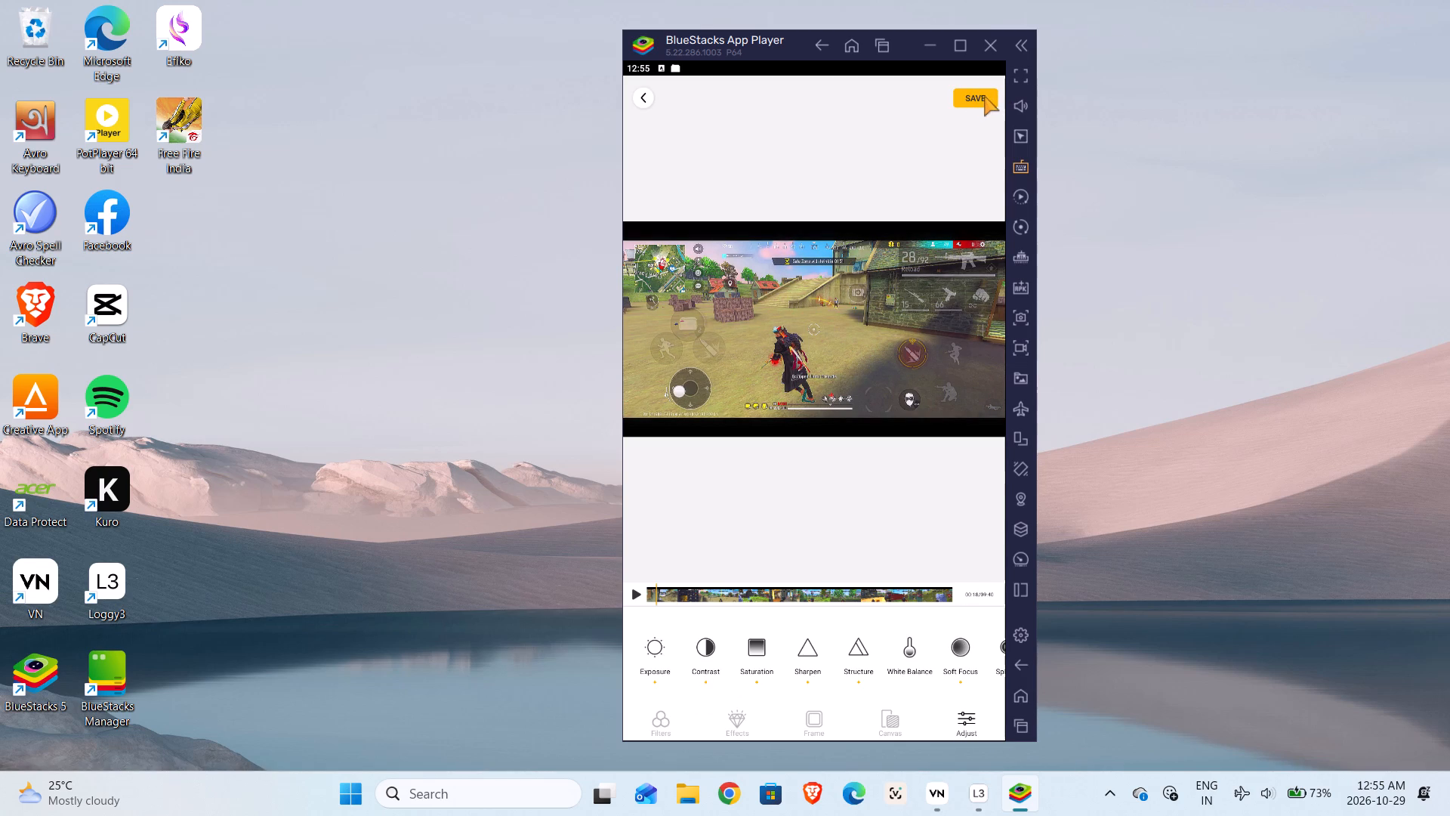
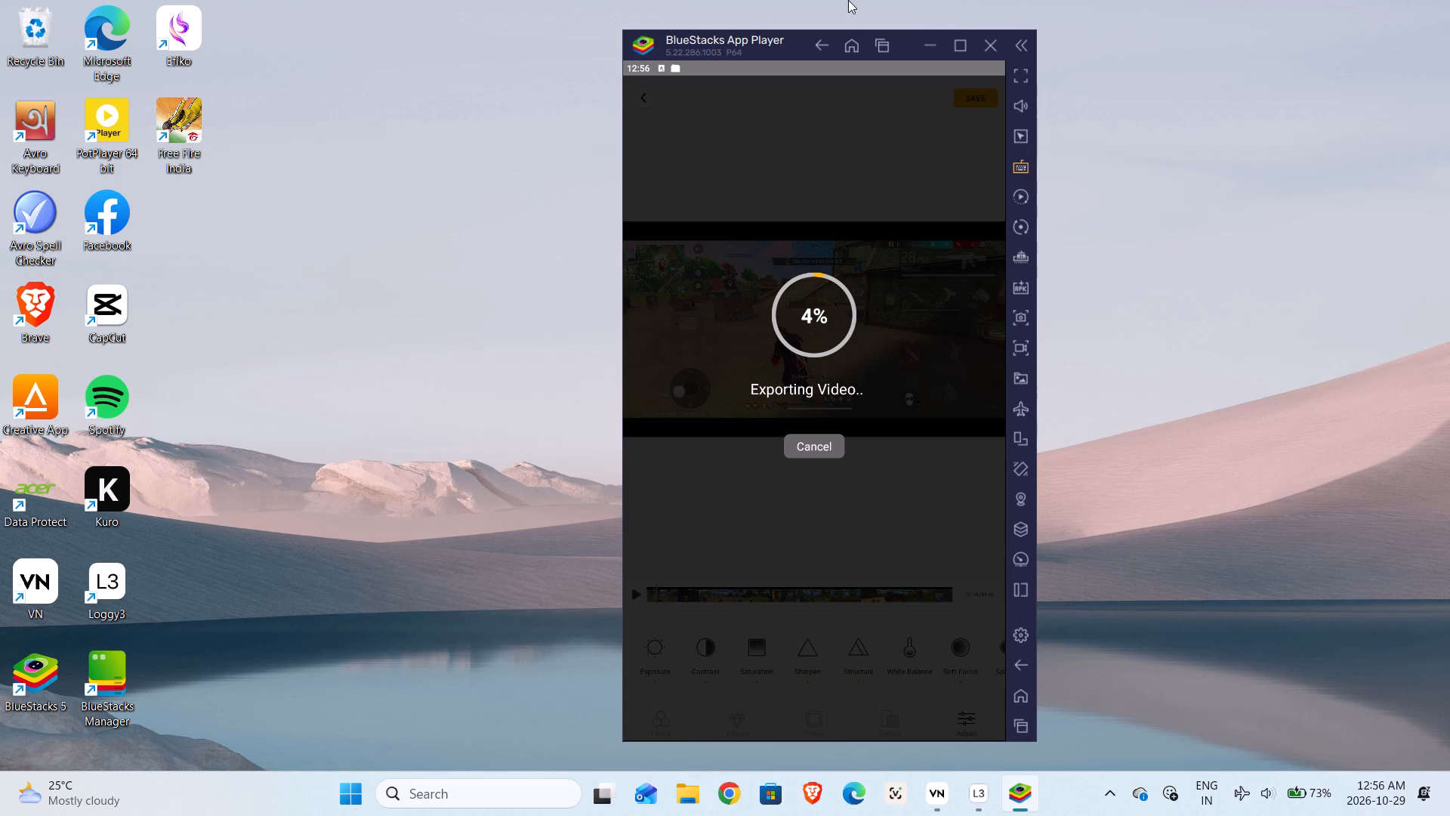
Switch to VN, set the gameplay project's aspect ratio to 9:16 and briefly preview the opening.
{"action": "left_click", "coordinate": [938, 797]}
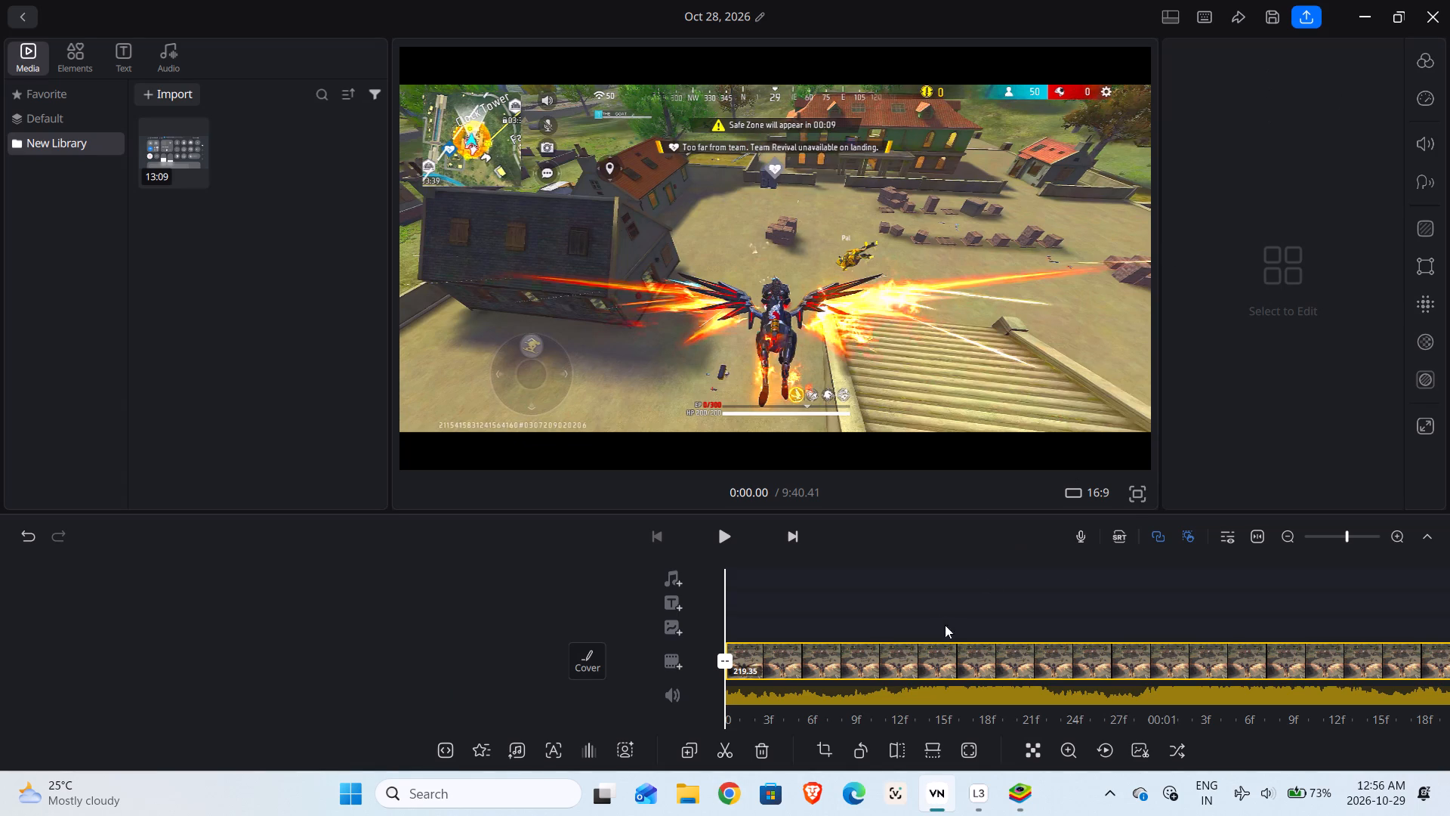
{"action": "left_click", "coordinate": [1075, 497]}
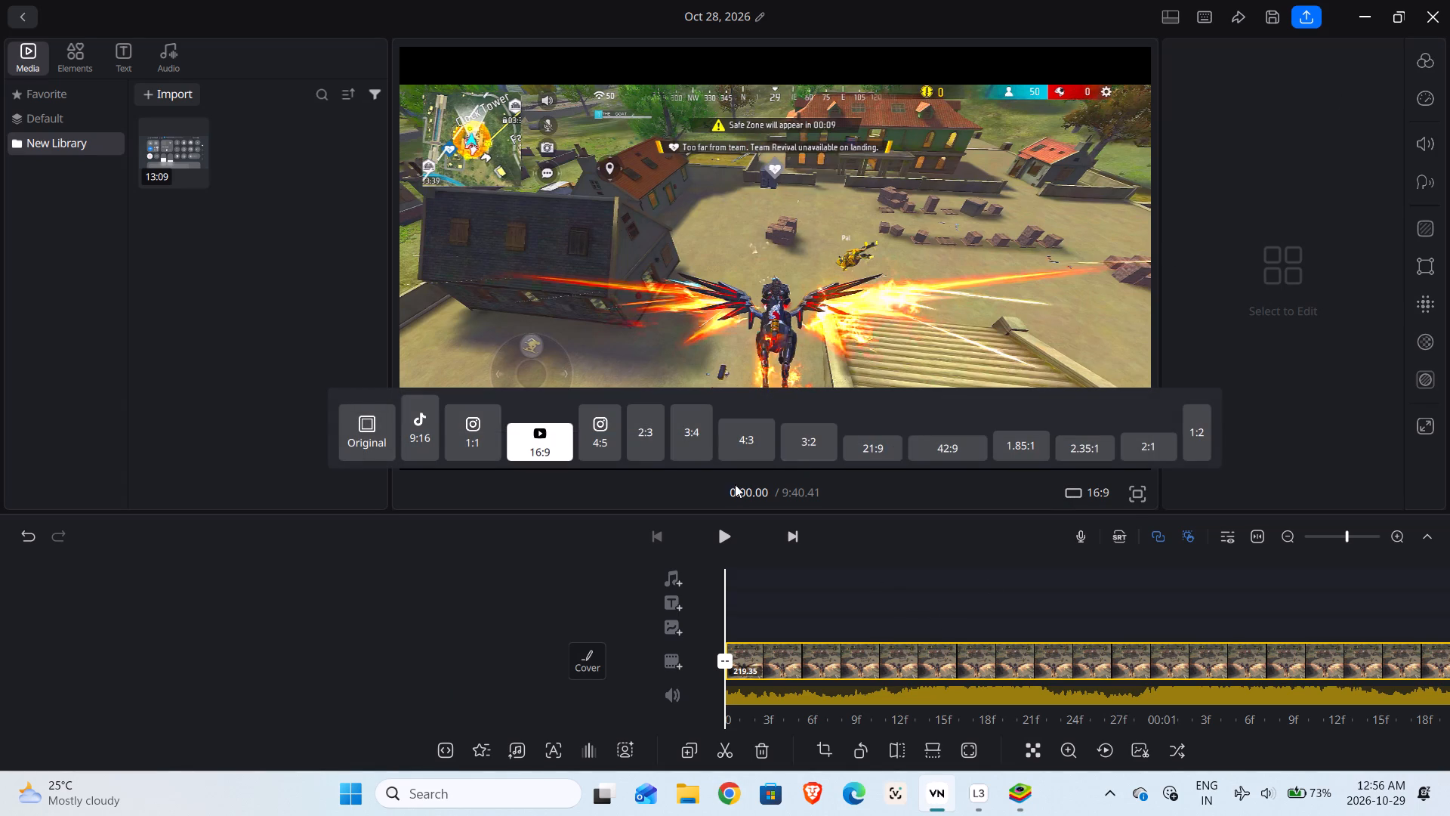
{"action": "left_click", "coordinate": [430, 437]}
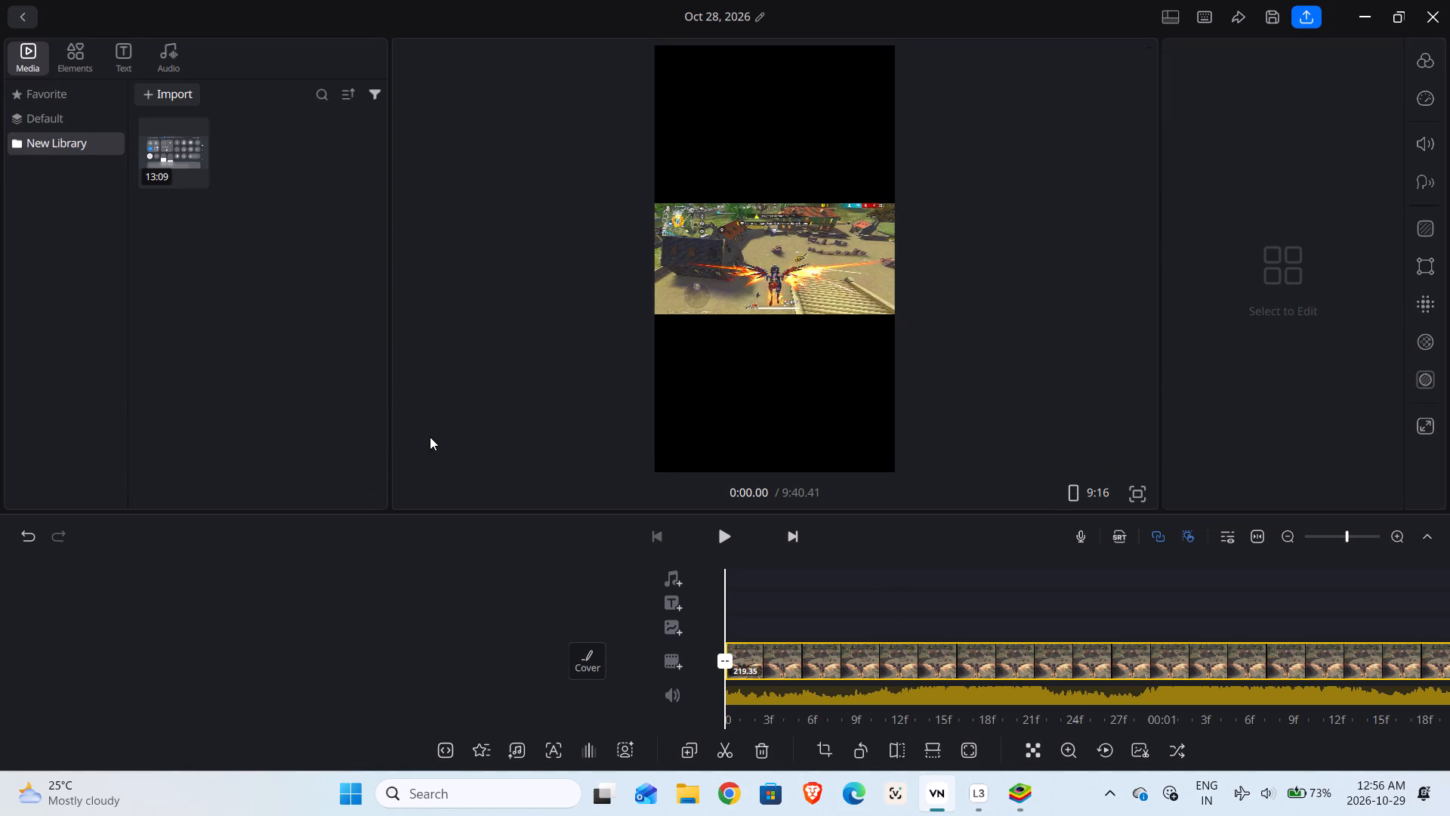
{"action": "left_click", "coordinate": [724, 535]}
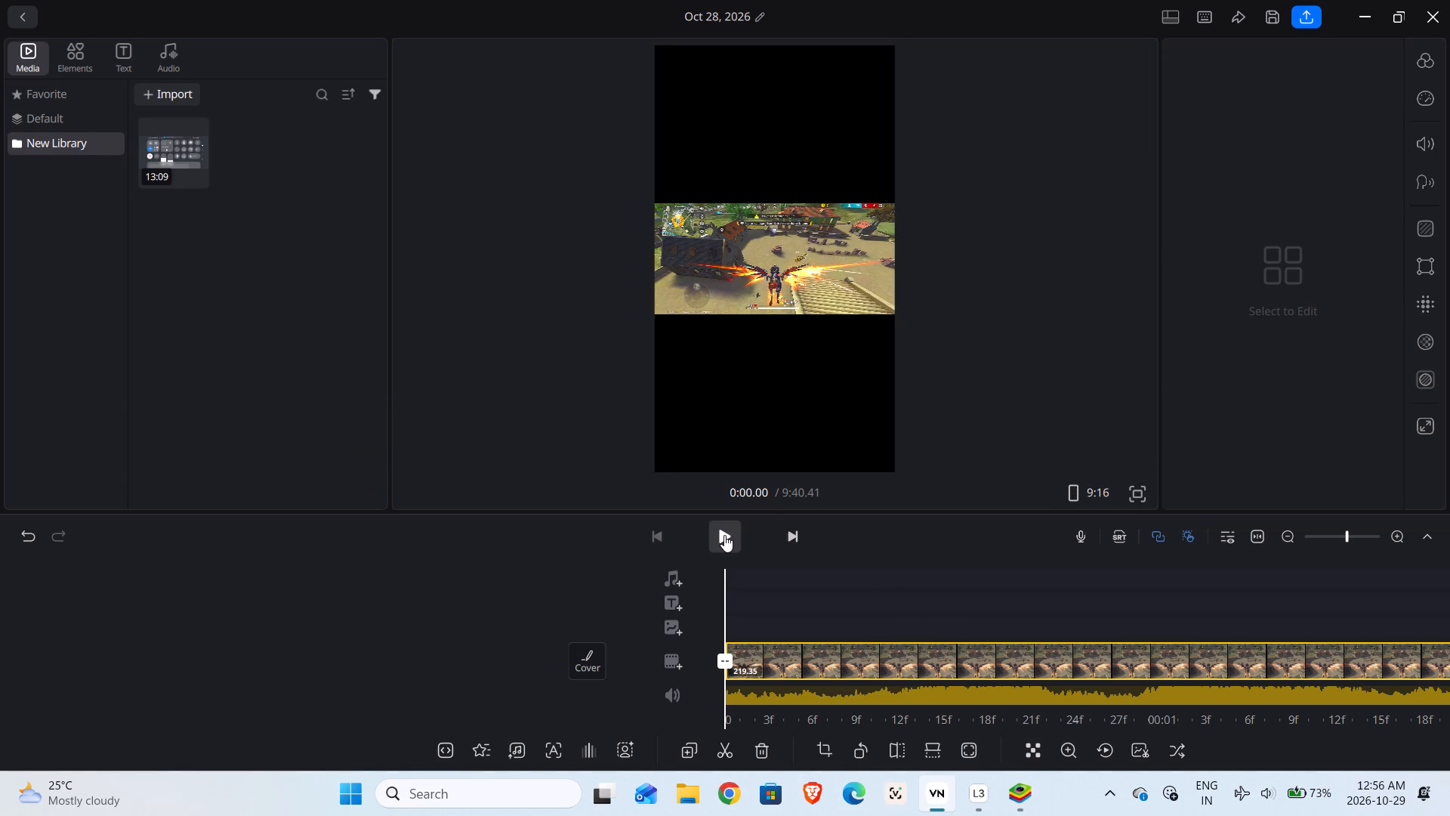
{"action": "left_click", "coordinate": [724, 541]}
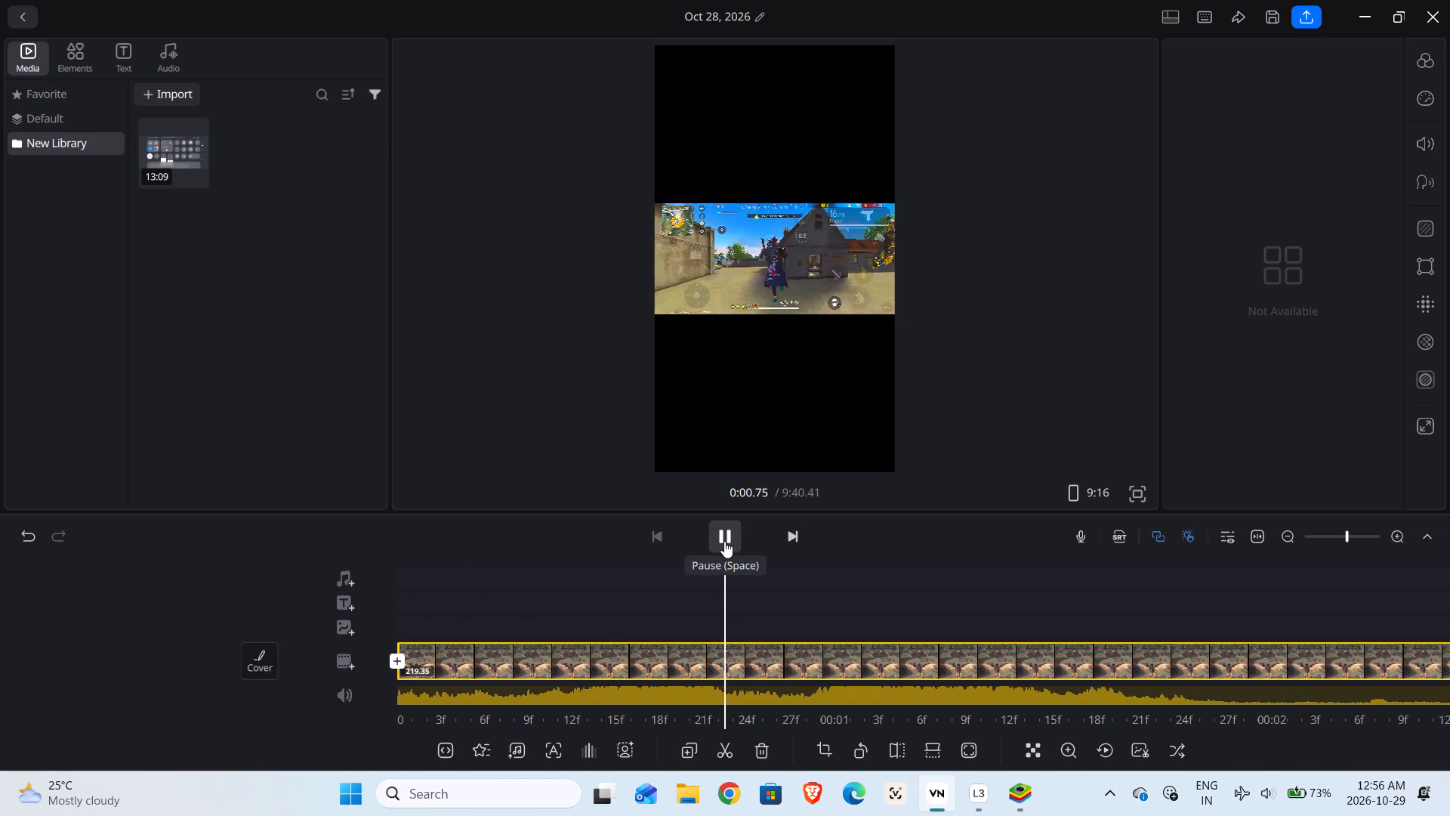
{"action": "left_click_drag", "start_coordinate": [603, 610], "coordinate": [1165, 641]}
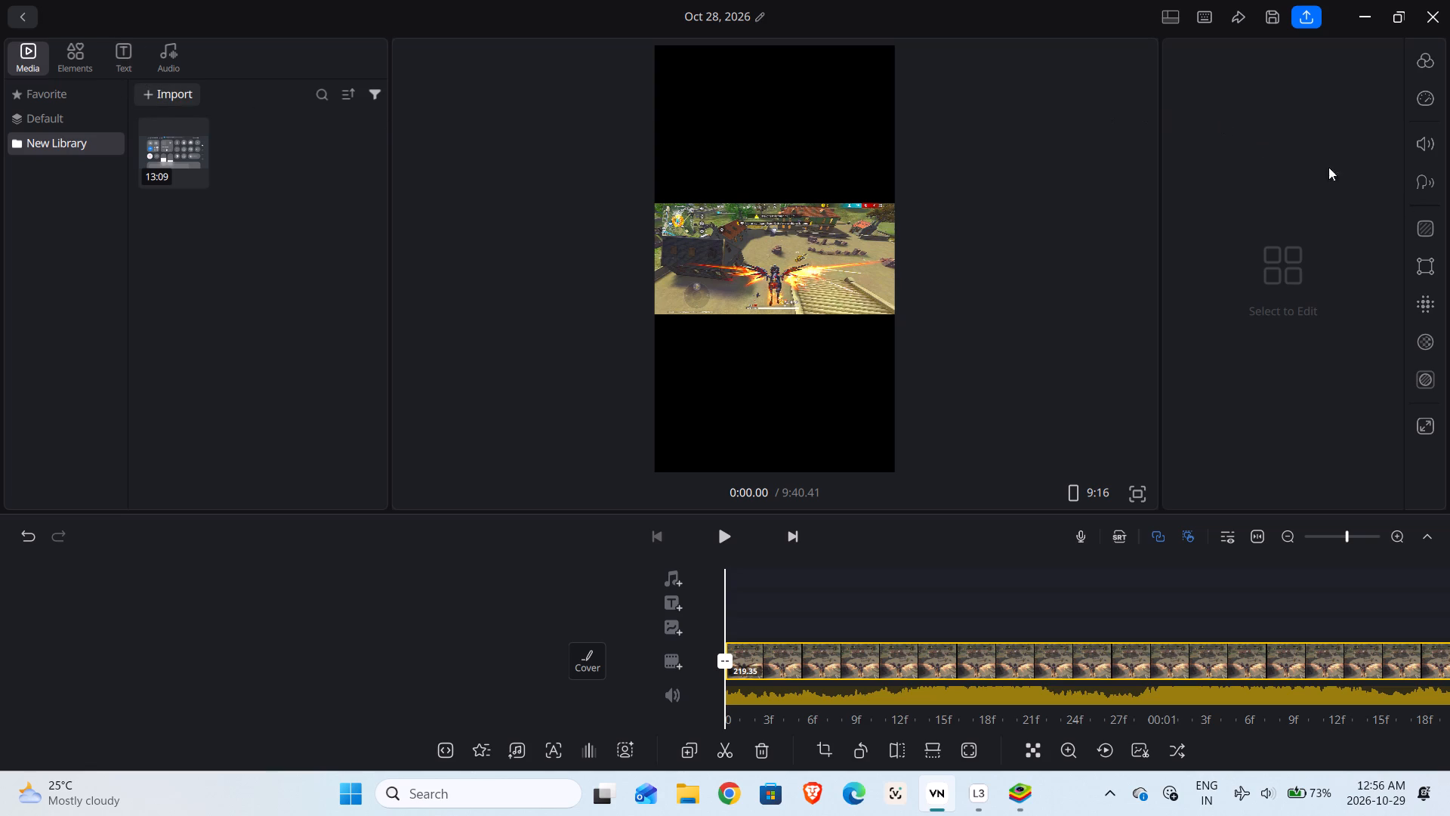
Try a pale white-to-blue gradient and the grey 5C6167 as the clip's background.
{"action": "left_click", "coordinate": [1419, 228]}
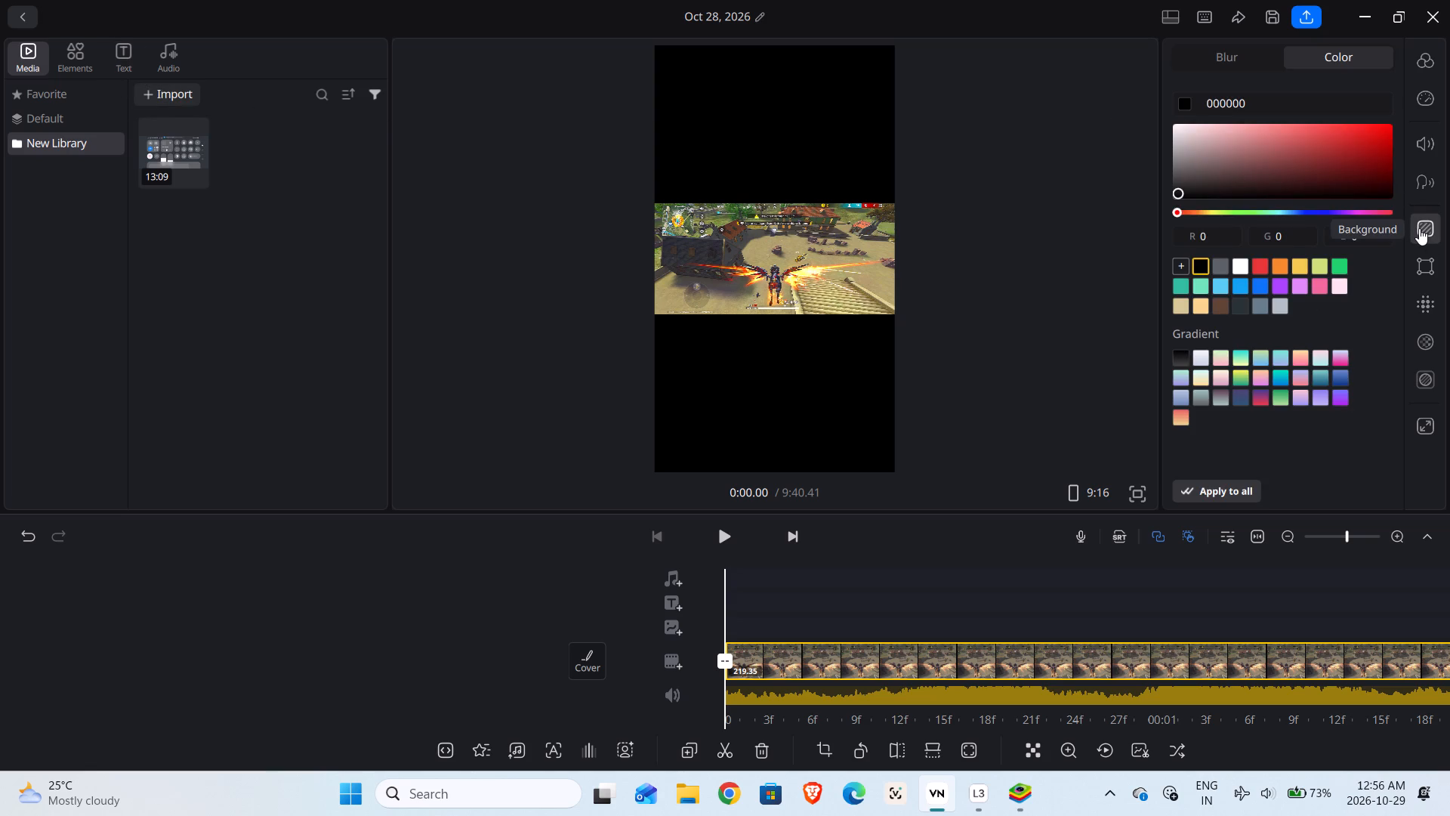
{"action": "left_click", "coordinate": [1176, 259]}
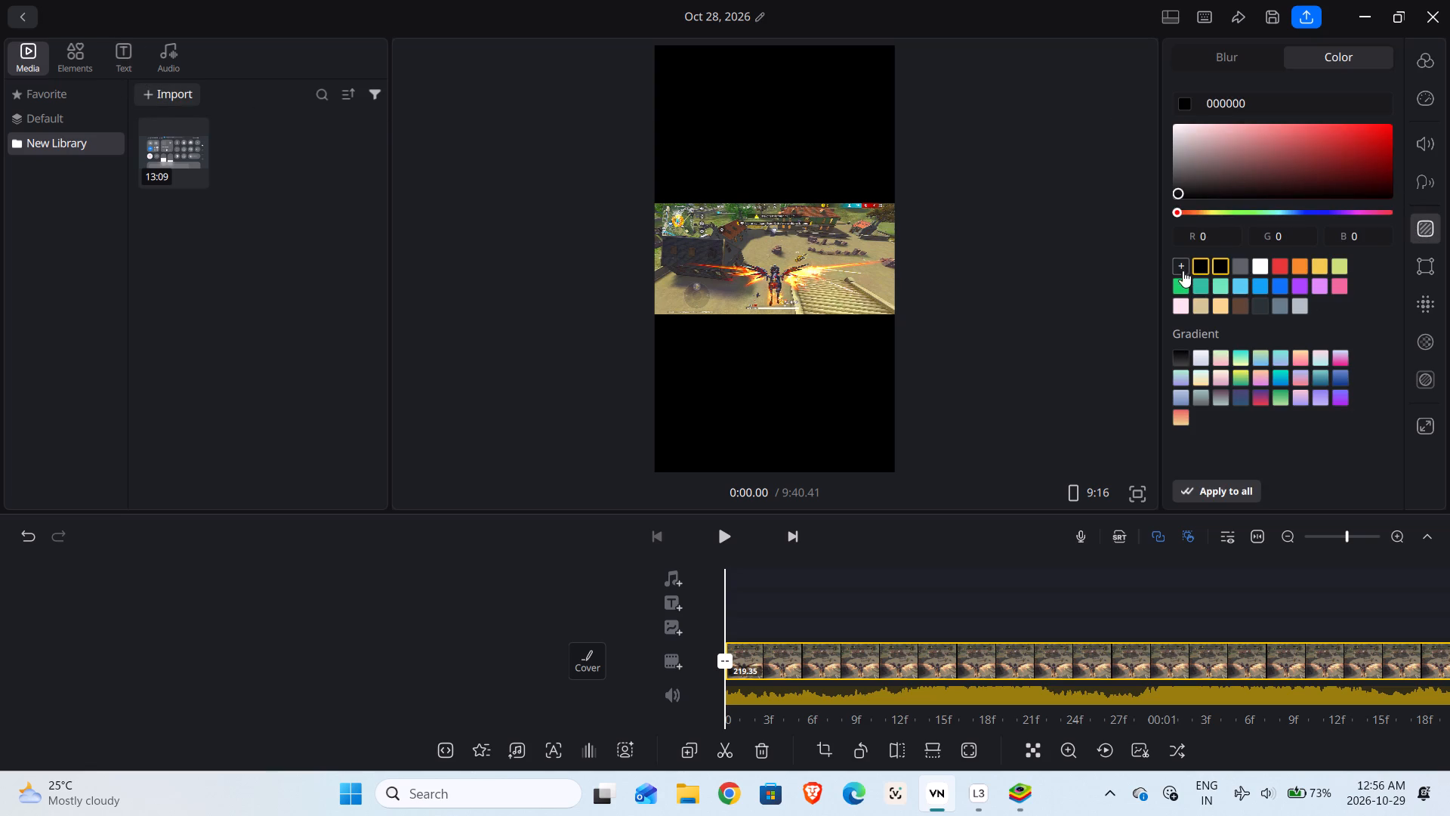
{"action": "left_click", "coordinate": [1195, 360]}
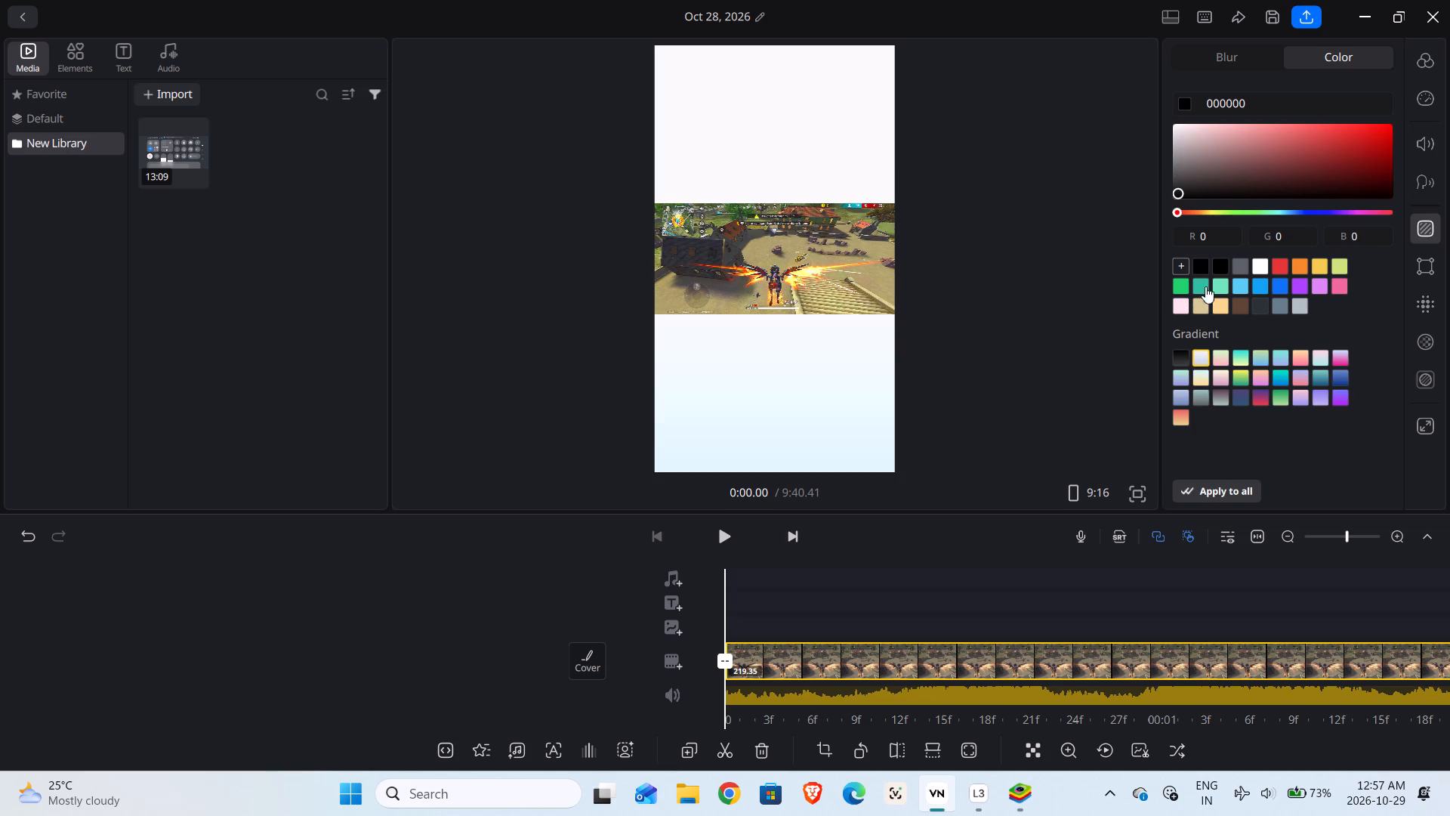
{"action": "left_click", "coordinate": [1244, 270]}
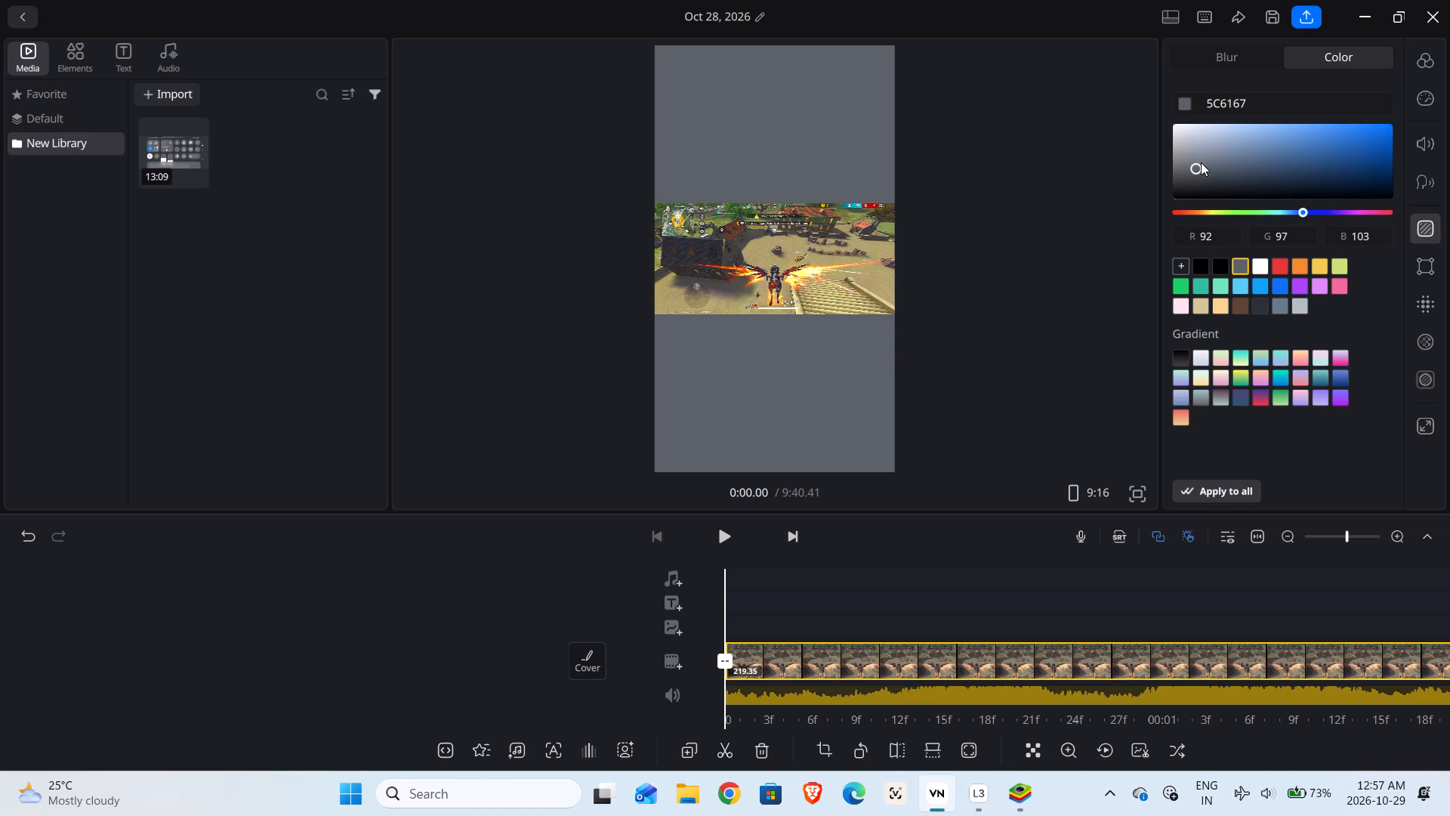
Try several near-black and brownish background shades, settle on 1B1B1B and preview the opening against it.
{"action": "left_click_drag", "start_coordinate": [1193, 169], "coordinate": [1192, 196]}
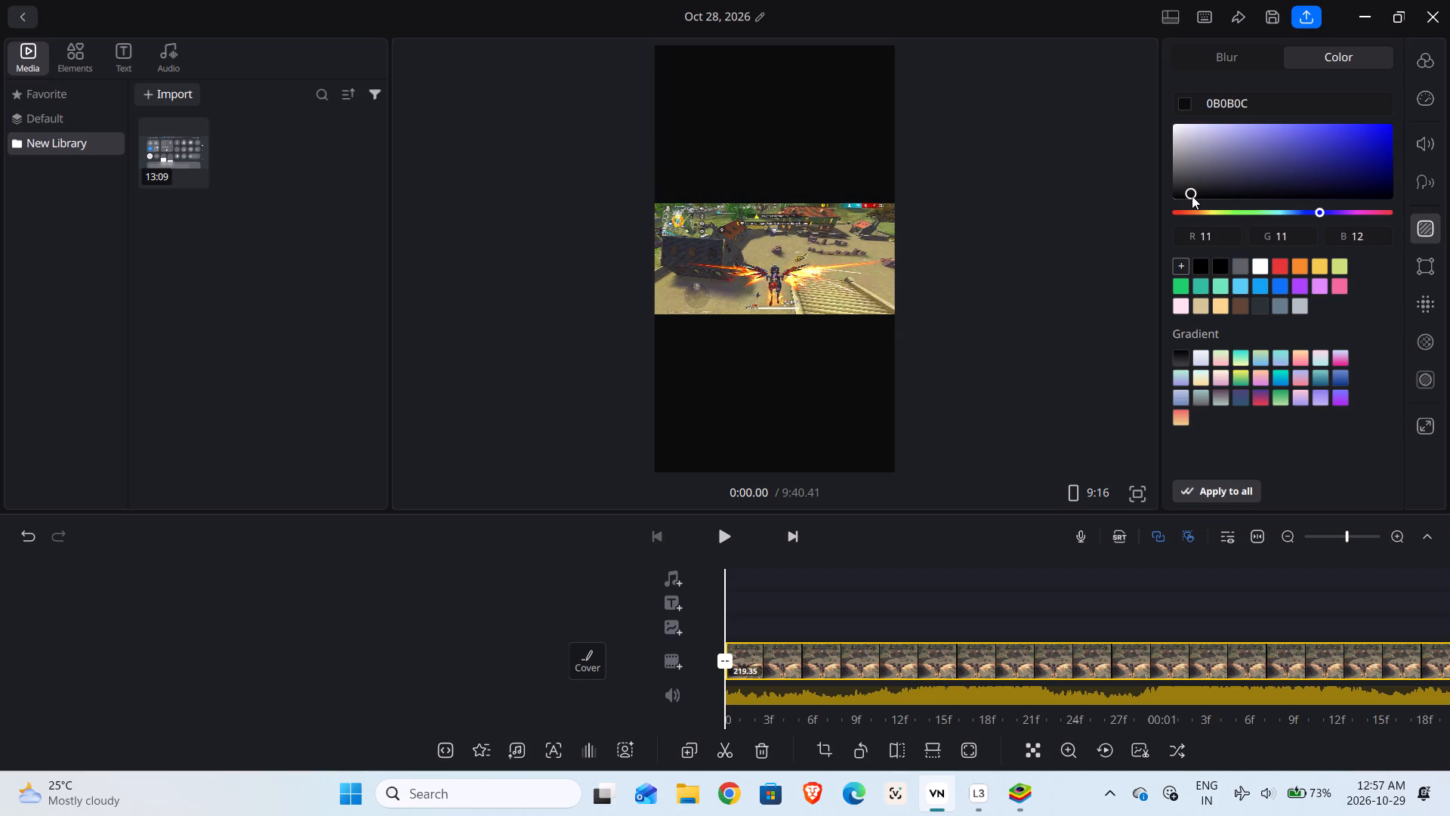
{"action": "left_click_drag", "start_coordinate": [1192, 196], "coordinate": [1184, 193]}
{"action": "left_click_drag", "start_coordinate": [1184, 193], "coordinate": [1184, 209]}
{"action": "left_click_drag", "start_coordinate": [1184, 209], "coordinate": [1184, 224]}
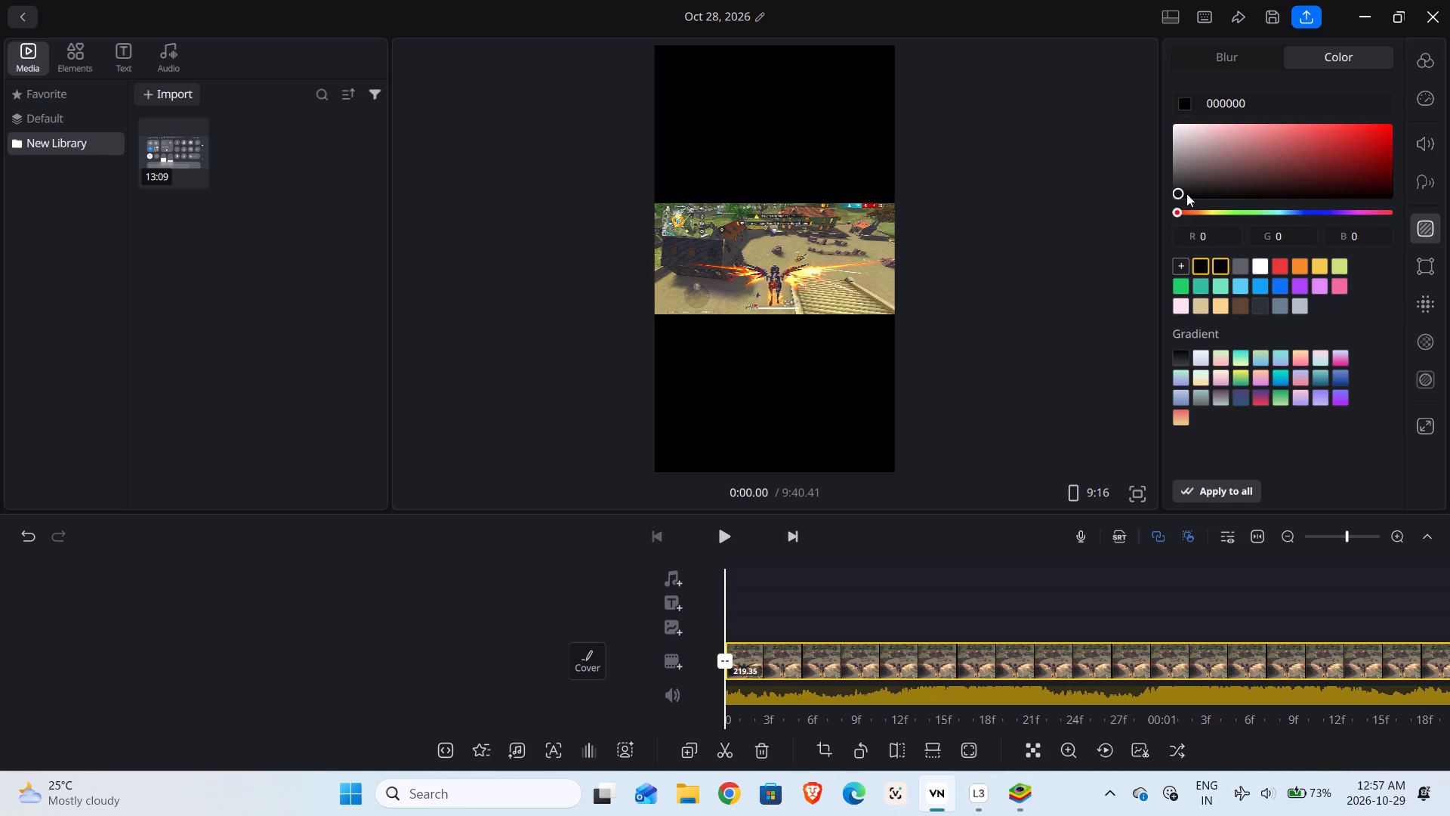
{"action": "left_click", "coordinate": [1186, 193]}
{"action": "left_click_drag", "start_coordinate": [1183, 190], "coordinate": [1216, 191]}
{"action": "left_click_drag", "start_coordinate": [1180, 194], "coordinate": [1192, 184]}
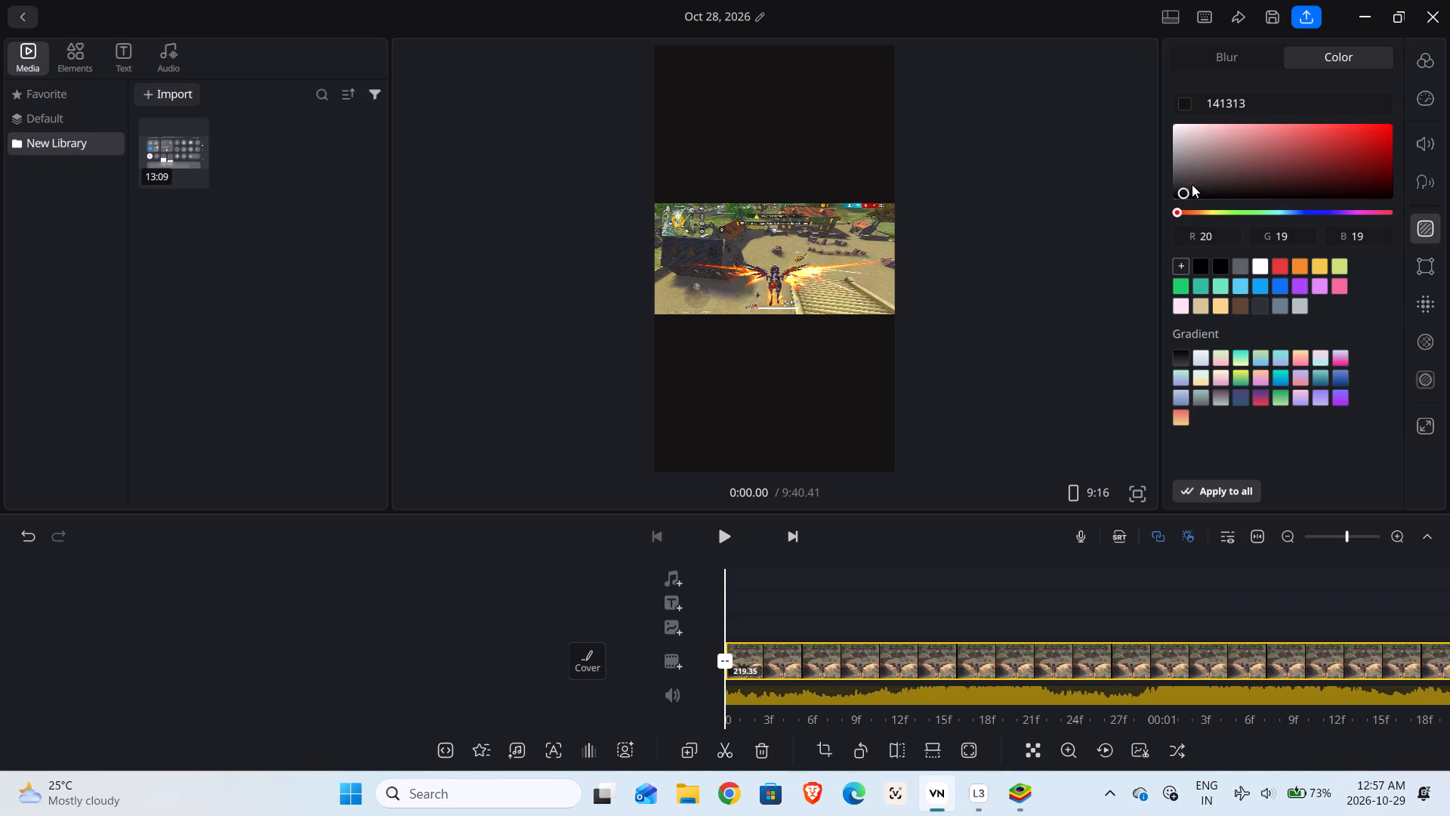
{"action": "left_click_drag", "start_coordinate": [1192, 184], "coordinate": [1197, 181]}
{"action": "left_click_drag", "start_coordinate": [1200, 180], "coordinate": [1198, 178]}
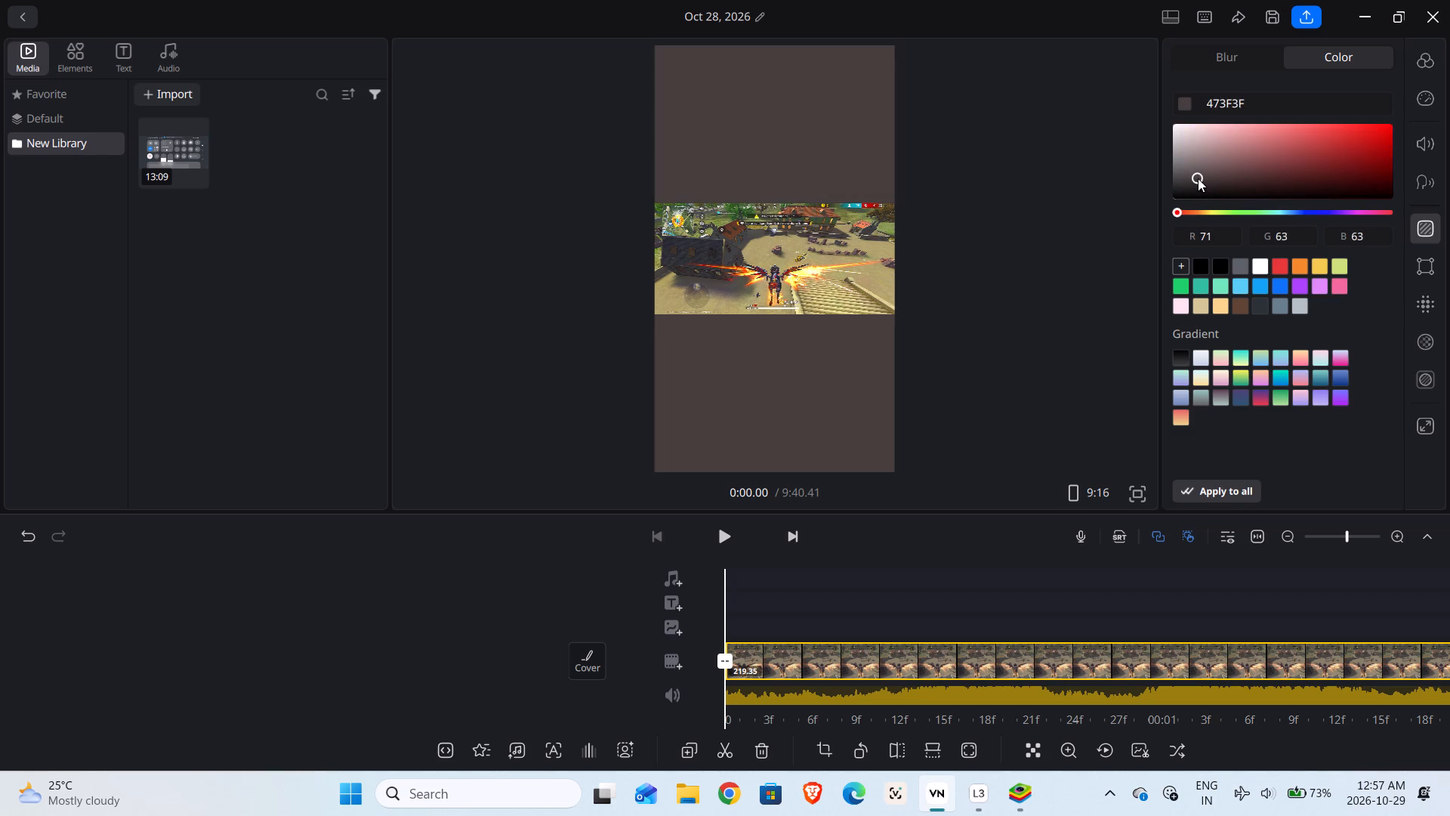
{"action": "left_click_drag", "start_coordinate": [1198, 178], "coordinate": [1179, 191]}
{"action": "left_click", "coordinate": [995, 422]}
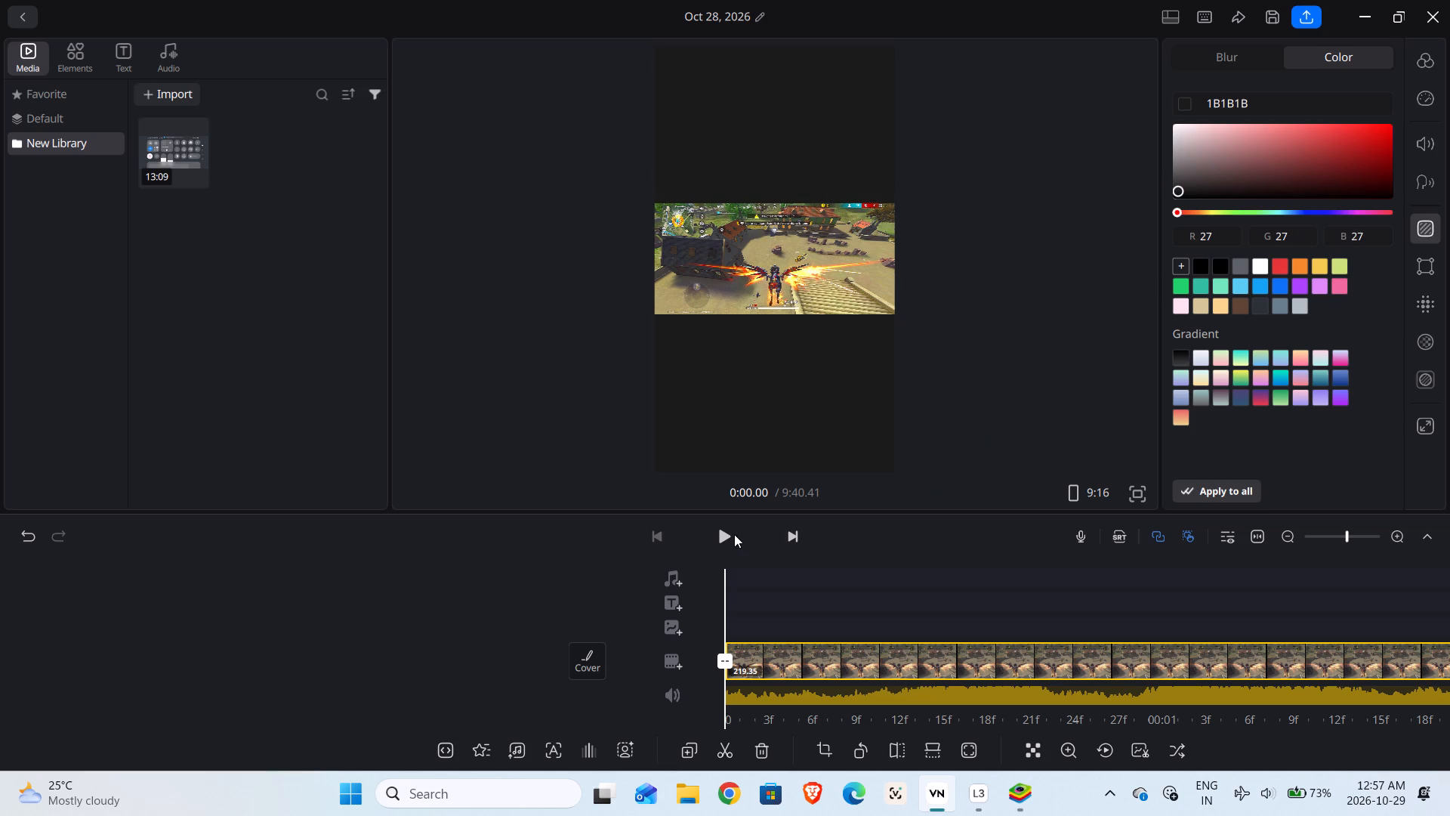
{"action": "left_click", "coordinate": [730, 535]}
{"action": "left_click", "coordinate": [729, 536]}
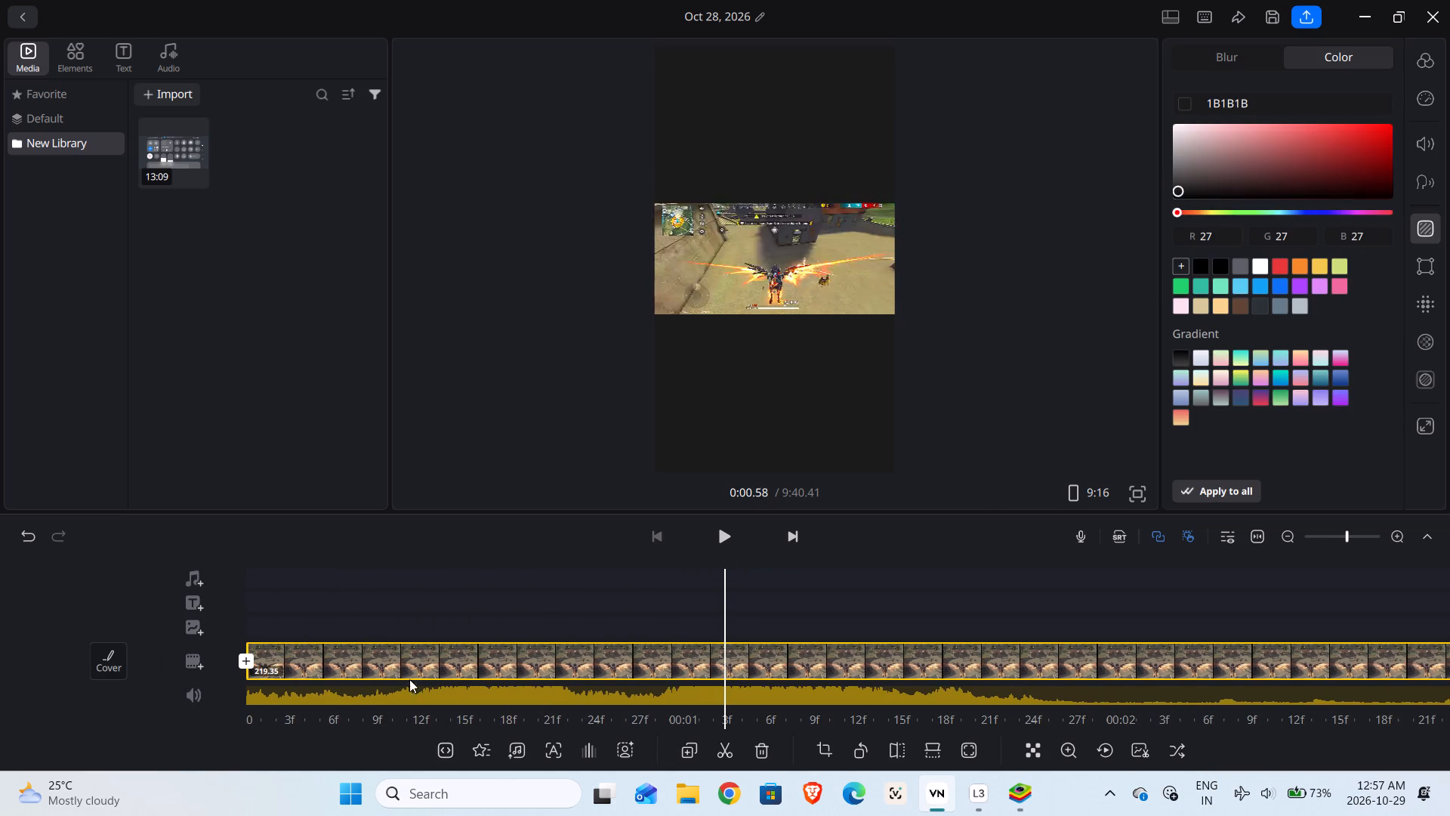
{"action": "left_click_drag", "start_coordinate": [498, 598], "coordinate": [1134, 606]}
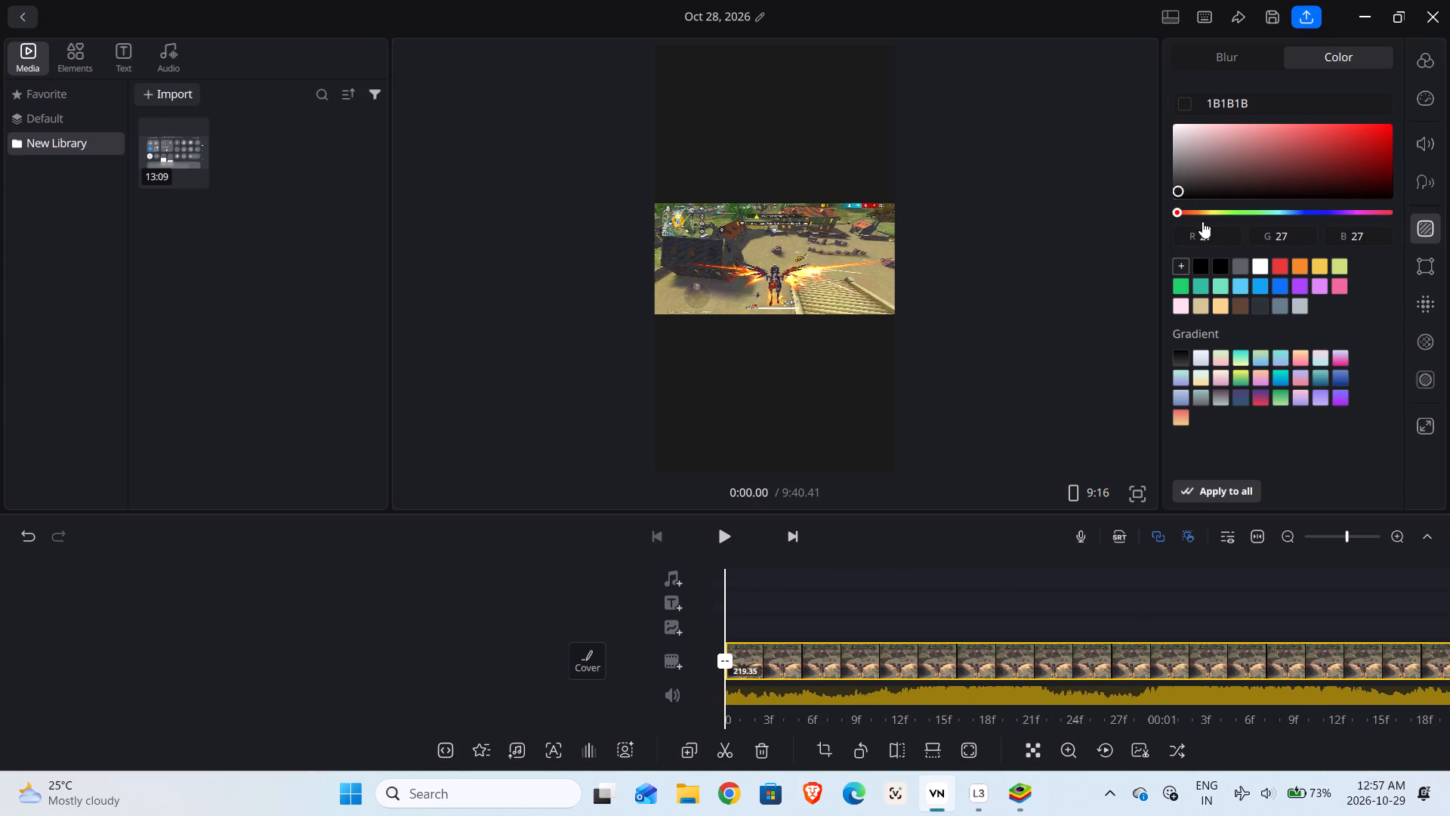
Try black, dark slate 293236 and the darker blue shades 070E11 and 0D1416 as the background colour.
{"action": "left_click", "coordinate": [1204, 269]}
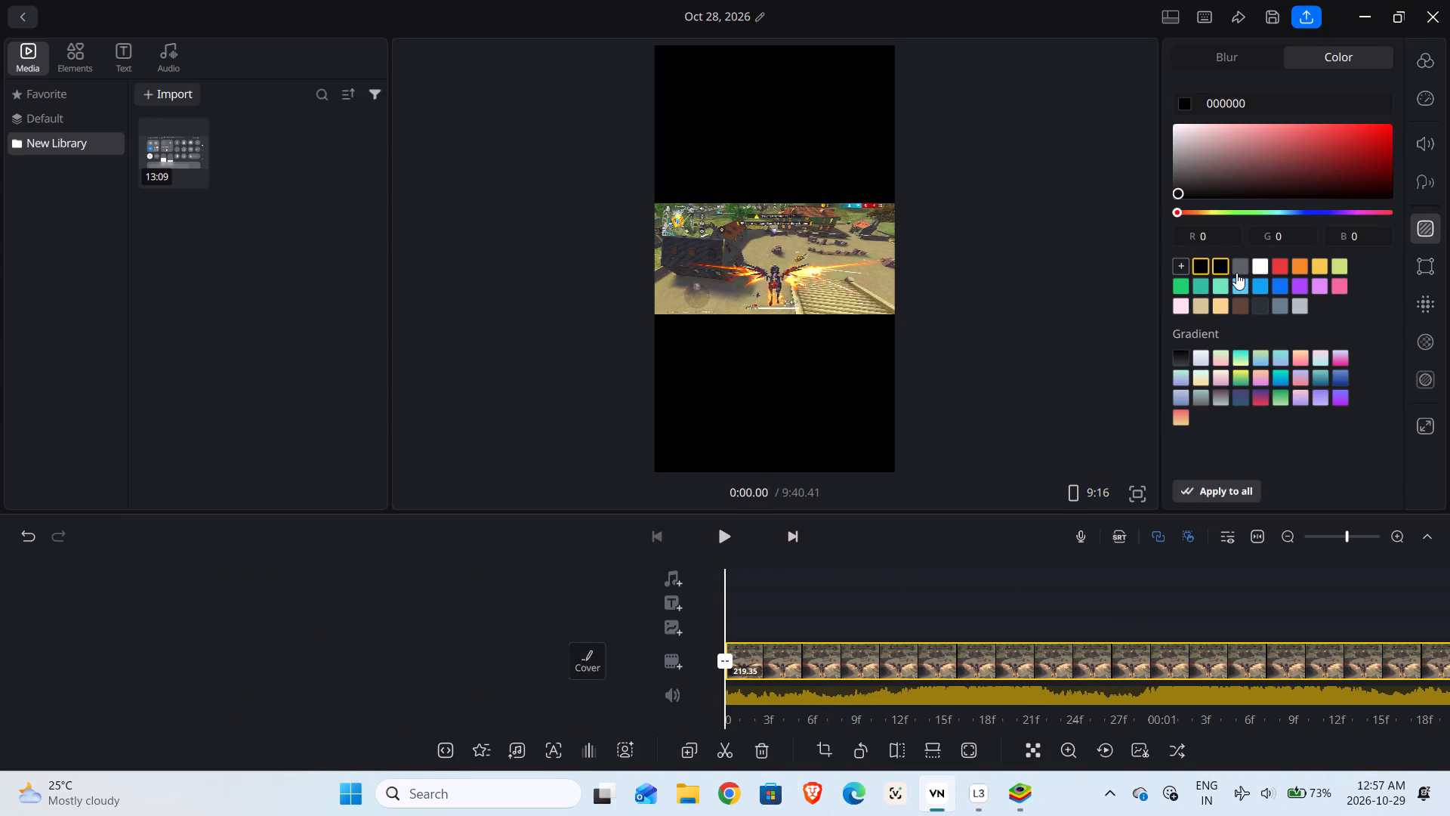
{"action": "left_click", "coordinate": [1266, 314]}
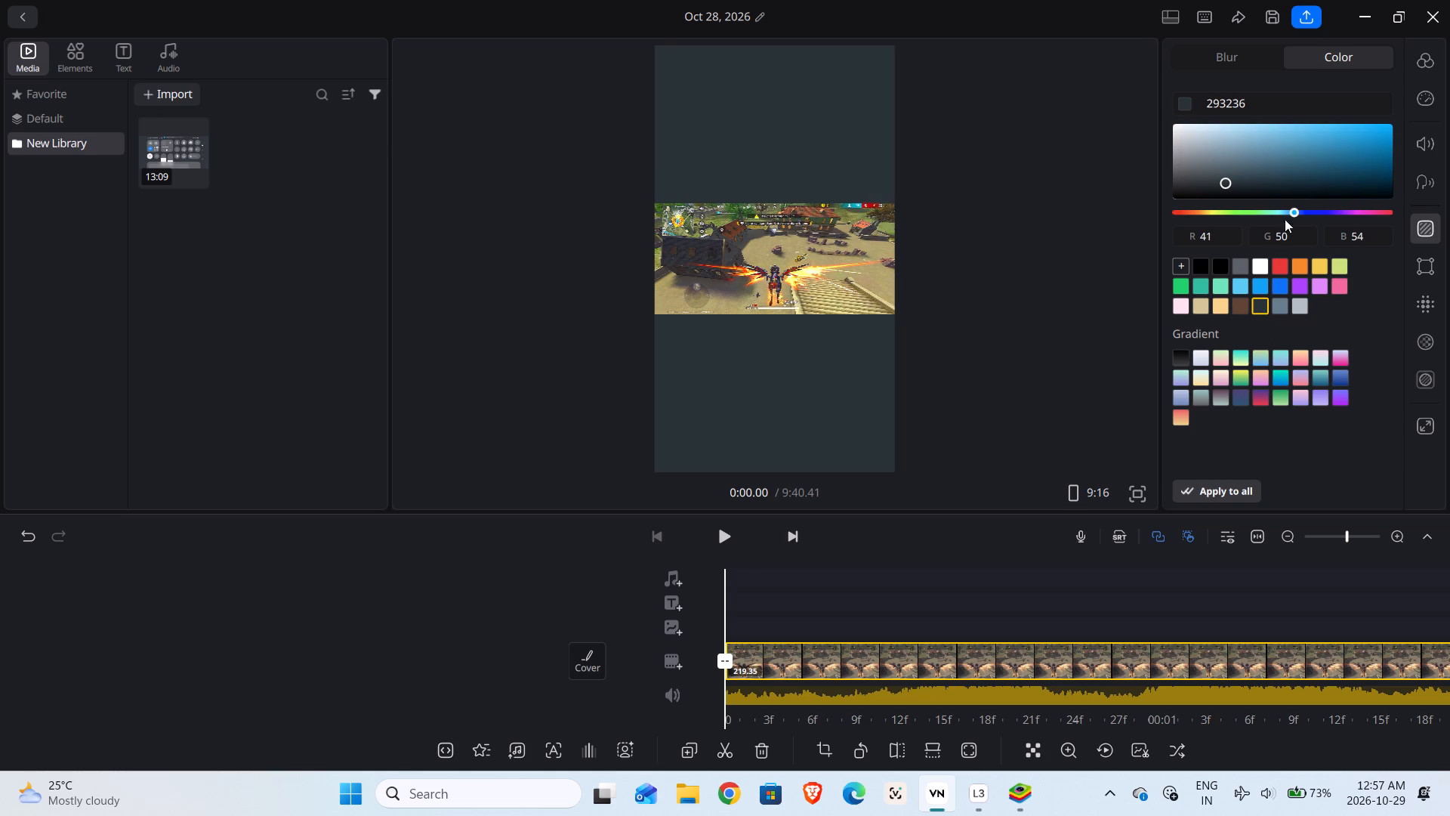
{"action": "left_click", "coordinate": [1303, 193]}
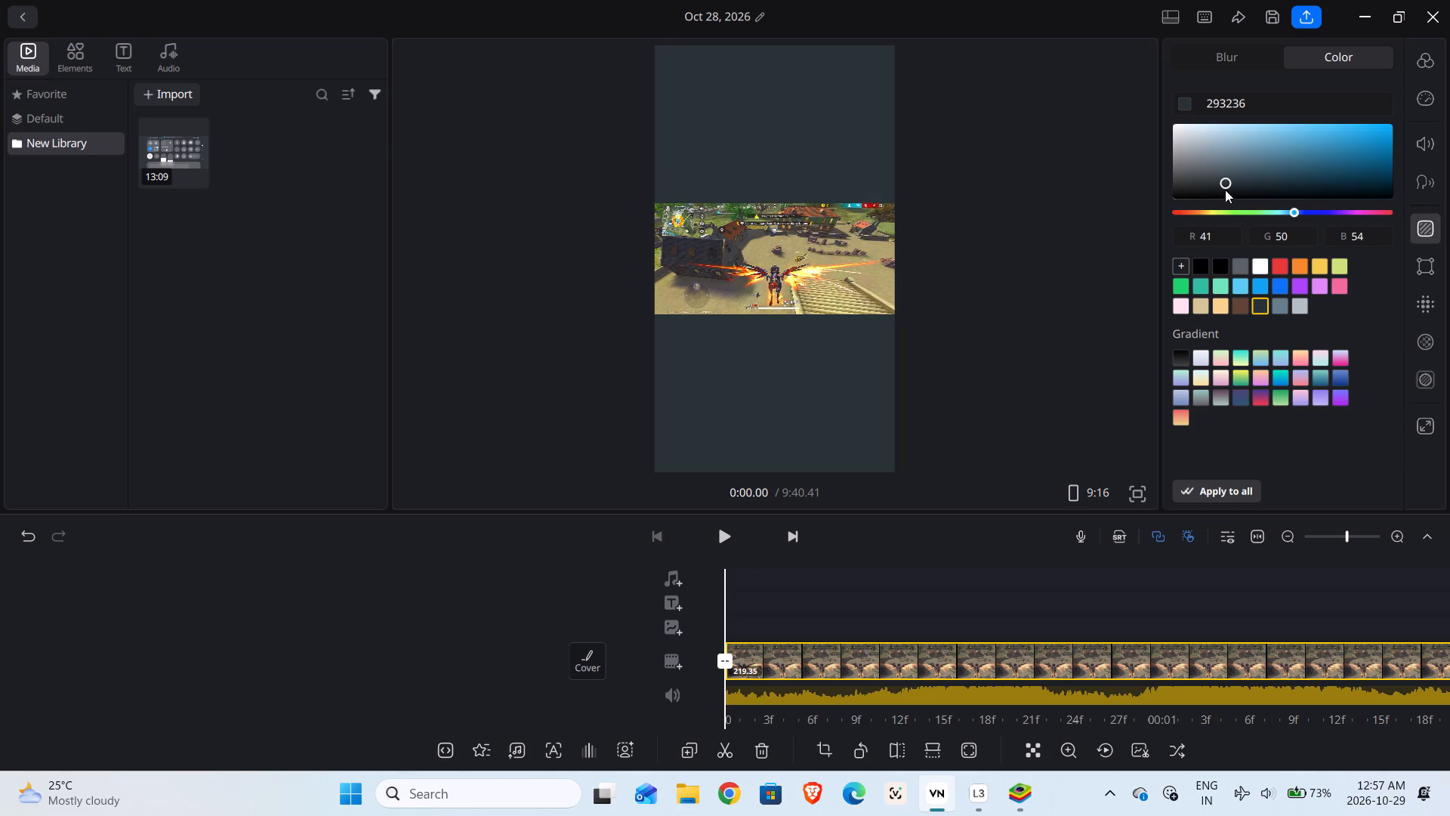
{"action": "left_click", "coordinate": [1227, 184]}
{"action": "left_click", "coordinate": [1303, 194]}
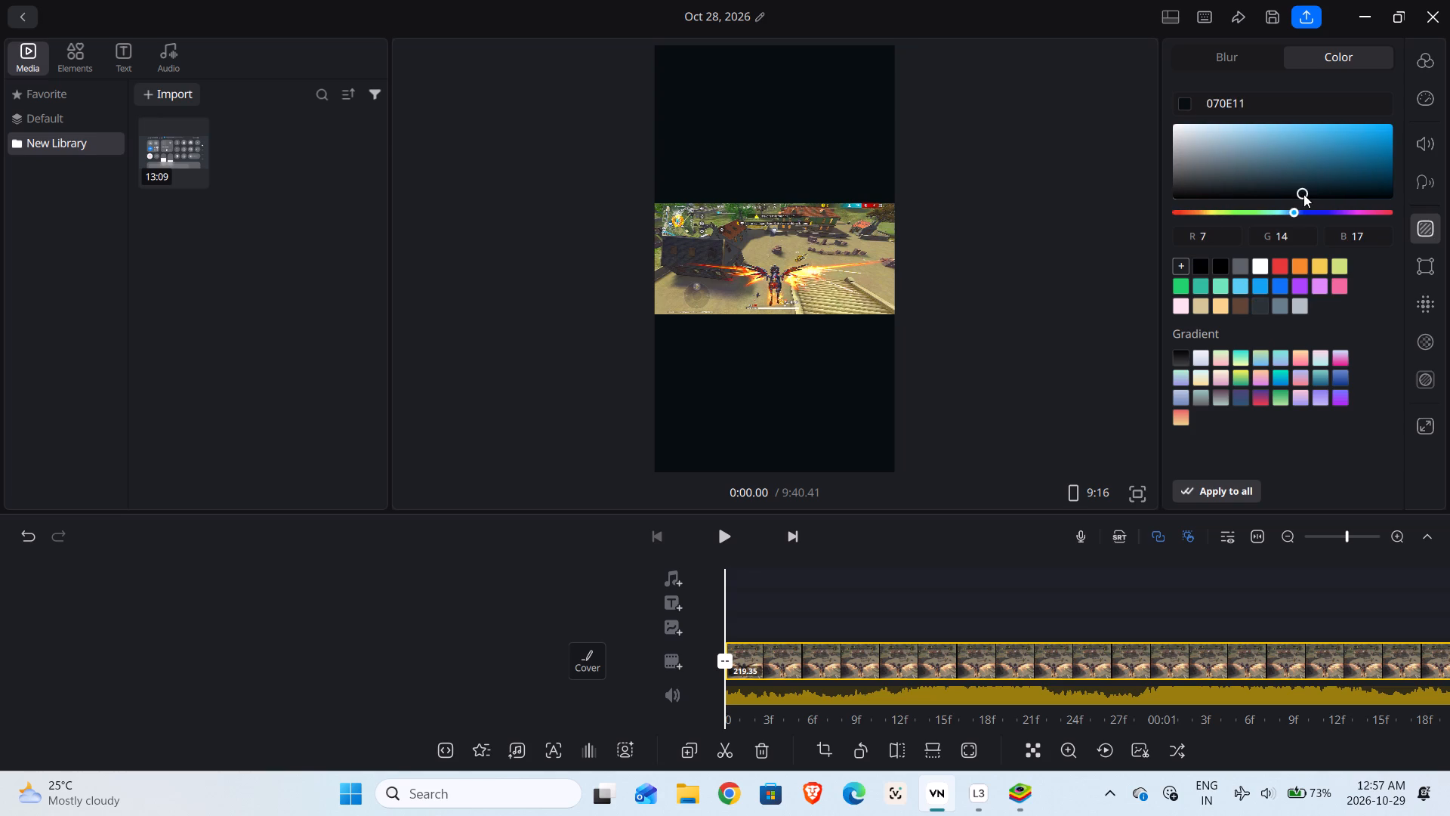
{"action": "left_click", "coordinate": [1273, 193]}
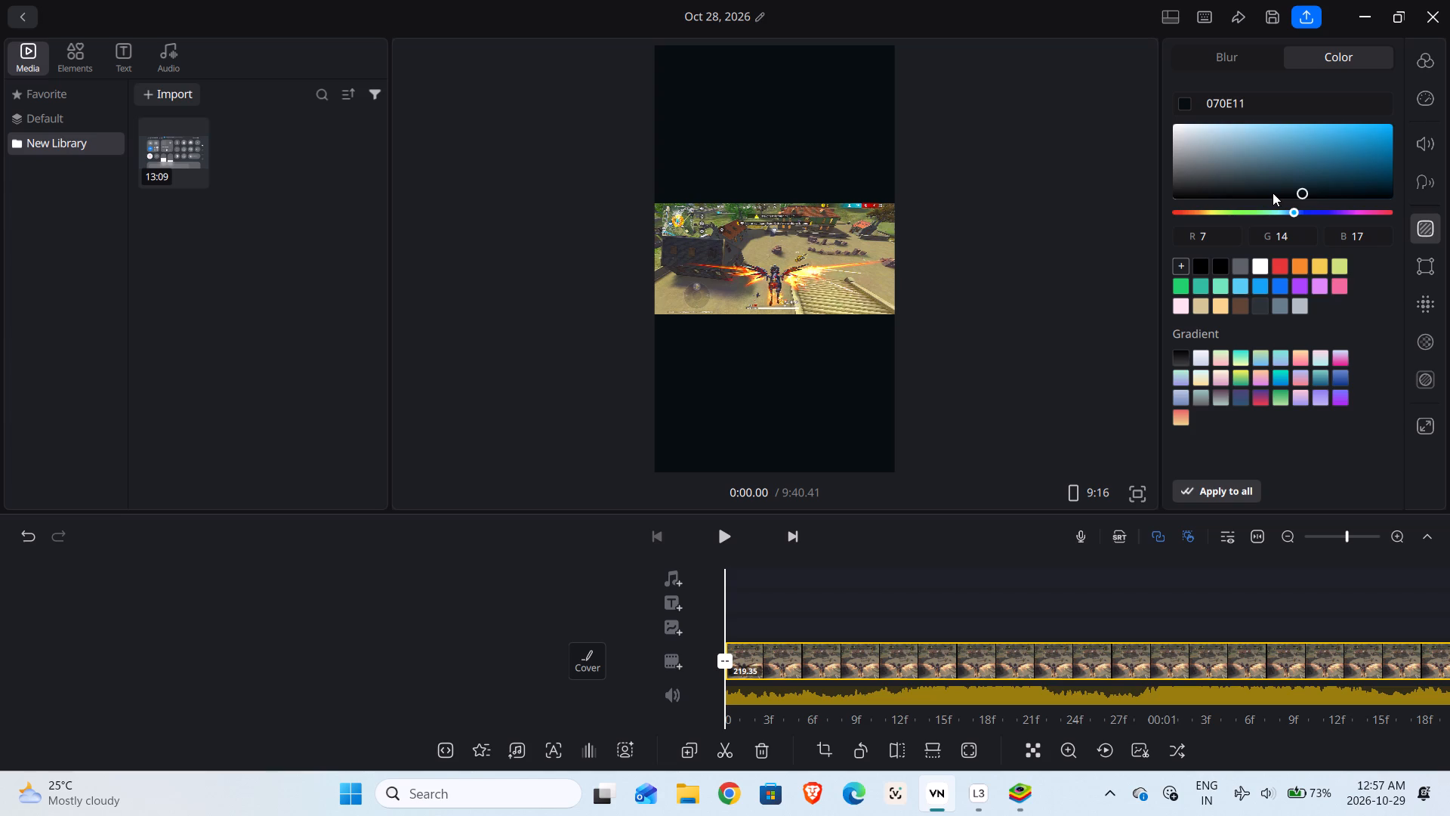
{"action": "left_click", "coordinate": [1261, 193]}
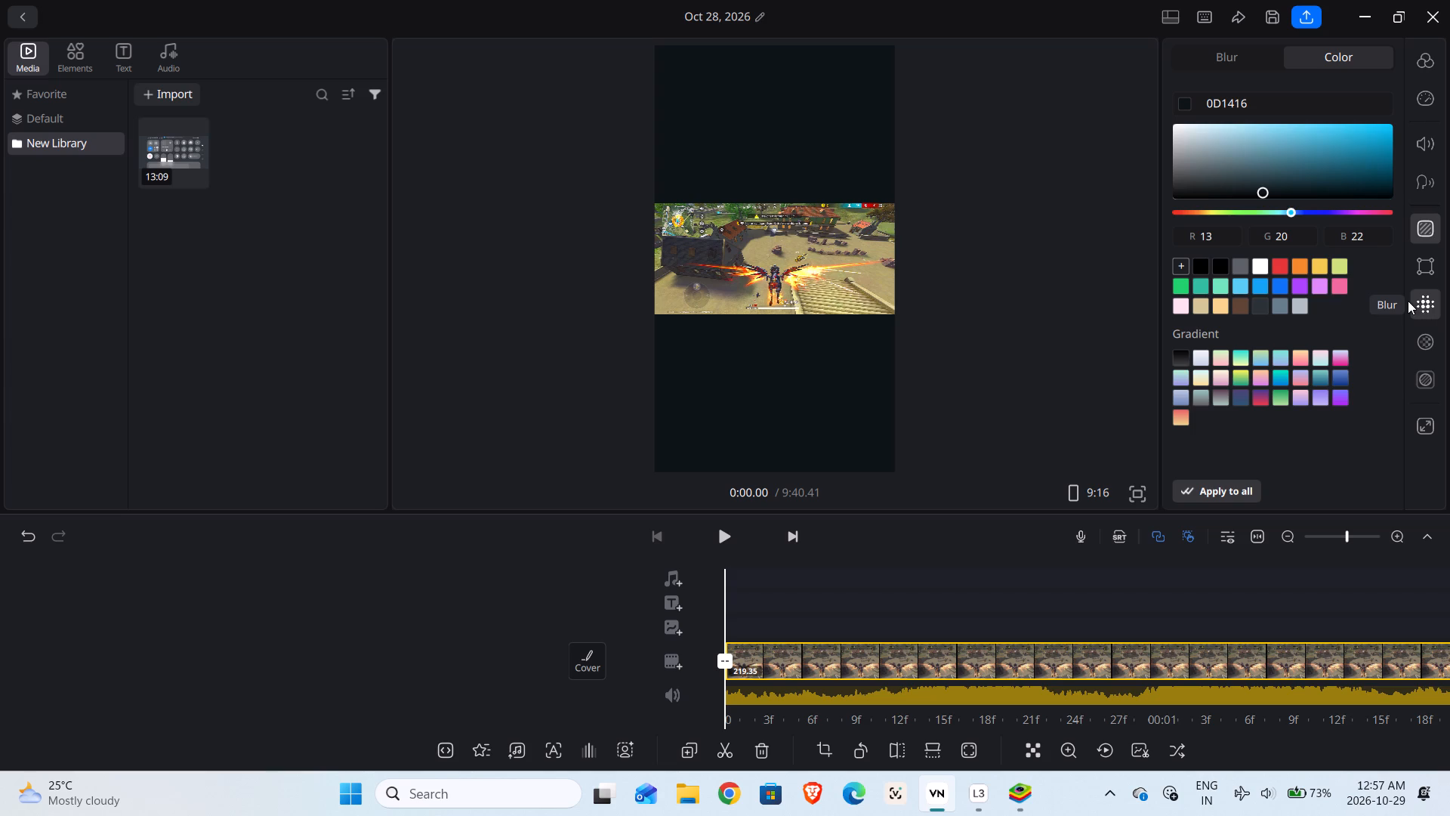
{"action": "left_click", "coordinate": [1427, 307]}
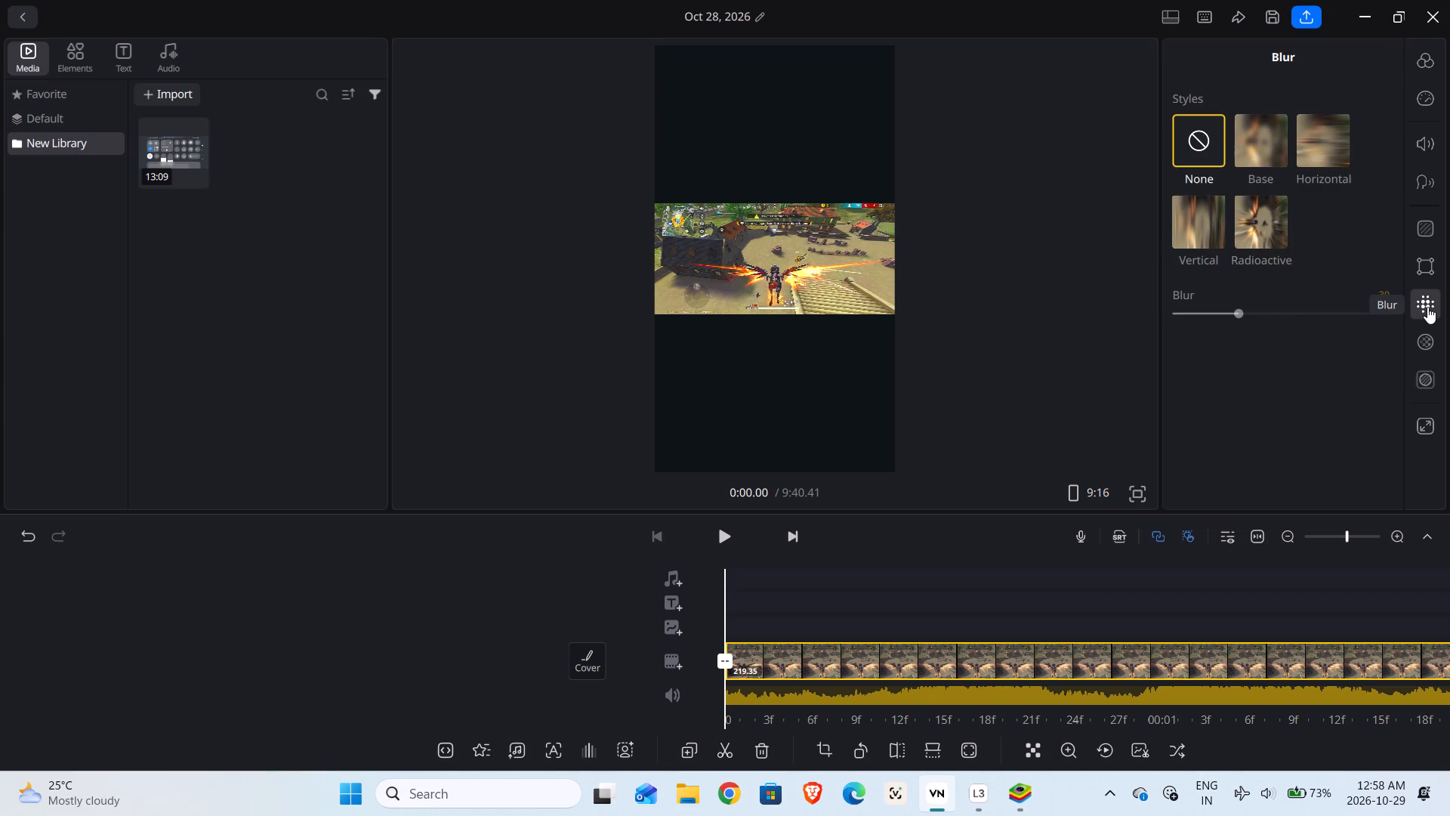
Set the clip's background colour to near-black 0E0F0F and play the opening to check it.
{"action": "left_click", "coordinate": [1418, 227]}
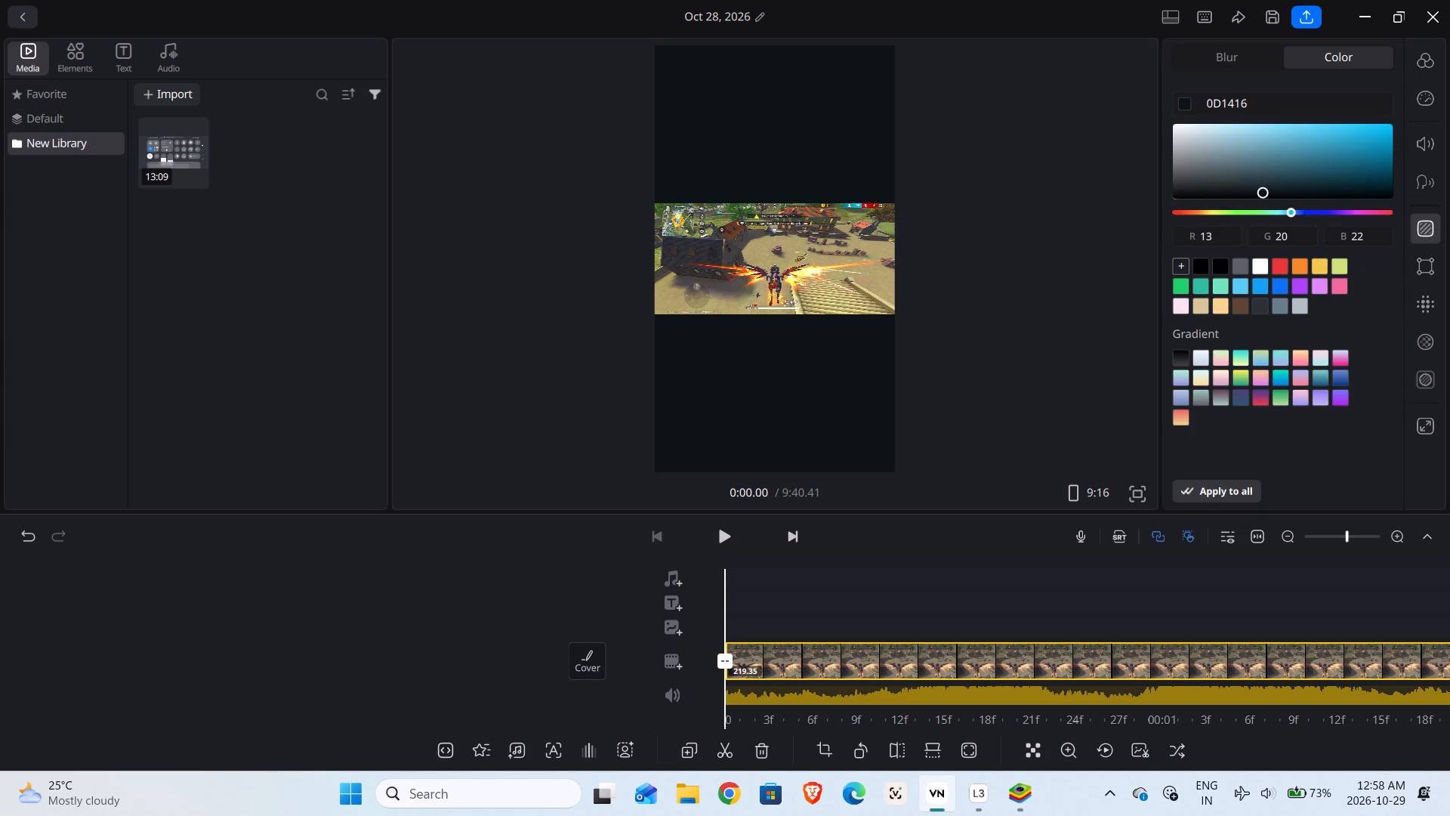
{"action": "left_click", "coordinate": [1189, 187]}
{"action": "left_click", "coordinate": [1175, 195]}
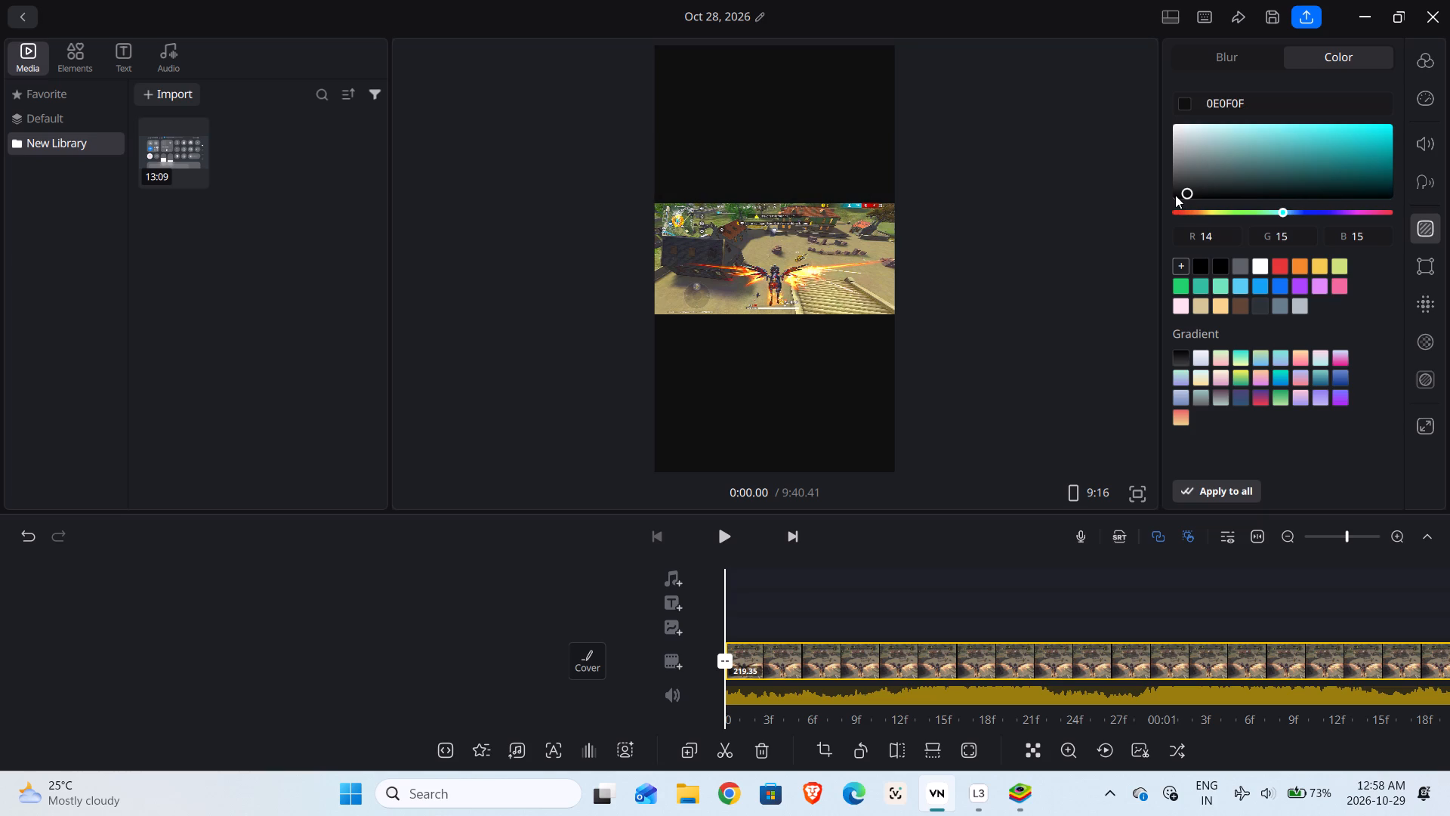
{"action": "left_click", "coordinate": [723, 533]}
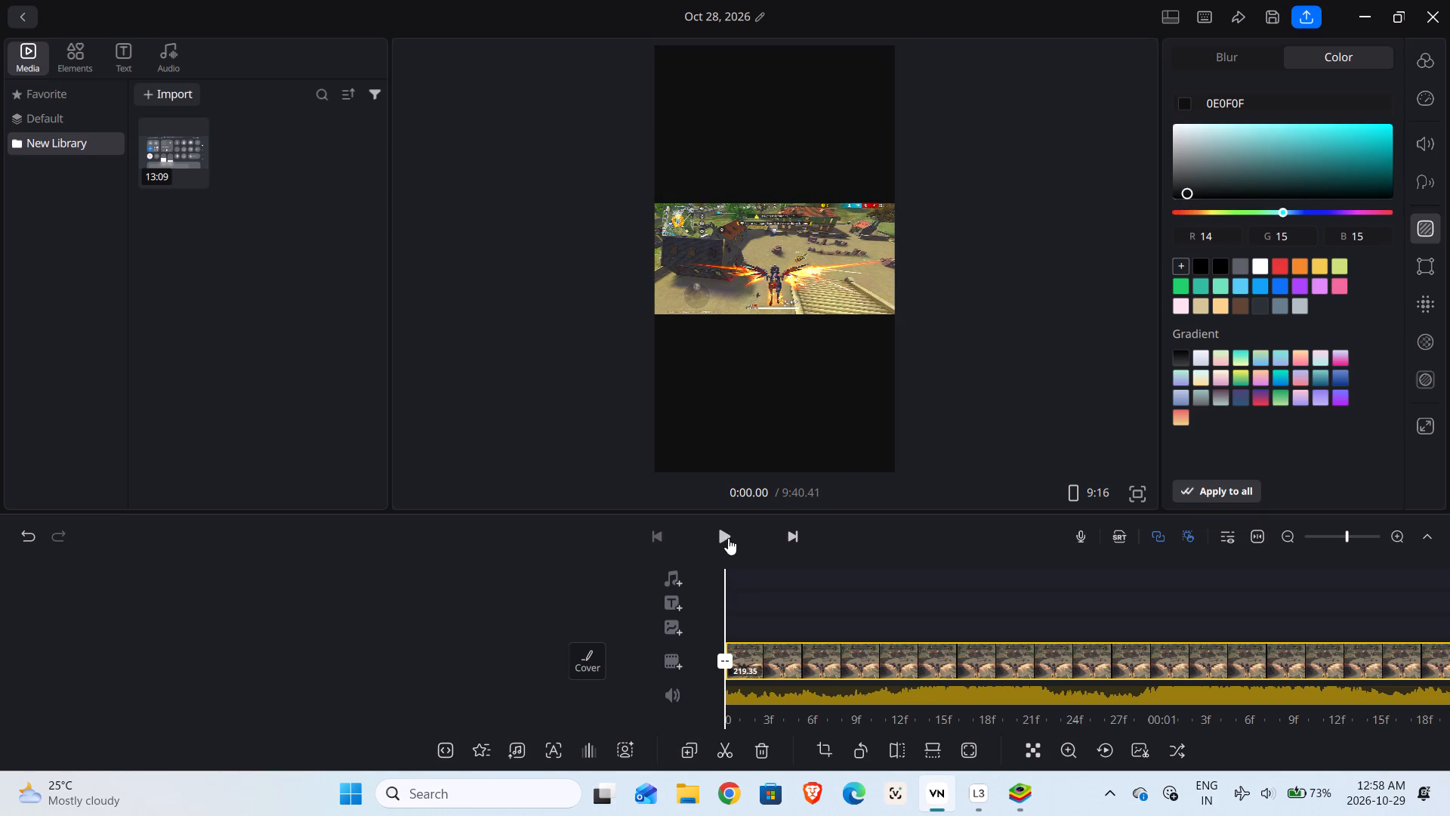
{"action": "left_click", "coordinate": [728, 538]}
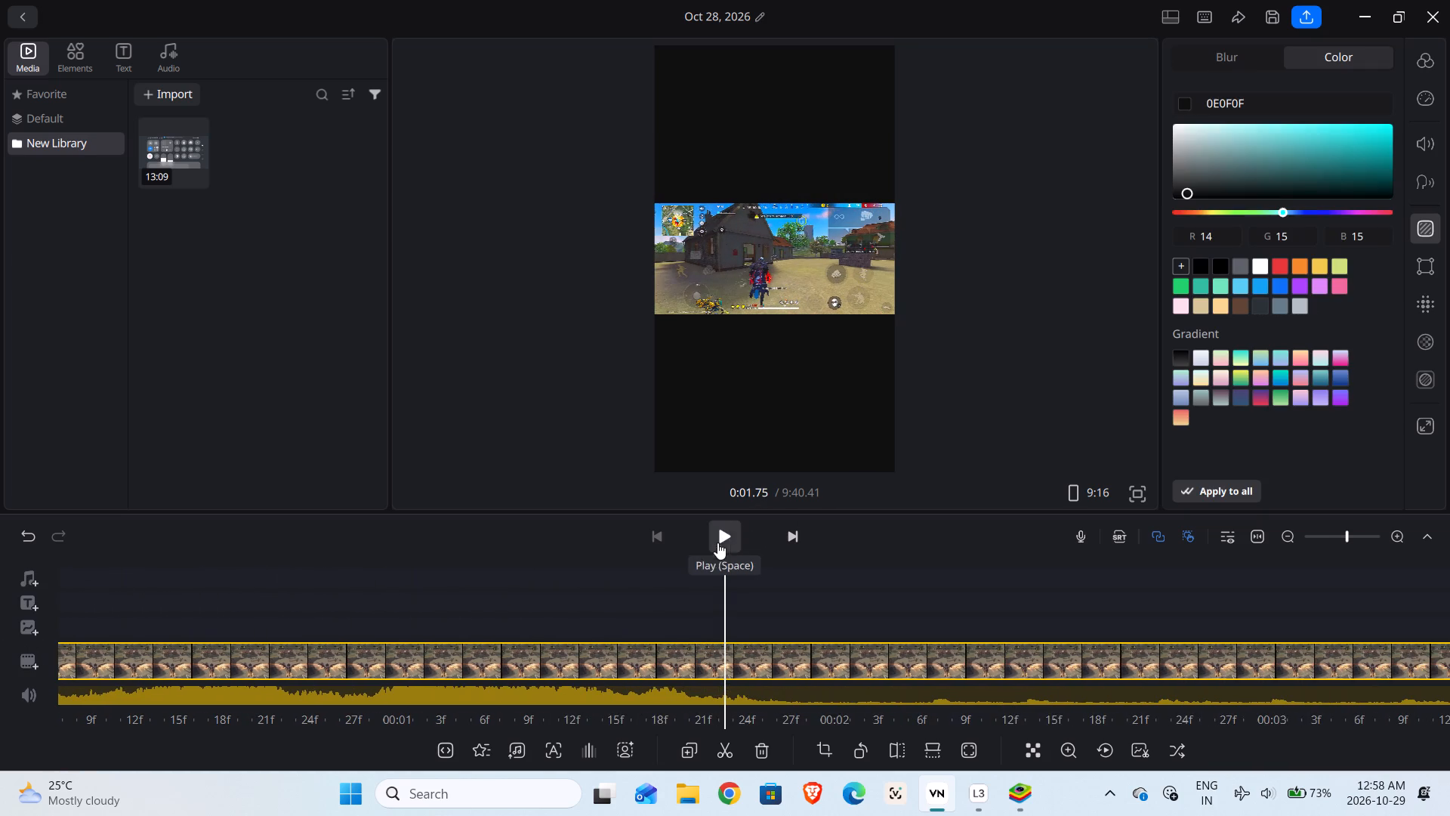
{"action": "left_click_drag", "start_coordinate": [609, 604], "coordinate": [1434, 616]}
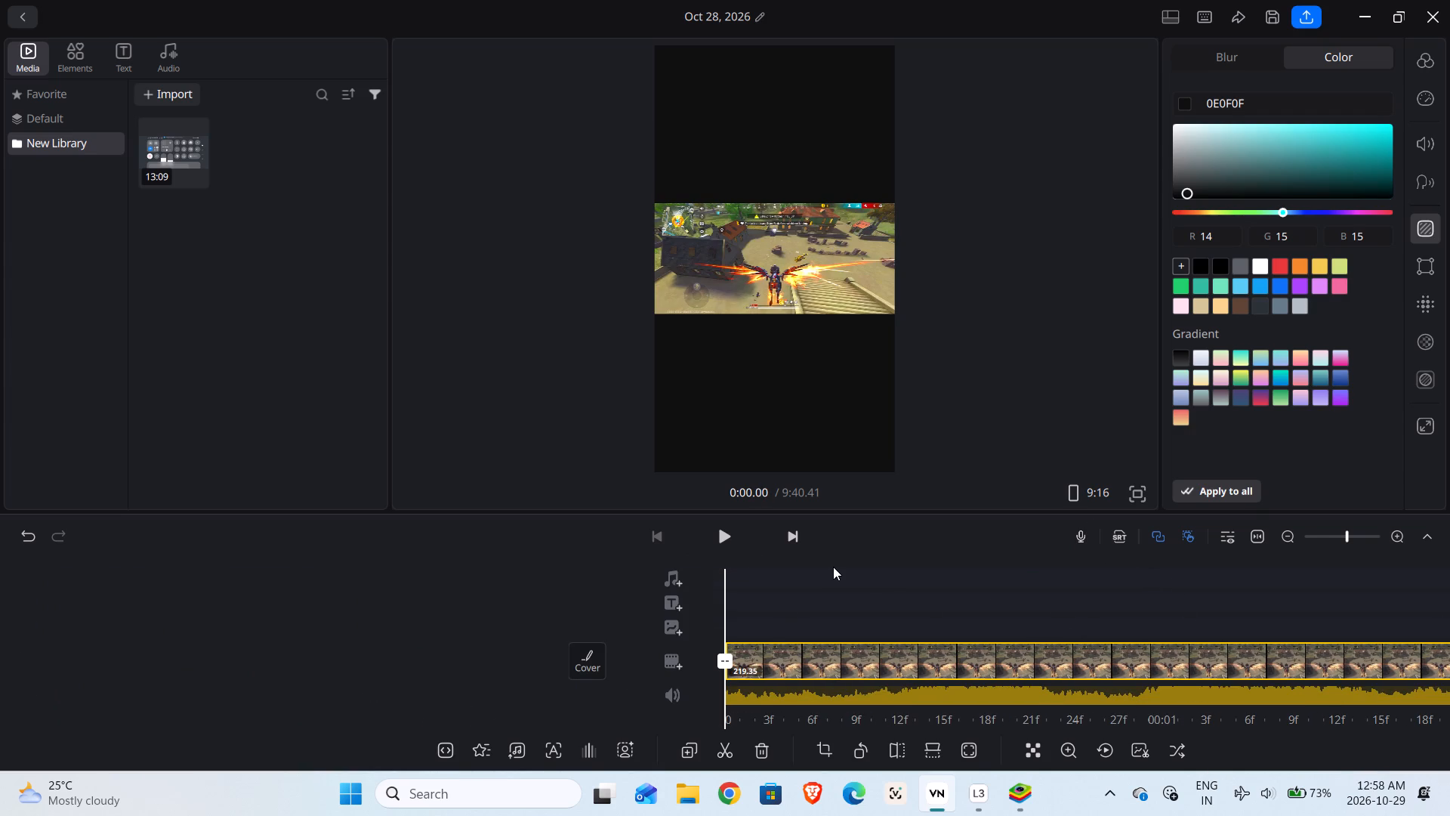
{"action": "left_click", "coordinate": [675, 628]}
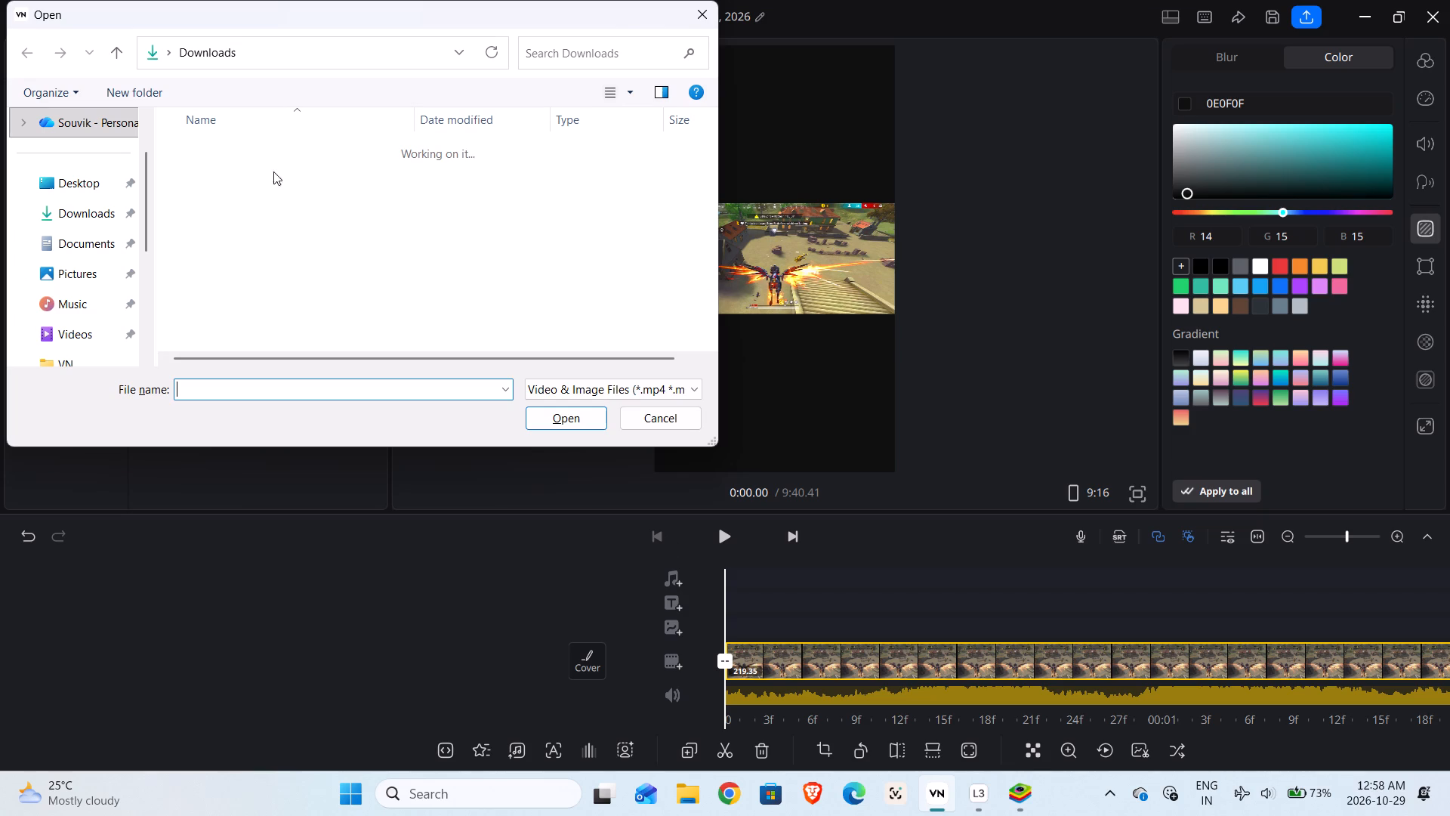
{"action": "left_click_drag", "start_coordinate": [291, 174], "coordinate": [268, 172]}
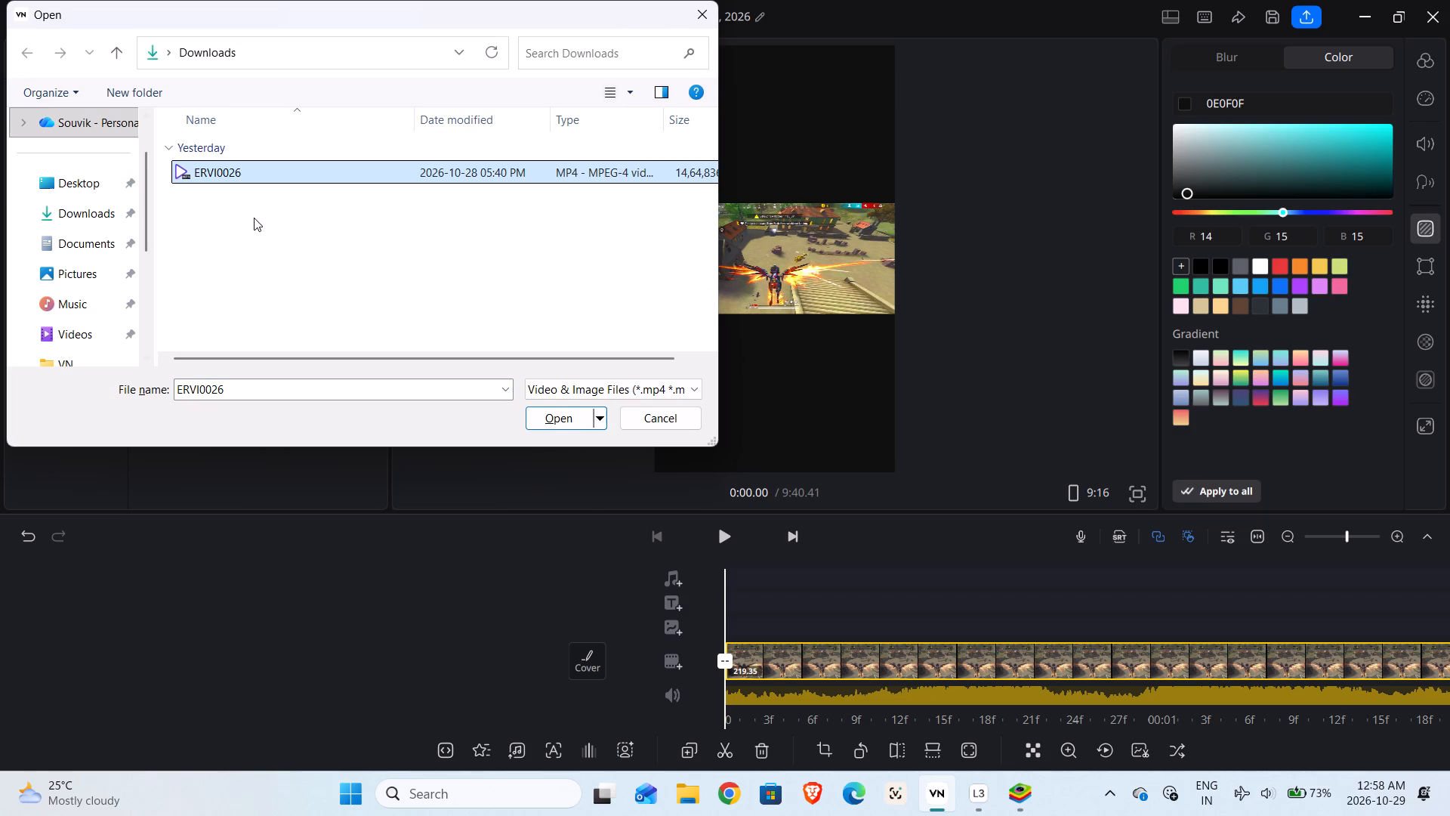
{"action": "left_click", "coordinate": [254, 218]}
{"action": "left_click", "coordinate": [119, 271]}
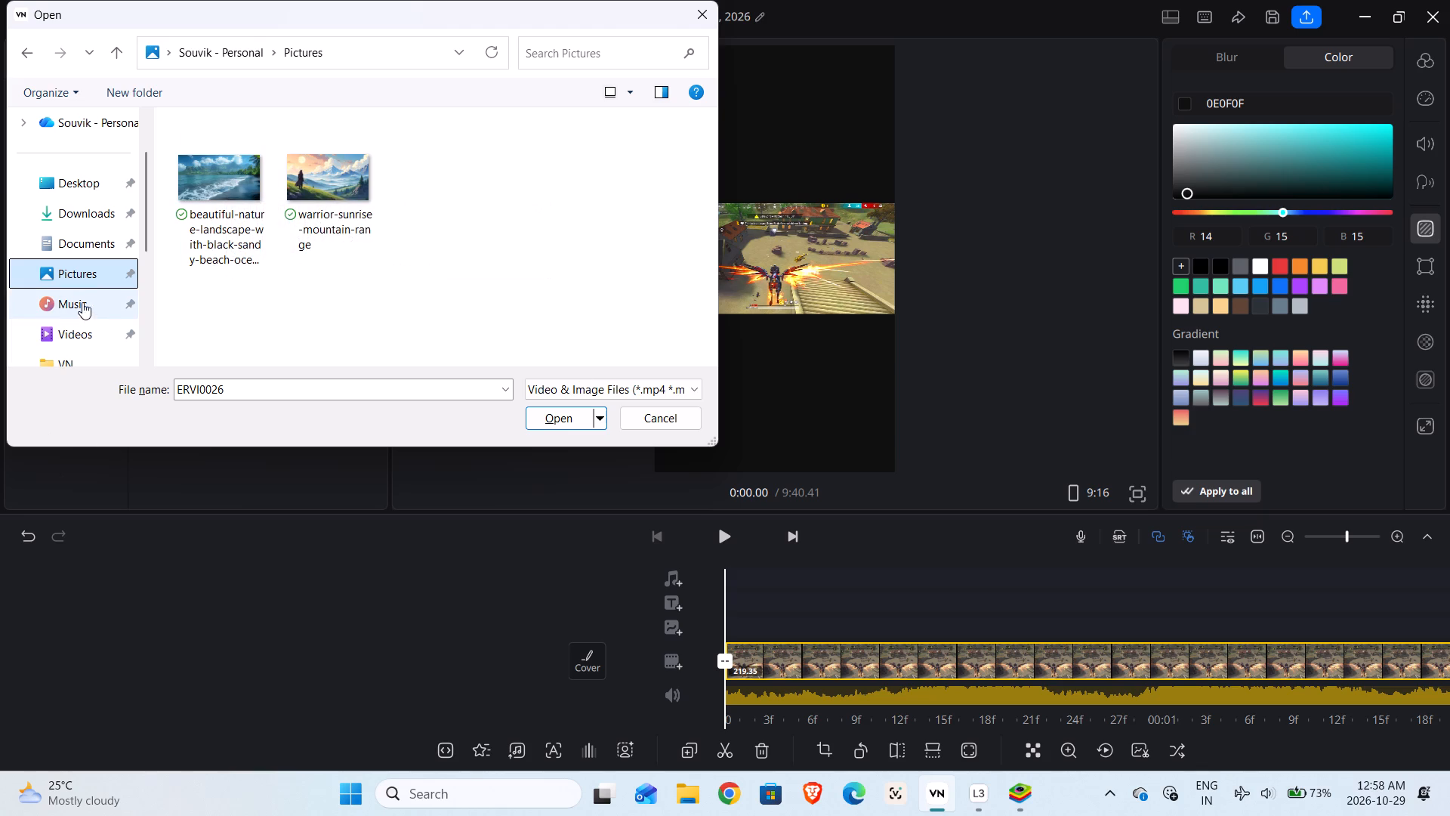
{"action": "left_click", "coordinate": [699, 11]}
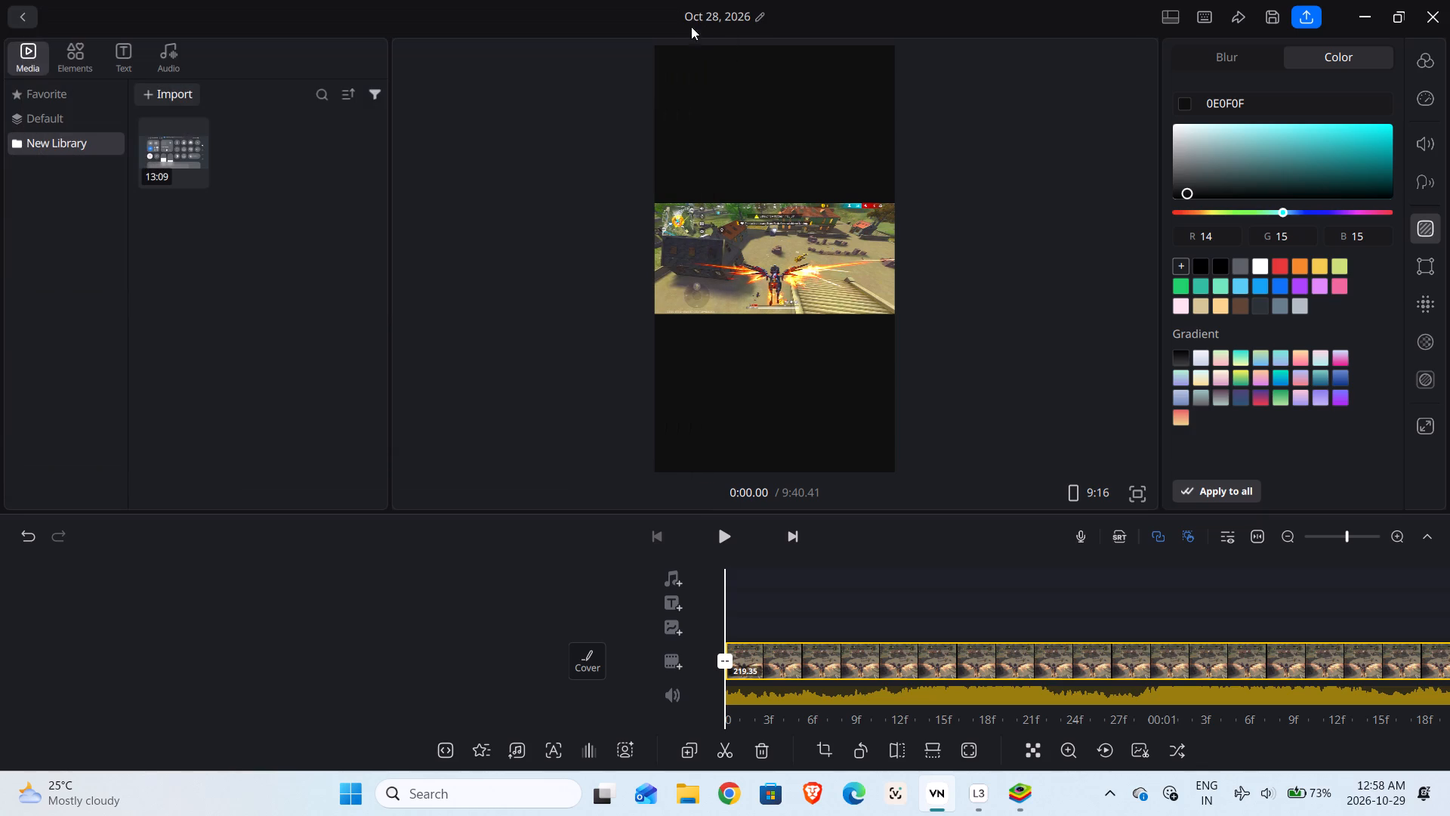
Switch to Chrome and search Google for "dark gray screen".
{"action": "left_click", "coordinate": [1352, 19]}
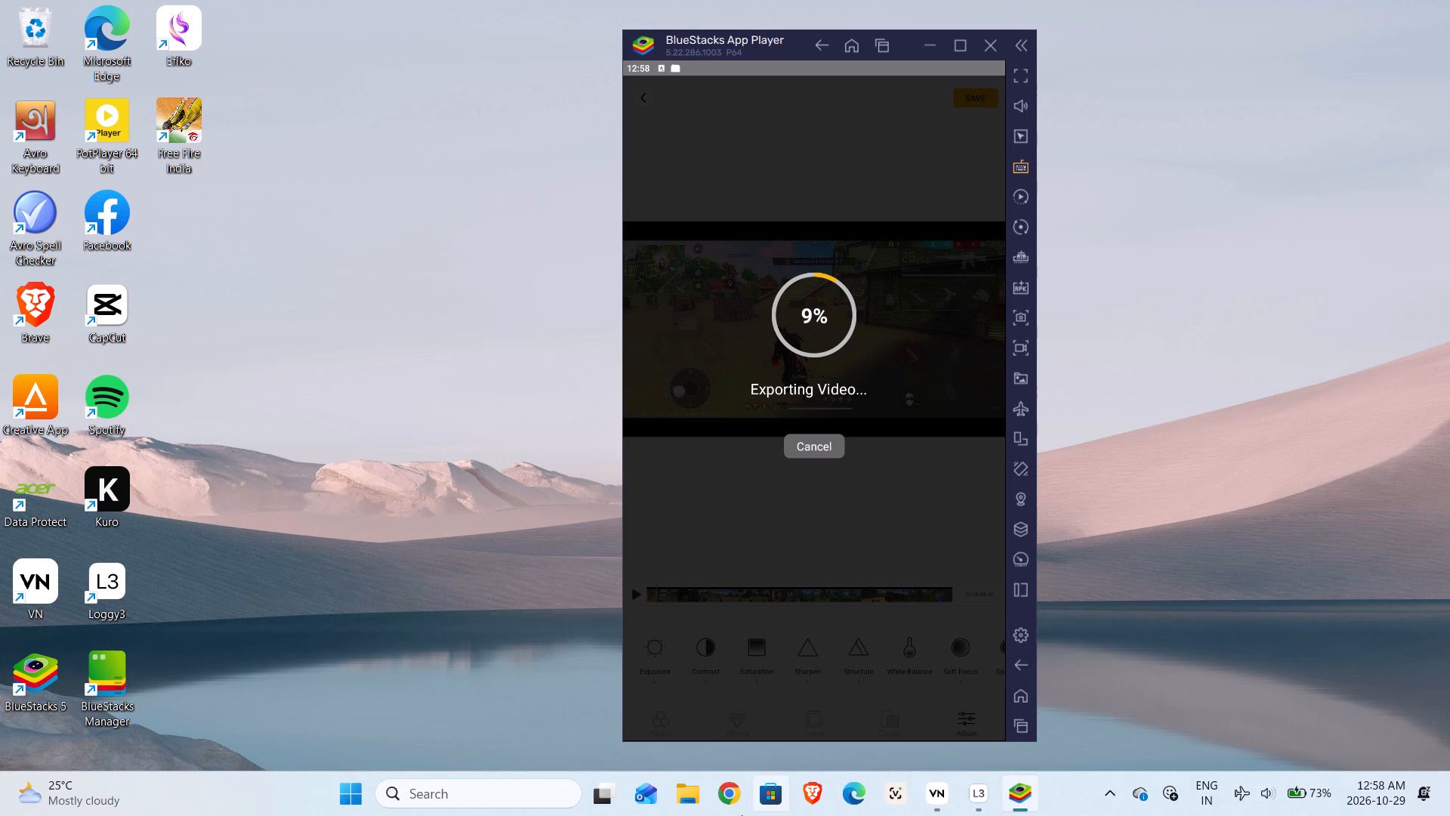
{"action": "left_click", "coordinate": [732, 790]}
{"action": "left_click", "coordinate": [508, 354]}
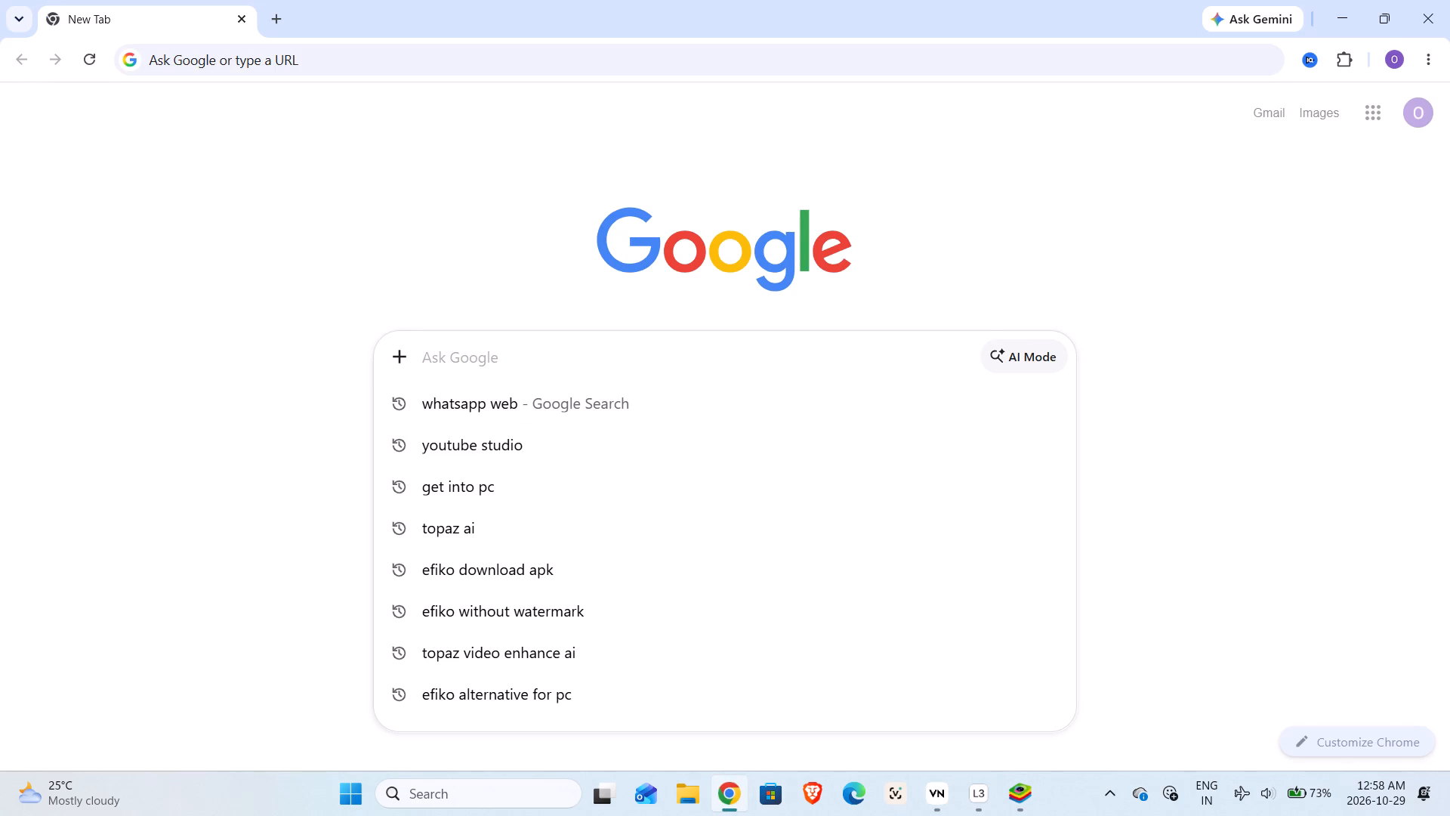
{"action": "type", "text": "deep gay"}
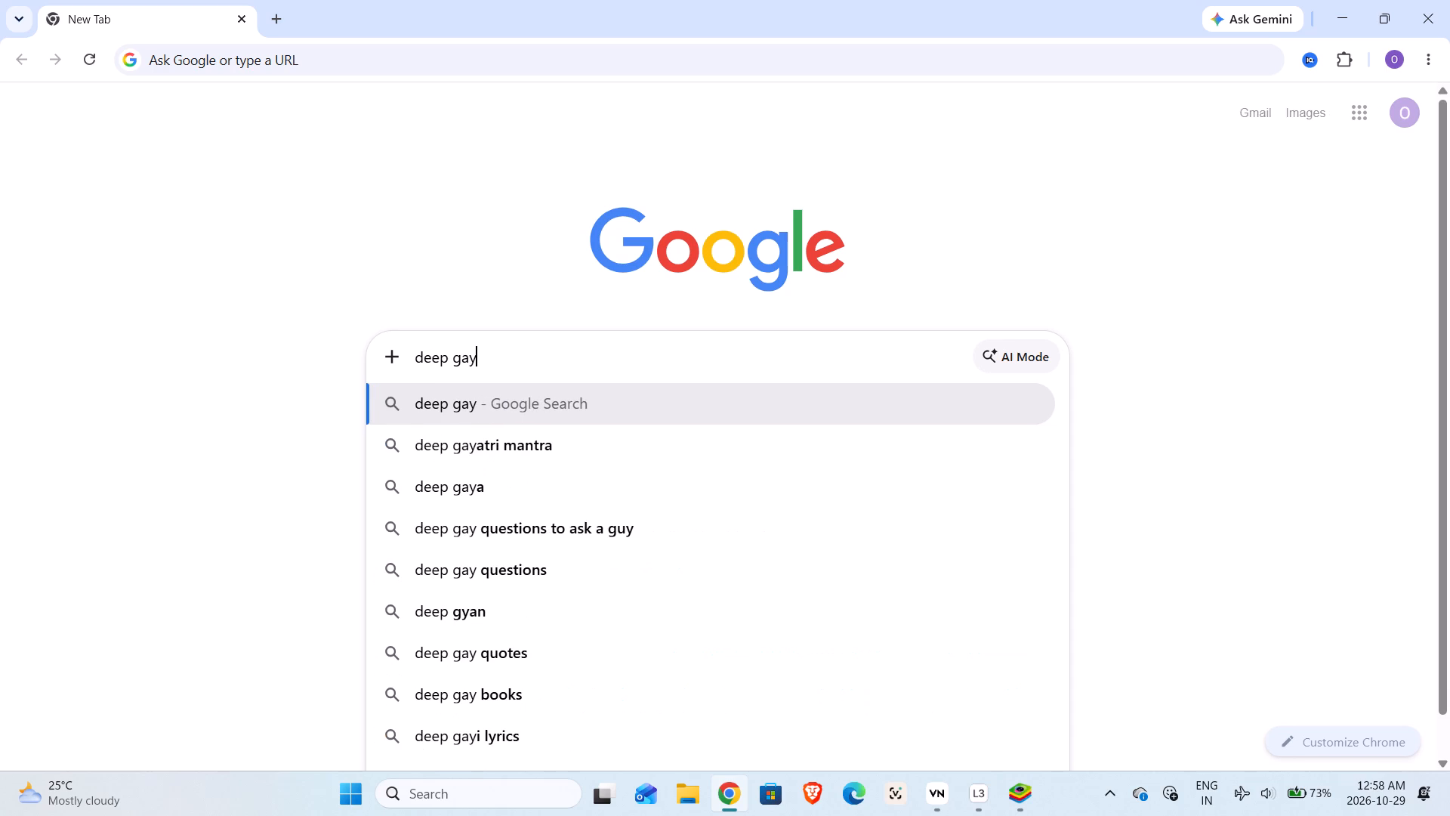
{"action": "key", "text": "BackSpace"}
{"action": "key", "text": "BackSpace"}
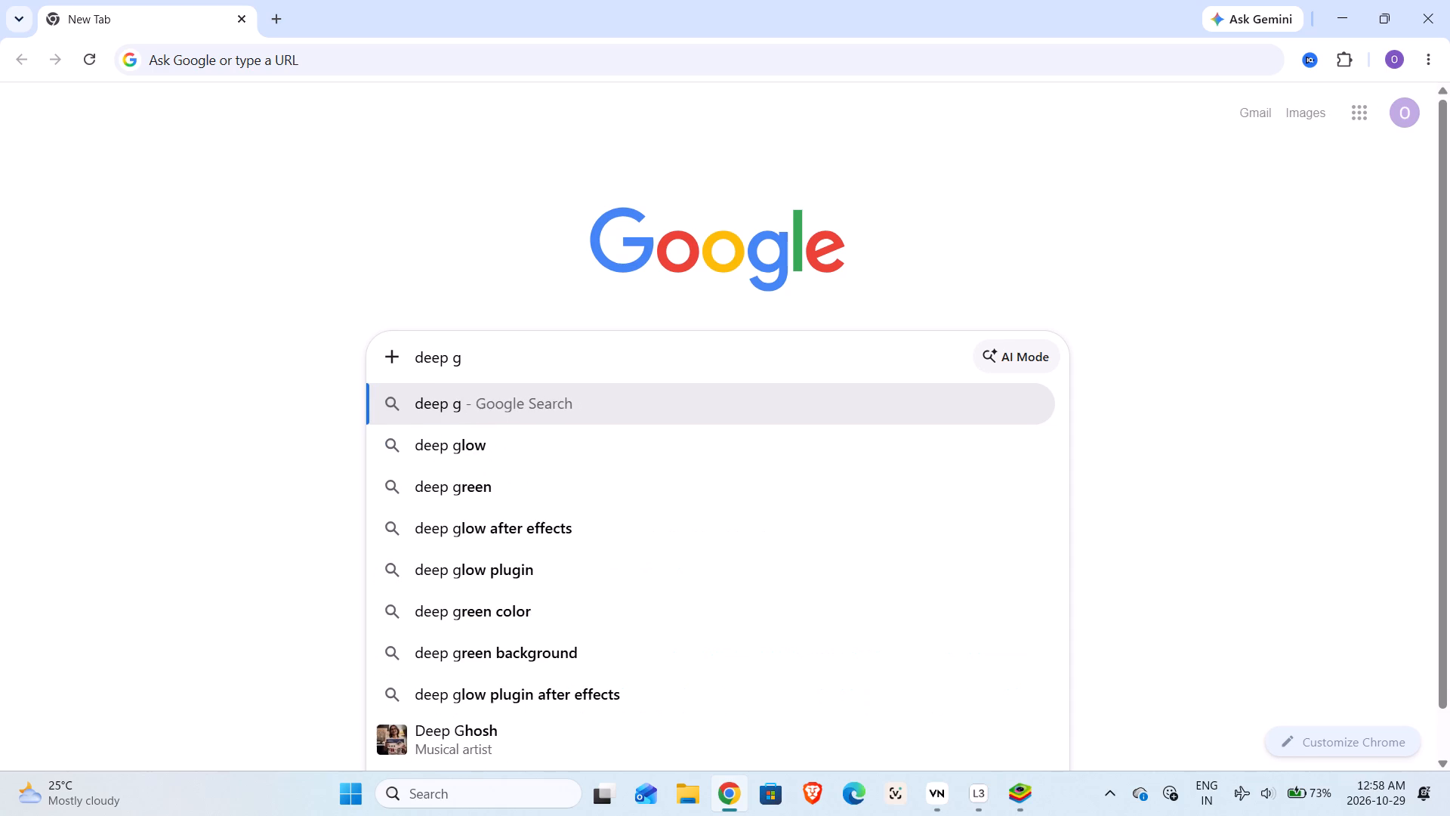
{"action": "type", "text": "ray sc"}
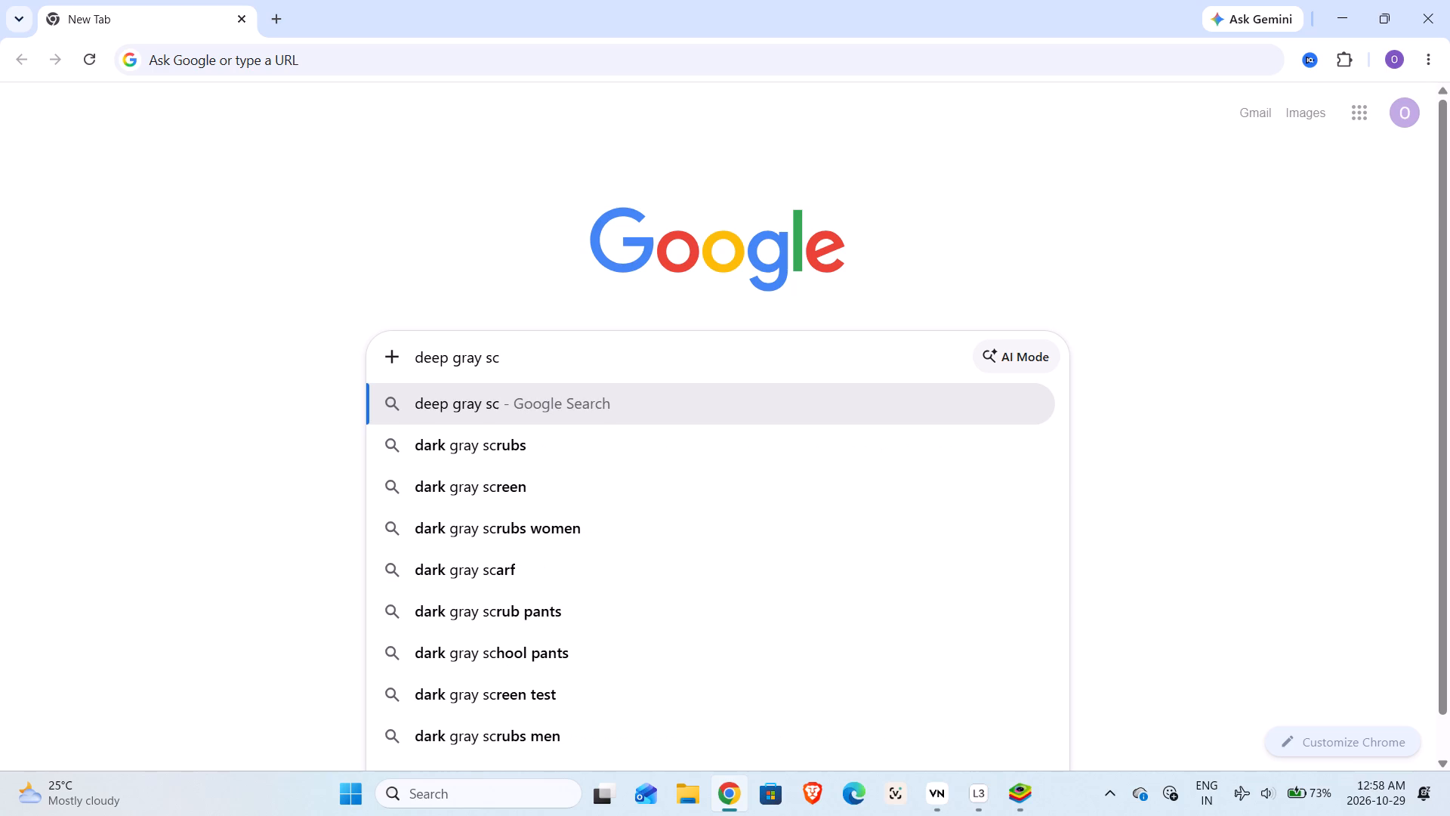
{"action": "left_click", "coordinate": [589, 487]}
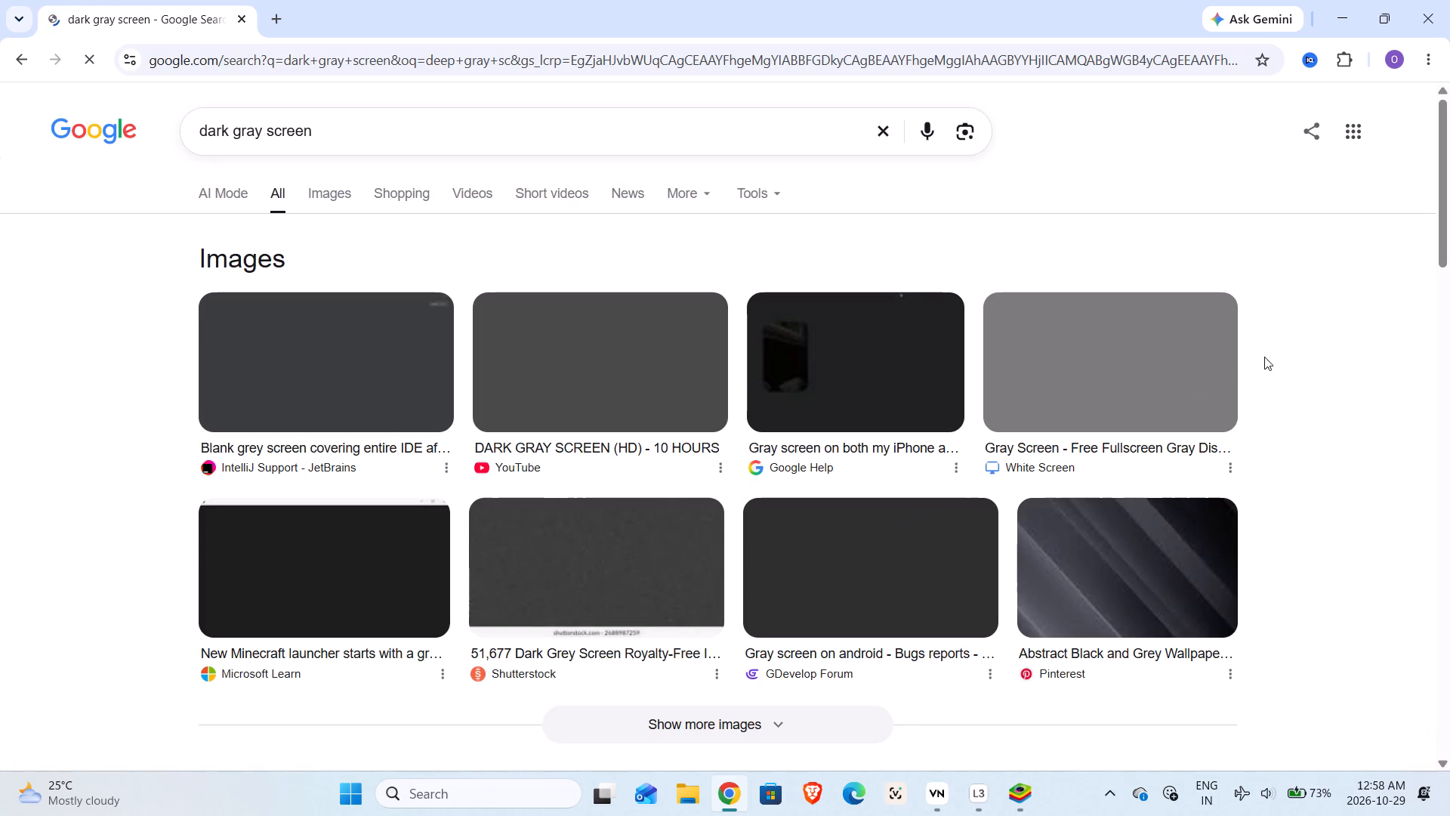
Expand the image results, open CCBoot's "Gray screen on discord" picture and save it as PNG image36 in Downloads.
{"action": "scroll", "coordinate": [1083, 352], "scroll_direction": "down", "scroll_amount": 1}
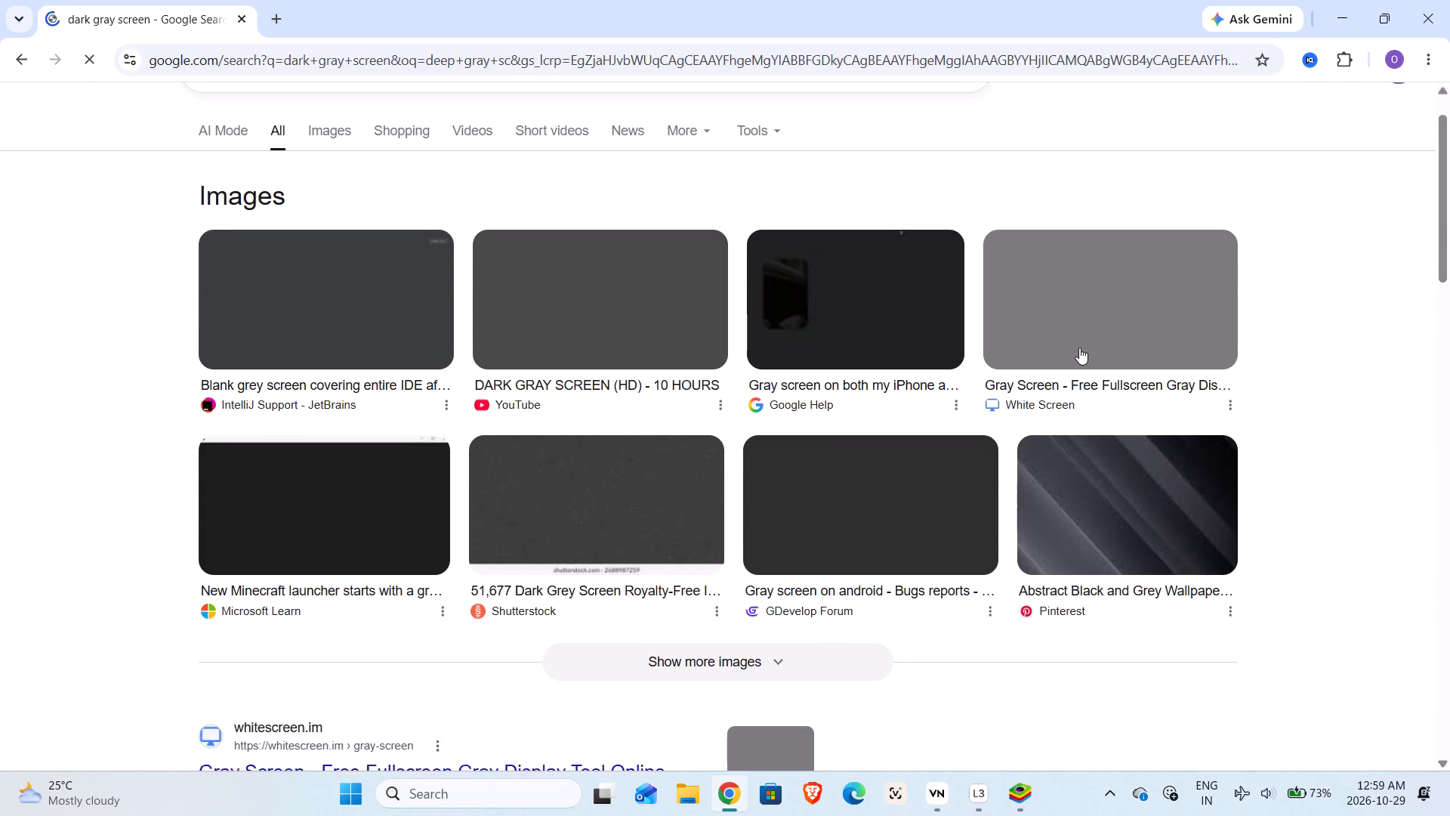
{"action": "left_click", "coordinate": [791, 625]}
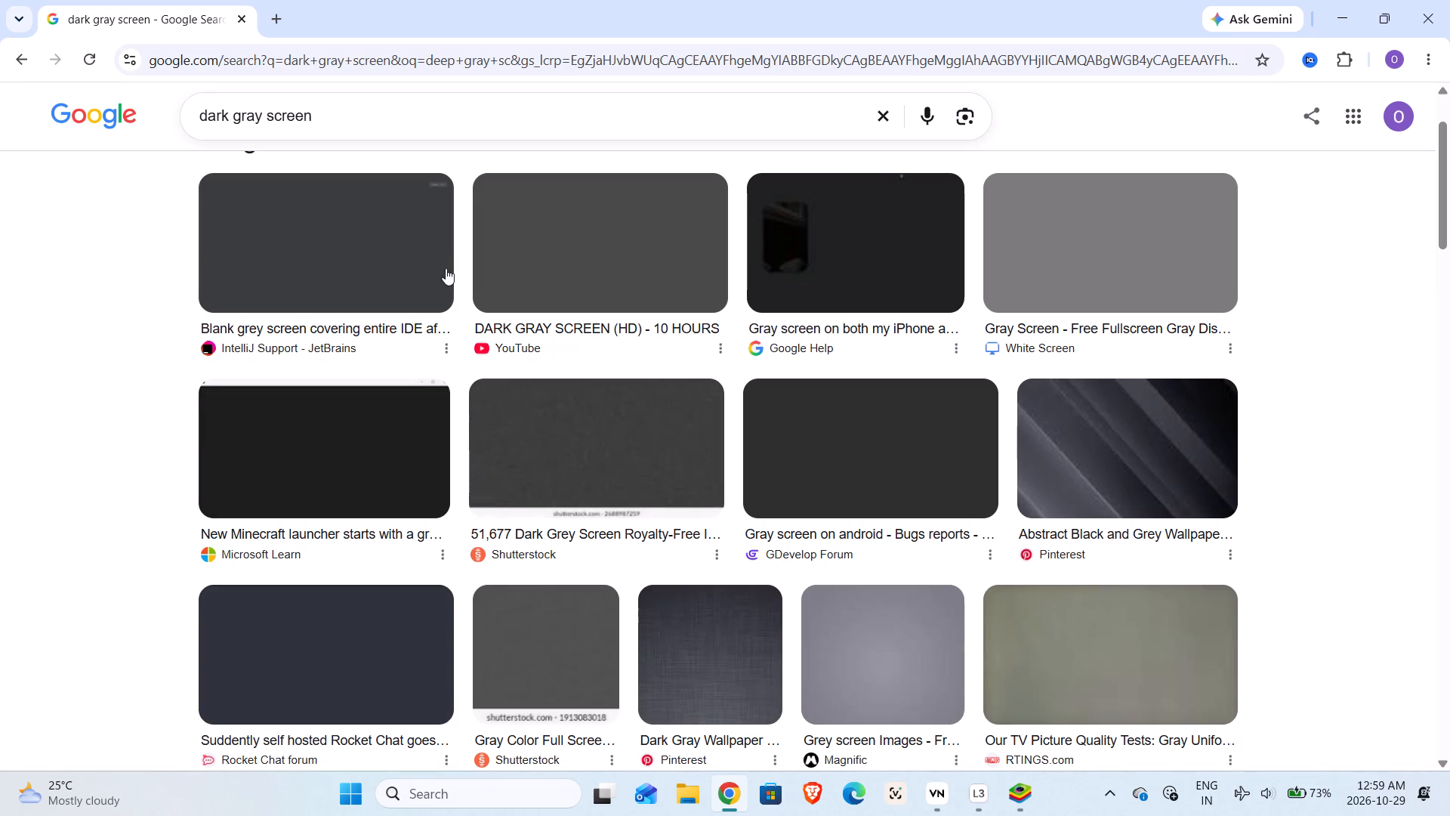
{"action": "scroll", "coordinate": [449, 249], "scroll_direction": "down", "scroll_amount": 5}
{"action": "scroll", "coordinate": [467, 245], "scroll_direction": "up", "scroll_amount": 3}
{"action": "scroll", "coordinate": [669, 372], "scroll_direction": "down", "scroll_amount": 1}
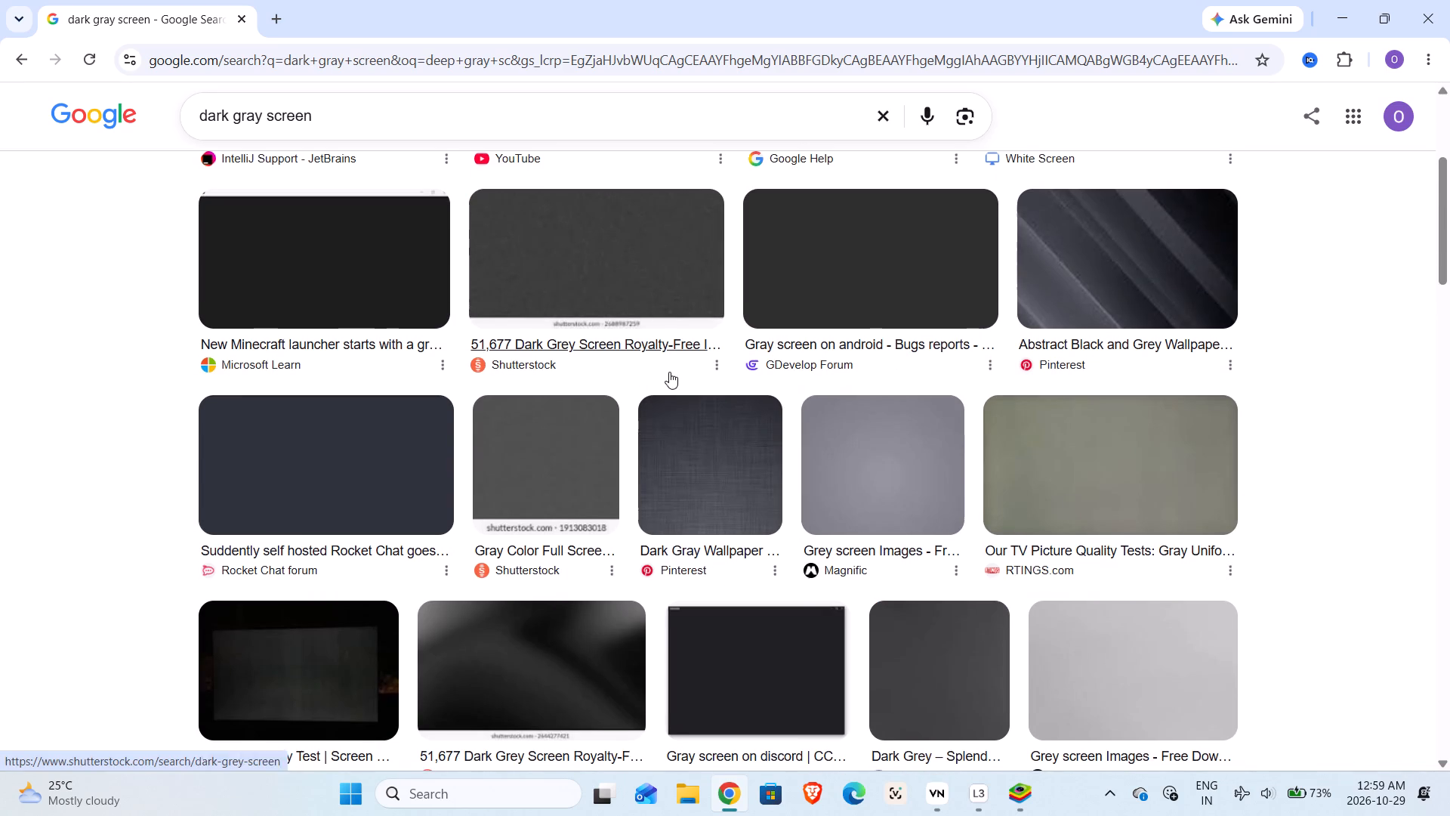
{"action": "scroll", "coordinate": [669, 372], "scroll_direction": "down", "scroll_amount": 1}
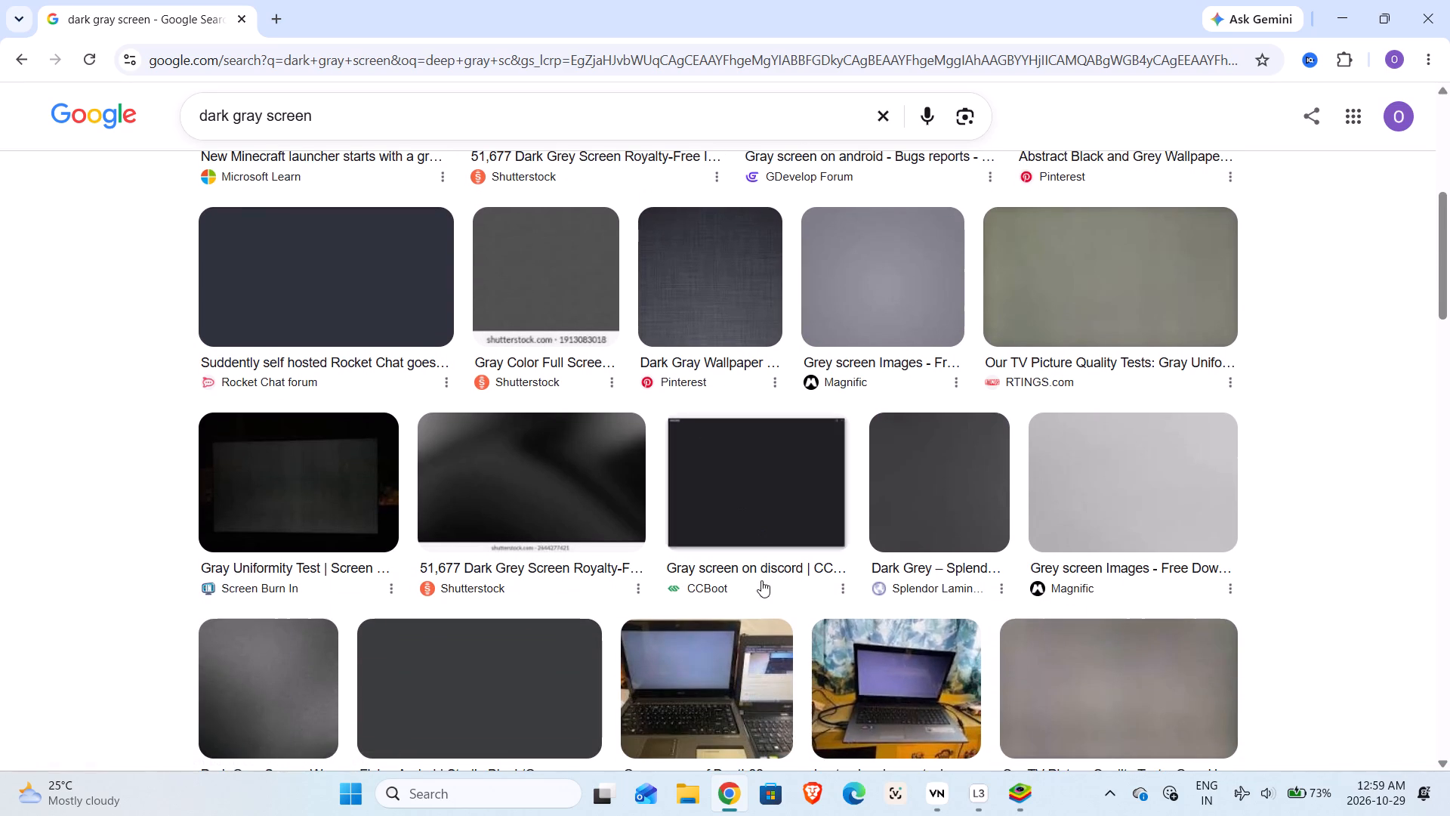
{"action": "left_click", "coordinate": [790, 484]}
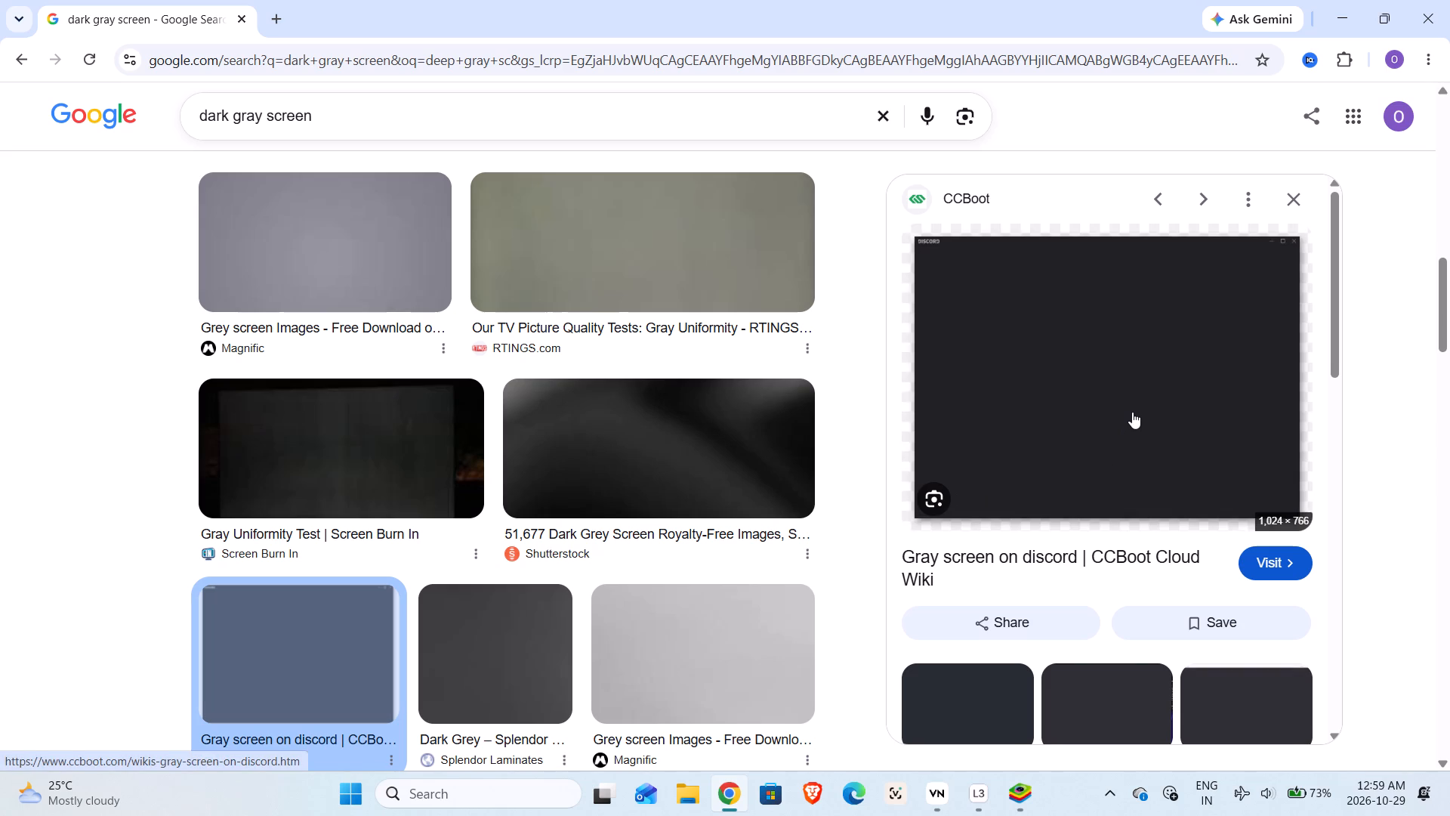
{"action": "right_click", "coordinate": [1174, 436]}
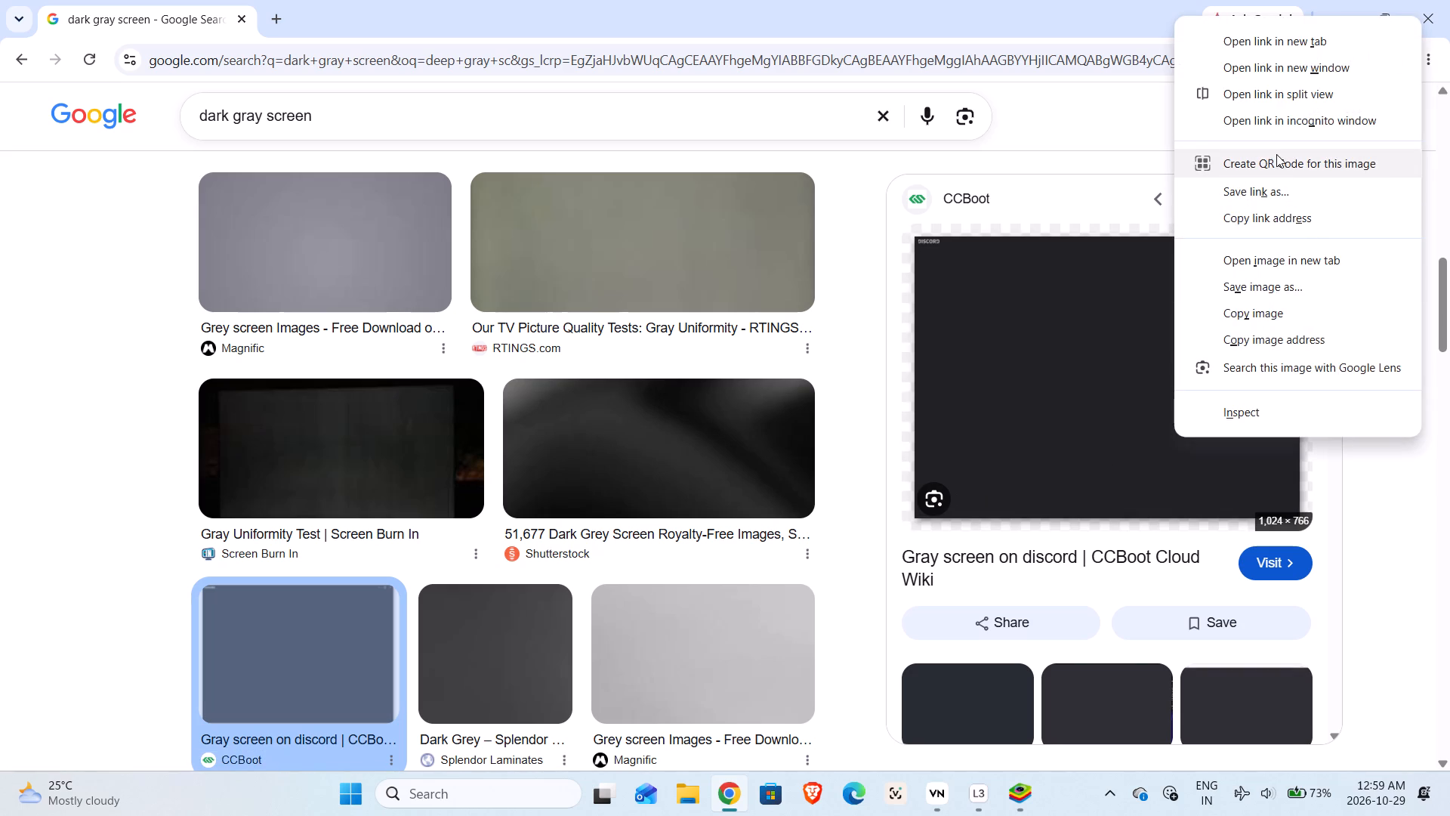
{"action": "left_click", "coordinate": [1284, 286]}
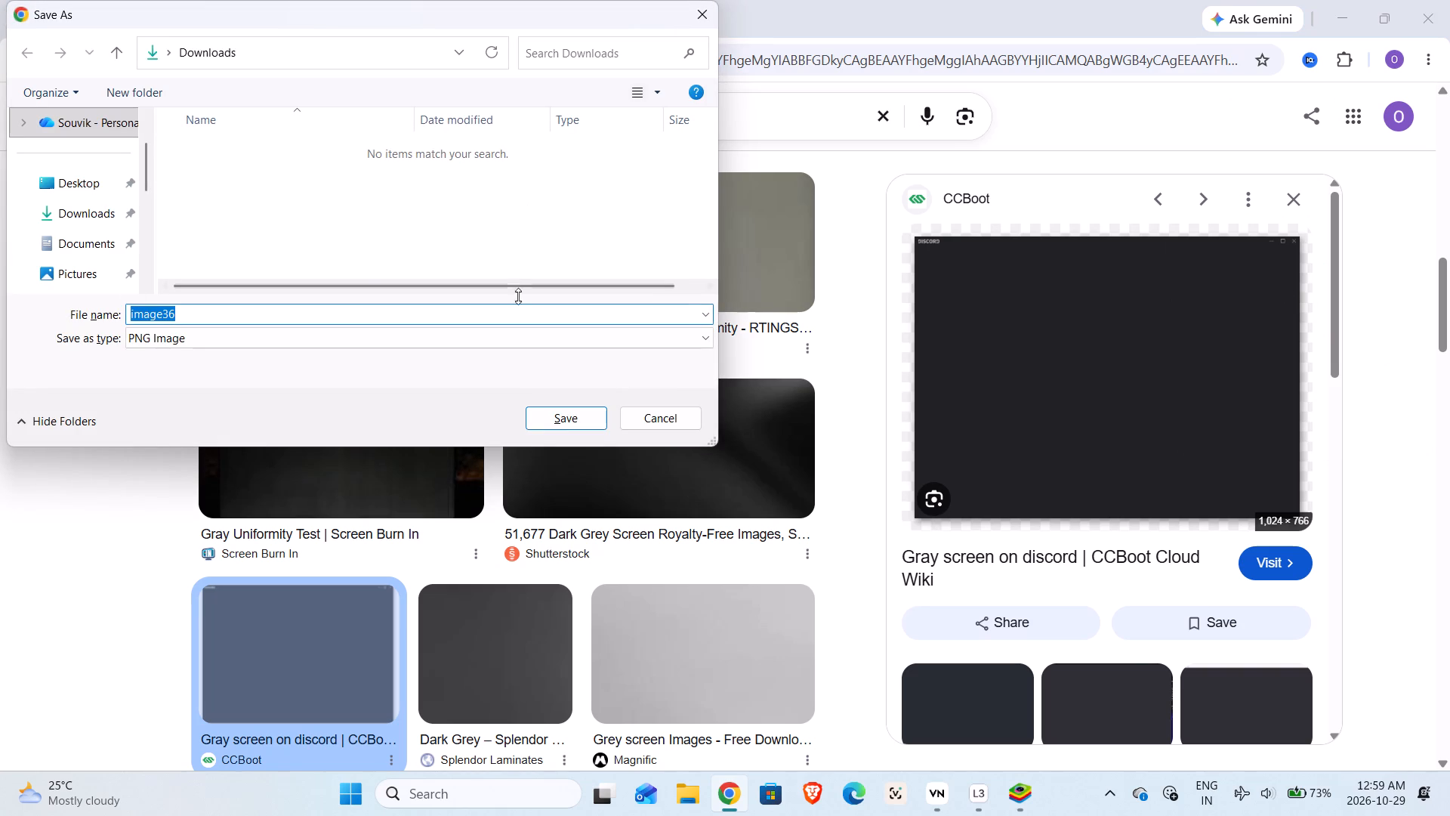
{"action": "left_click", "coordinate": [72, 216]}
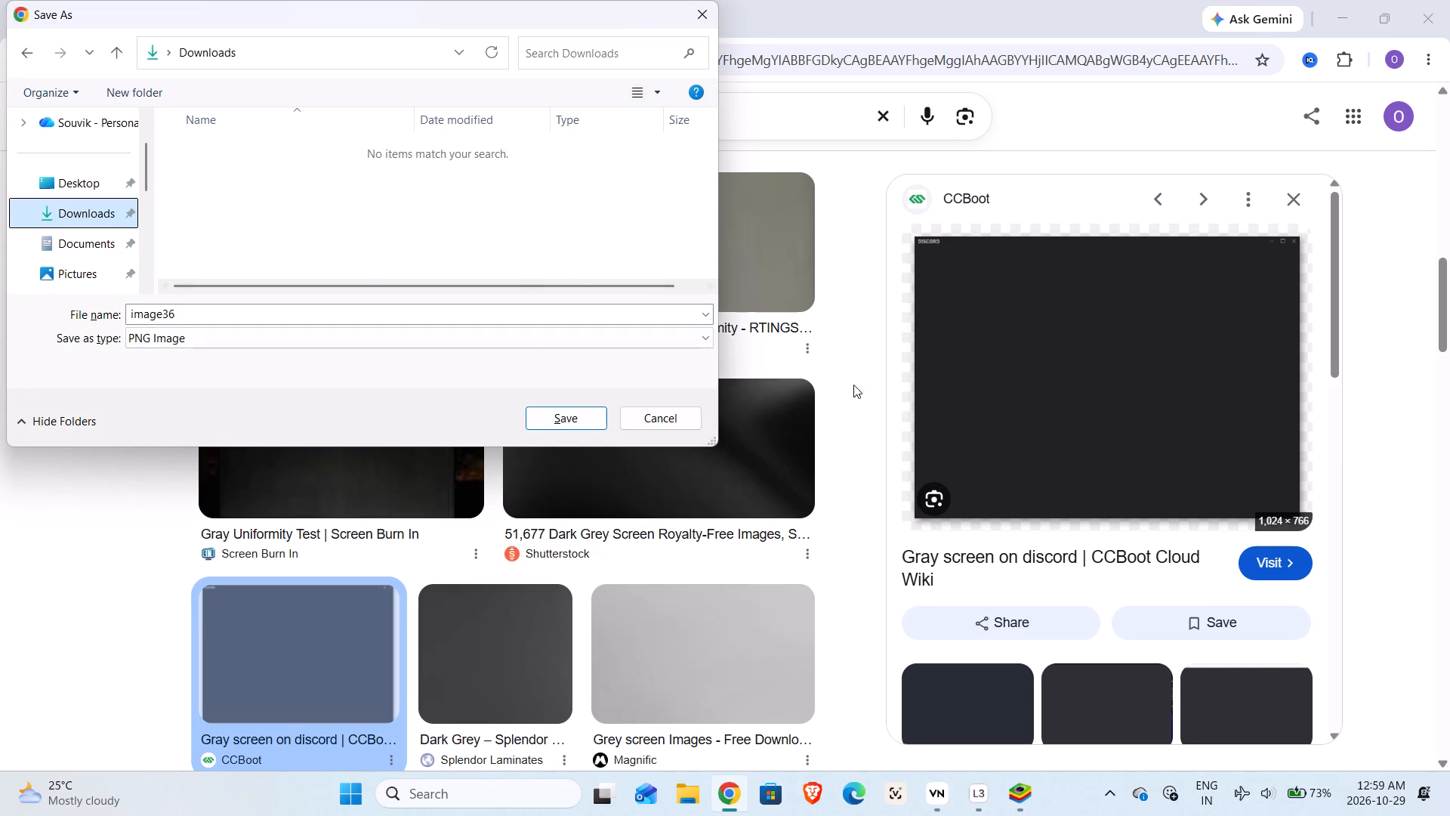
{"action": "left_click", "coordinate": [572, 423]}
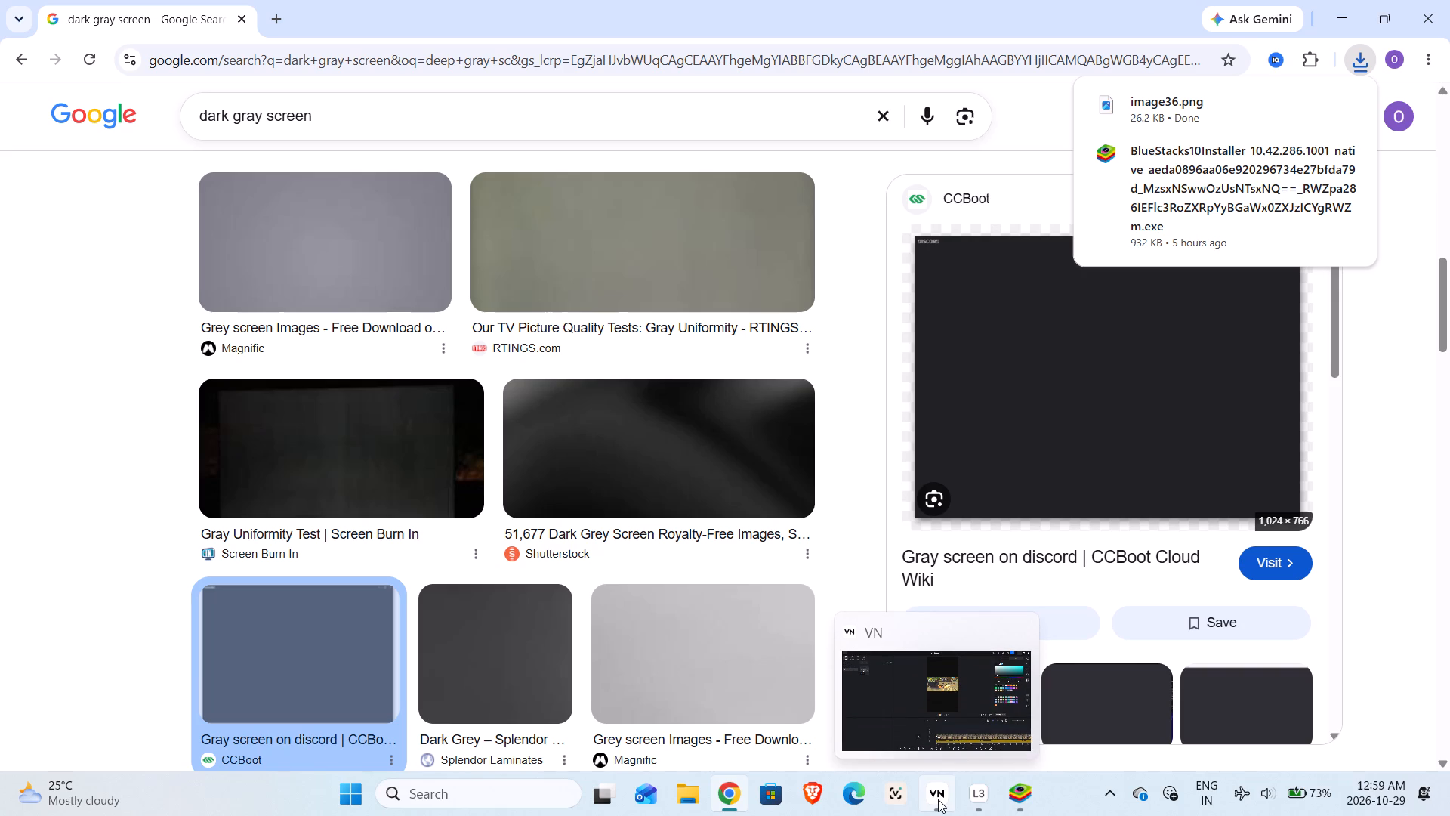
Switch to VN and add image36 from Downloads as a picture overlay at the start of the timeline.
{"action": "left_click_drag", "start_coordinate": [936, 801], "coordinate": [924, 800]}
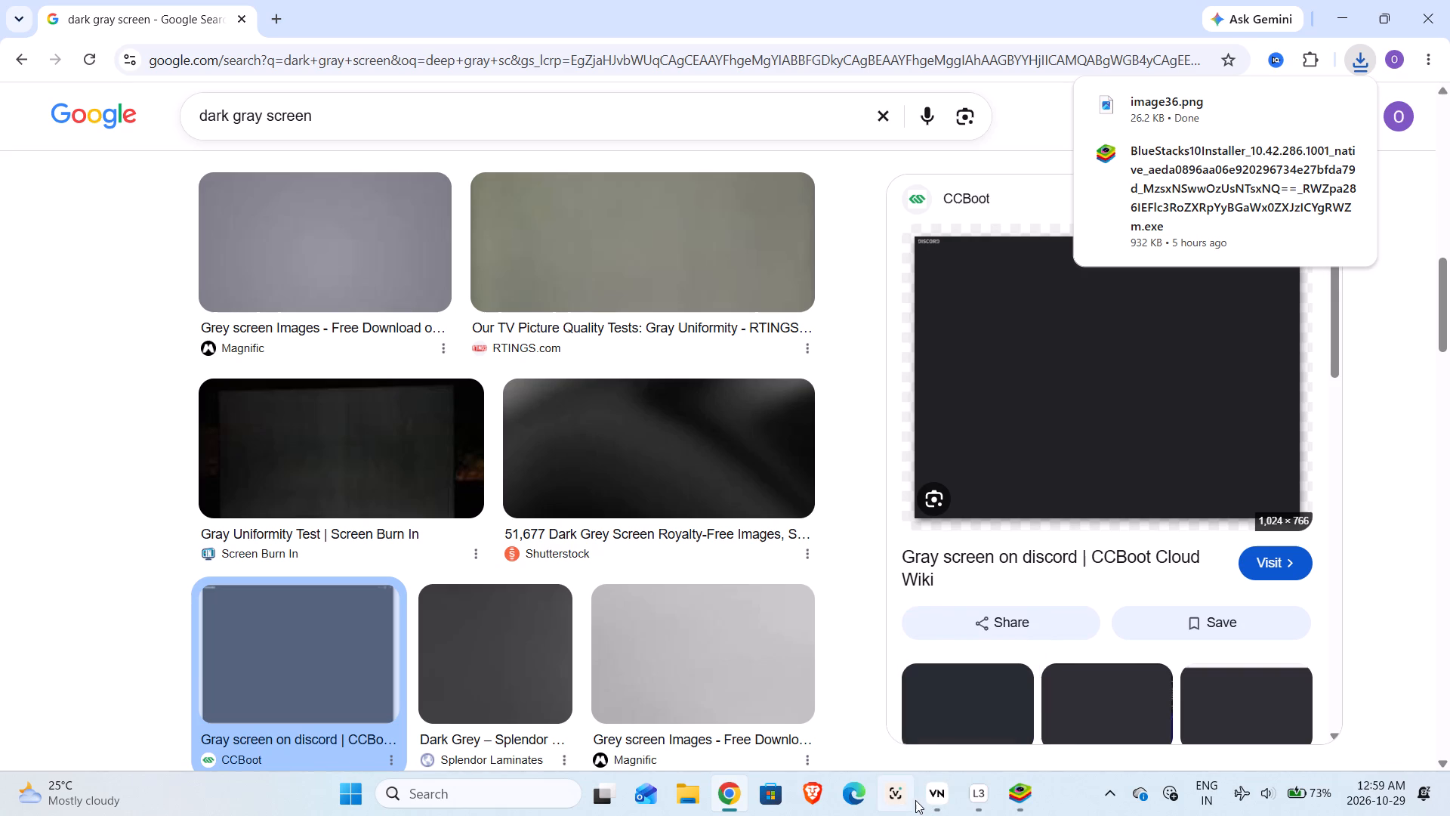
{"action": "left_click", "coordinate": [938, 800]}
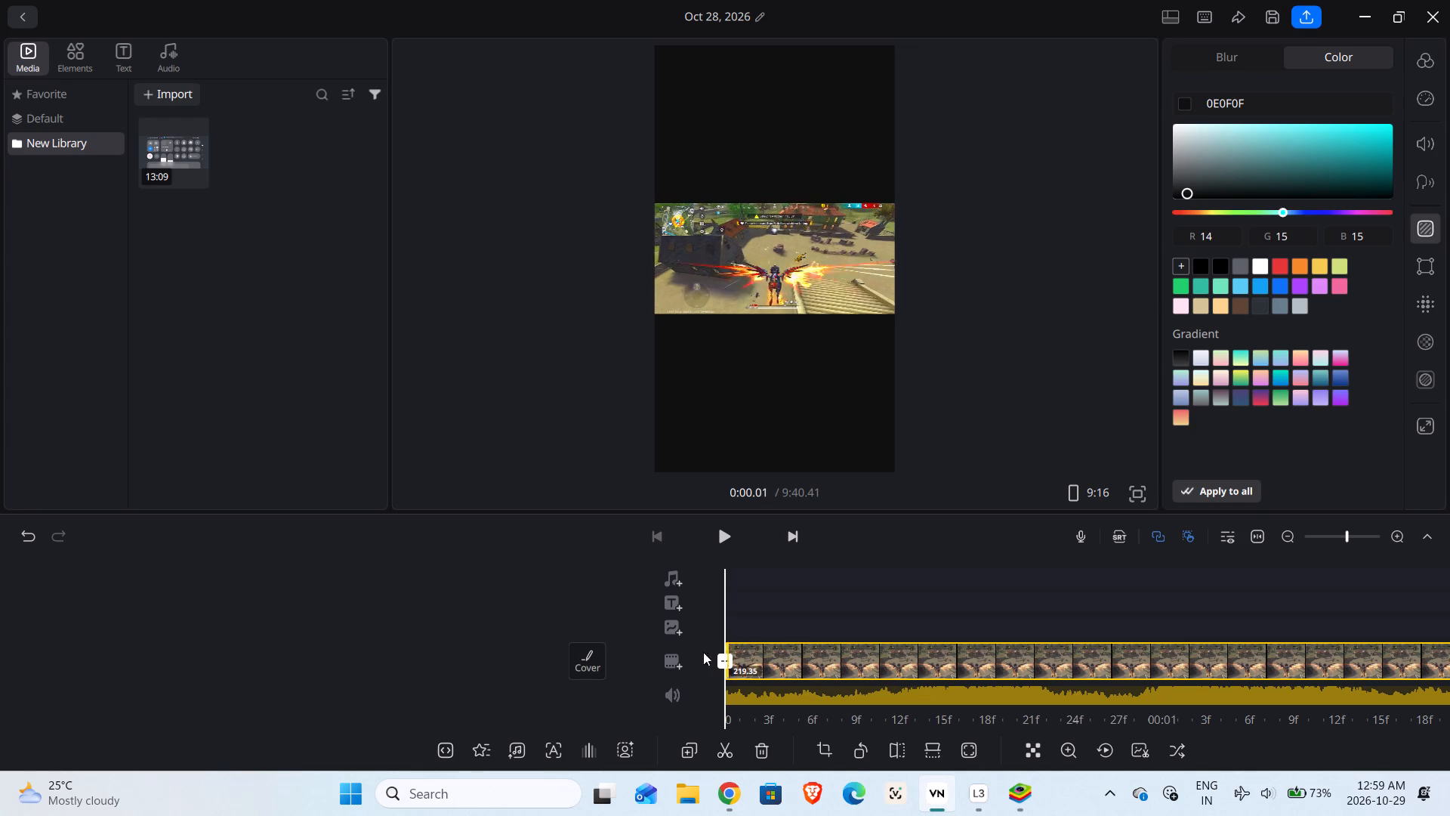
{"action": "left_click", "coordinate": [669, 634]}
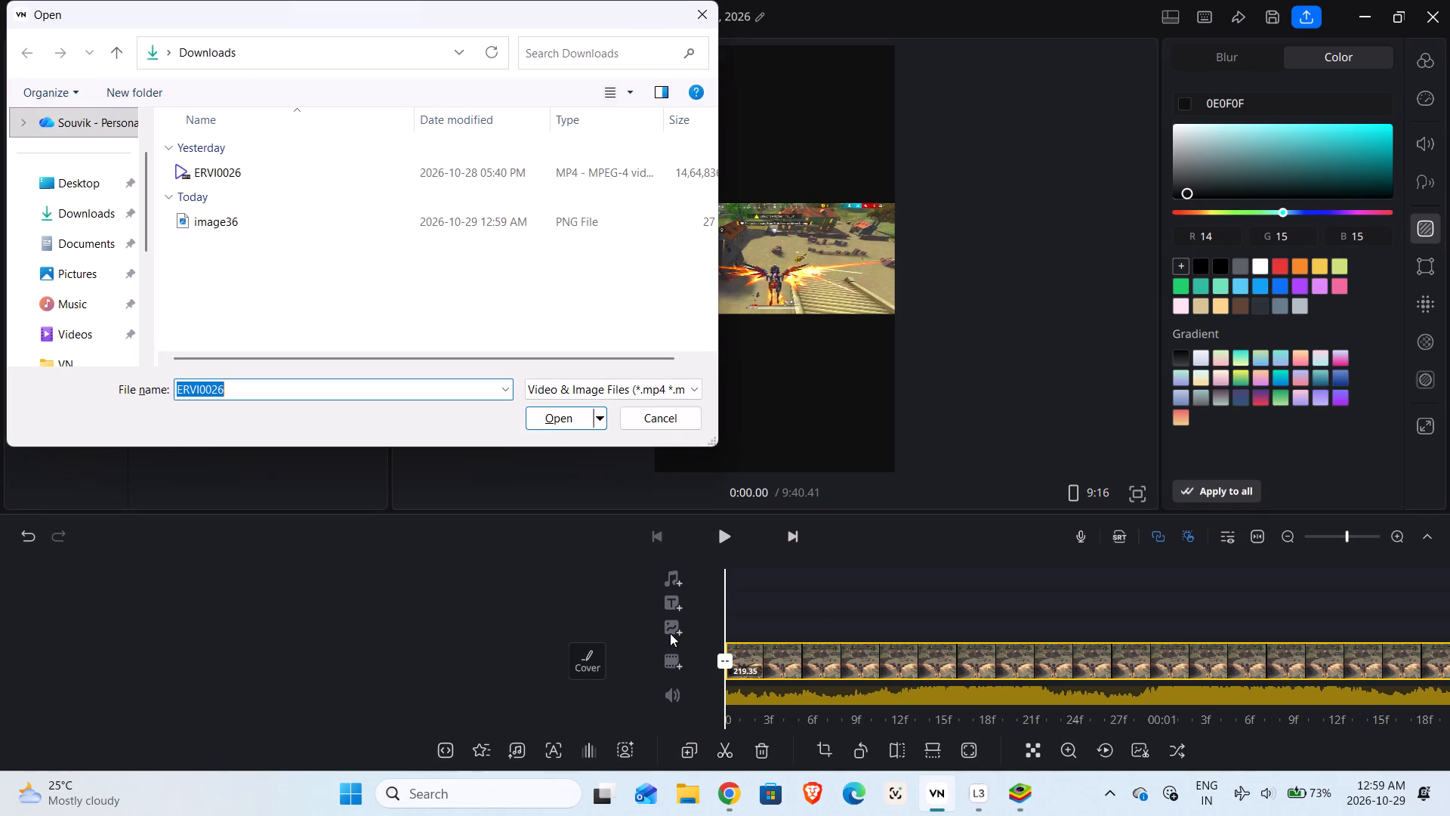
{"action": "left_click", "coordinate": [268, 217]}
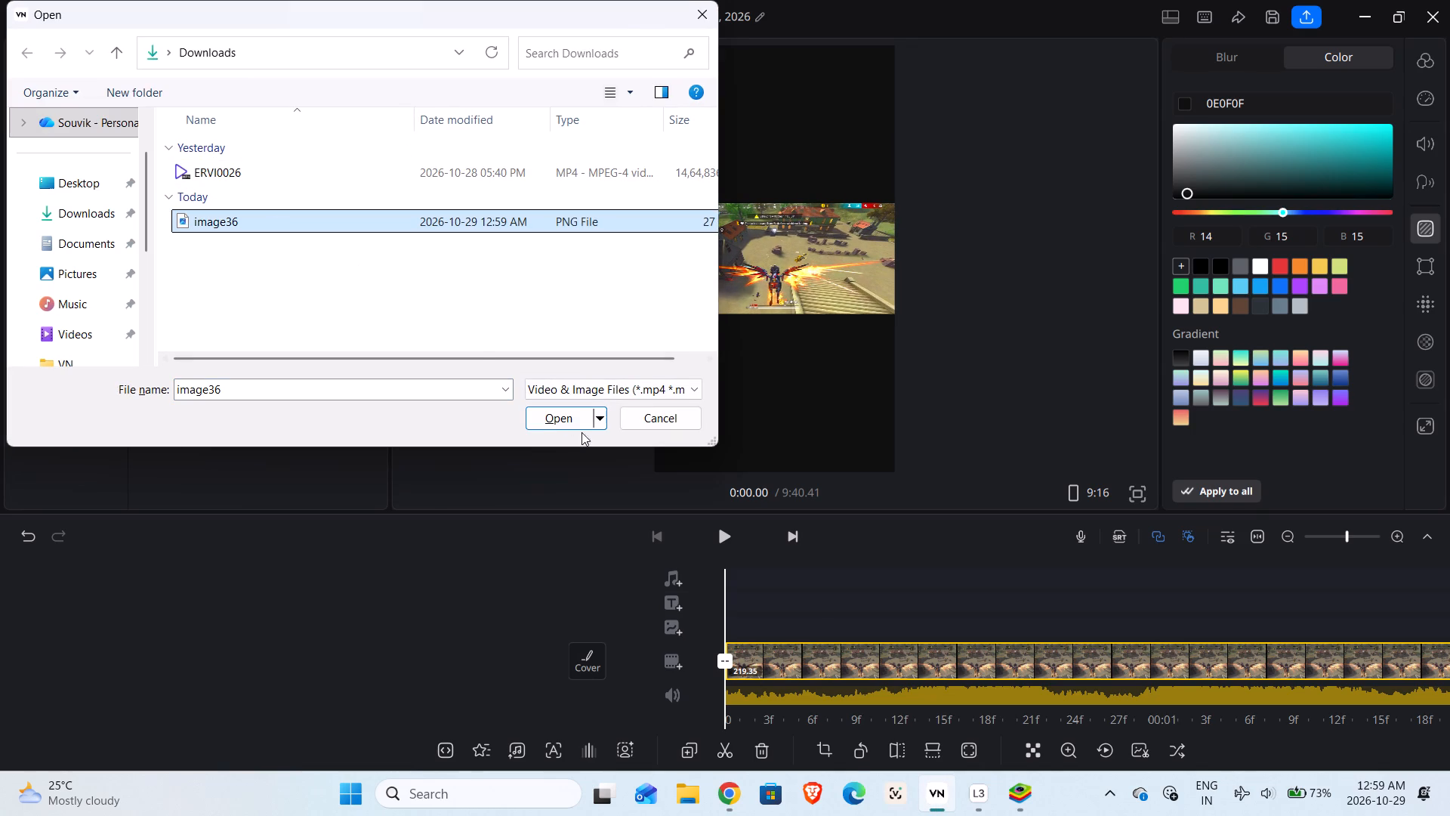
{"action": "left_click", "coordinate": [550, 412]}
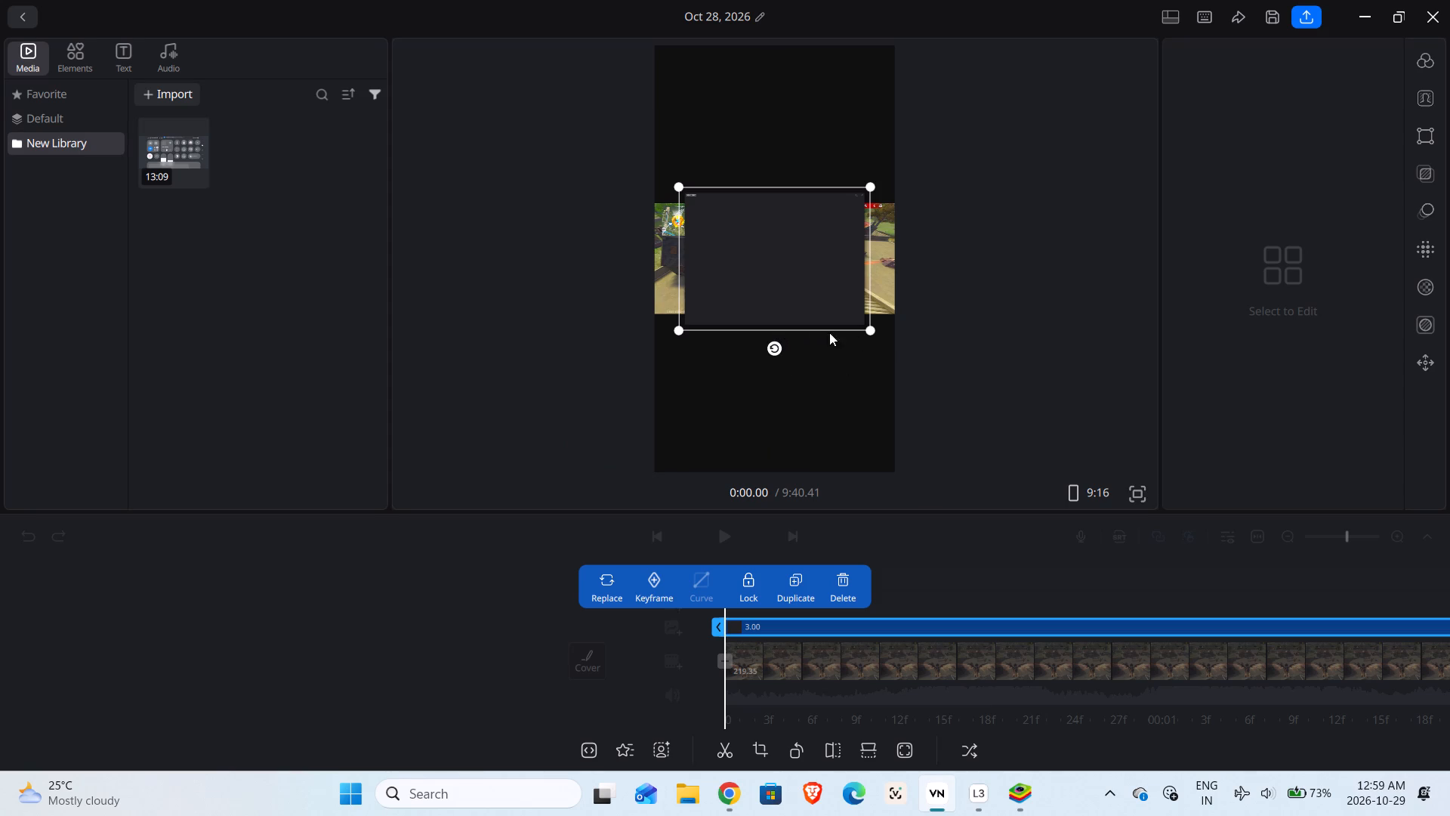
Enlarge the dark grey overlay image to about the full frame width and centre it over the gameplay.
{"action": "left_click_drag", "start_coordinate": [869, 330], "coordinate": [905, 363]}
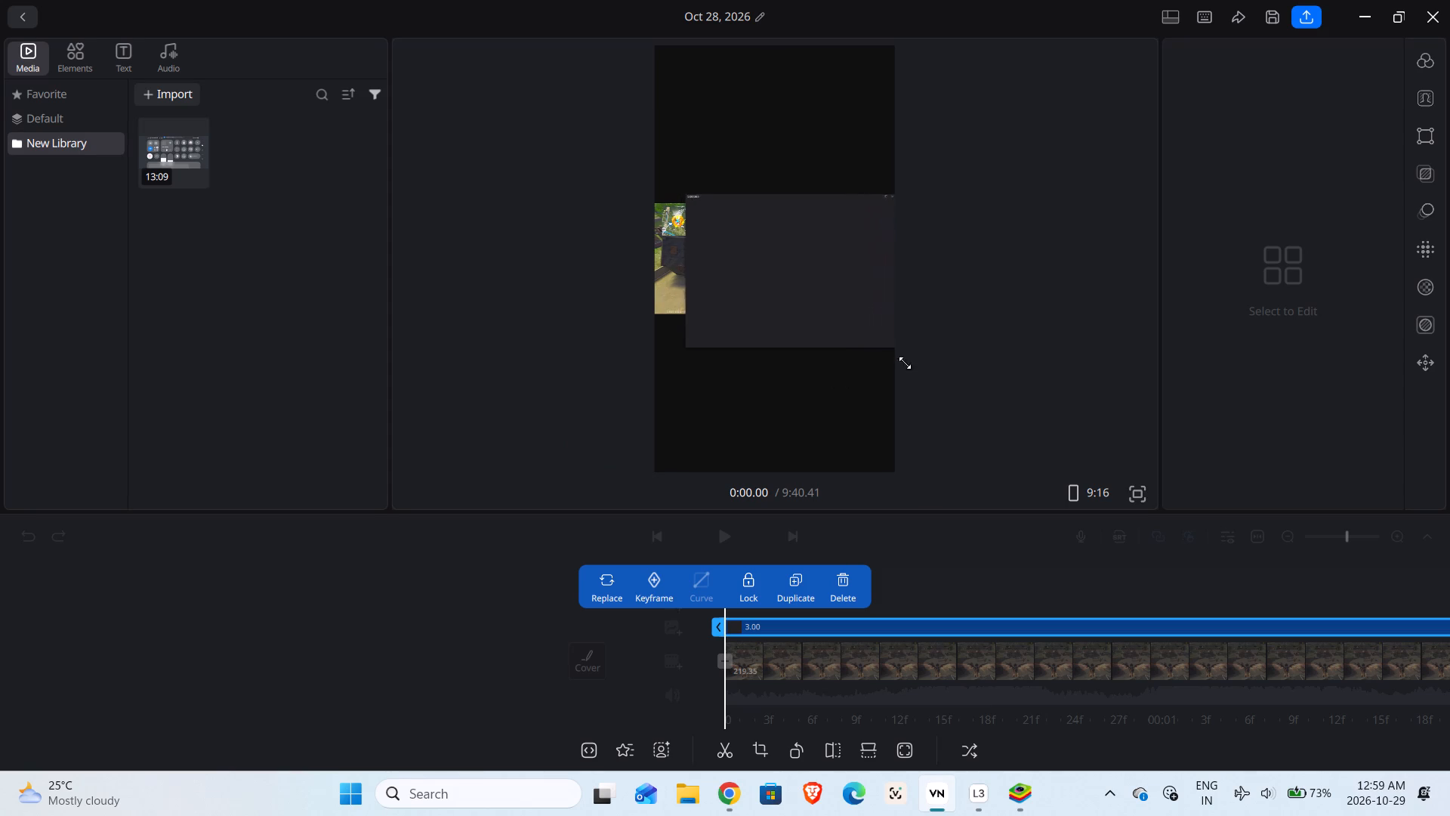
{"action": "left_click_drag", "start_coordinate": [905, 363], "coordinate": [909, 374]}
{"action": "left_click_drag", "start_coordinate": [782, 304], "coordinate": [760, 300]}
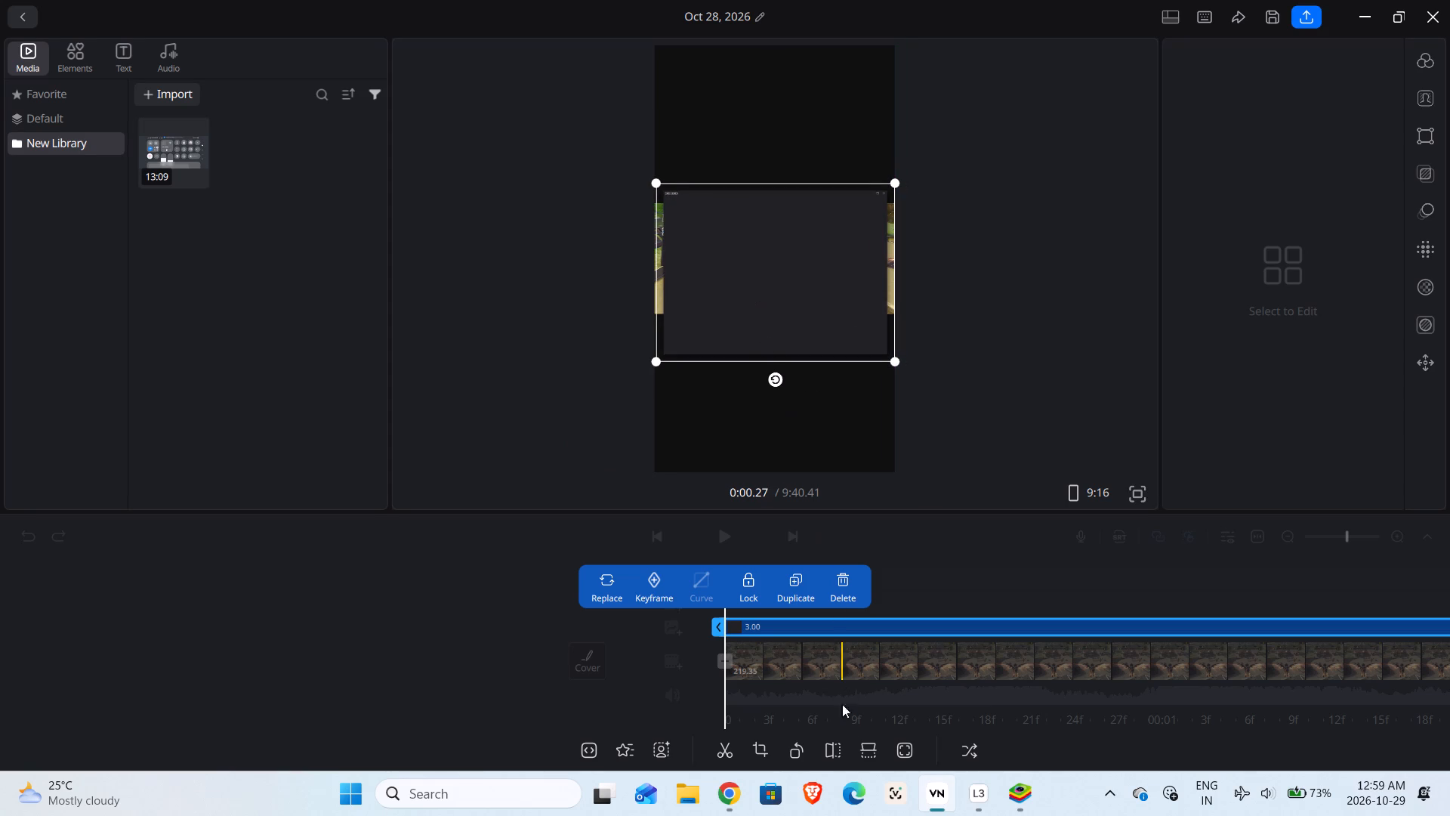
Crop the overlay image with the Free ratio, trimming the black borders off its upper and lower edges.
{"action": "left_click", "coordinate": [759, 753]}
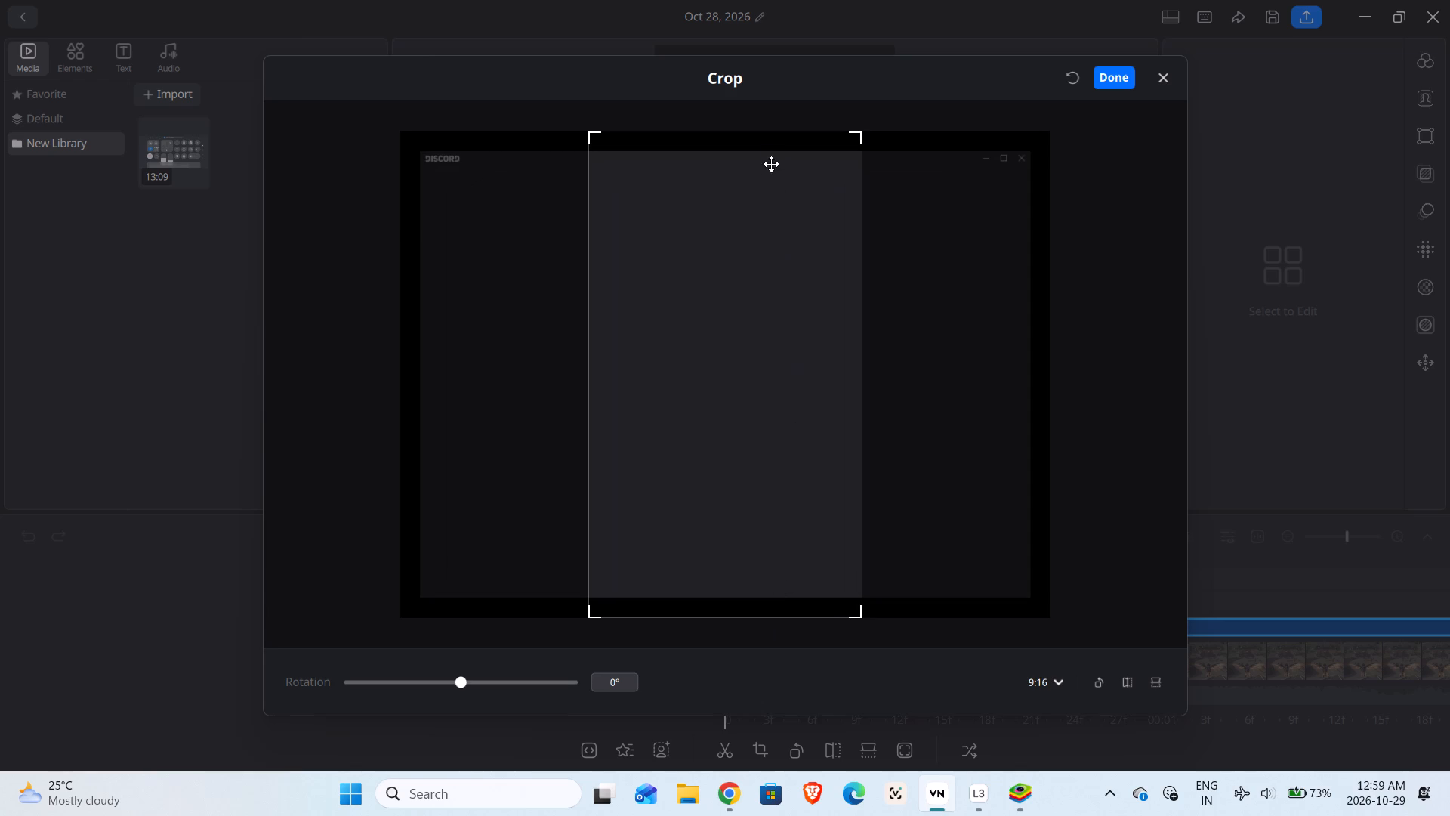
{"action": "left_click", "coordinate": [1054, 687]}
{"action": "left_click", "coordinate": [1050, 299]}
{"action": "left_click_drag", "start_coordinate": [762, 139], "coordinate": [765, 162]}
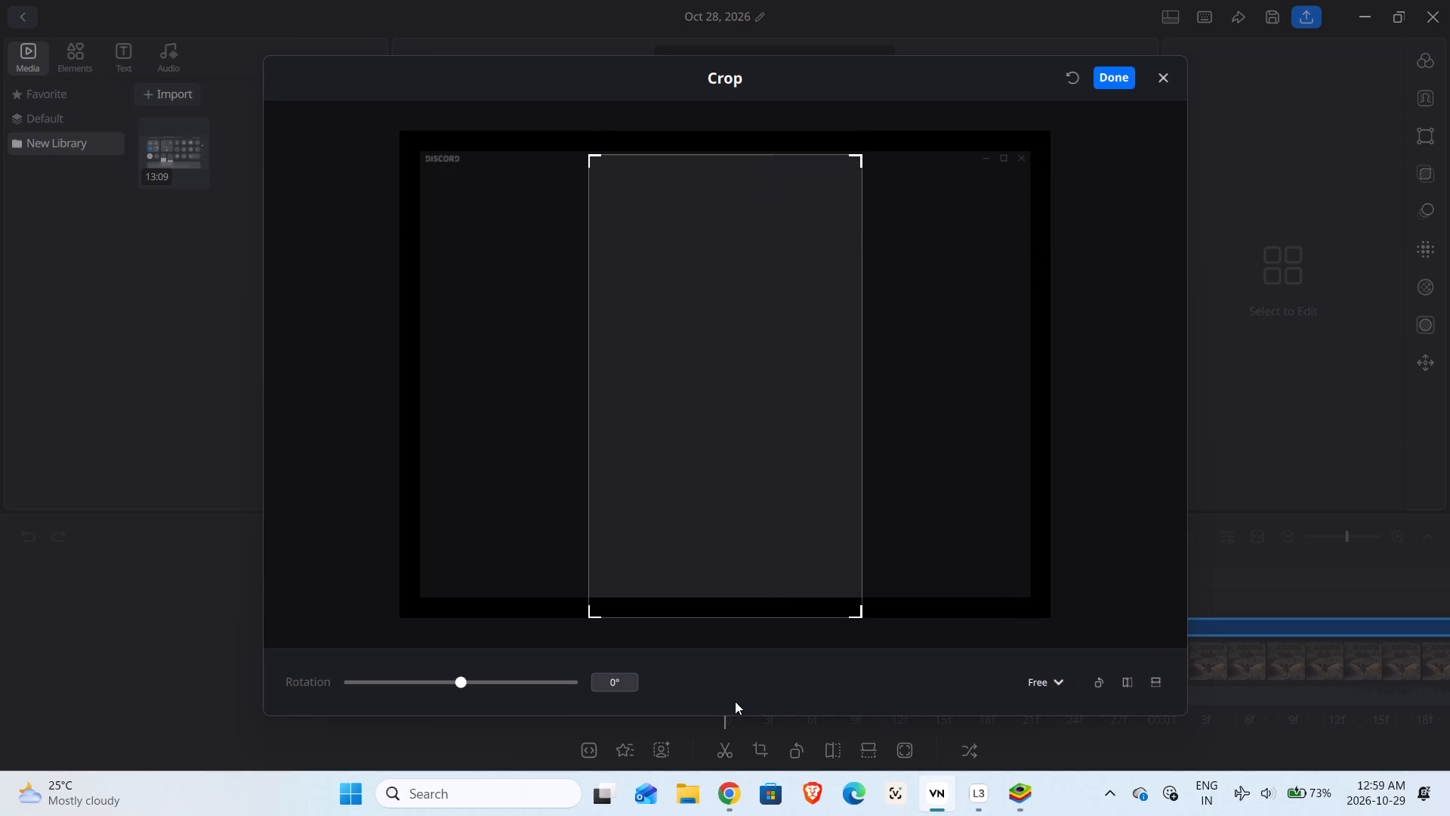
{"action": "left_click_drag", "start_coordinate": [727, 620], "coordinate": [731, 598]}
{"action": "left_click", "coordinate": [1126, 85]}
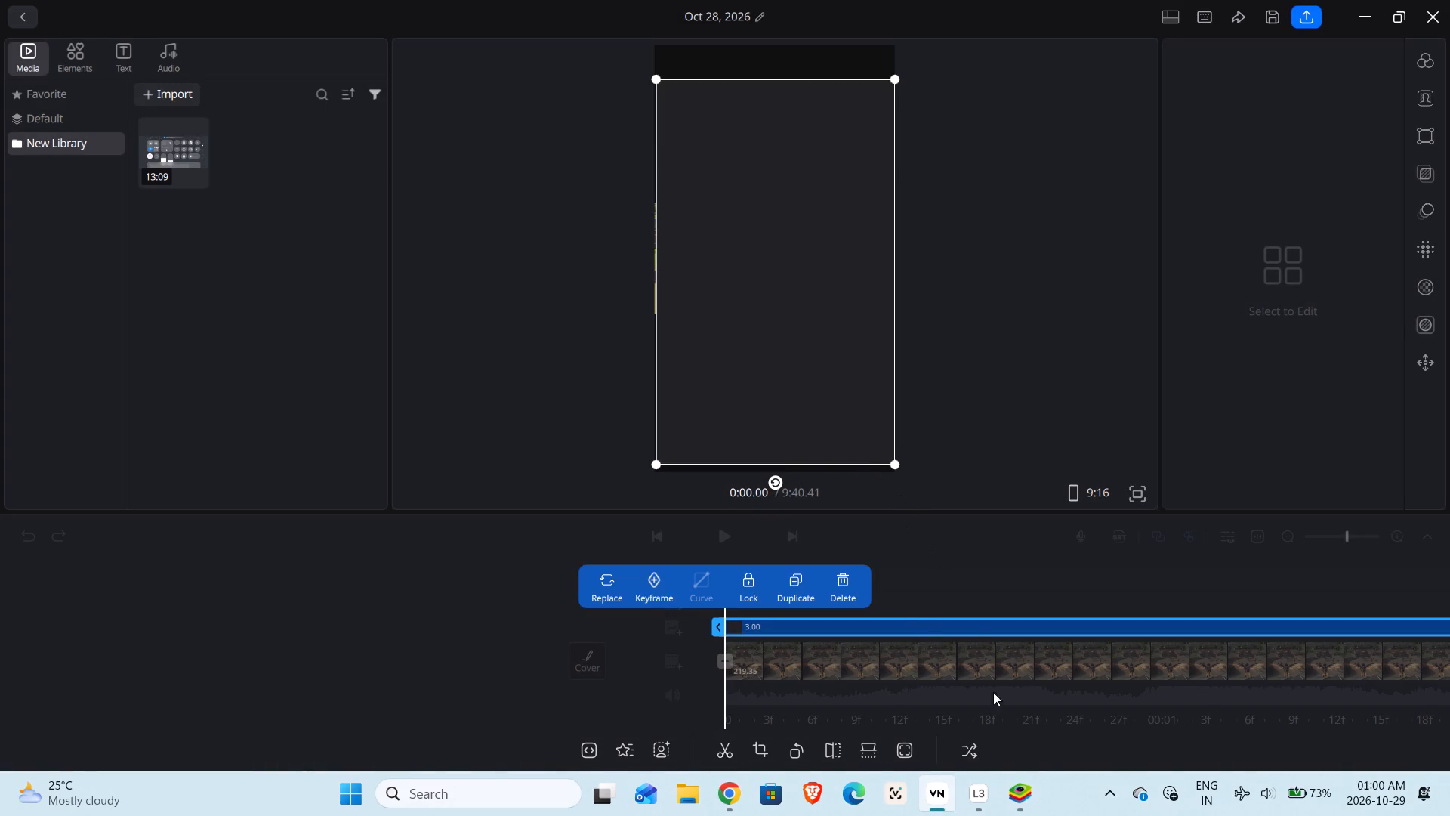
Reopen the overlay image's crop, apply the 9:16 ratio and rotate the image by two quarter turns.
{"action": "left_click", "coordinate": [768, 742]}
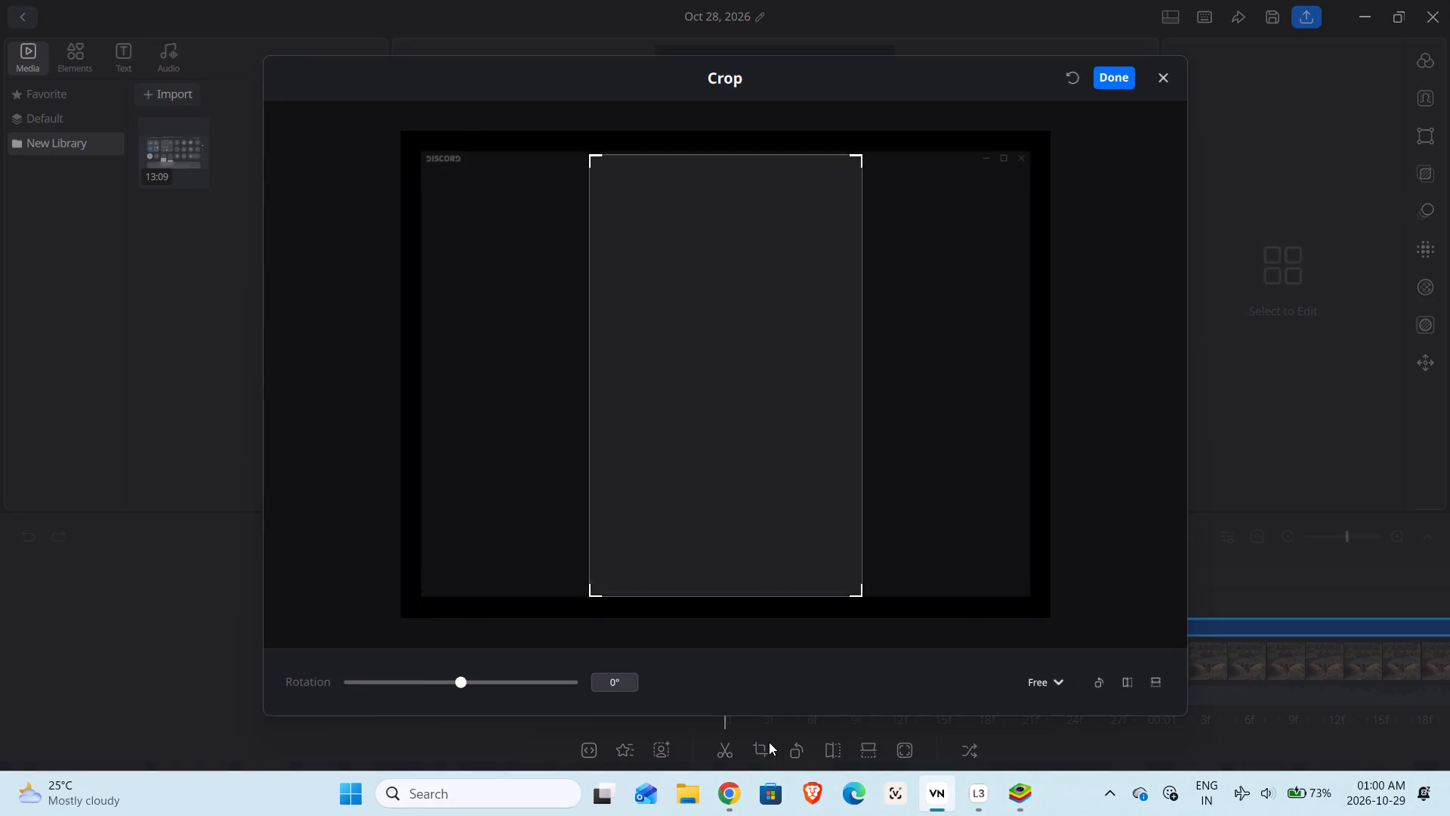
{"action": "left_click", "coordinate": [1051, 691]}
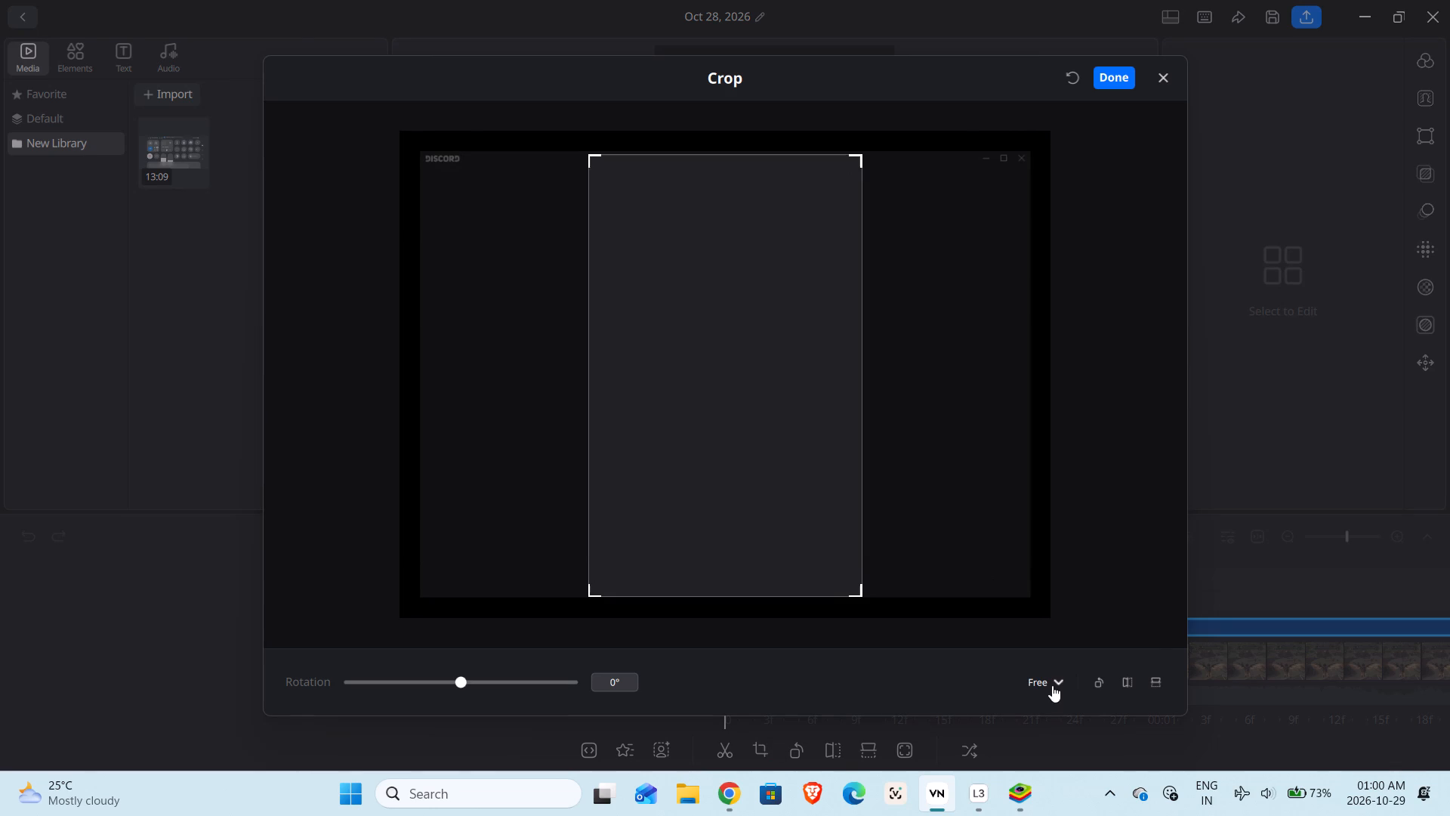
{"action": "left_click", "coordinate": [1052, 685]}
{"action": "left_click", "coordinate": [1083, 325]}
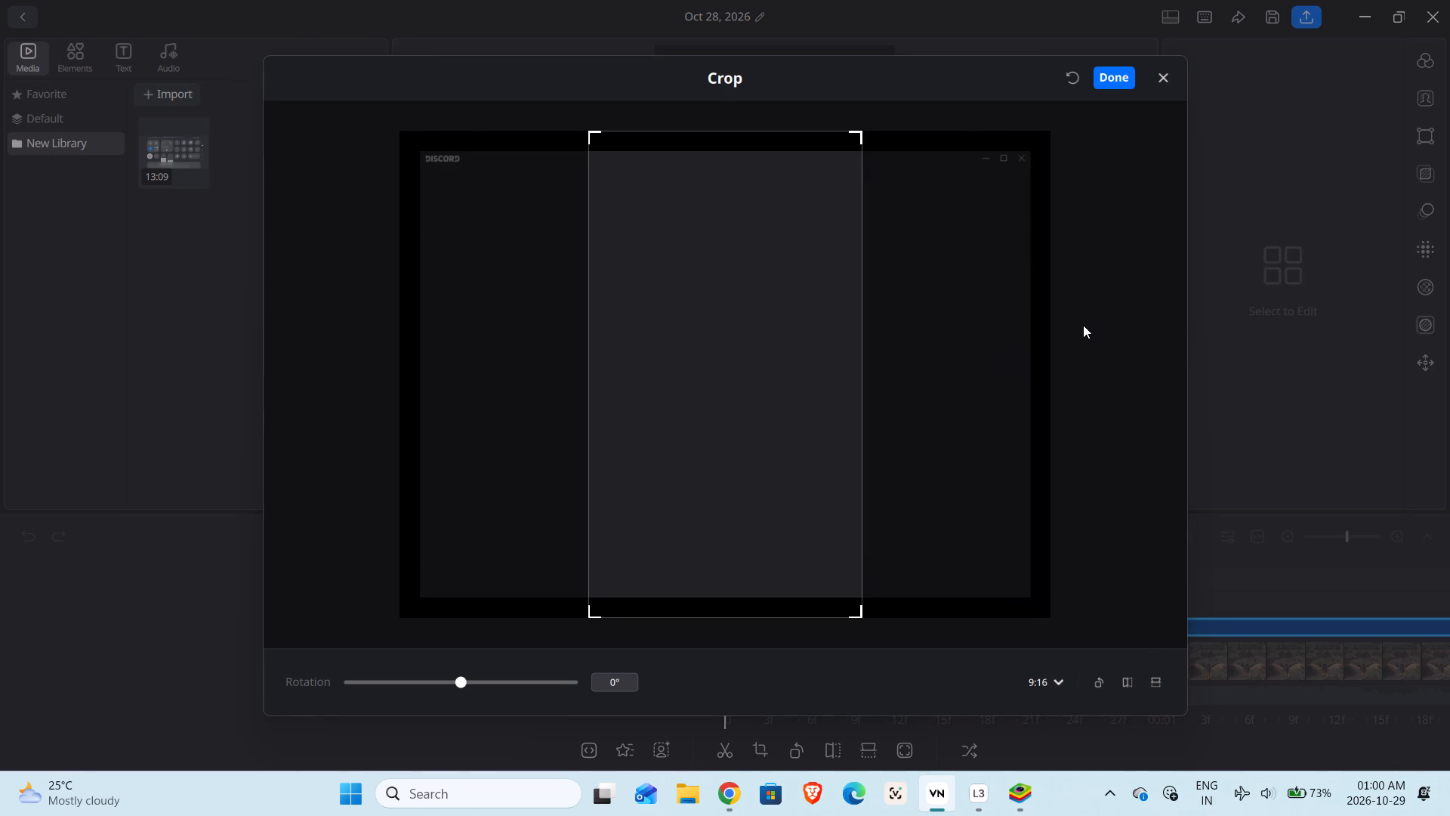
{"action": "left_click", "coordinate": [799, 755]}
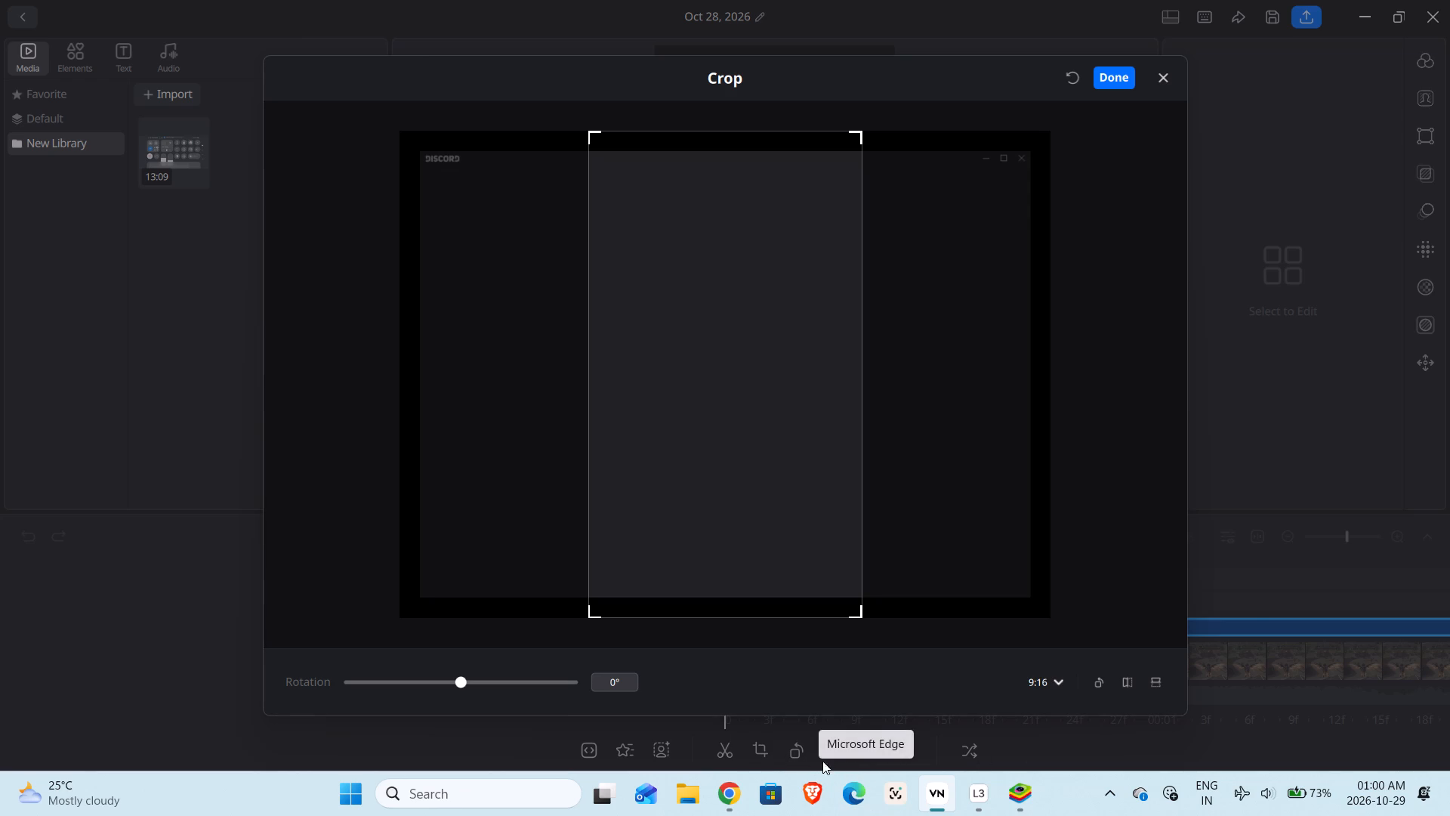
{"action": "left_click", "coordinate": [1108, 682]}
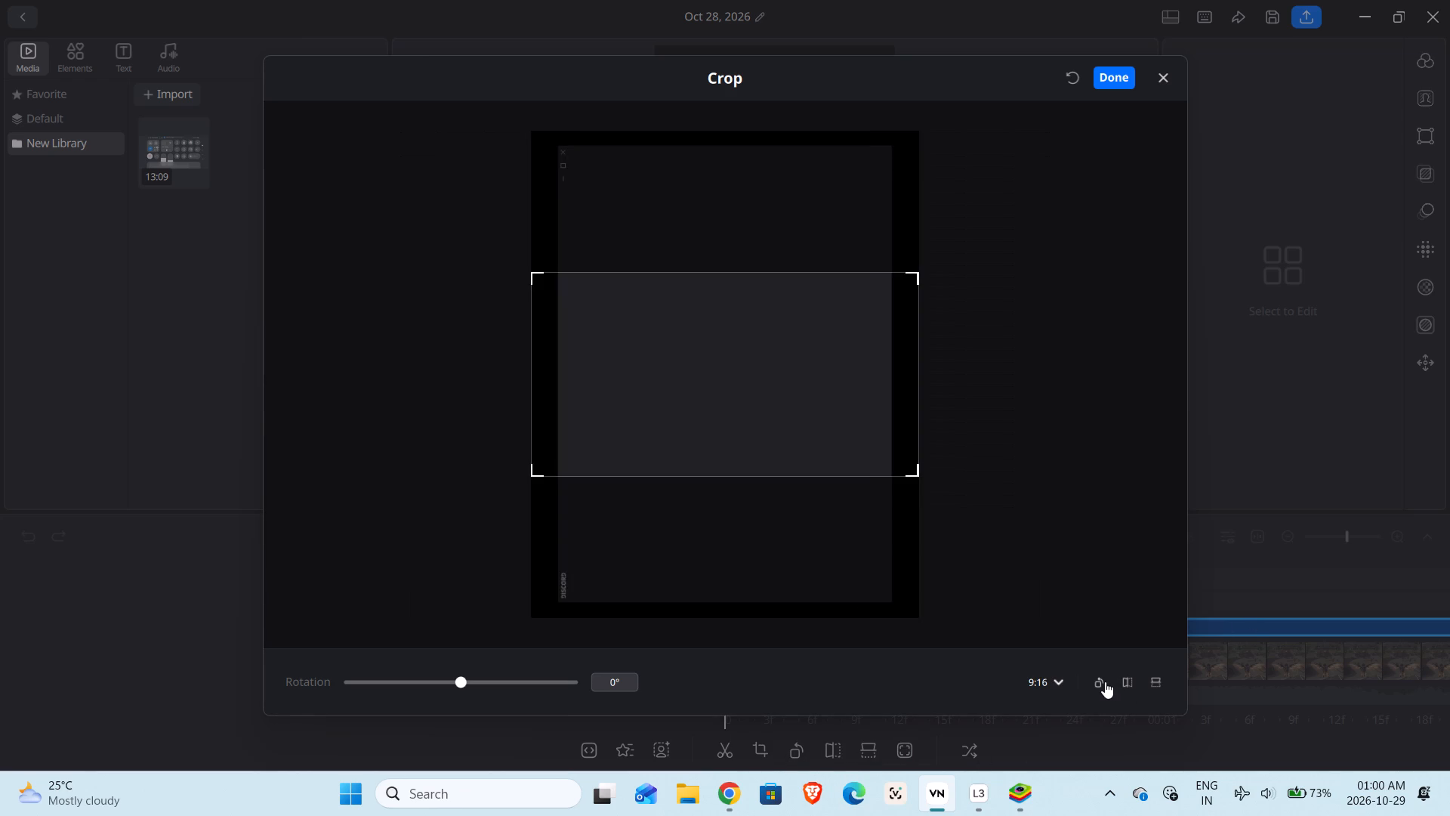
{"action": "left_click", "coordinate": [1102, 682]}
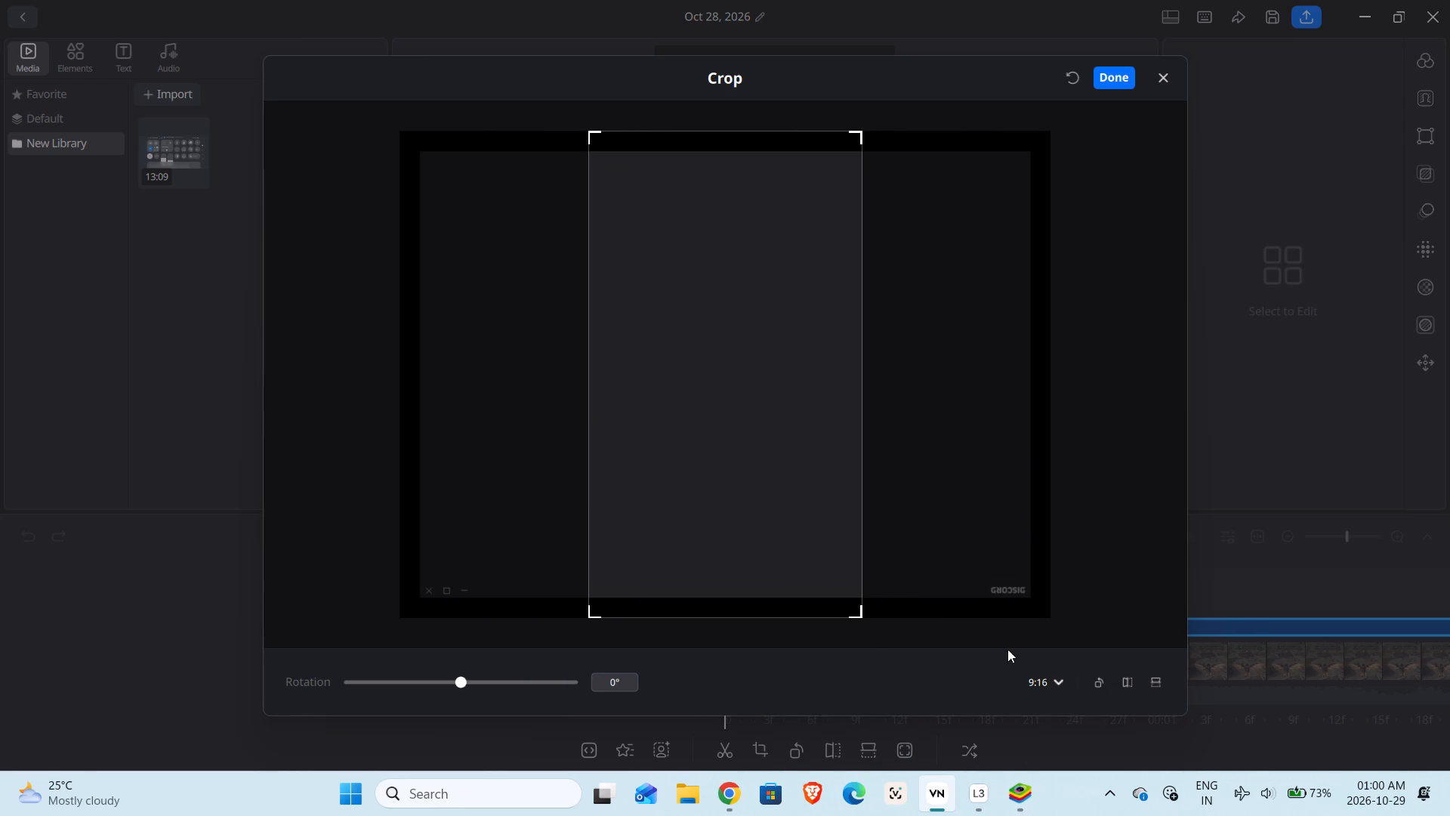
Crop the rotated image with the Free ratio, trimming the black borders off its upper and lower edges.
{"action": "left_click", "coordinate": [1054, 675]}
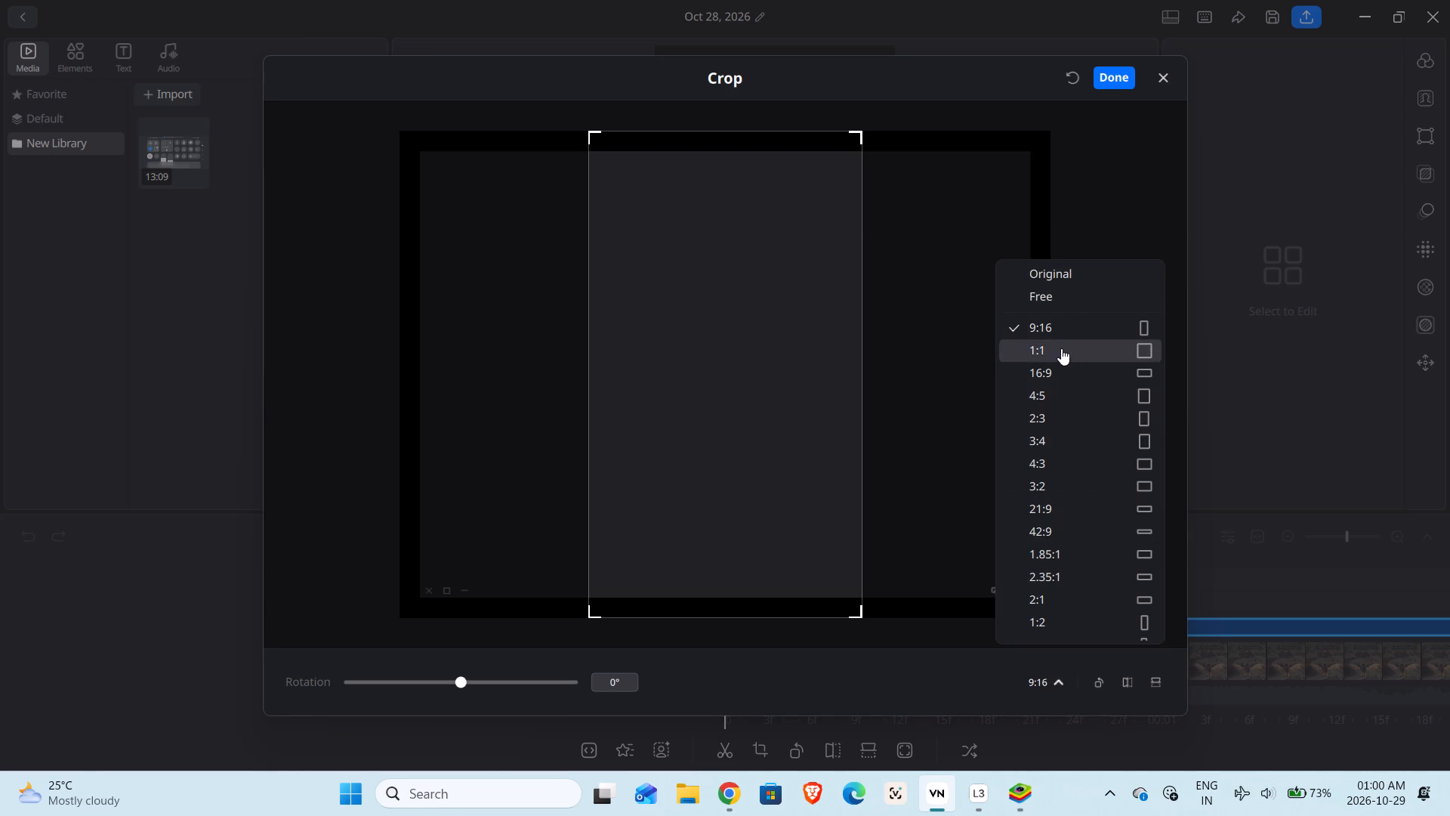
{"action": "left_click", "coordinate": [1062, 297]}
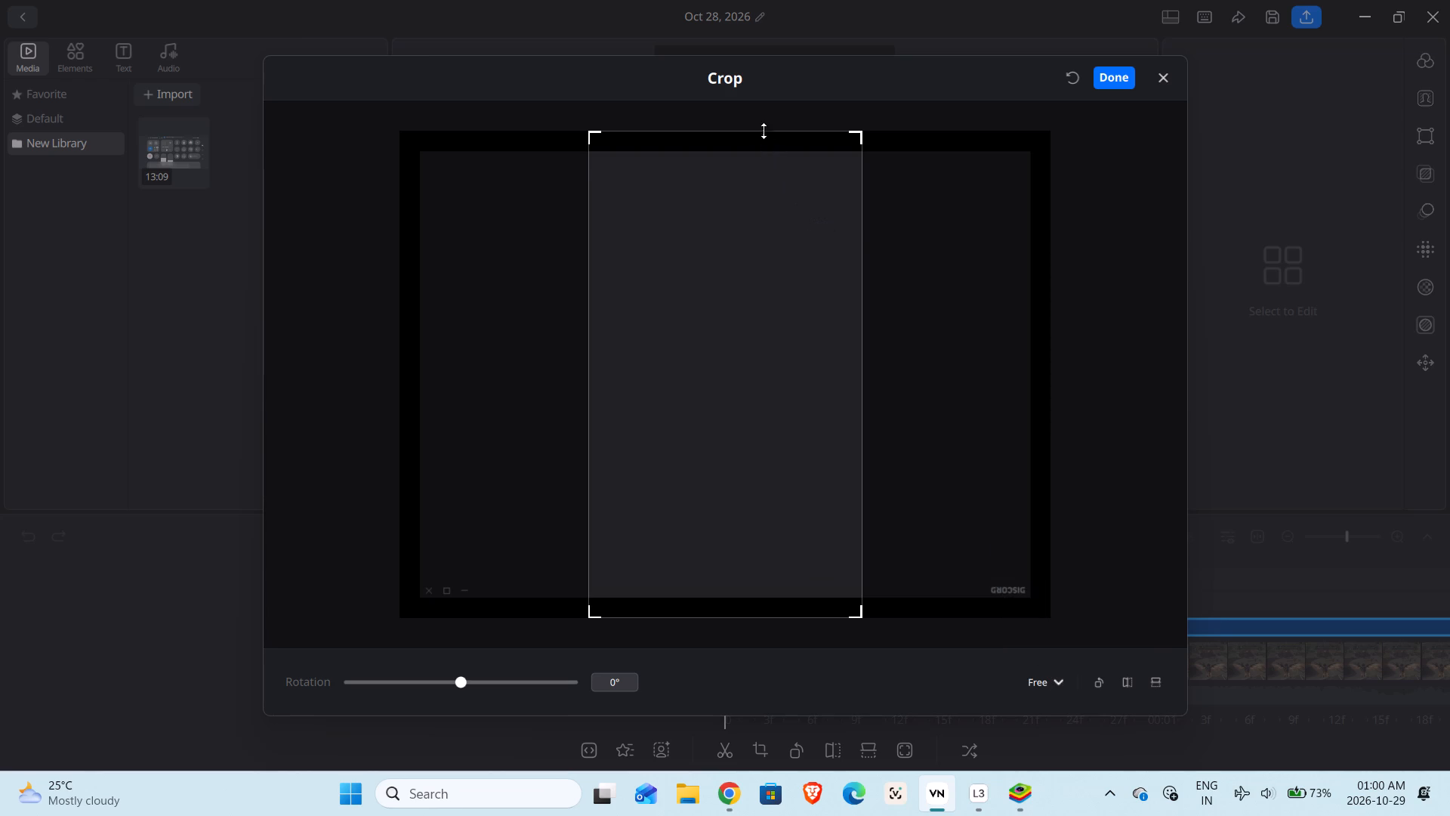
{"action": "left_click_drag", "start_coordinate": [761, 125], "coordinate": [772, 144]}
{"action": "left_click_drag", "start_coordinate": [756, 610], "coordinate": [756, 583]}
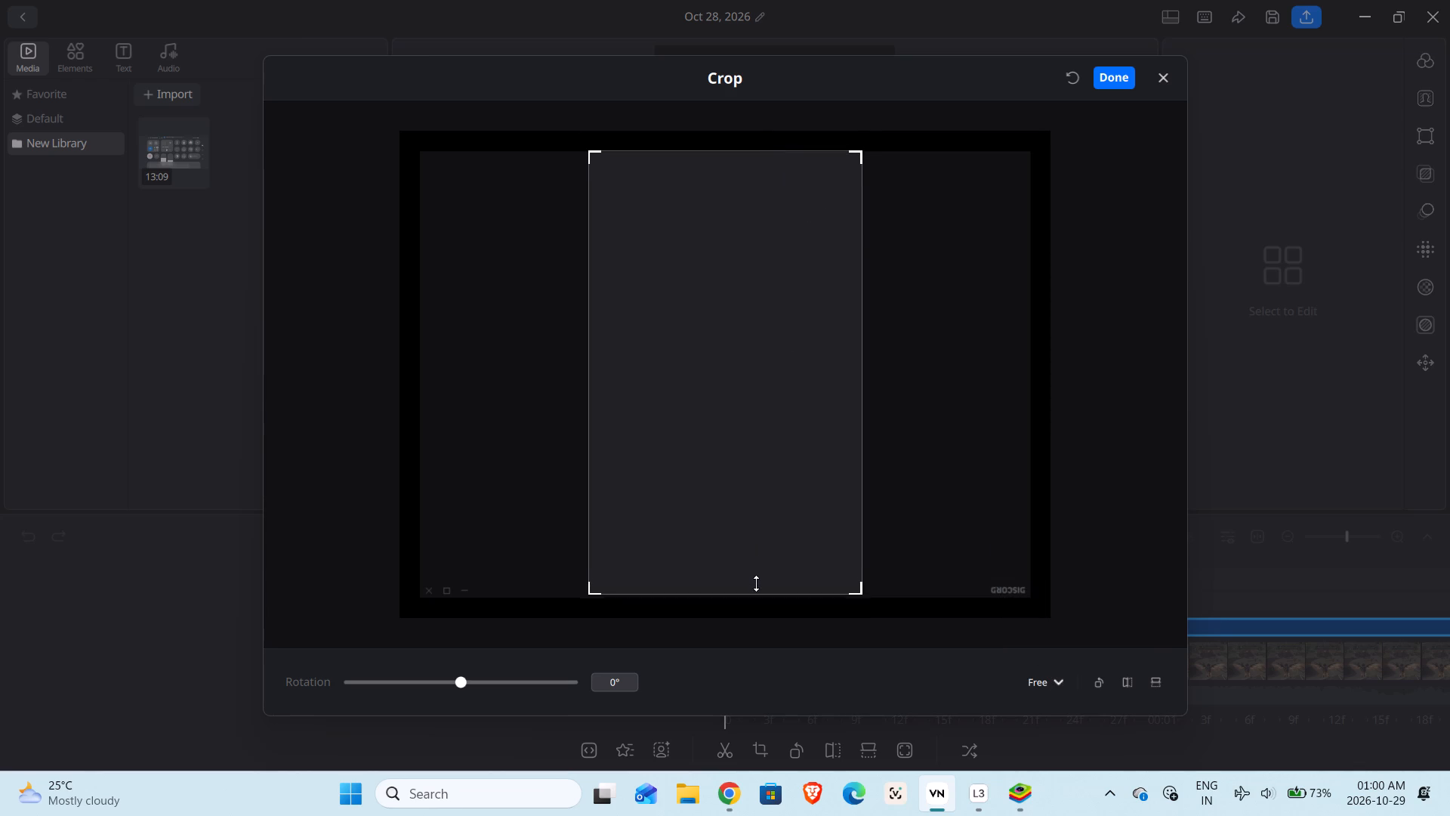
{"action": "left_click_drag", "start_coordinate": [756, 583], "coordinate": [760, 584]}
{"action": "left_click", "coordinate": [1109, 82]}
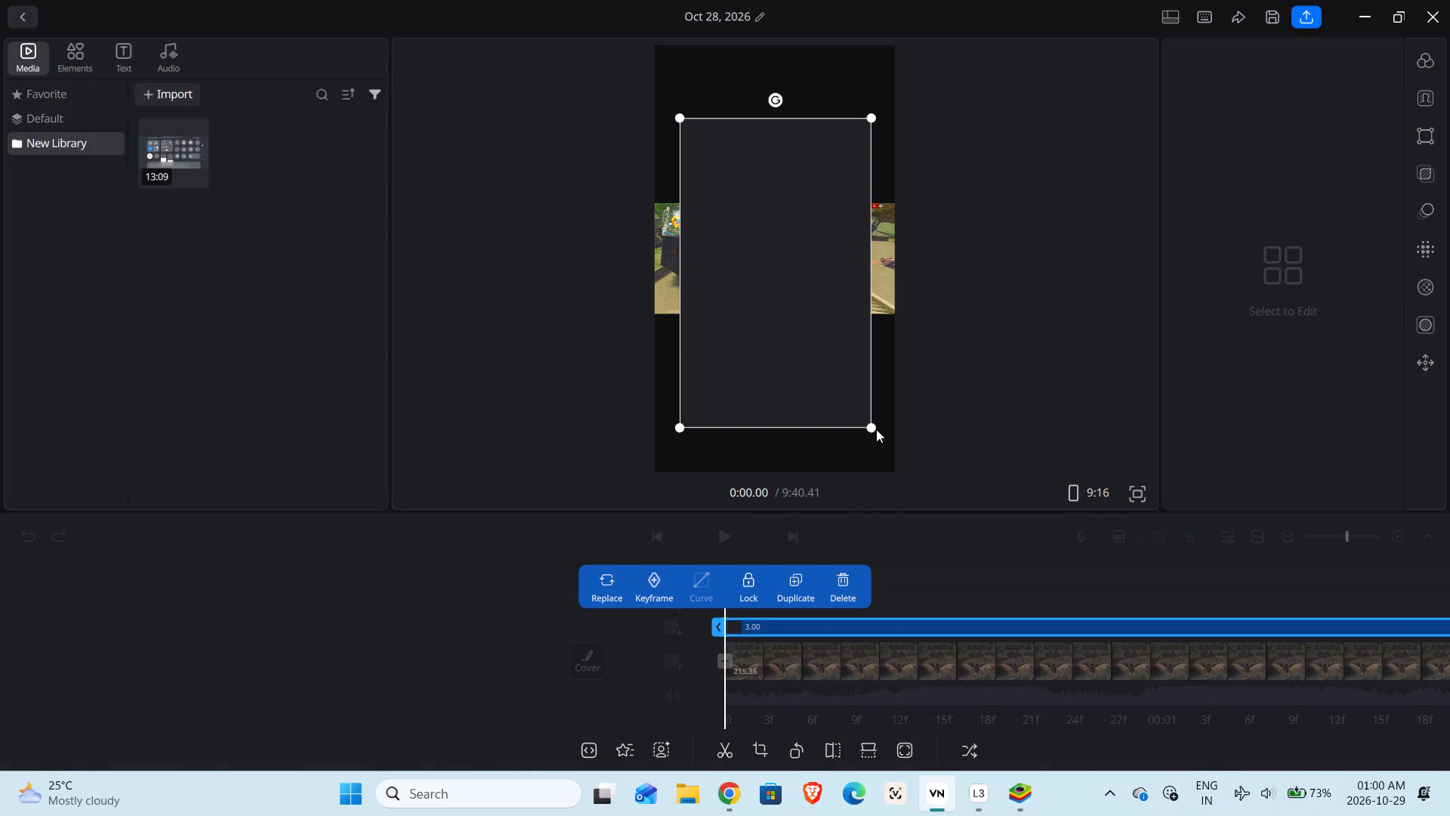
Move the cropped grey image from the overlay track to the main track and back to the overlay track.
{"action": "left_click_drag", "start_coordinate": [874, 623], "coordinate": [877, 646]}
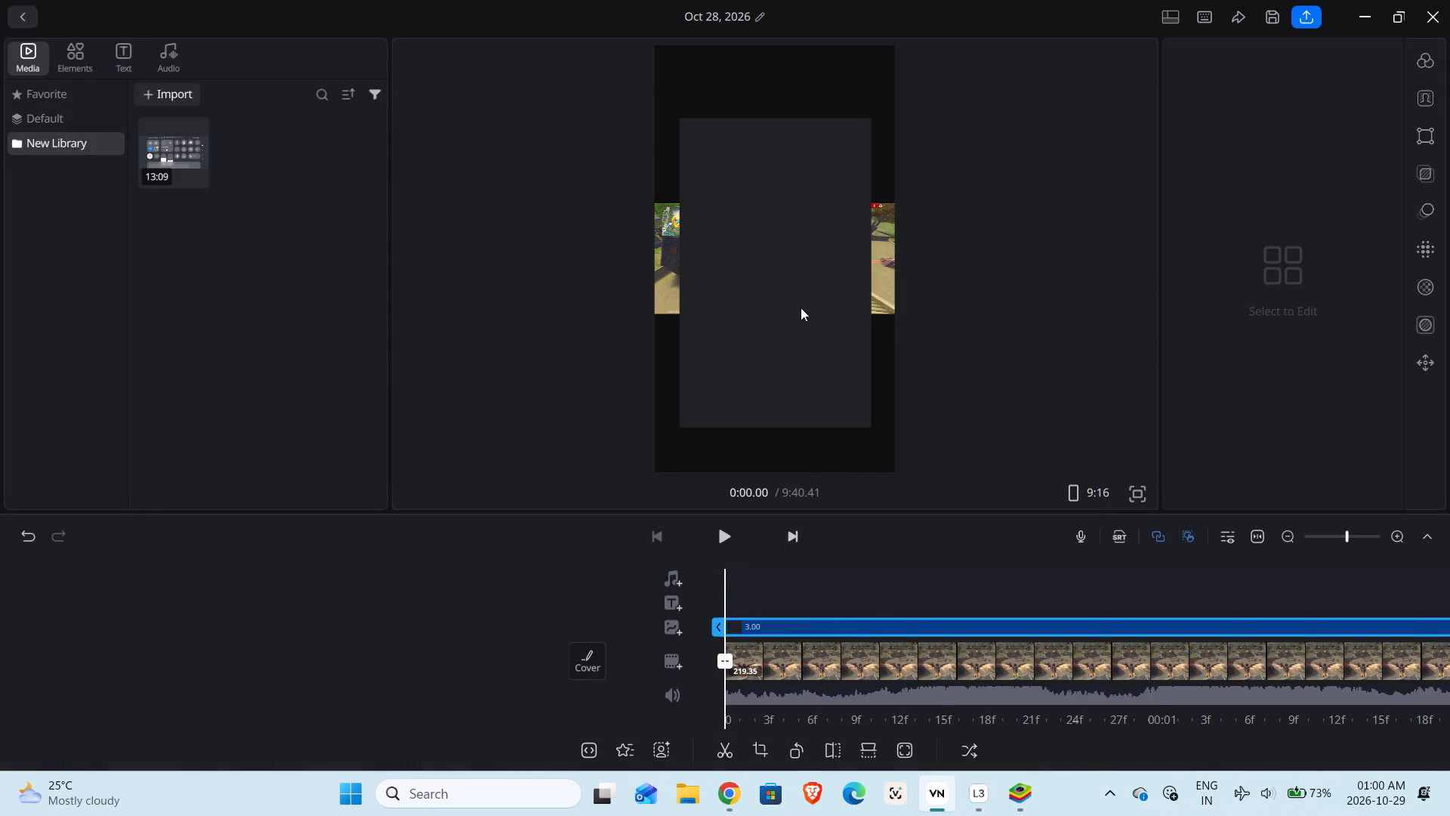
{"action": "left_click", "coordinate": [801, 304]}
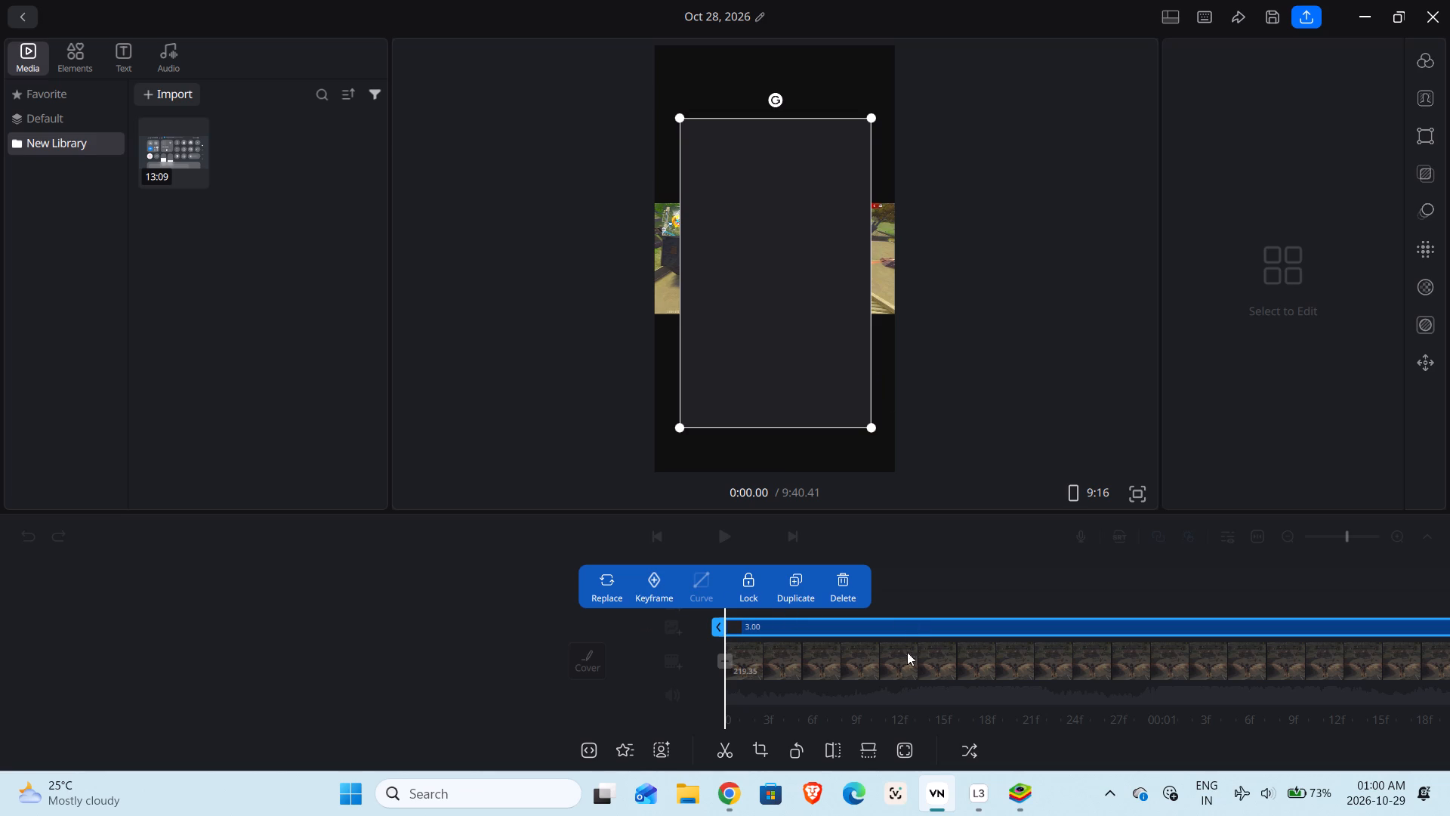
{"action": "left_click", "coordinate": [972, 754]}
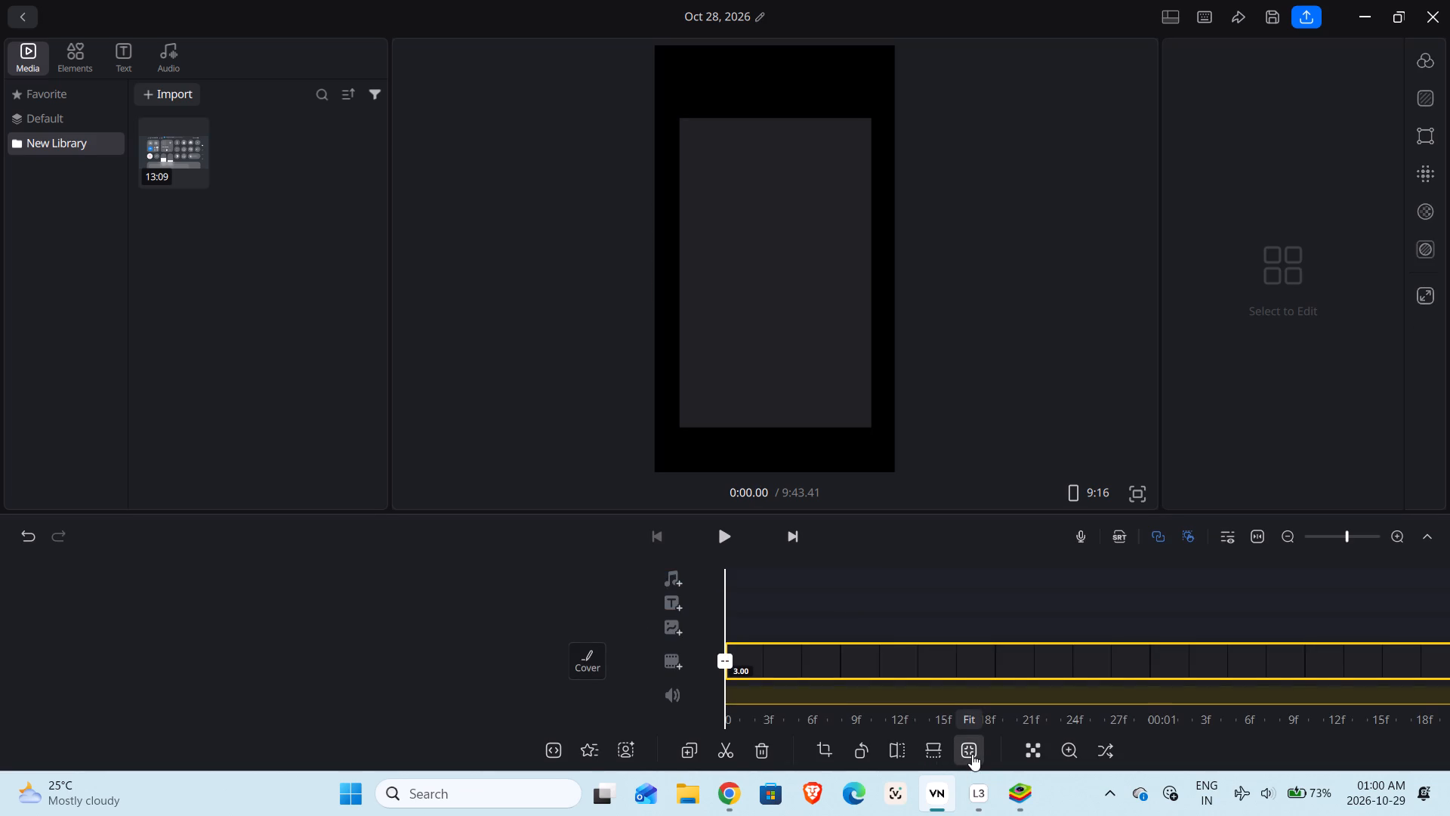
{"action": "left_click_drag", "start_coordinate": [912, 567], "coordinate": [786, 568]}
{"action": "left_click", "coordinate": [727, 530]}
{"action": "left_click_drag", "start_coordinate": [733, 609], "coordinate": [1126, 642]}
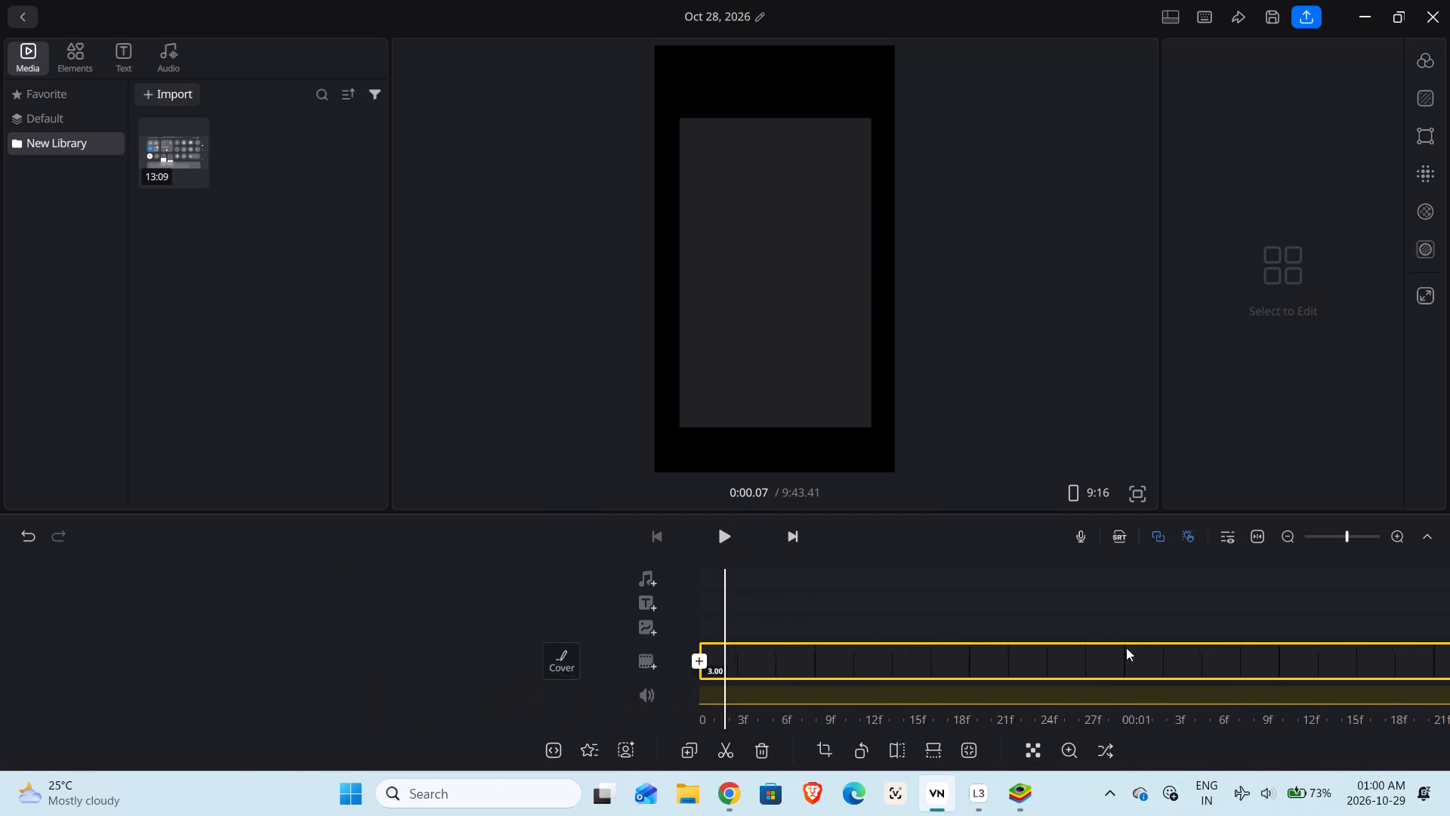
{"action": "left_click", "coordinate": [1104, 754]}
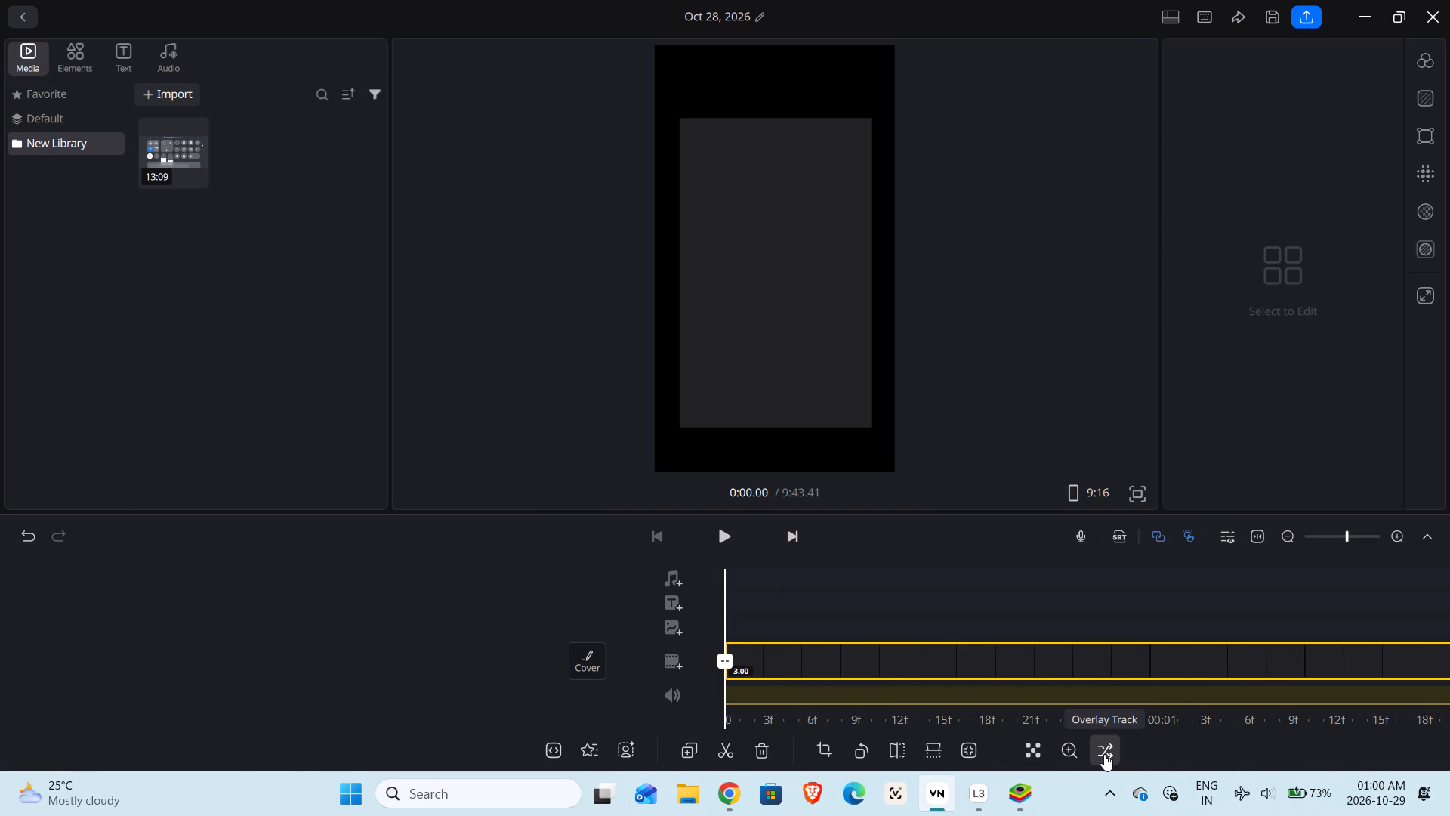
Apply Fill to the grey overlay image so it covers the whole 9:16 frame.
{"action": "left_click", "coordinate": [825, 615]}
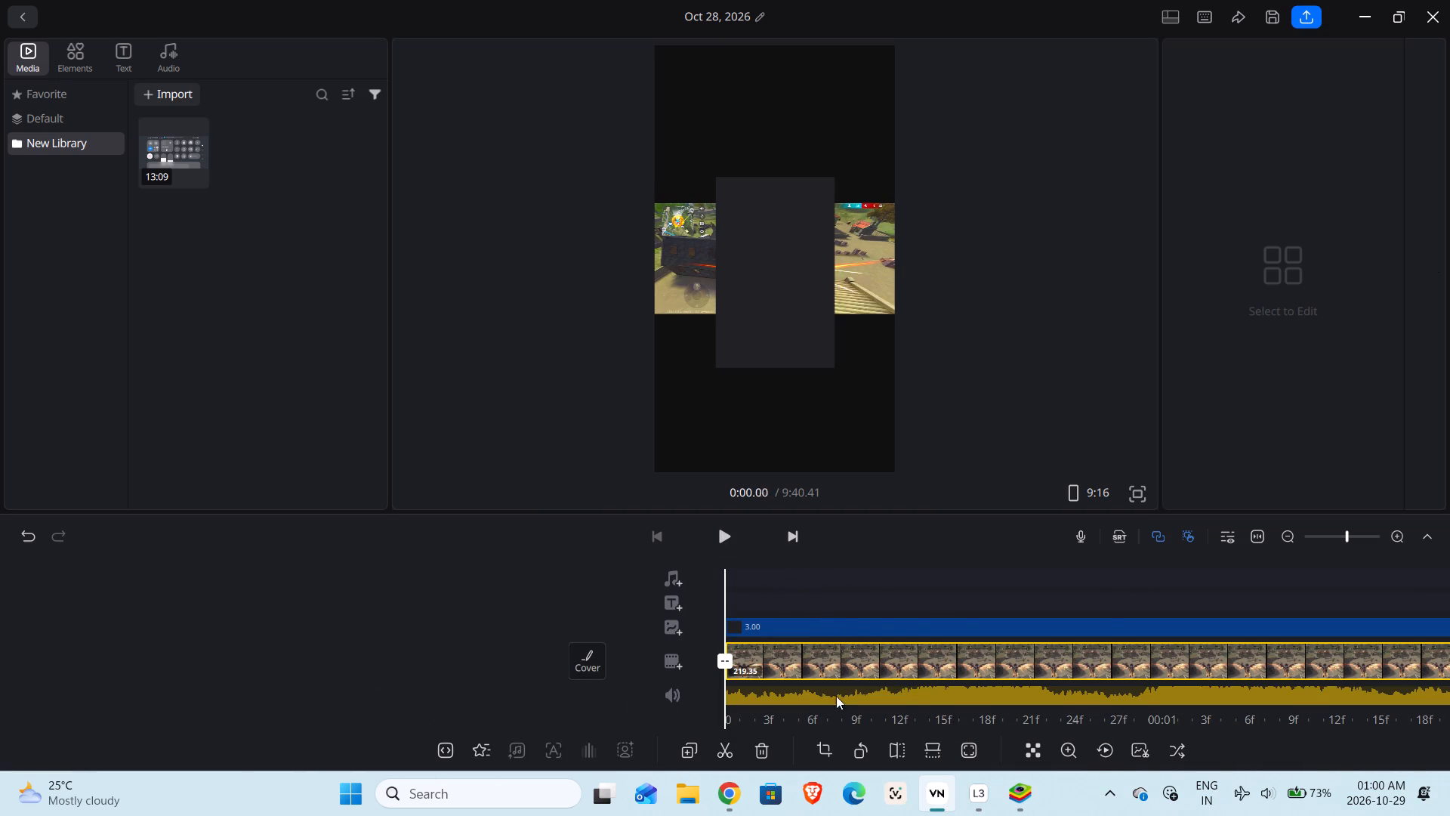
{"action": "left_click", "coordinate": [828, 621]}
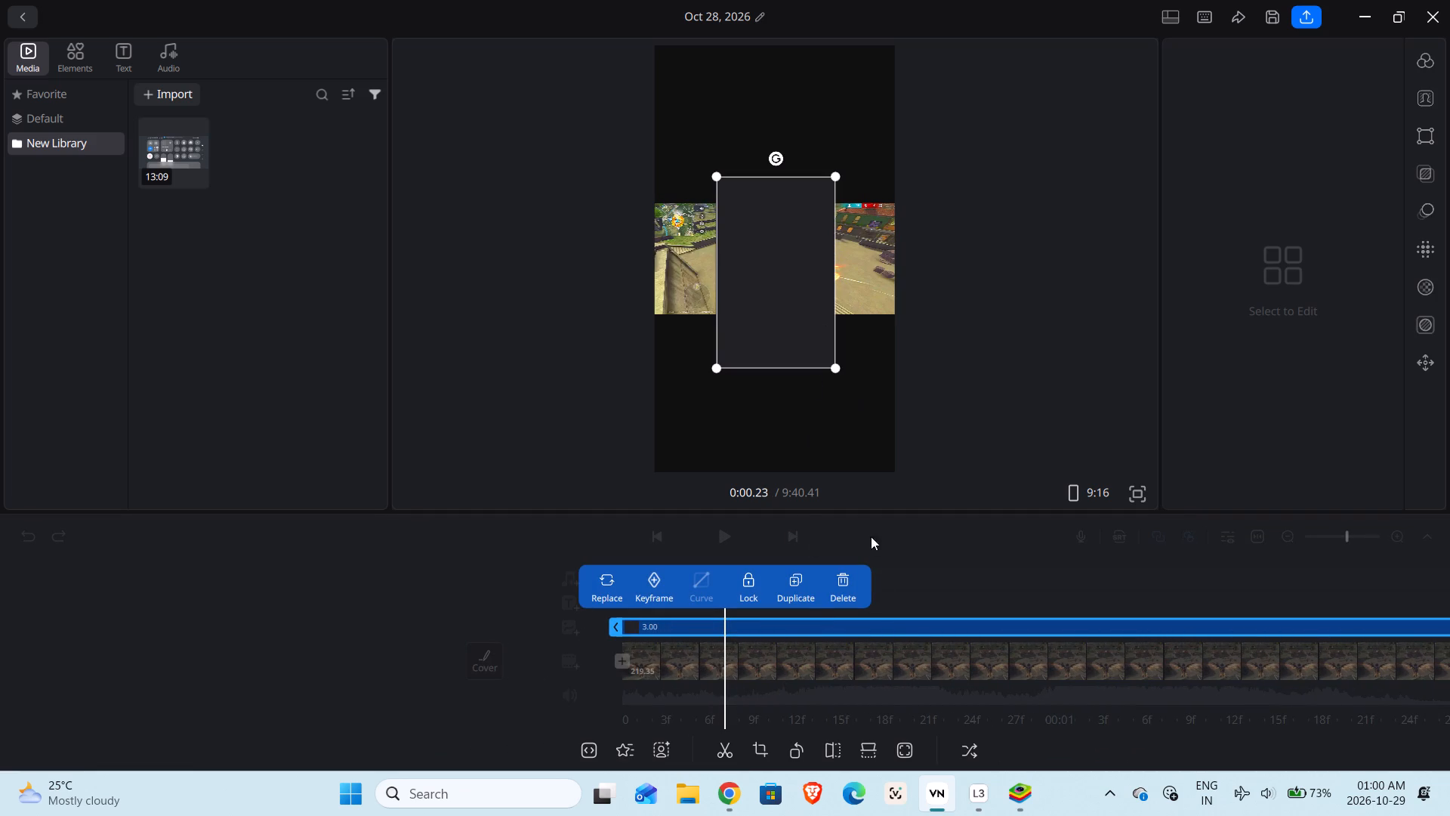
{"action": "left_click", "coordinate": [907, 750]}
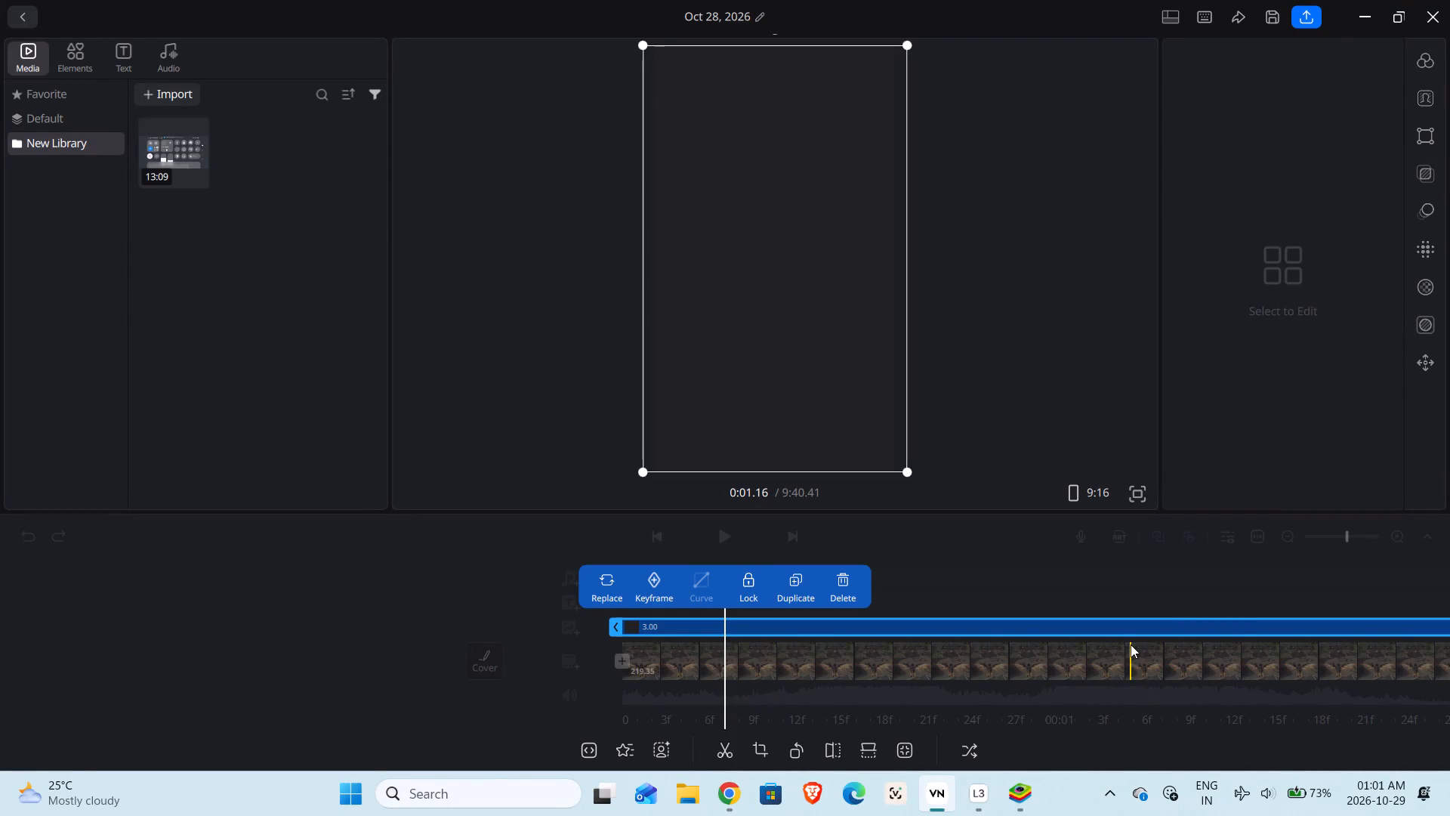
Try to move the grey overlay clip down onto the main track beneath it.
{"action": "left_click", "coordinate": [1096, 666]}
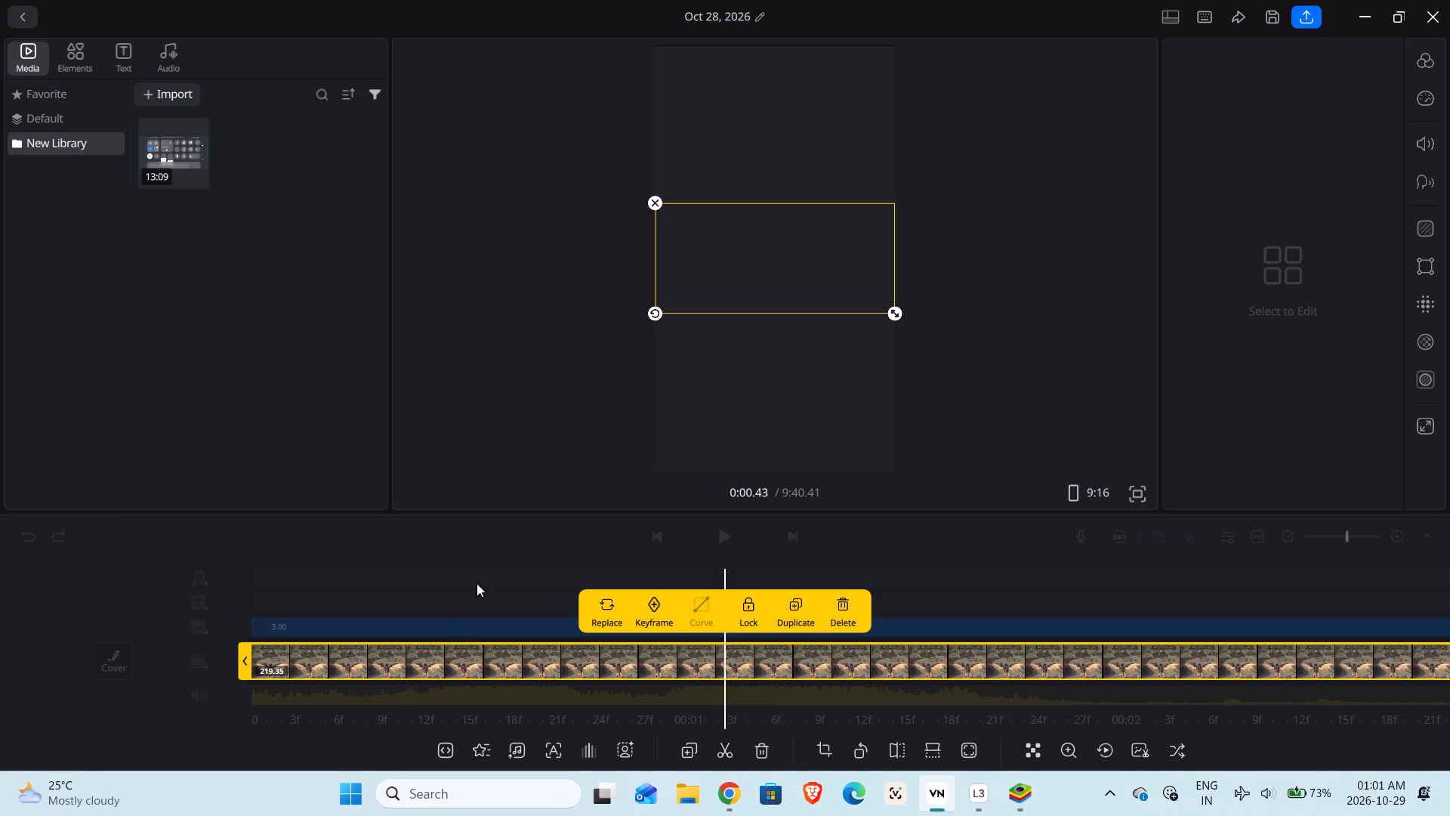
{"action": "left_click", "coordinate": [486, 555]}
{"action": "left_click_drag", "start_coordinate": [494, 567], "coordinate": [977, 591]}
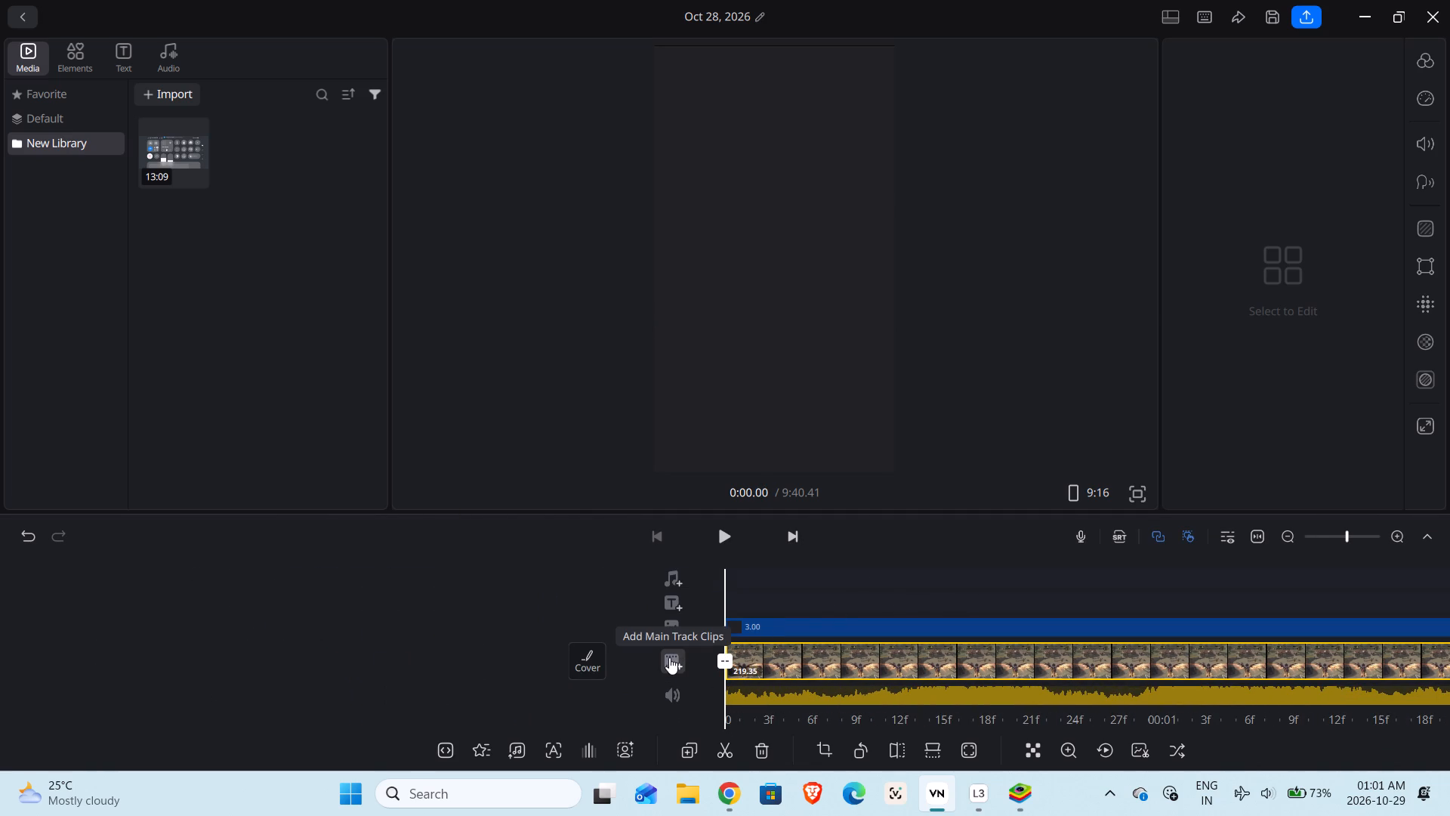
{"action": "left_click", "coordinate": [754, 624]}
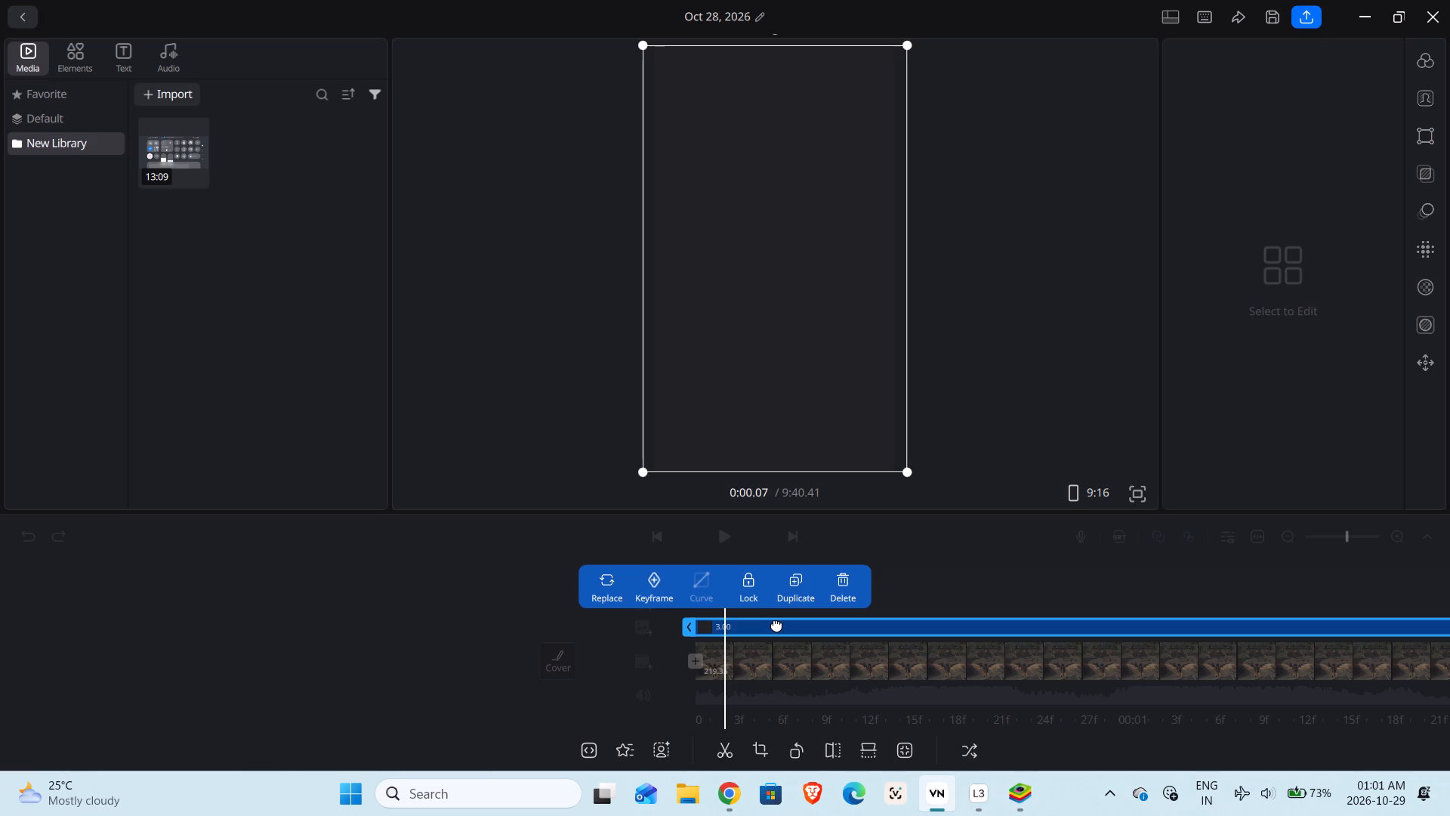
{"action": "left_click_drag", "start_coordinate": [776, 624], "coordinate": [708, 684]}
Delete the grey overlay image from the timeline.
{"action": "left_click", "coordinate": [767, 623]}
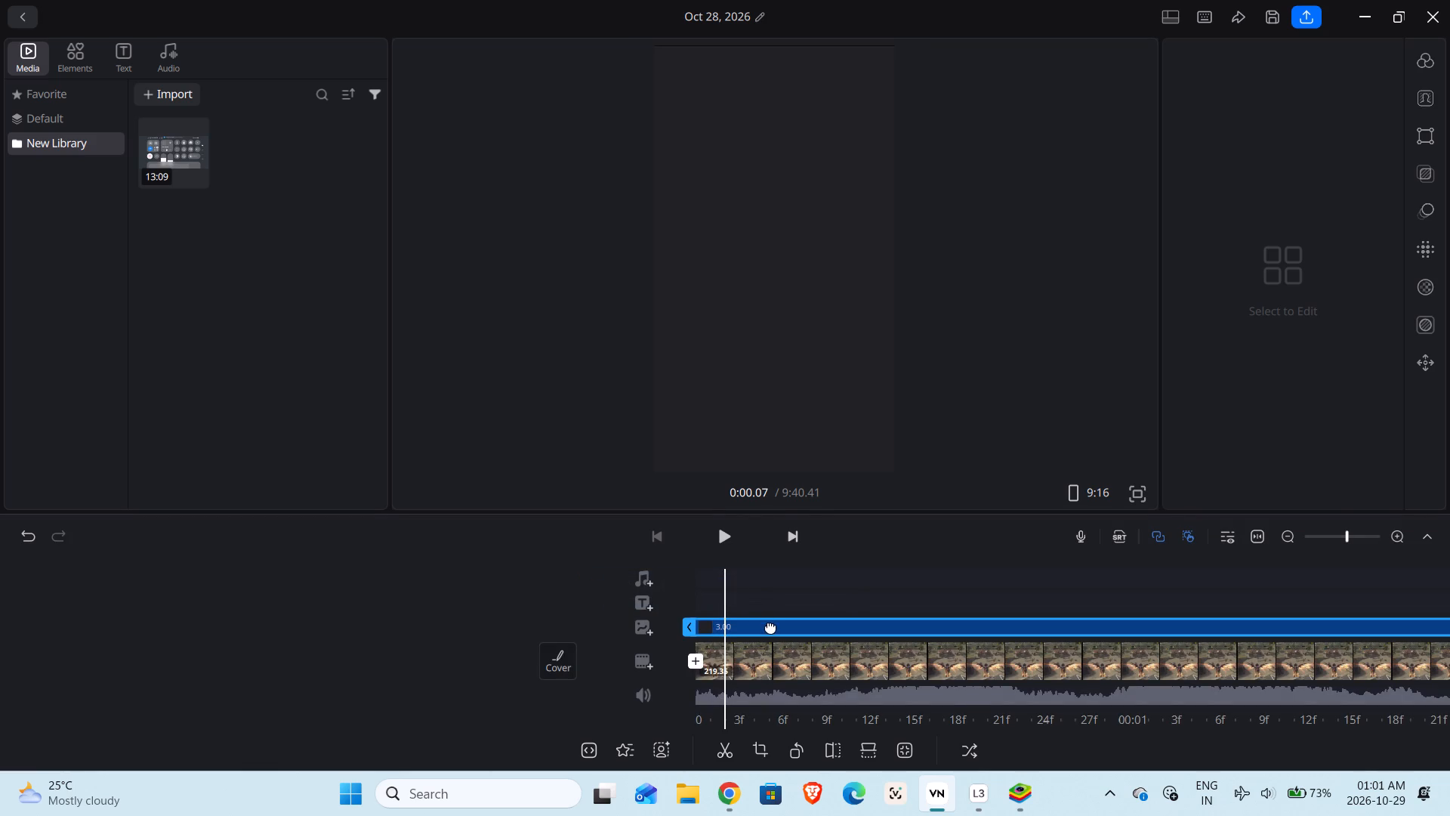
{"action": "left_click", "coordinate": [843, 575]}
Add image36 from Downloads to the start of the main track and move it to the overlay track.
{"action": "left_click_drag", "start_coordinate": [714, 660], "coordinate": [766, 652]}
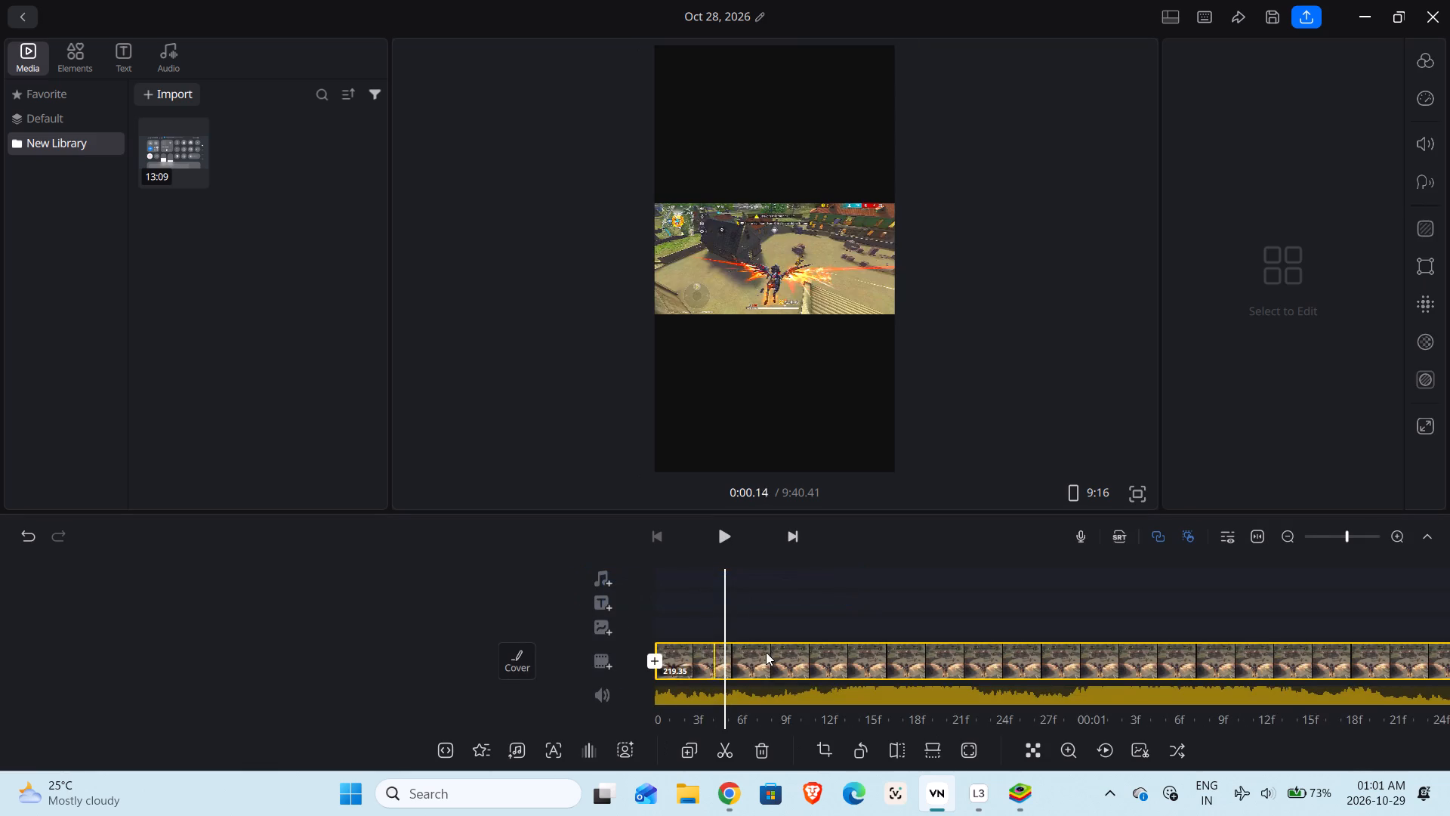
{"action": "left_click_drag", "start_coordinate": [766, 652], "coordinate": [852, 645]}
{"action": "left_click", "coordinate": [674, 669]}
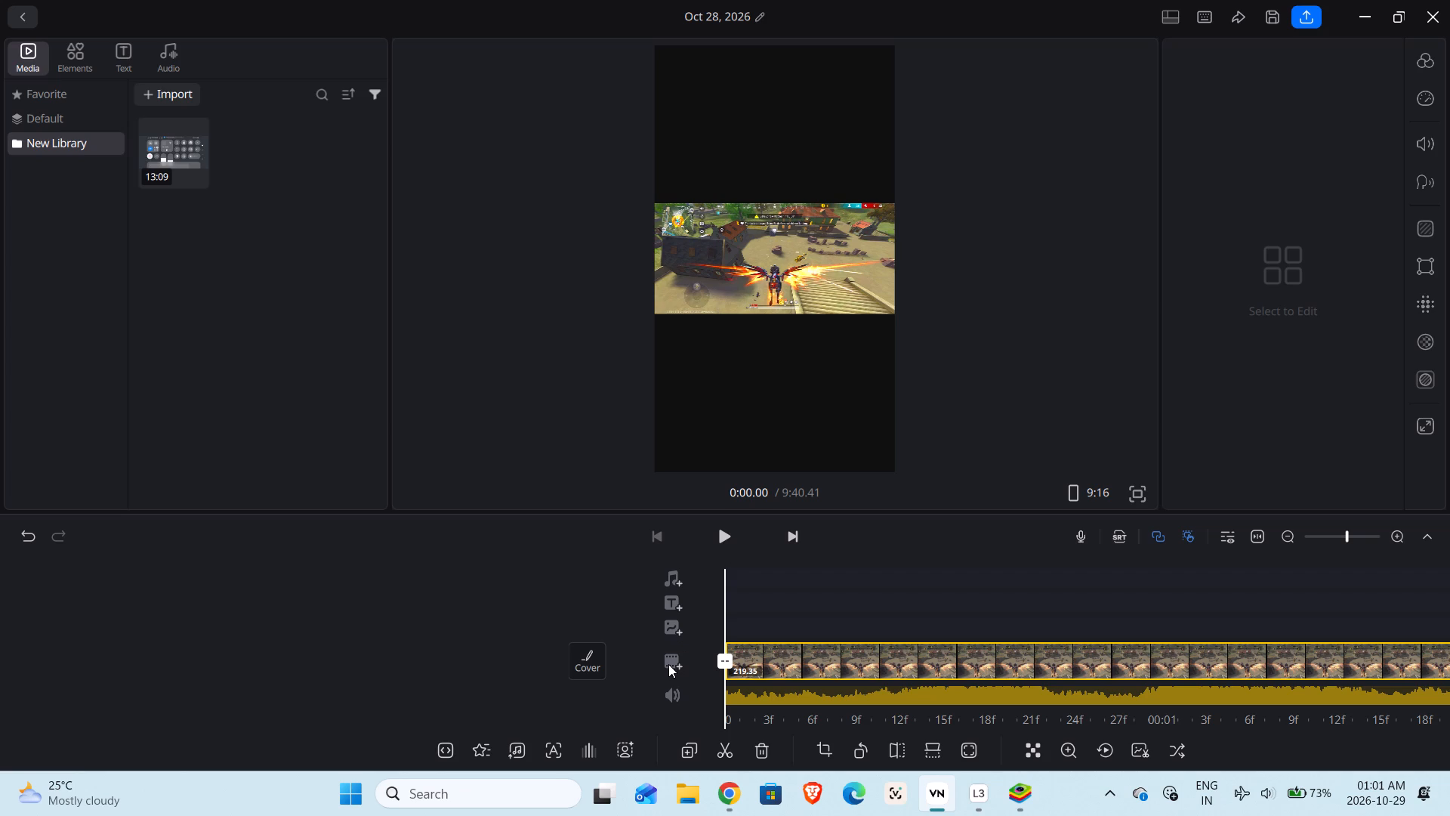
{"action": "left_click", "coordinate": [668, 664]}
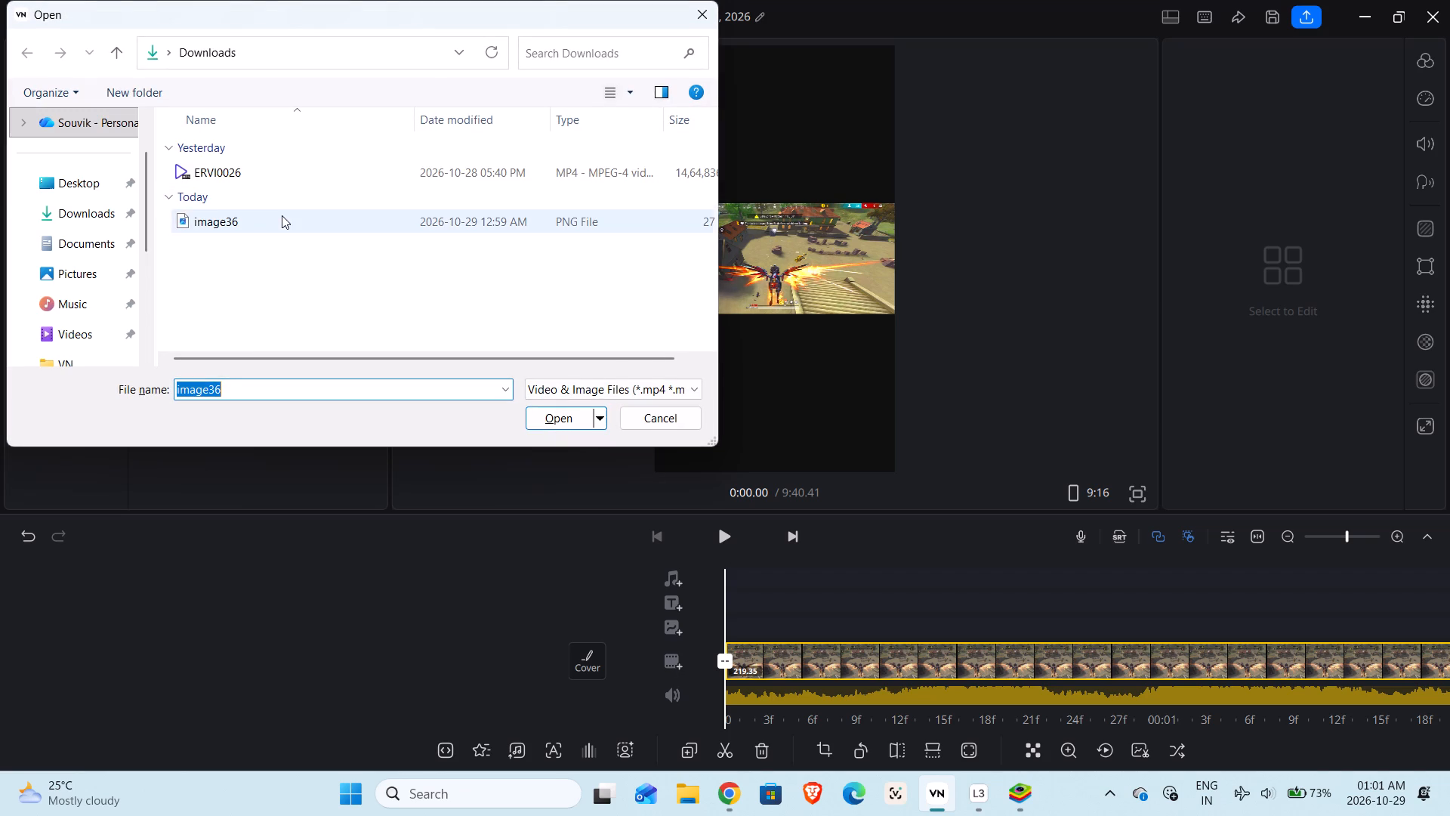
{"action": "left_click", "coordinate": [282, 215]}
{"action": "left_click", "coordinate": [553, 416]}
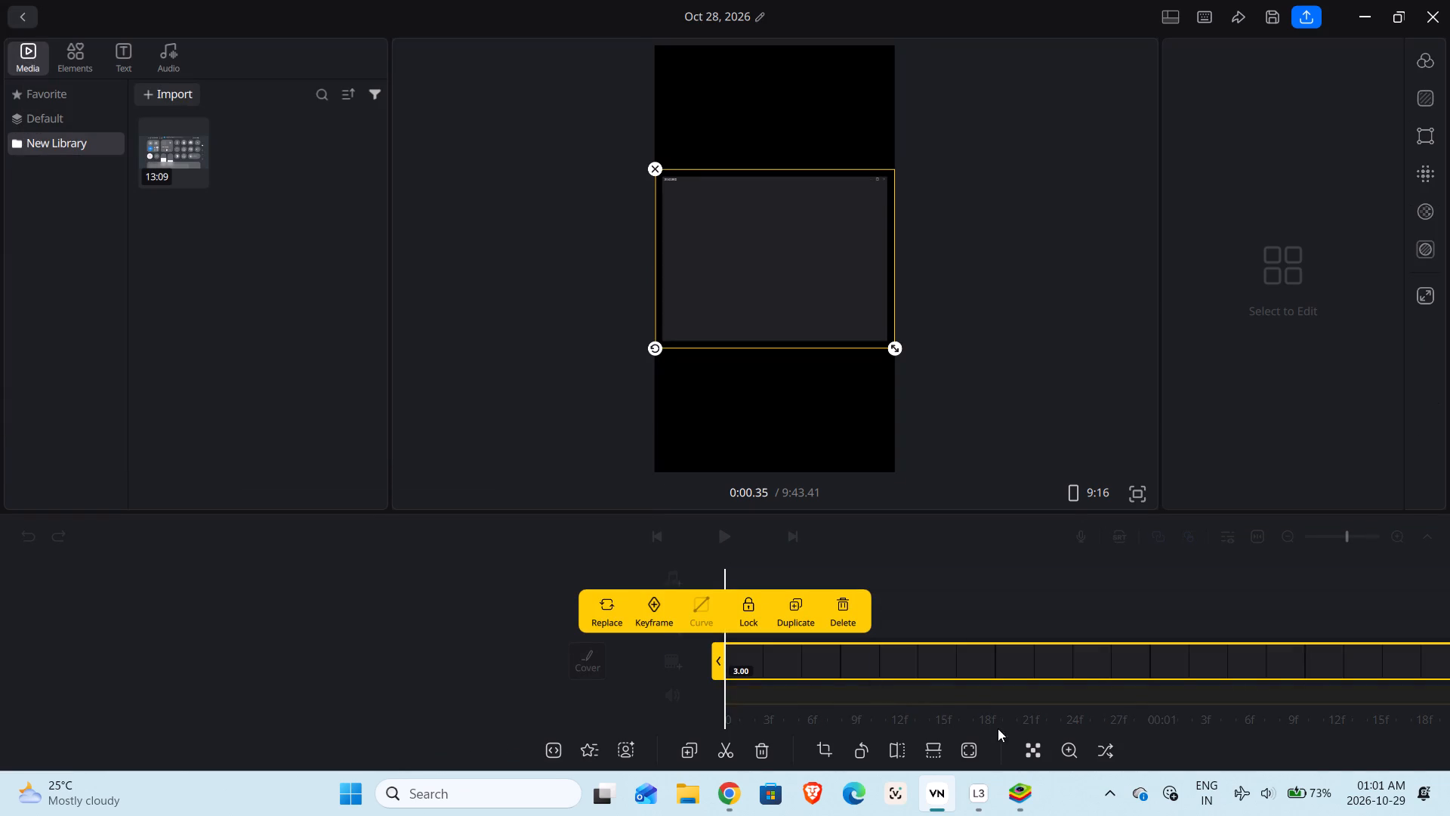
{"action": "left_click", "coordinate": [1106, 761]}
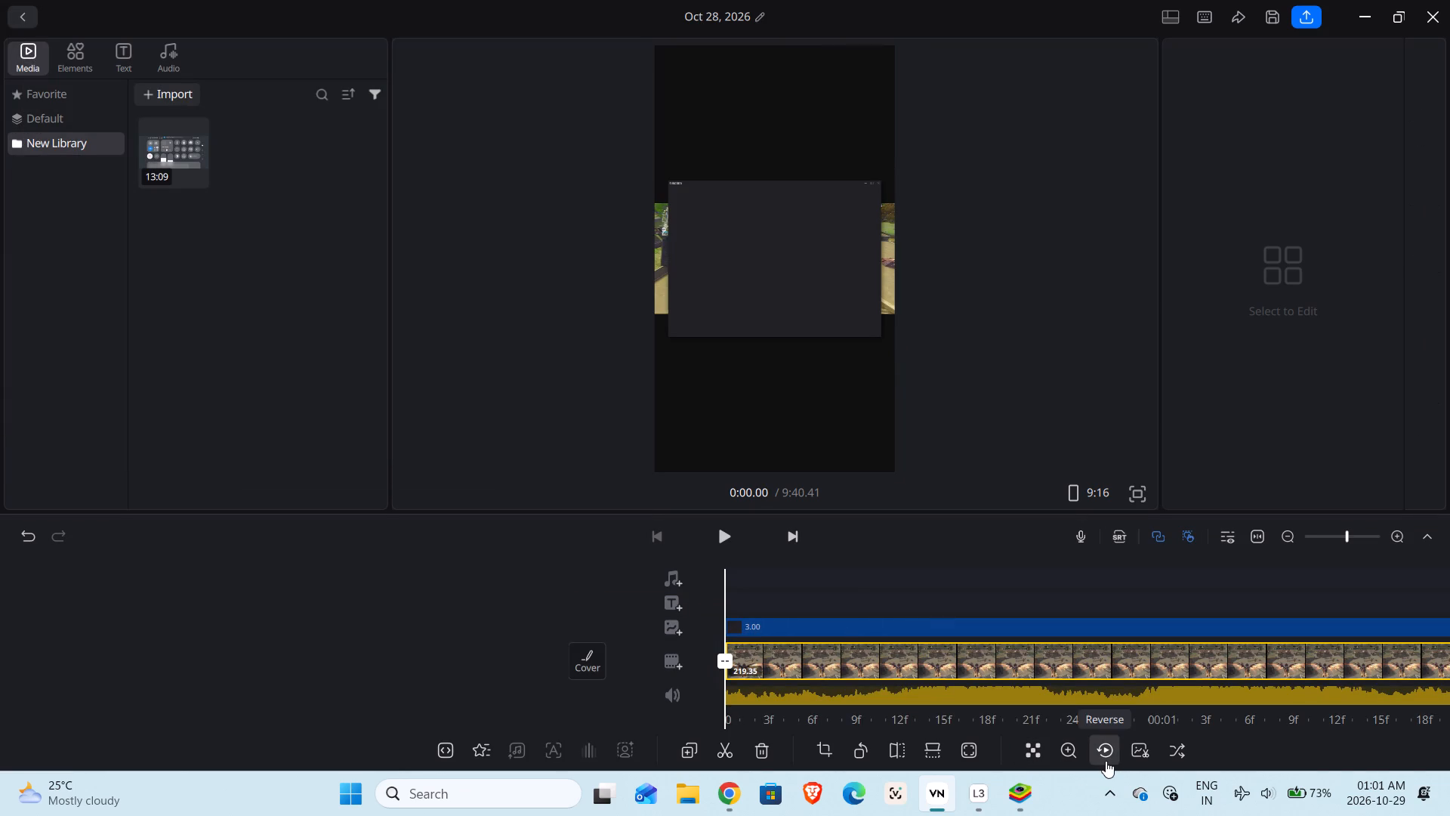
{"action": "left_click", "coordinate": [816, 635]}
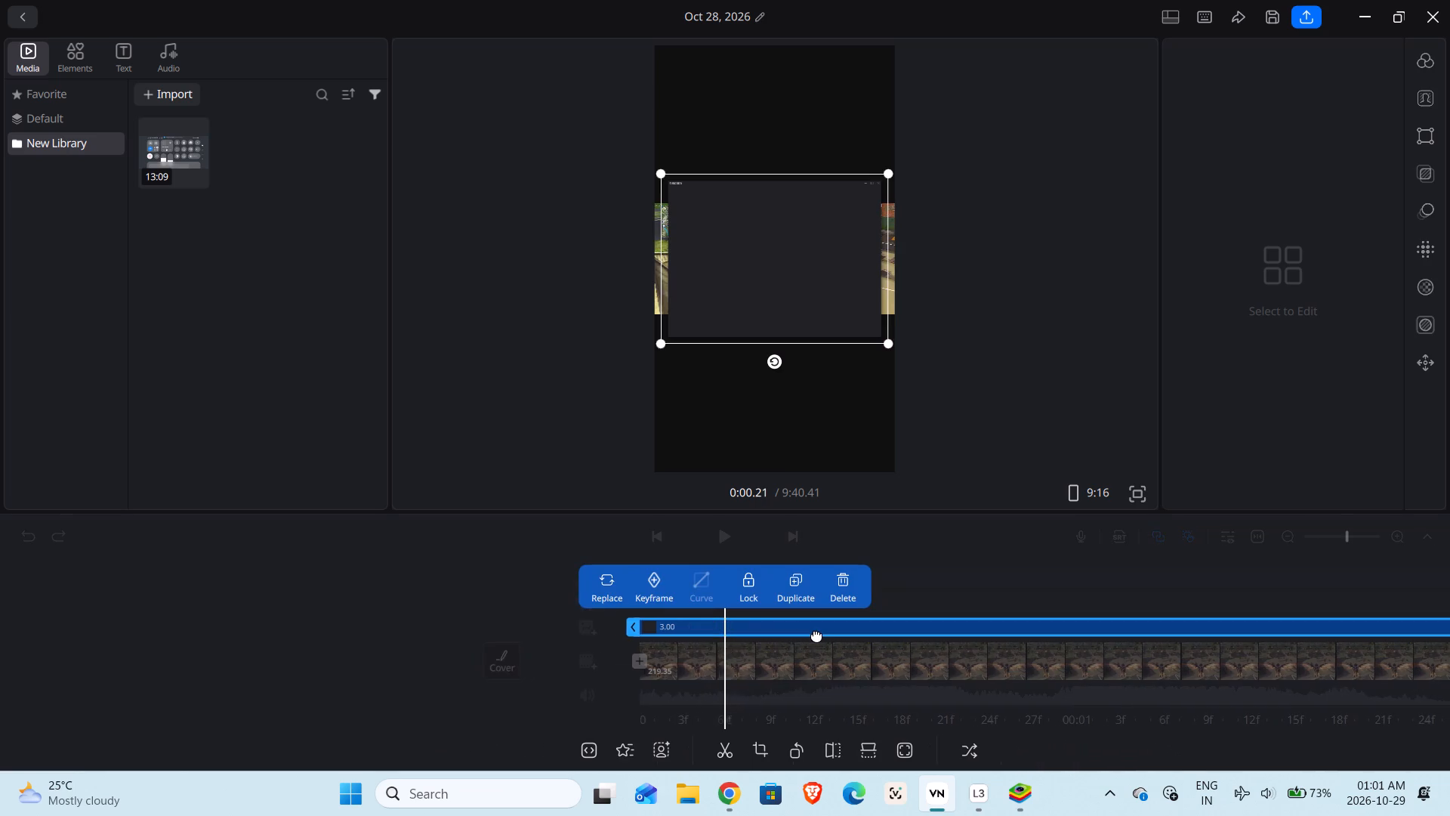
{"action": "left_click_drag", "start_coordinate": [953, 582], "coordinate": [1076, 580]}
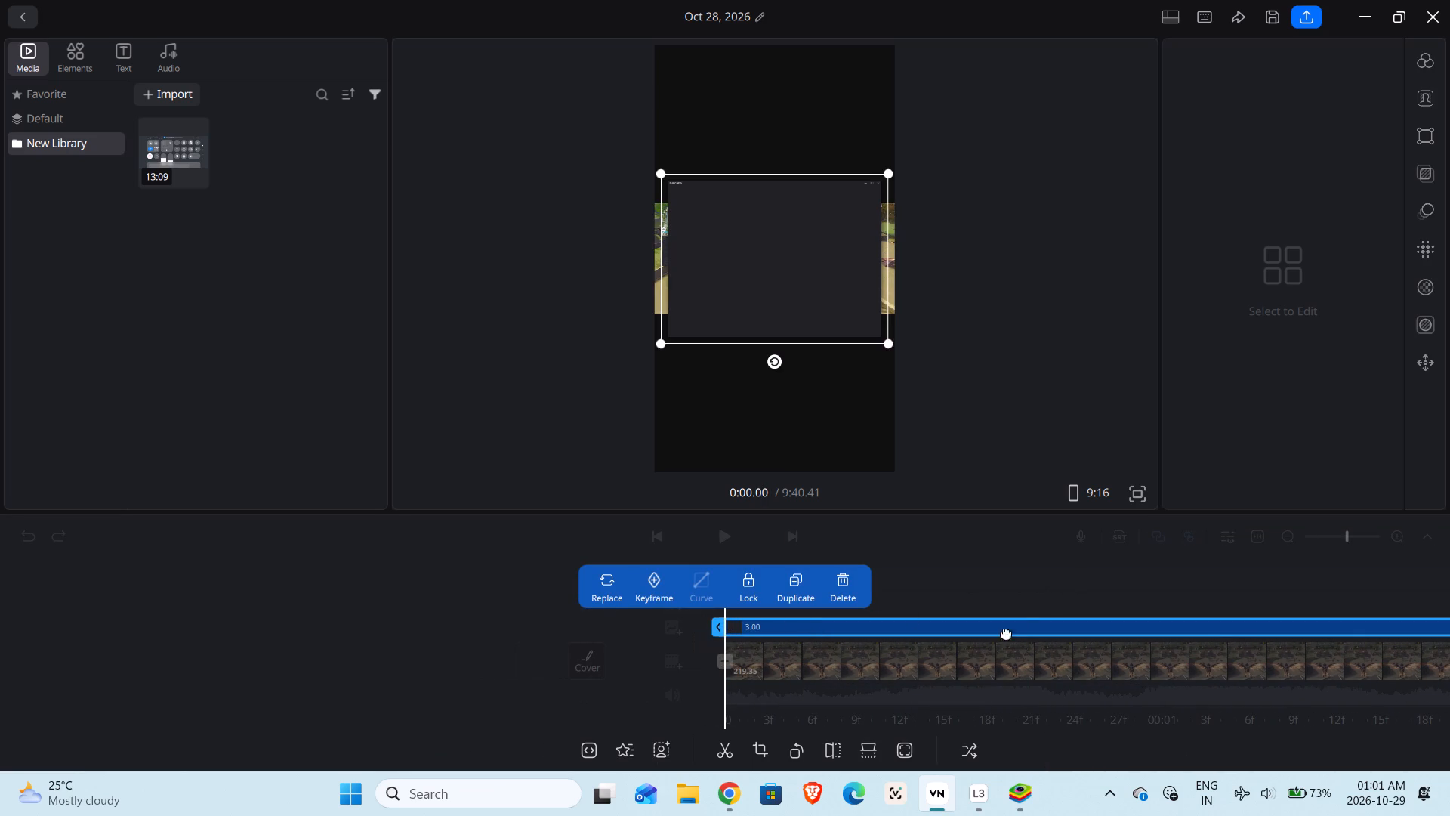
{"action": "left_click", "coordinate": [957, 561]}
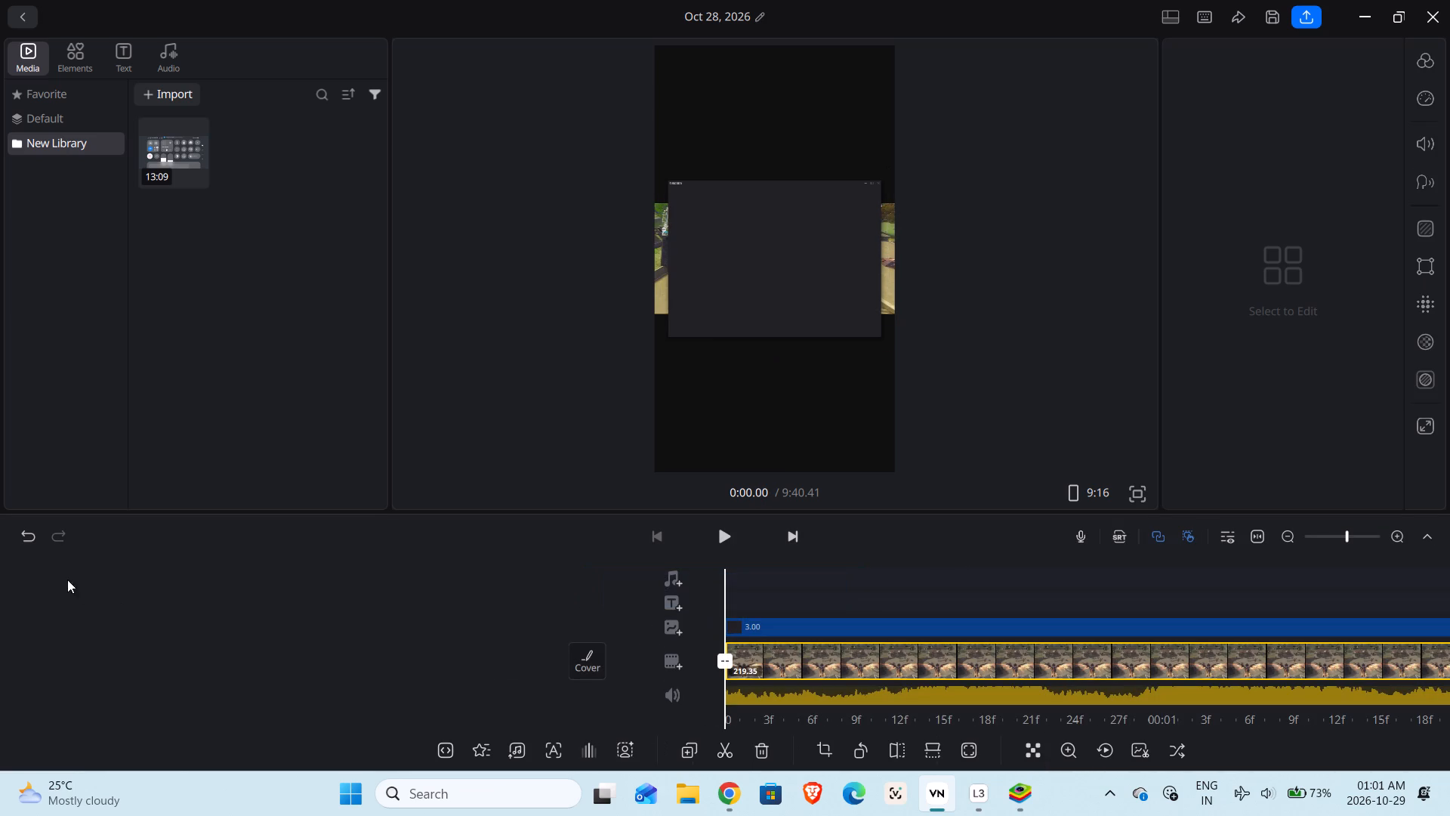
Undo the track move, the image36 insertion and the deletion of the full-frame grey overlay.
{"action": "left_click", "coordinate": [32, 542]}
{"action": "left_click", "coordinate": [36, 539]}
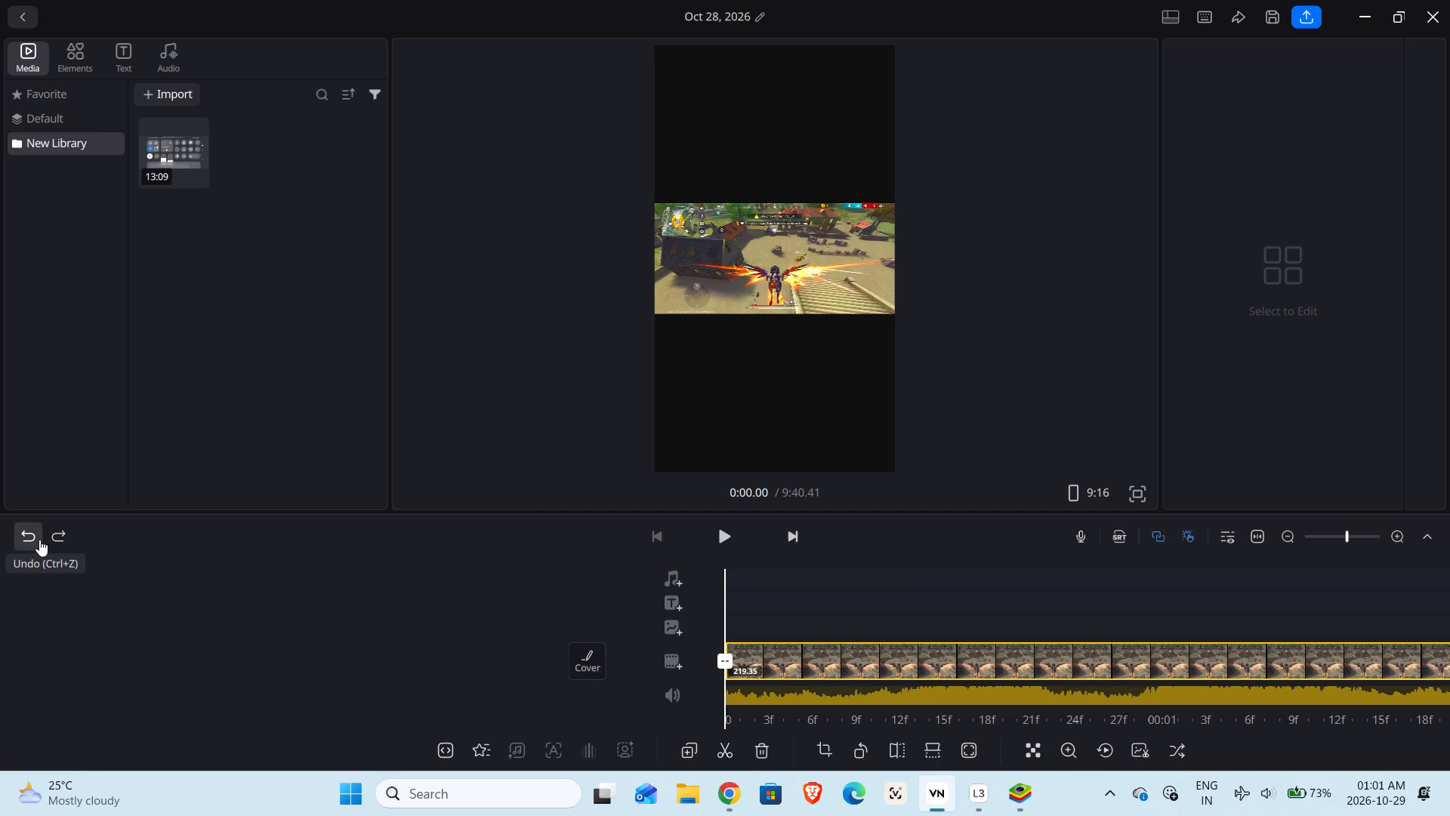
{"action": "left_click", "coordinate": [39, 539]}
Move the first gameplay clip from the main track to the overlay track, above the grey image.
{"action": "left_click_drag", "start_coordinate": [850, 590], "coordinate": [666, 582]}
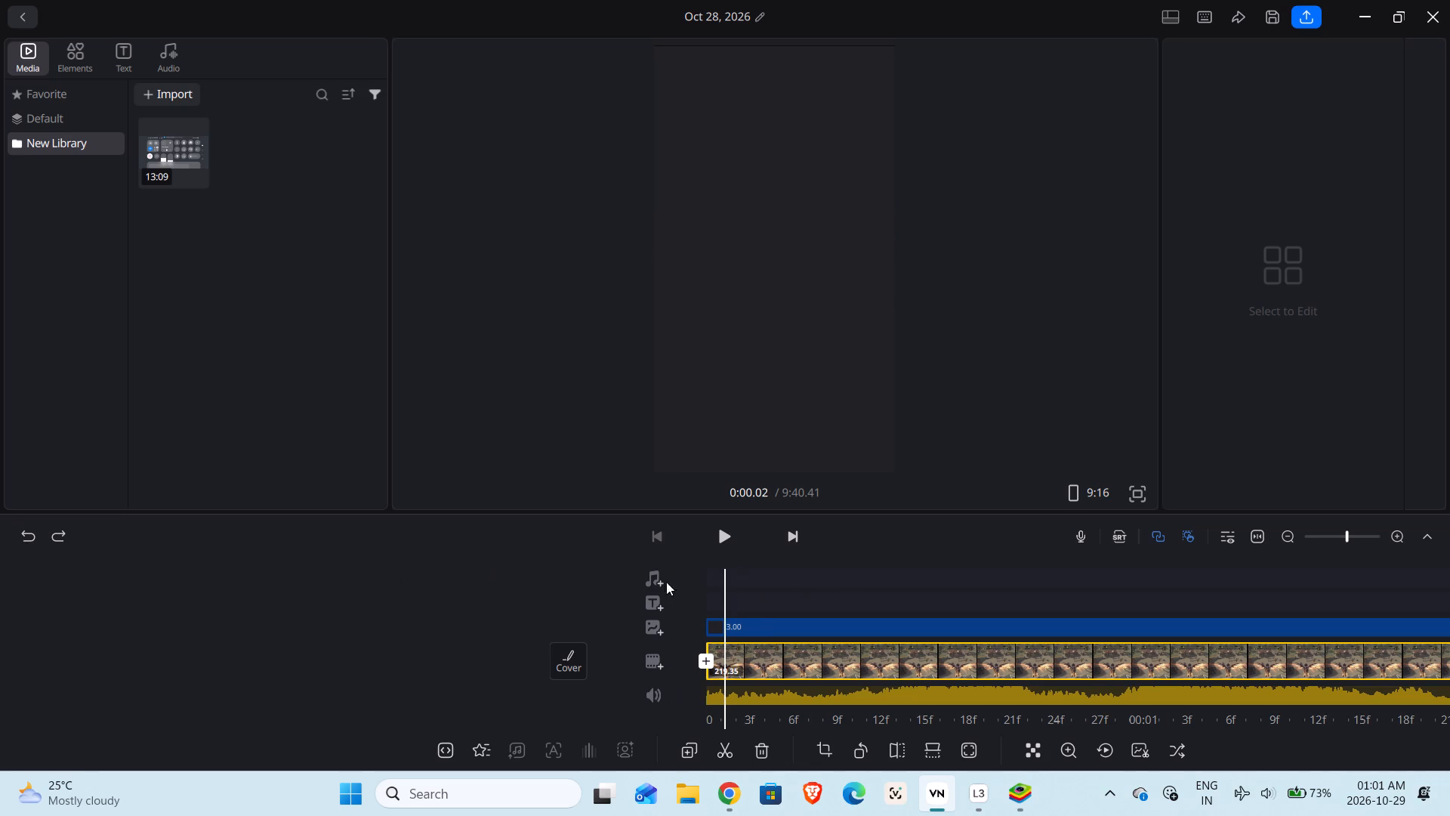
{"action": "left_click_drag", "start_coordinate": [666, 582], "coordinate": [595, 573]}
{"action": "left_click_drag", "start_coordinate": [958, 595], "coordinate": [801, 591]}
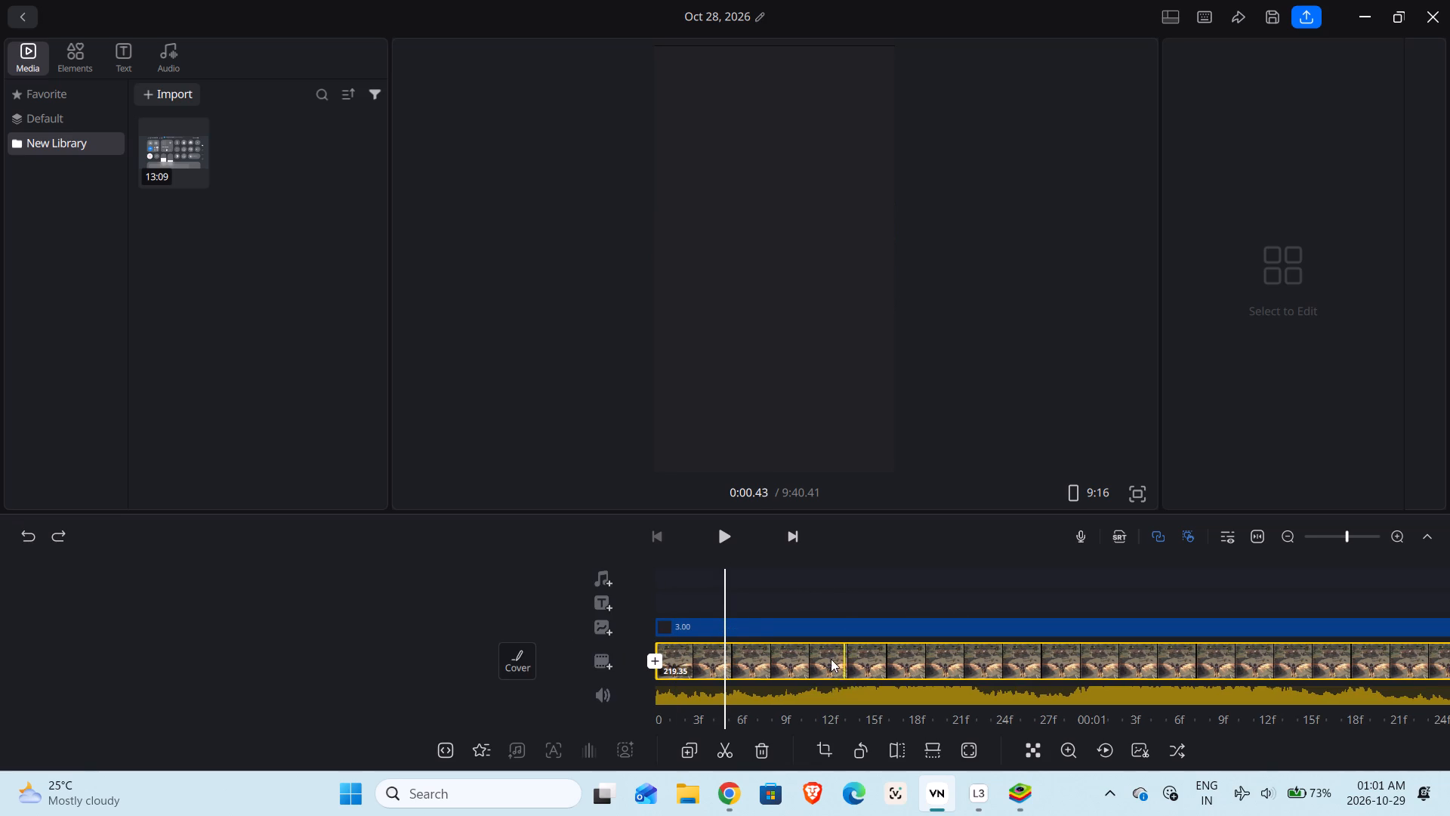
{"action": "left_click", "coordinate": [831, 659]}
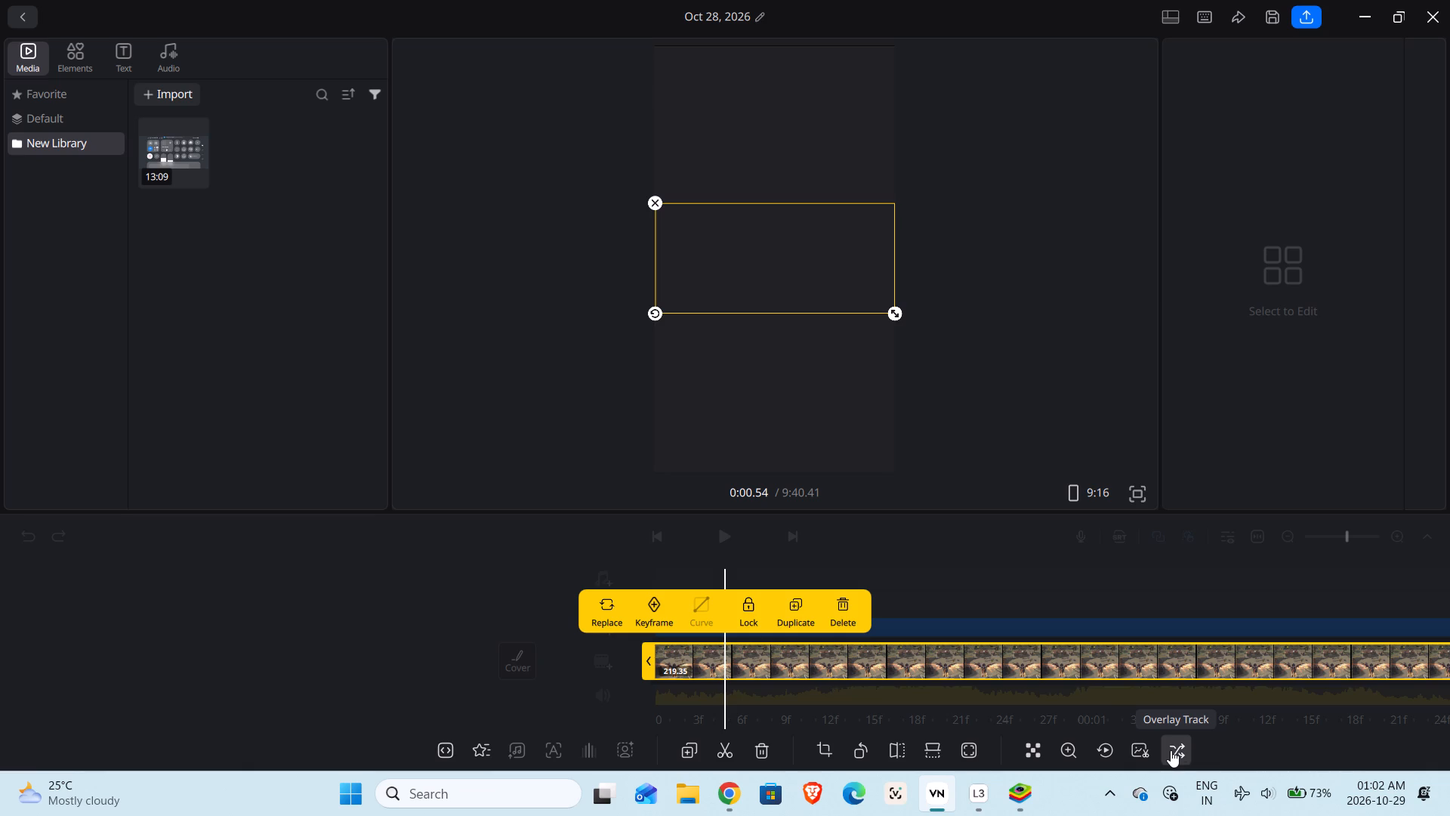
{"action": "left_click", "coordinate": [1171, 750]}
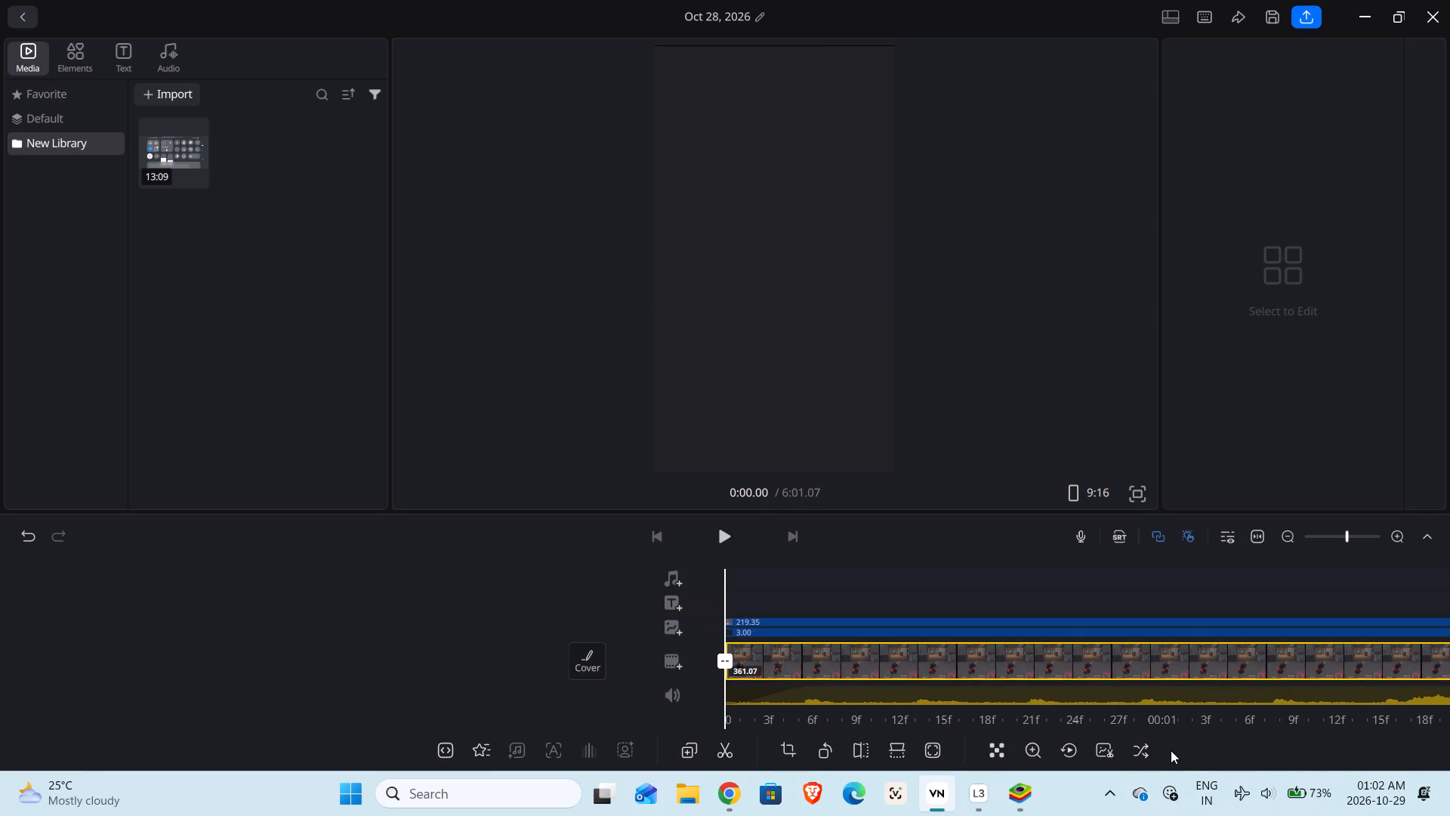
Play and scrub the opening three seconds to check the overlaid gameplay clip against the grey background and how far the grey image reaches.
{"action": "left_click", "coordinate": [730, 534]}
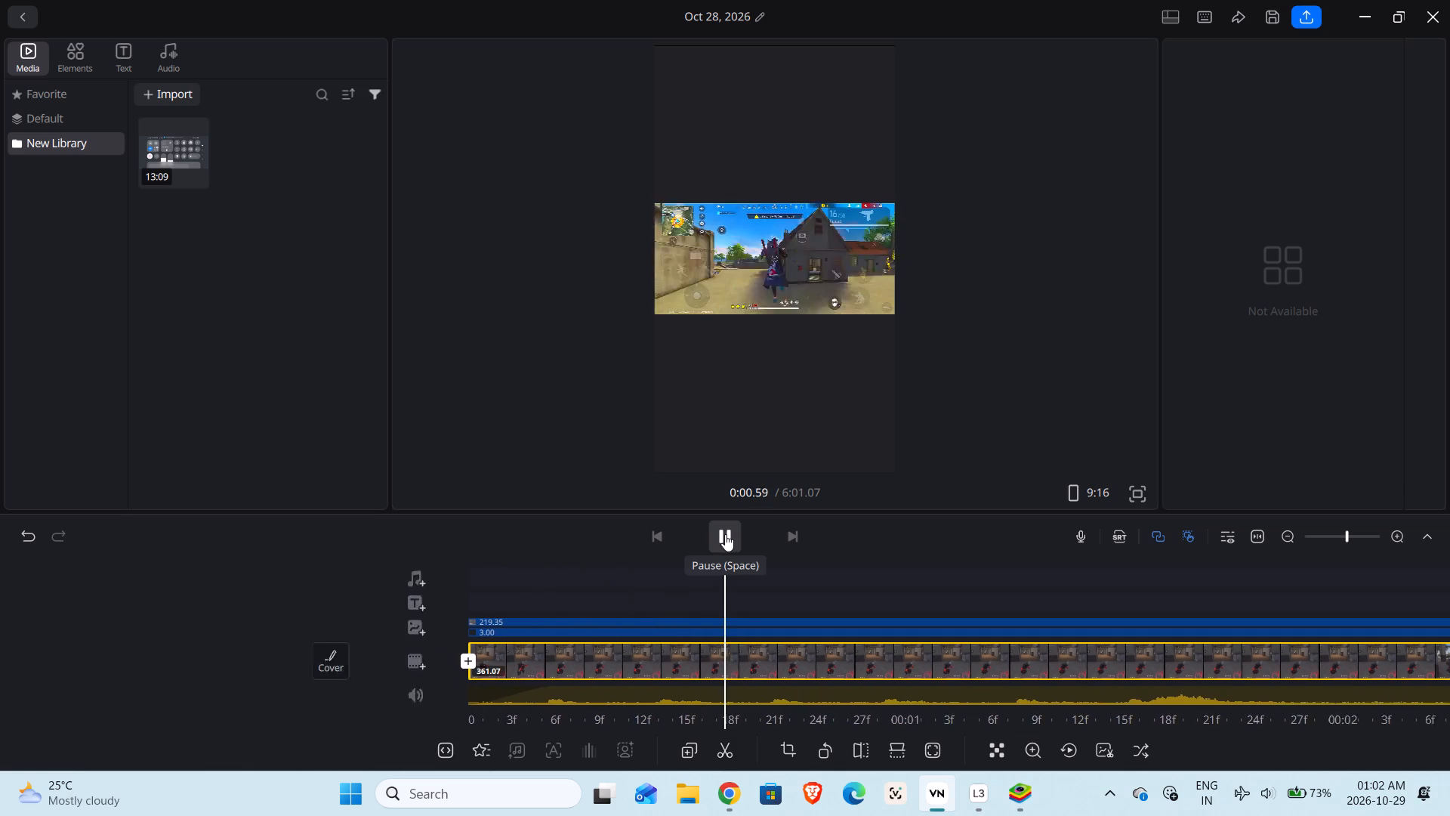
{"action": "left_click", "coordinate": [725, 534]}
{"action": "left_click_drag", "start_coordinate": [649, 626], "coordinate": [1143, 649]}
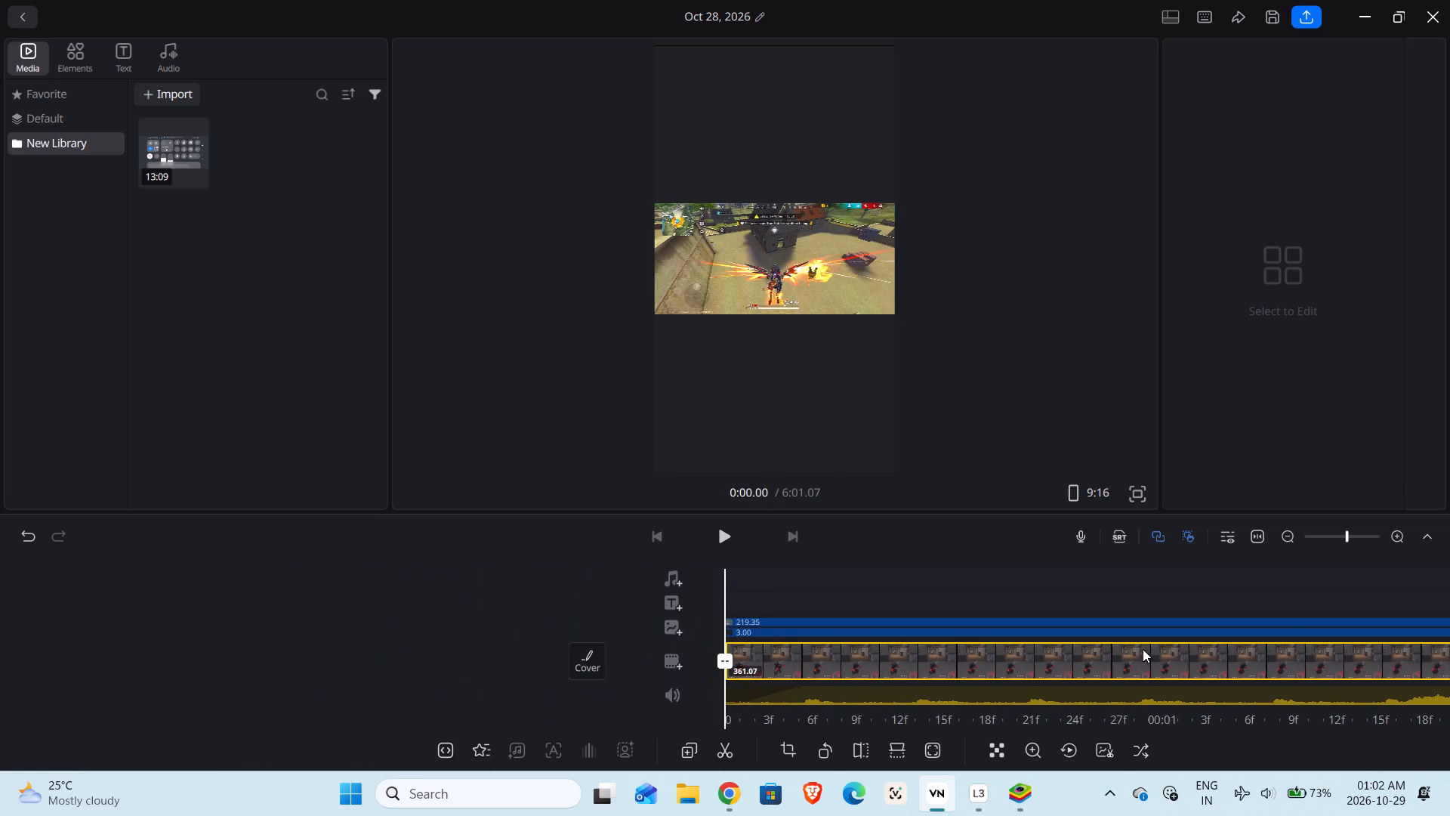
{"action": "left_click_drag", "start_coordinate": [1143, 649], "coordinate": [1146, 649]}
{"action": "left_click", "coordinate": [772, 624]}
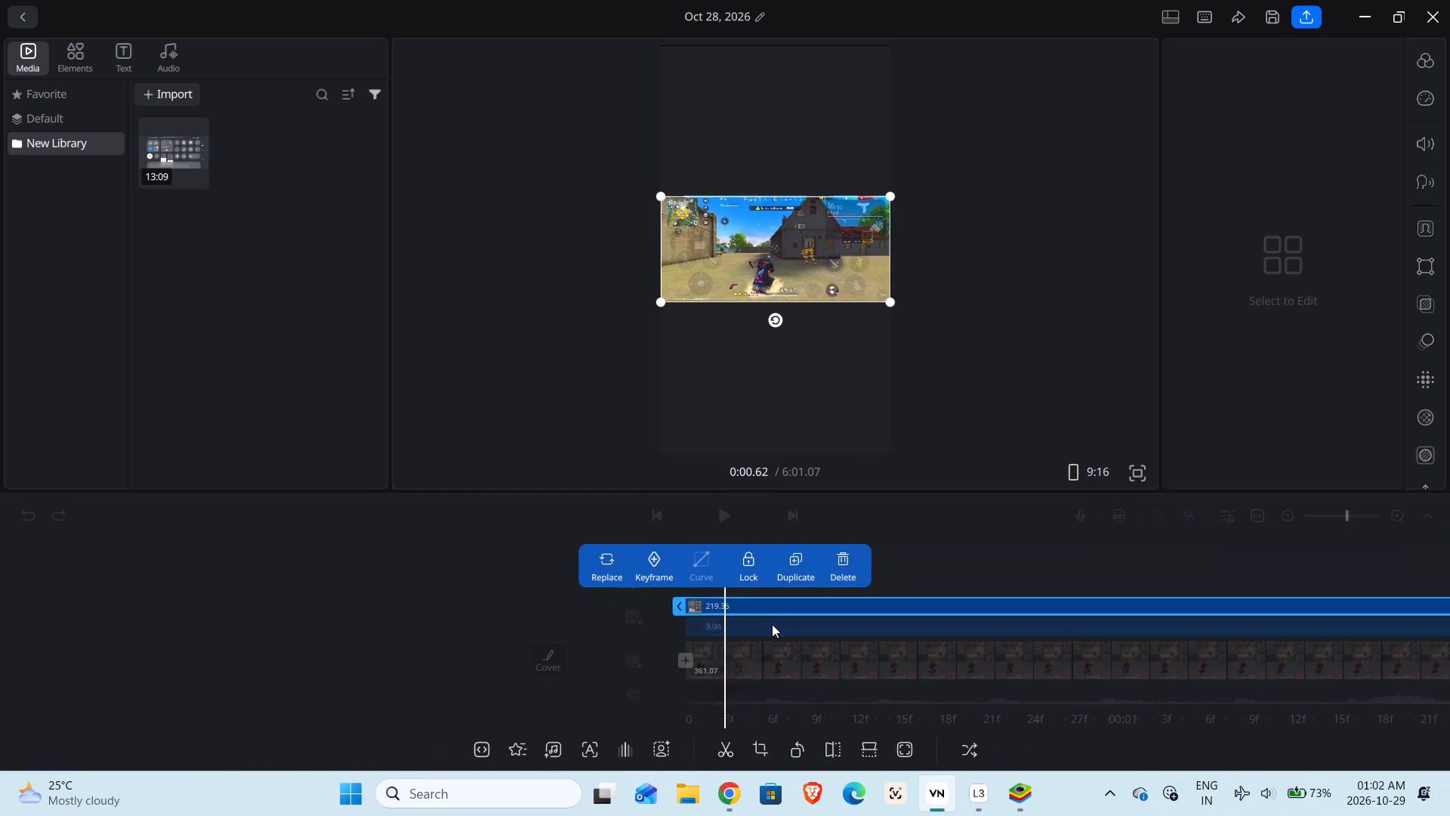
{"action": "left_click", "coordinate": [729, 634]}
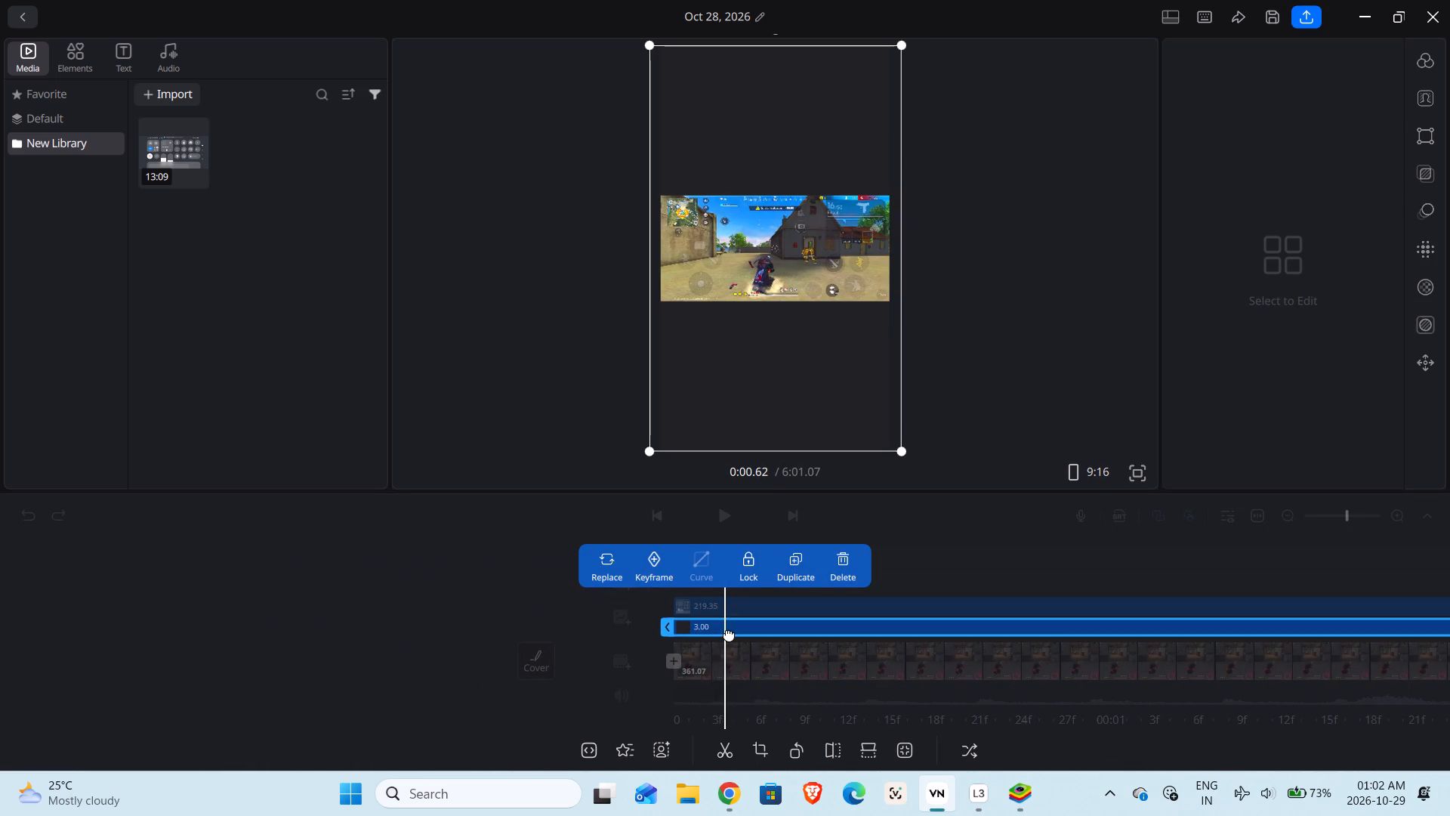
{"action": "left_click", "coordinate": [931, 597]}
{"action": "left_click", "coordinate": [961, 560]}
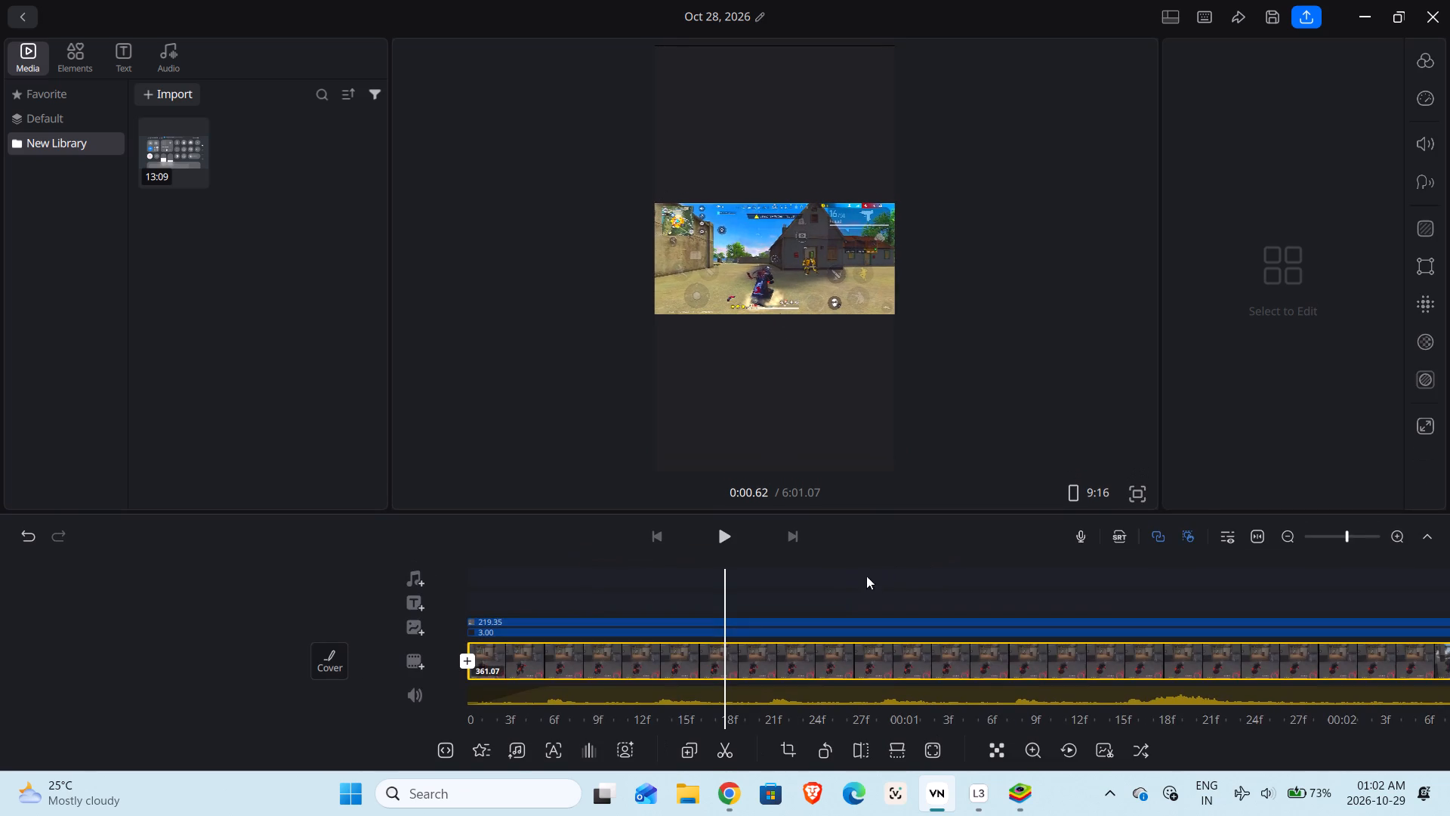
{"action": "left_click_drag", "start_coordinate": [760, 604], "coordinate": [1250, 618]}
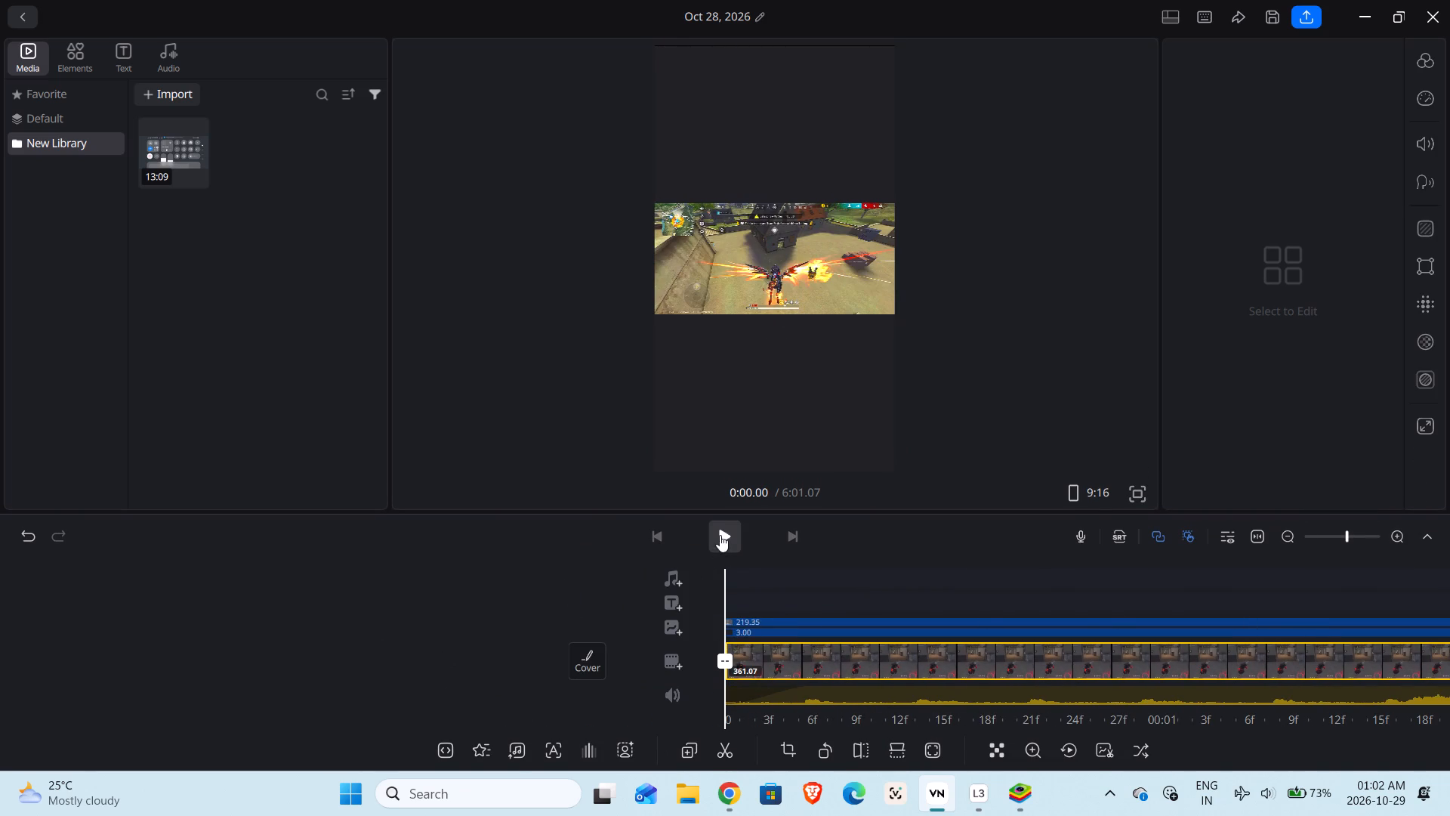
{"action": "left_click", "coordinate": [723, 533]}
{"action": "left_click_drag", "start_coordinate": [695, 607], "coordinate": [748, 611]}
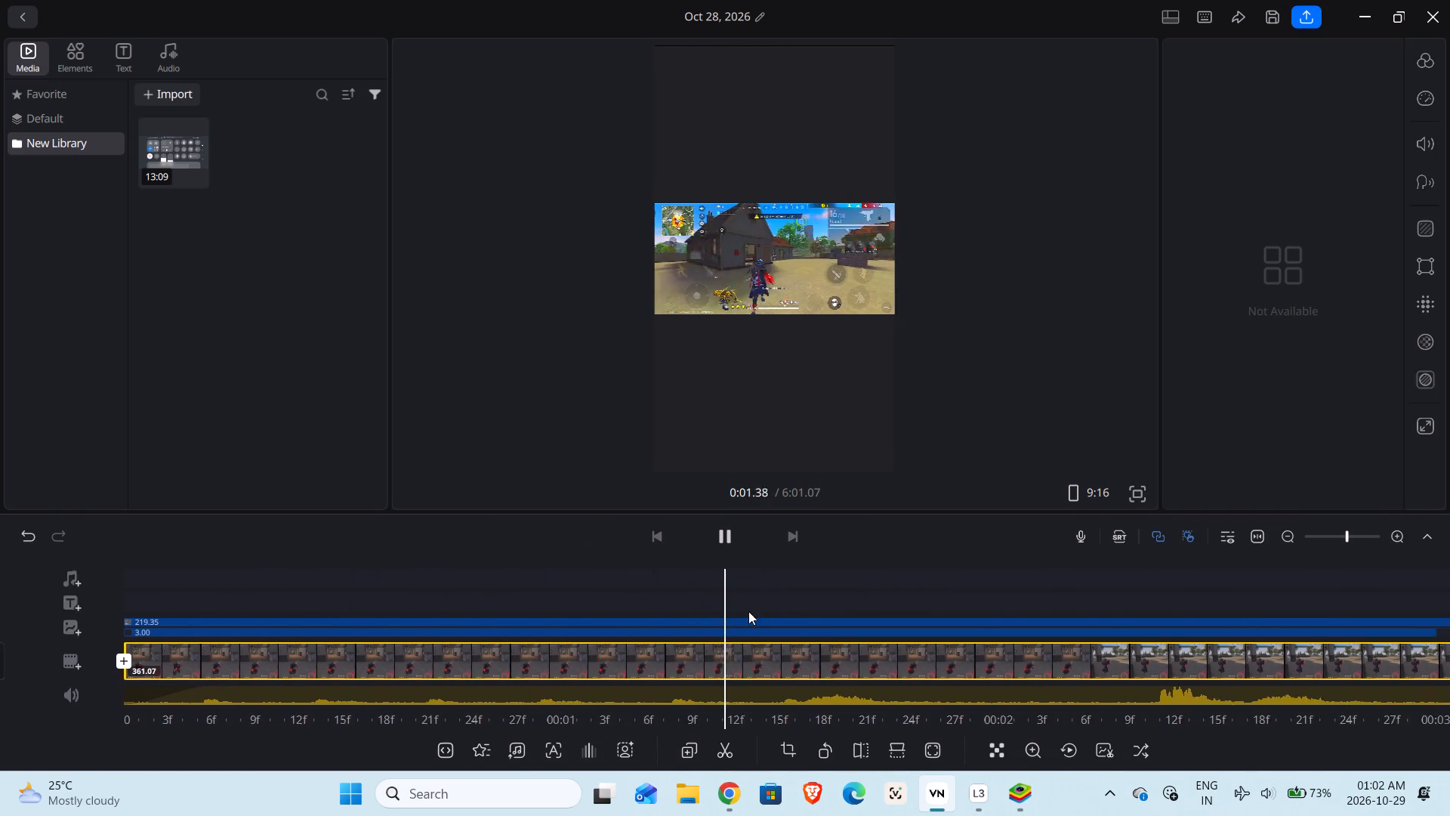
{"action": "left_click_drag", "start_coordinate": [748, 611], "coordinate": [1368, 610]}
{"action": "left_click_drag", "start_coordinate": [785, 578], "coordinate": [900, 601]}
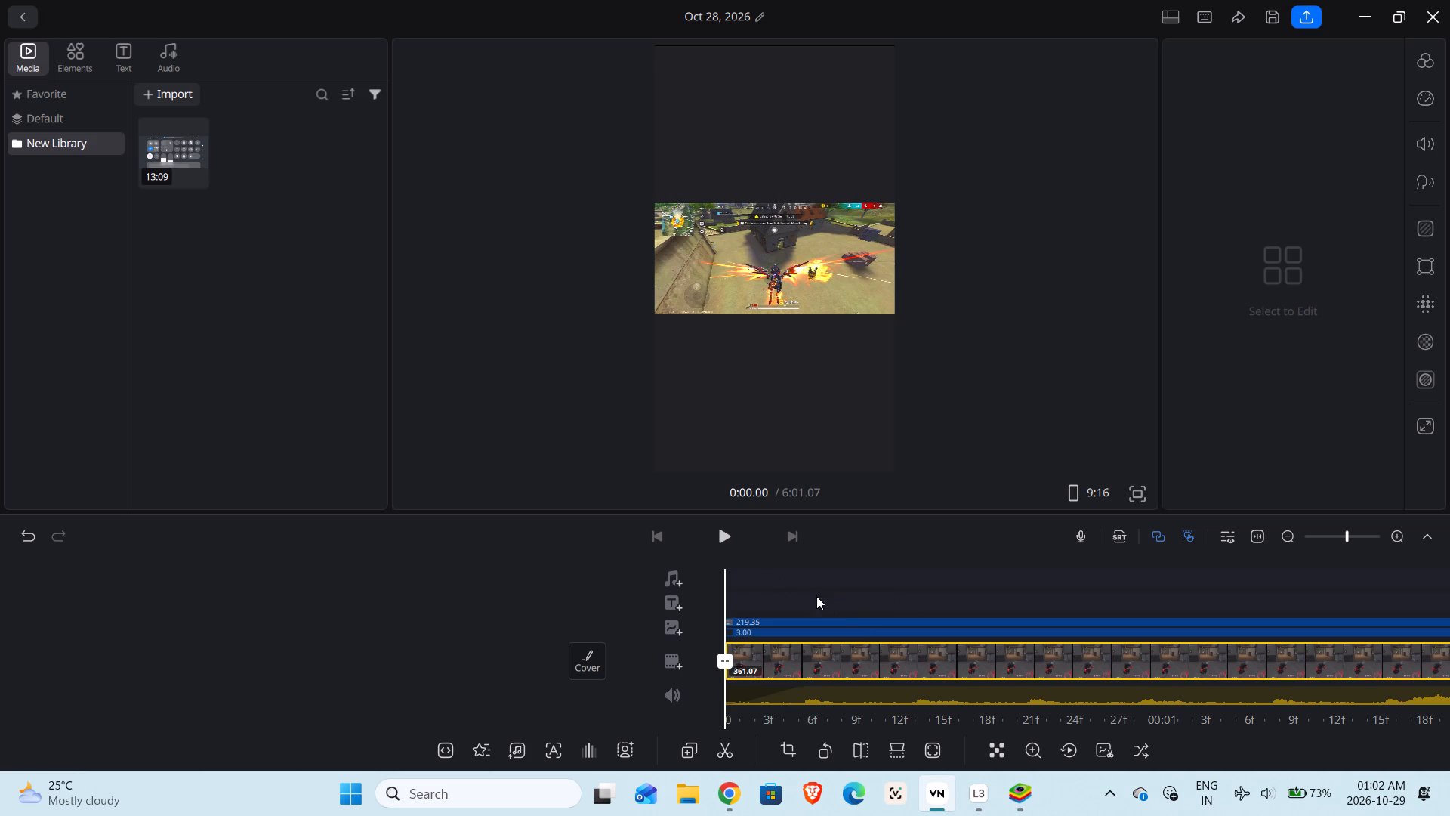
{"action": "left_click", "coordinate": [715, 534]}
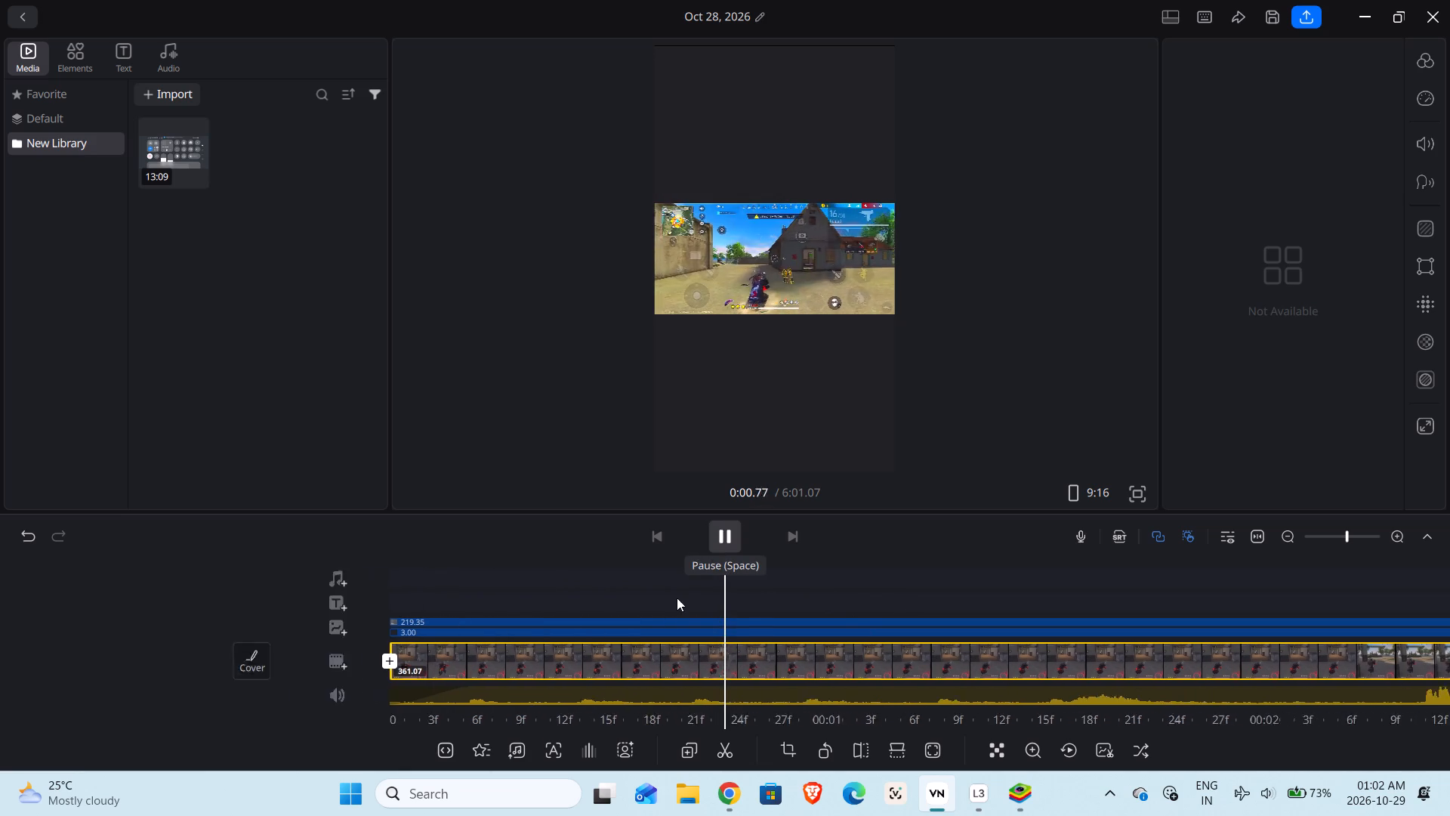
{"action": "left_click_drag", "start_coordinate": [677, 598], "coordinate": [1286, 691]}
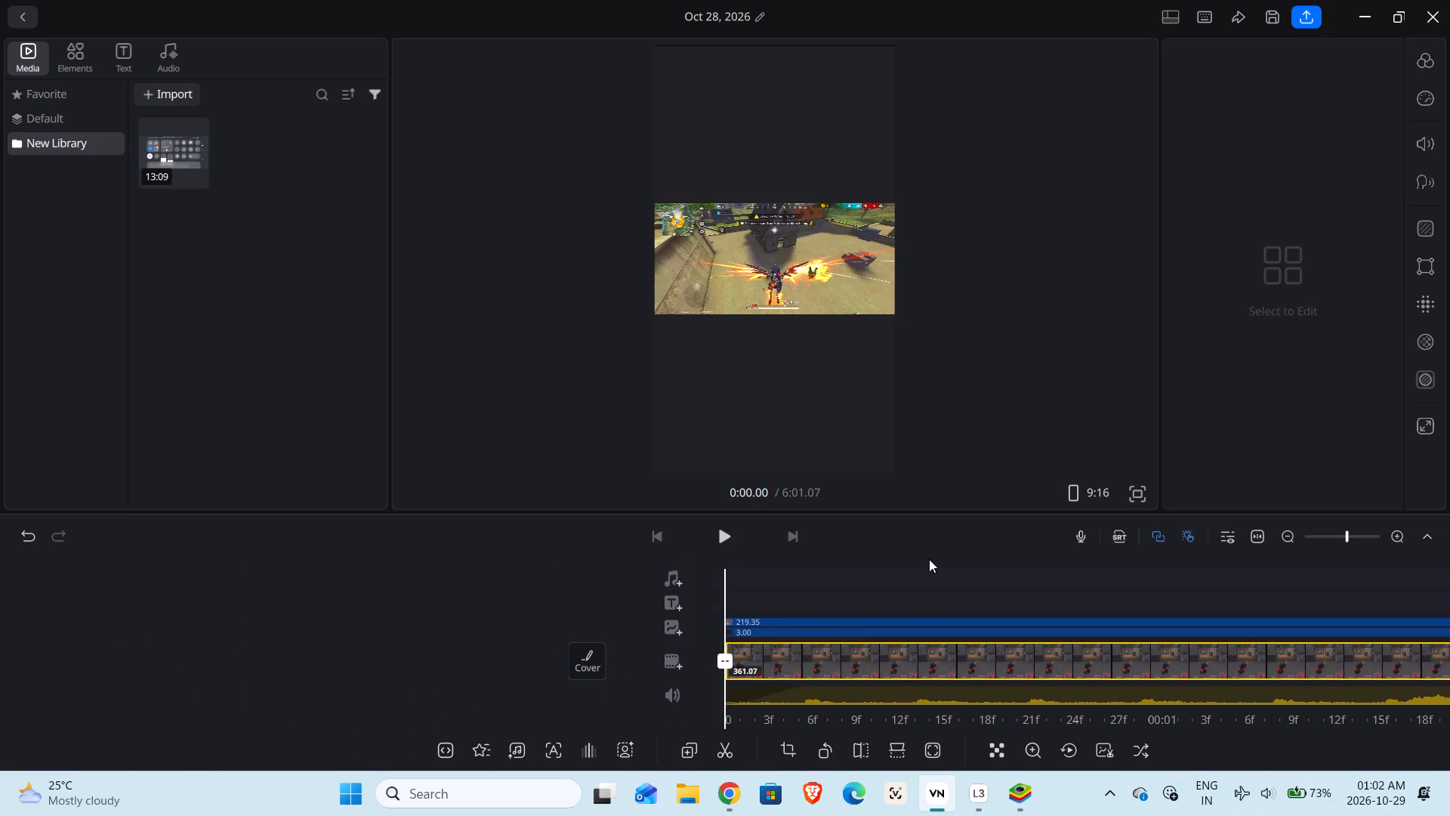
{"action": "scroll", "coordinate": [942, 558], "scroll_direction": "down", "scroll_amount": 10, "text": "ctrl"}
{"action": "right_click_drag", "start_coordinate": [887, 617], "coordinate": [871, 604]}
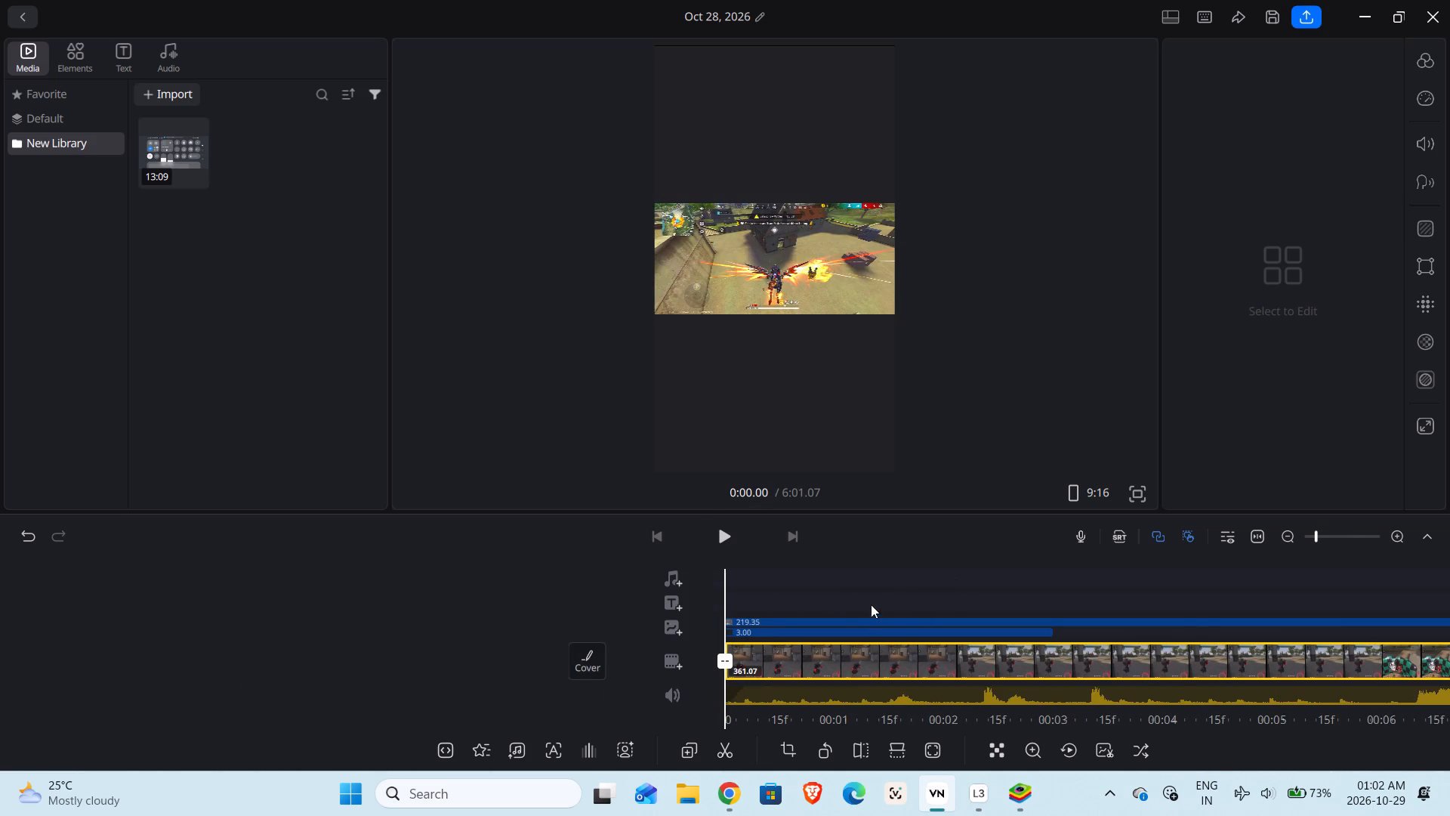
{"action": "right_click_drag", "start_coordinate": [871, 604], "coordinate": [874, 608]}
{"action": "left_click_drag", "start_coordinate": [856, 583], "coordinate": [1042, 614]}
{"action": "left_click", "coordinate": [720, 539]}
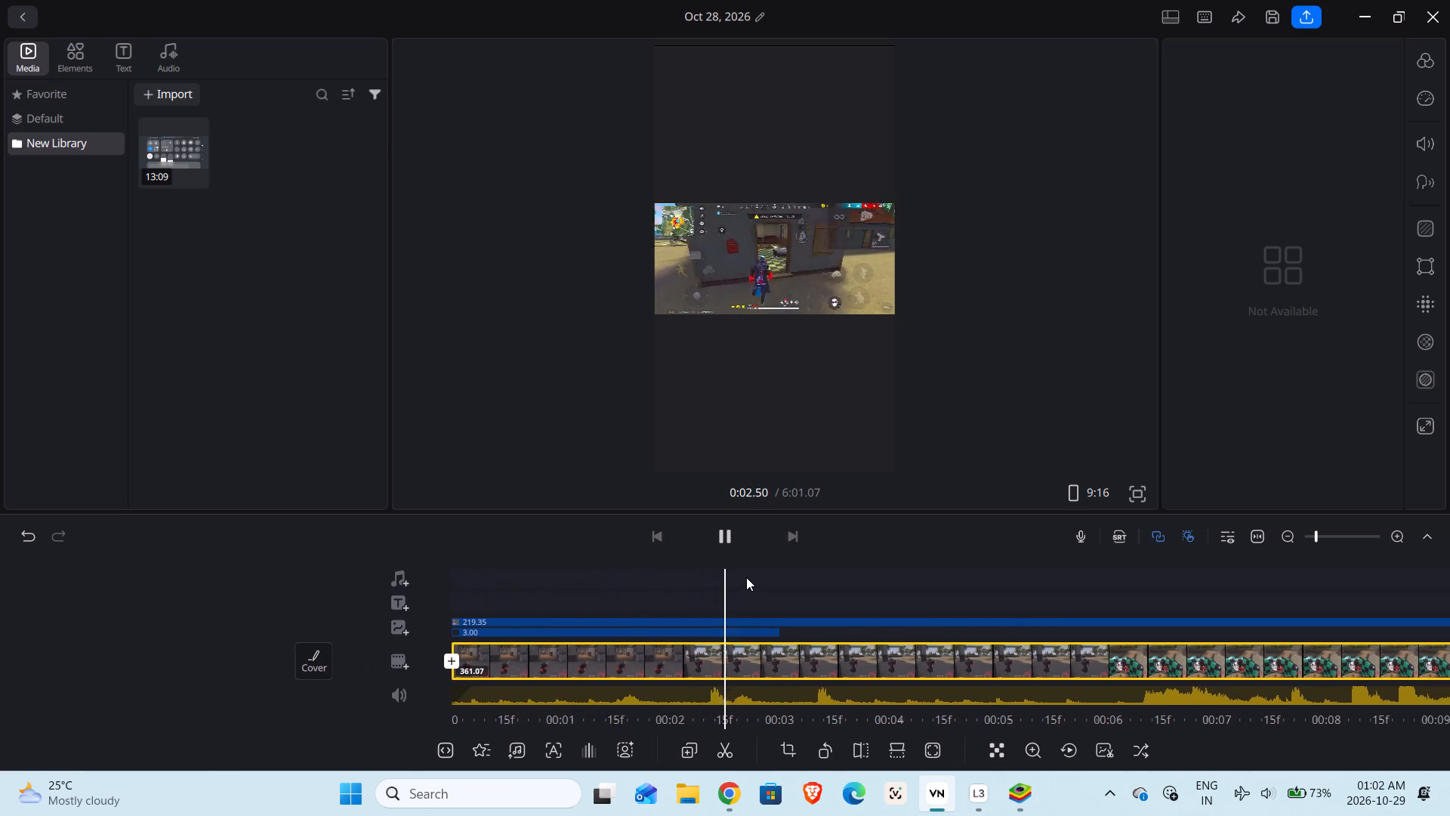
{"action": "left_click_drag", "start_coordinate": [732, 586], "coordinate": [935, 604]}
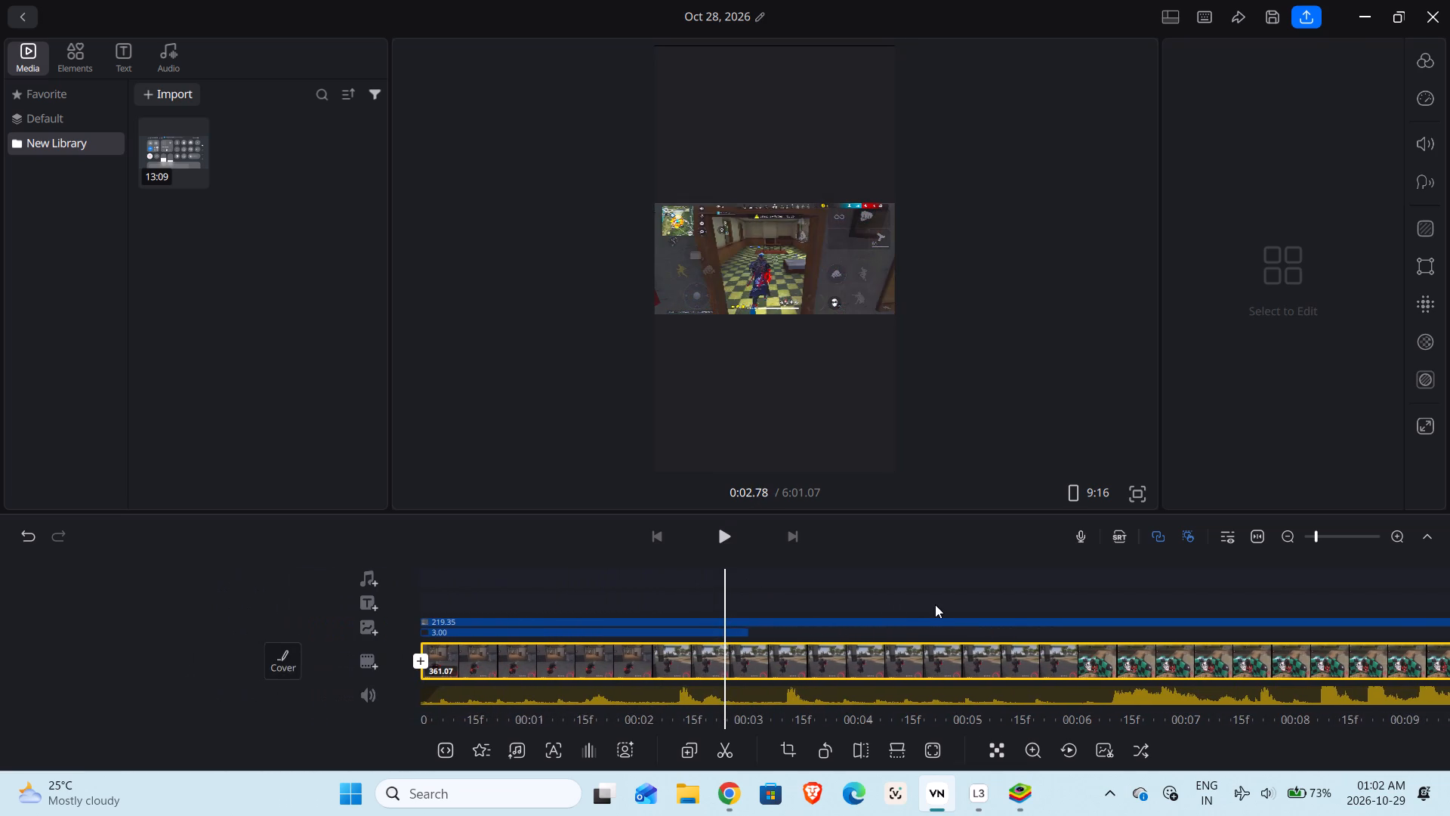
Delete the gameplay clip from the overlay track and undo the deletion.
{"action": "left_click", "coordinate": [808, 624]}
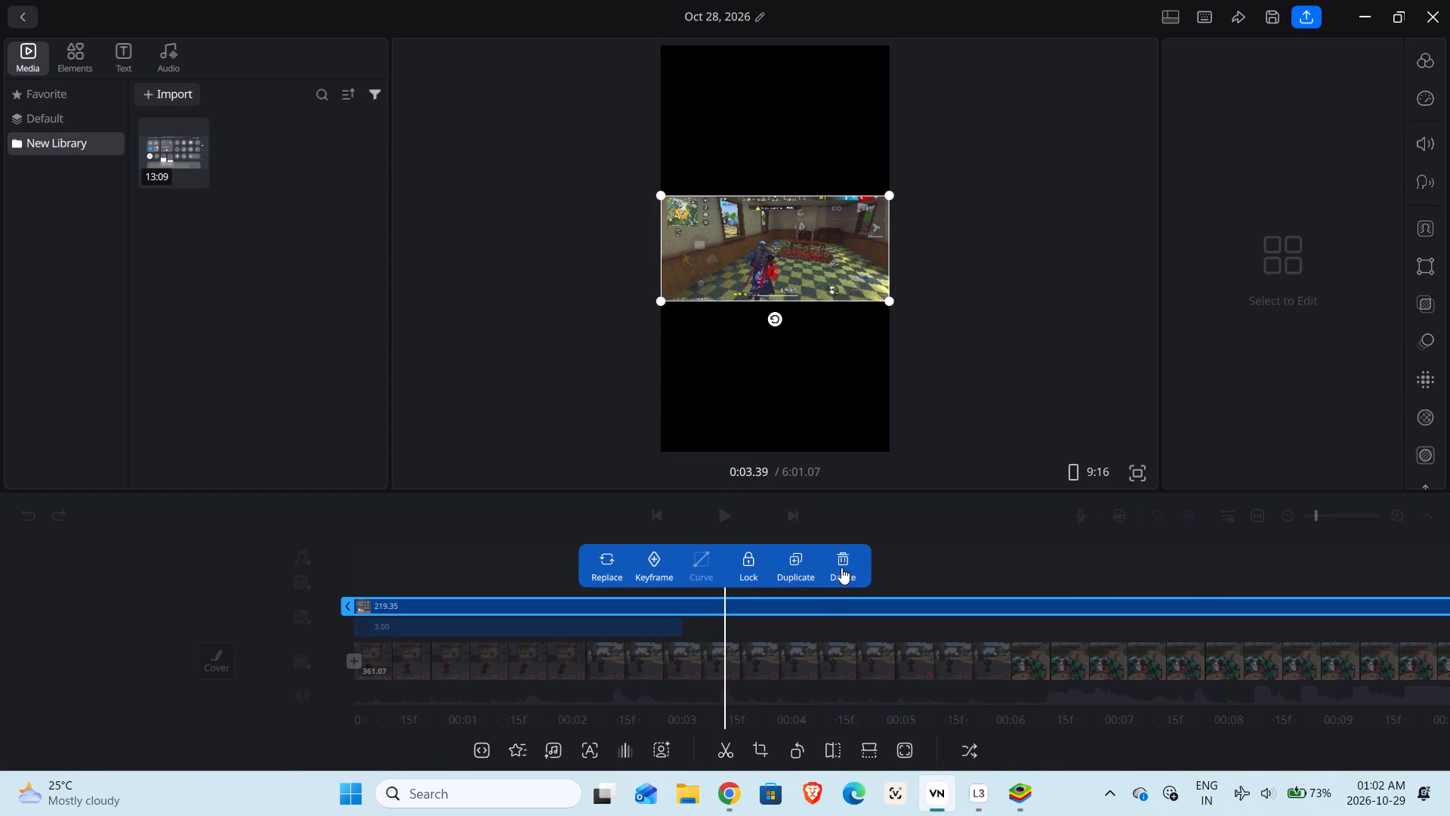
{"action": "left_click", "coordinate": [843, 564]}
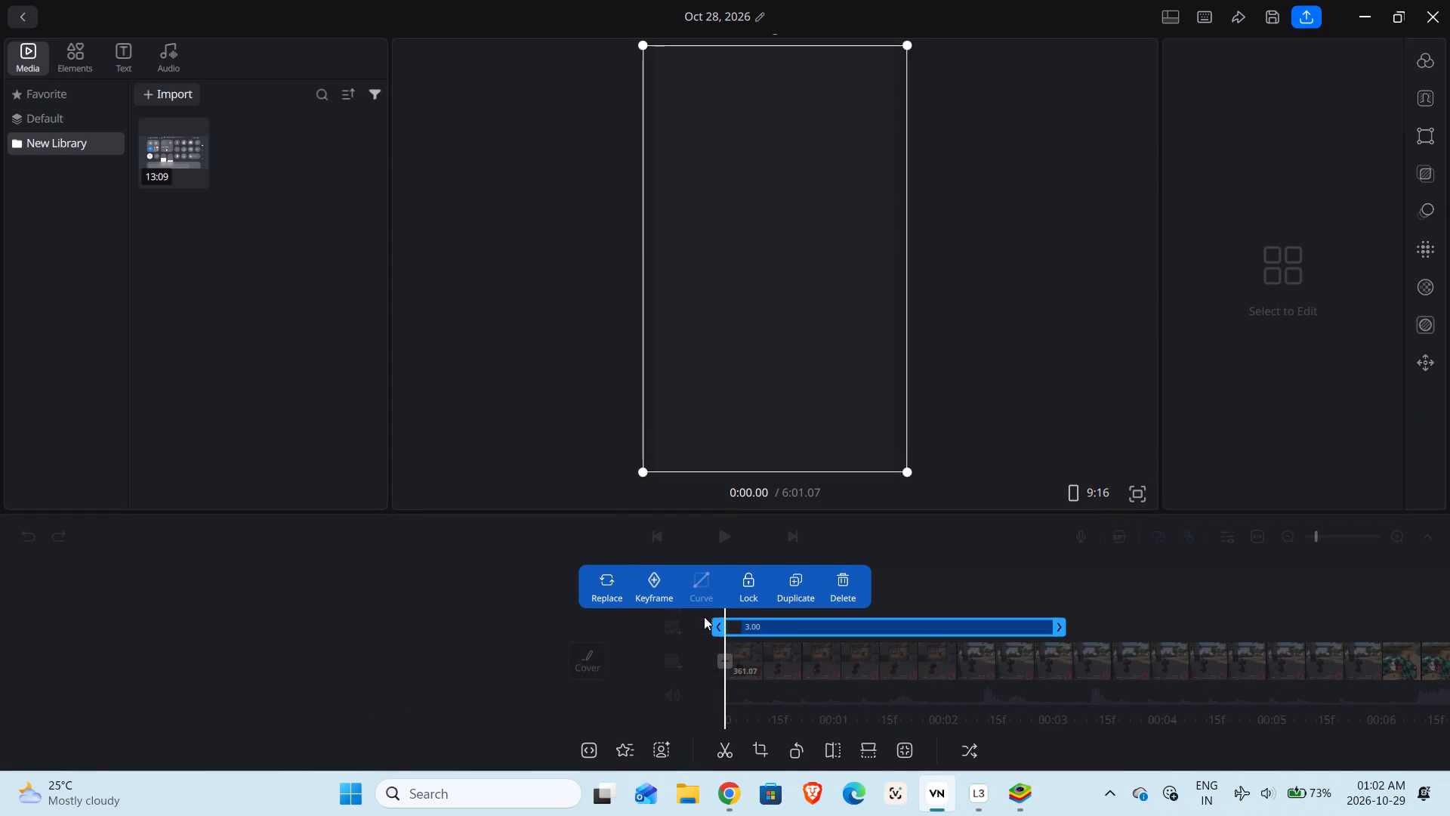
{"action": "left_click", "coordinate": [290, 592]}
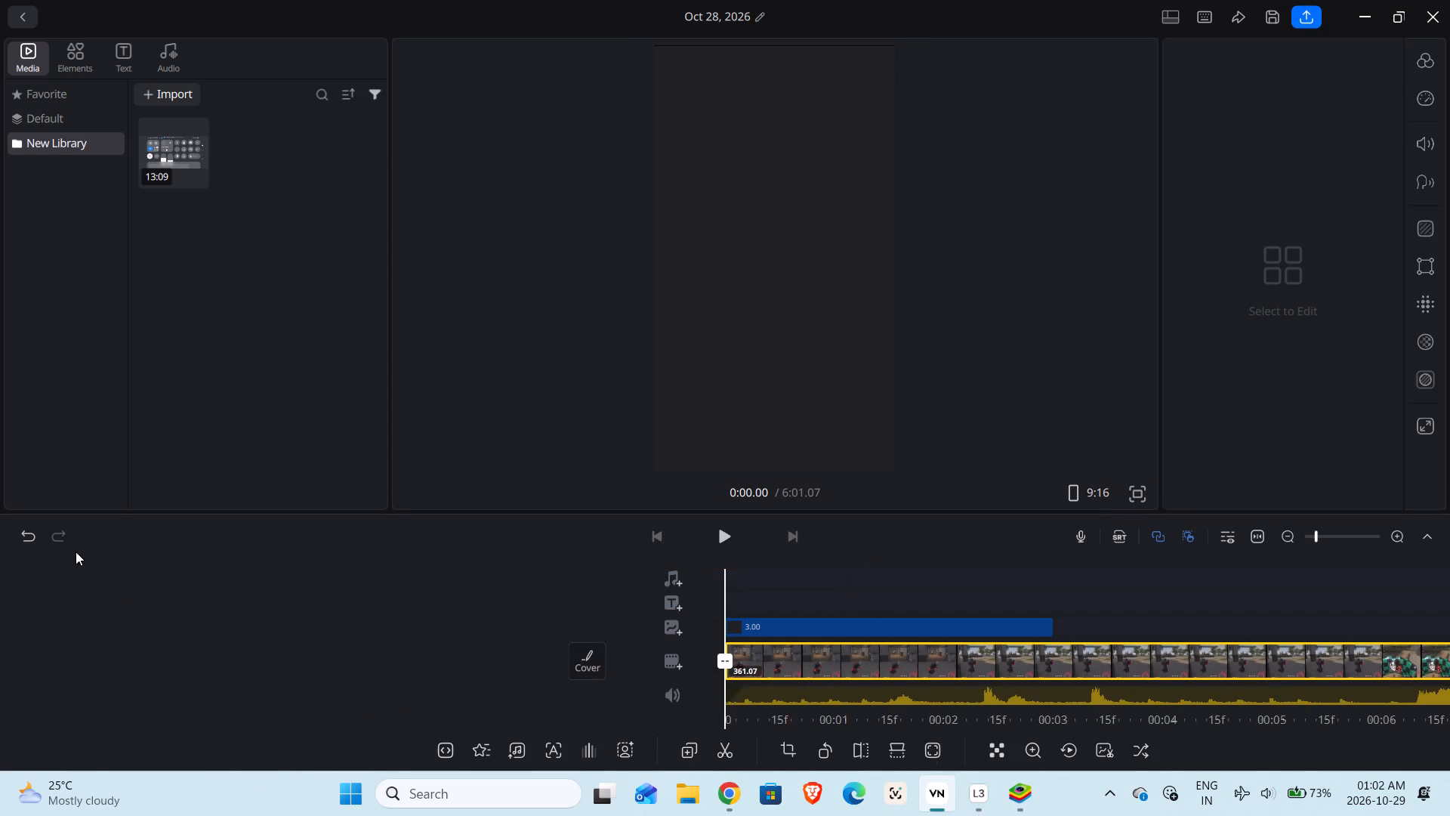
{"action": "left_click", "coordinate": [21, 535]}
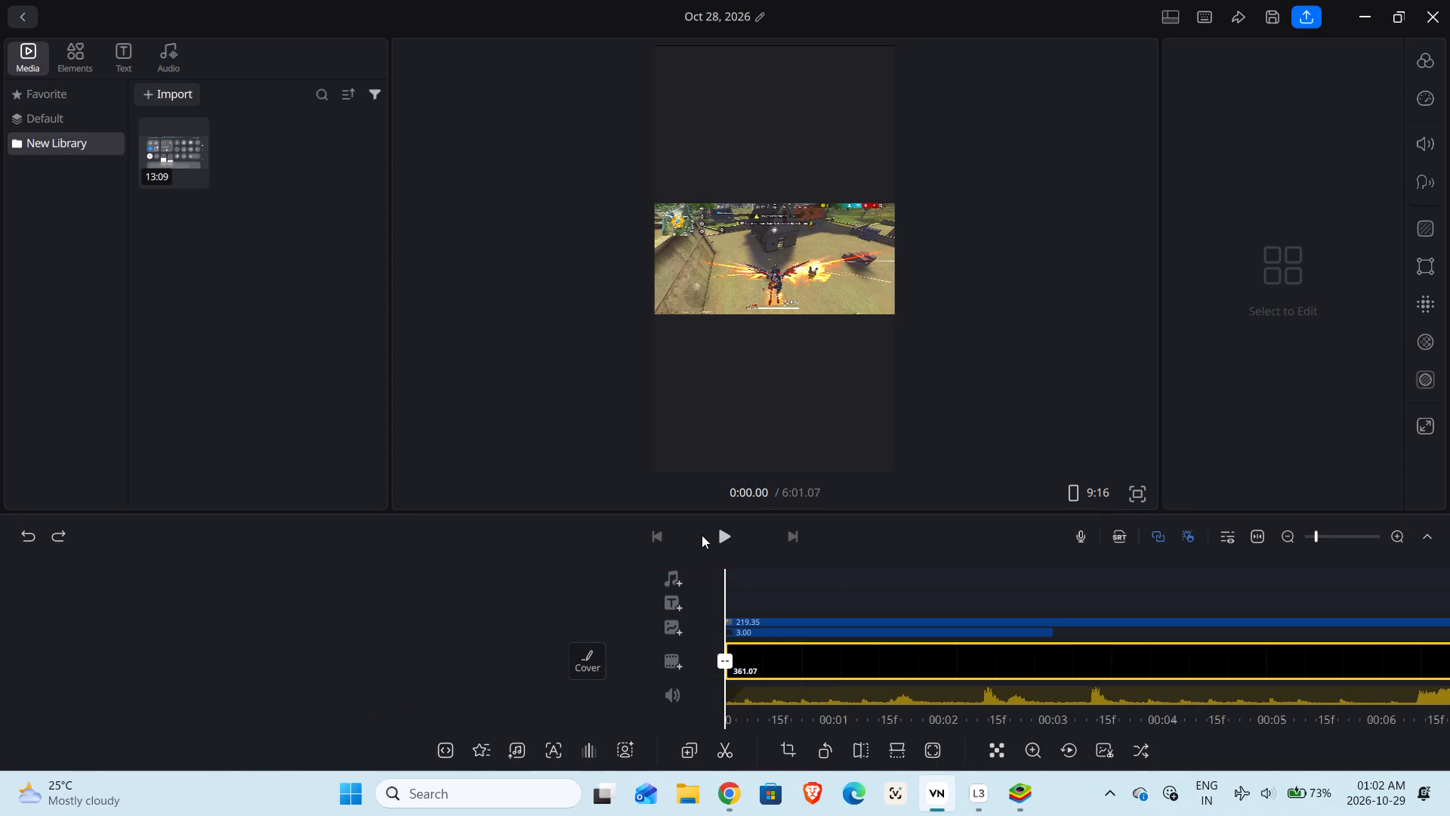
Extend the grey background image on the overlay track to a duration of about 15 seconds.
{"action": "left_click", "coordinate": [720, 530]}
{"action": "left_click", "coordinate": [1060, 624]}
{"action": "left_click", "coordinate": [624, 625]}
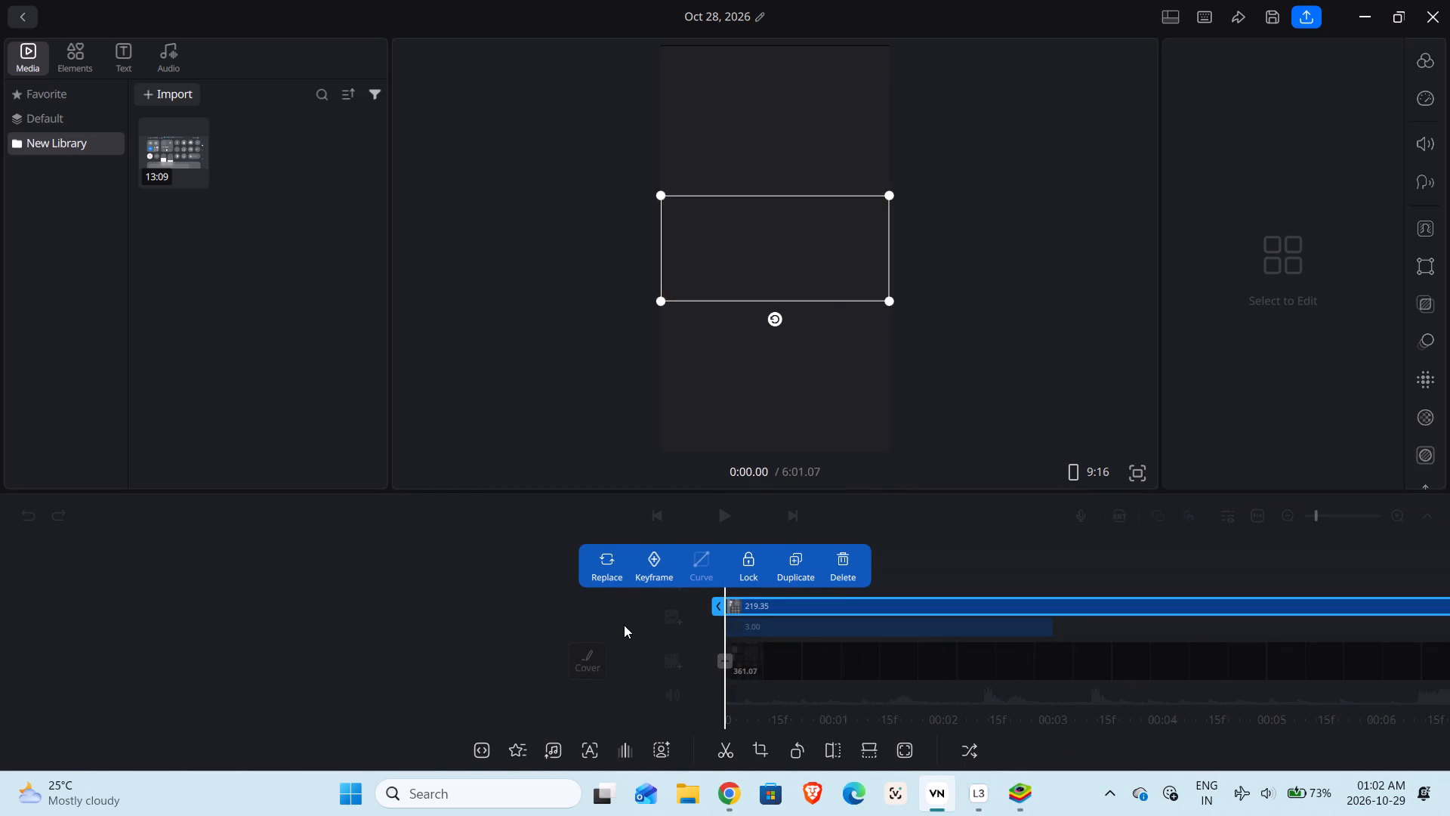
{"action": "left_click", "coordinate": [924, 633]}
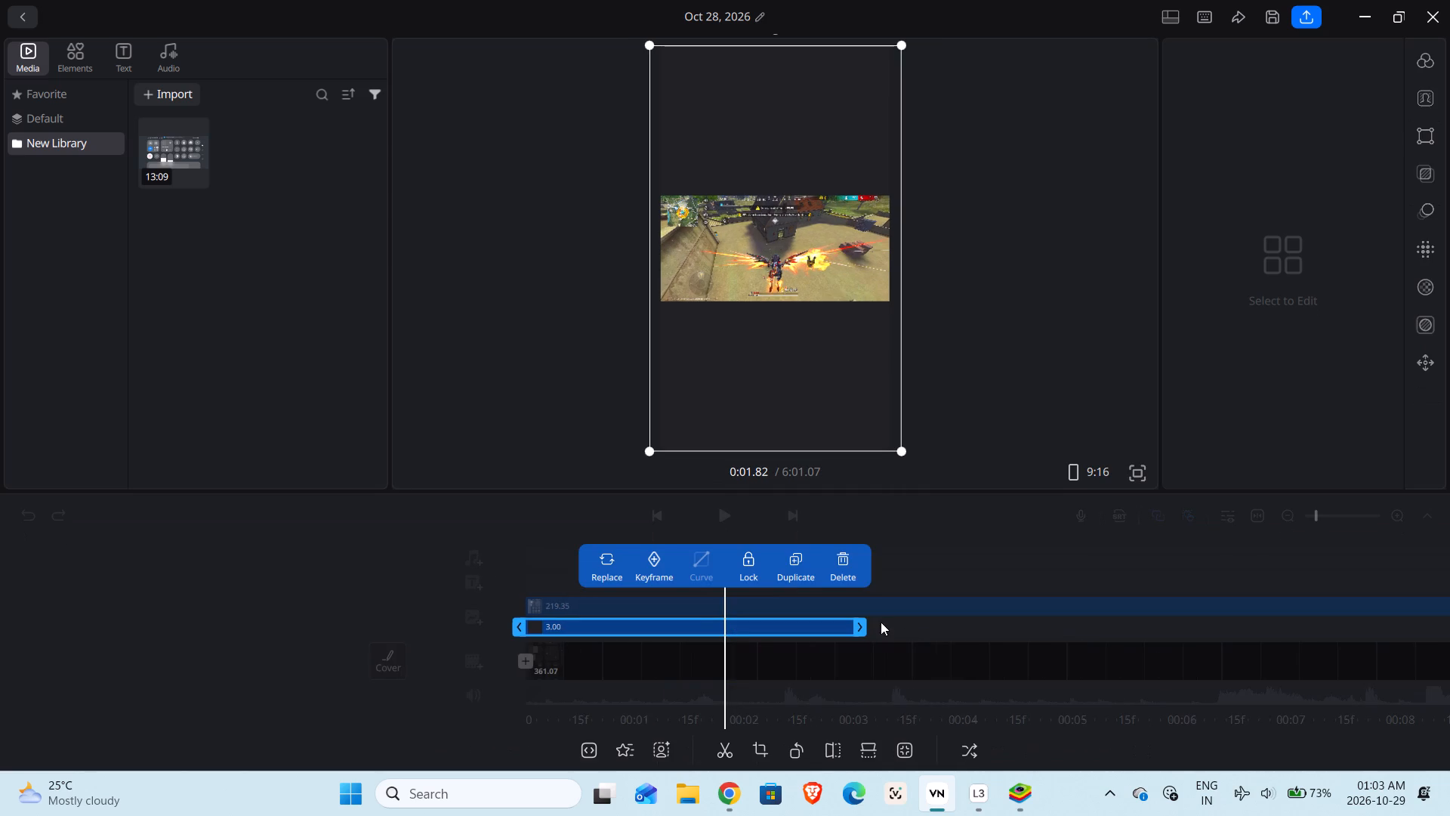
{"action": "left_click_drag", "start_coordinate": [859, 632], "coordinate": [1356, 658]}
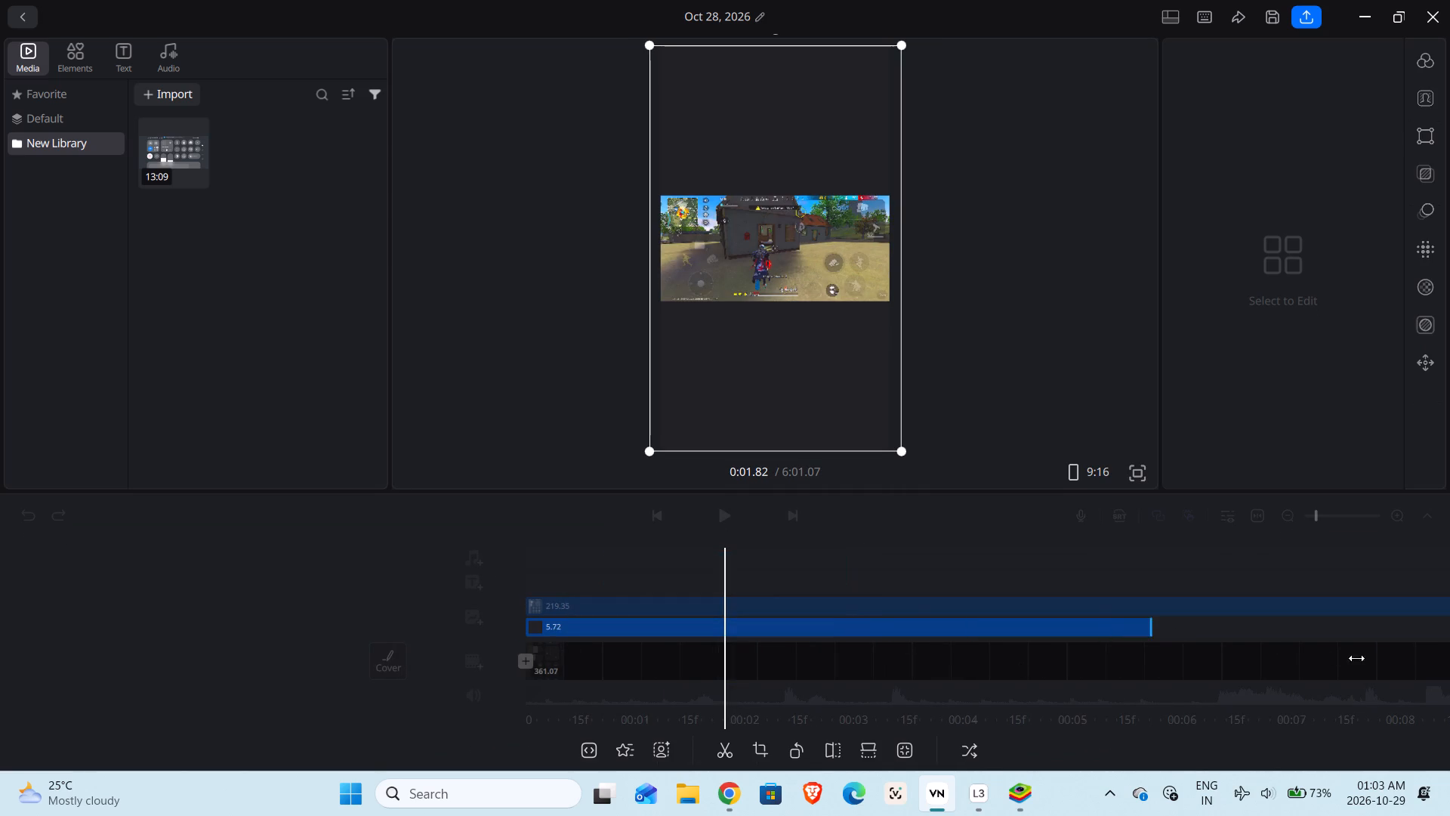
{"action": "left_click_drag", "start_coordinate": [1356, 658], "coordinate": [1449, 668]}
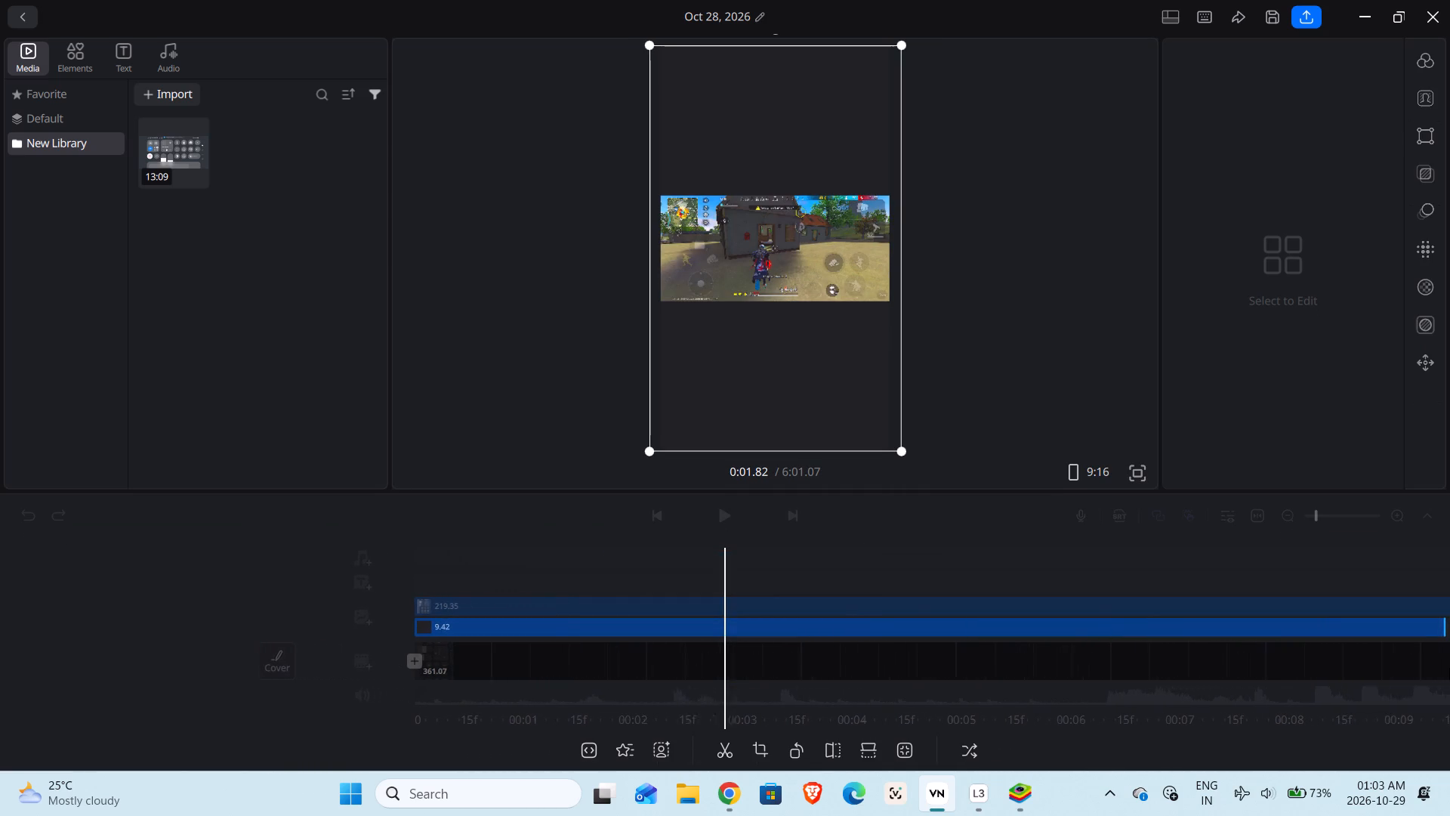
{"action": "left_click_drag", "start_coordinate": [1449, 668], "coordinate": [1449, 671]}
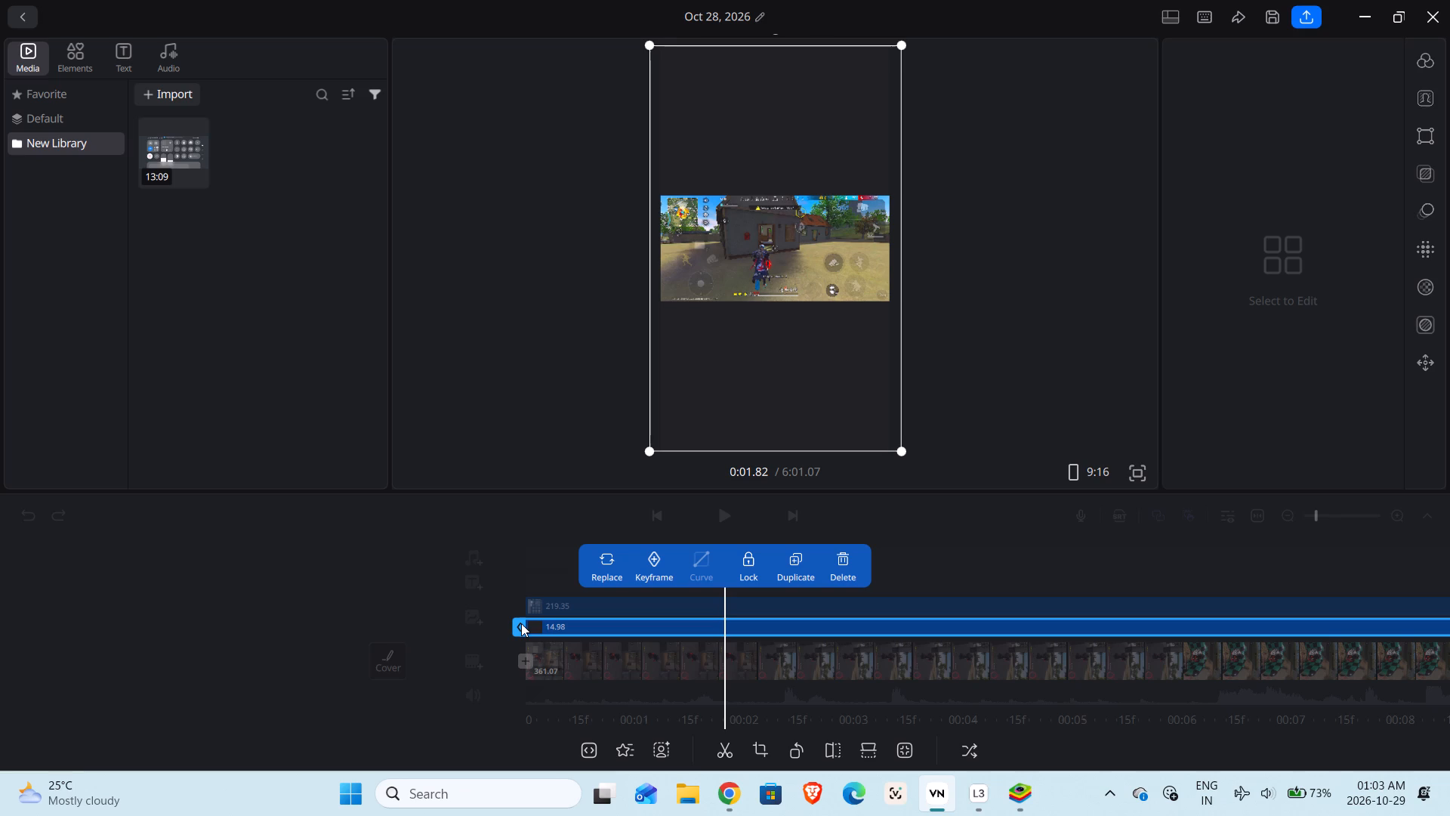
{"action": "left_click_drag", "start_coordinate": [521, 623], "coordinate": [473, 626]}
{"action": "left_click", "coordinate": [574, 593]}
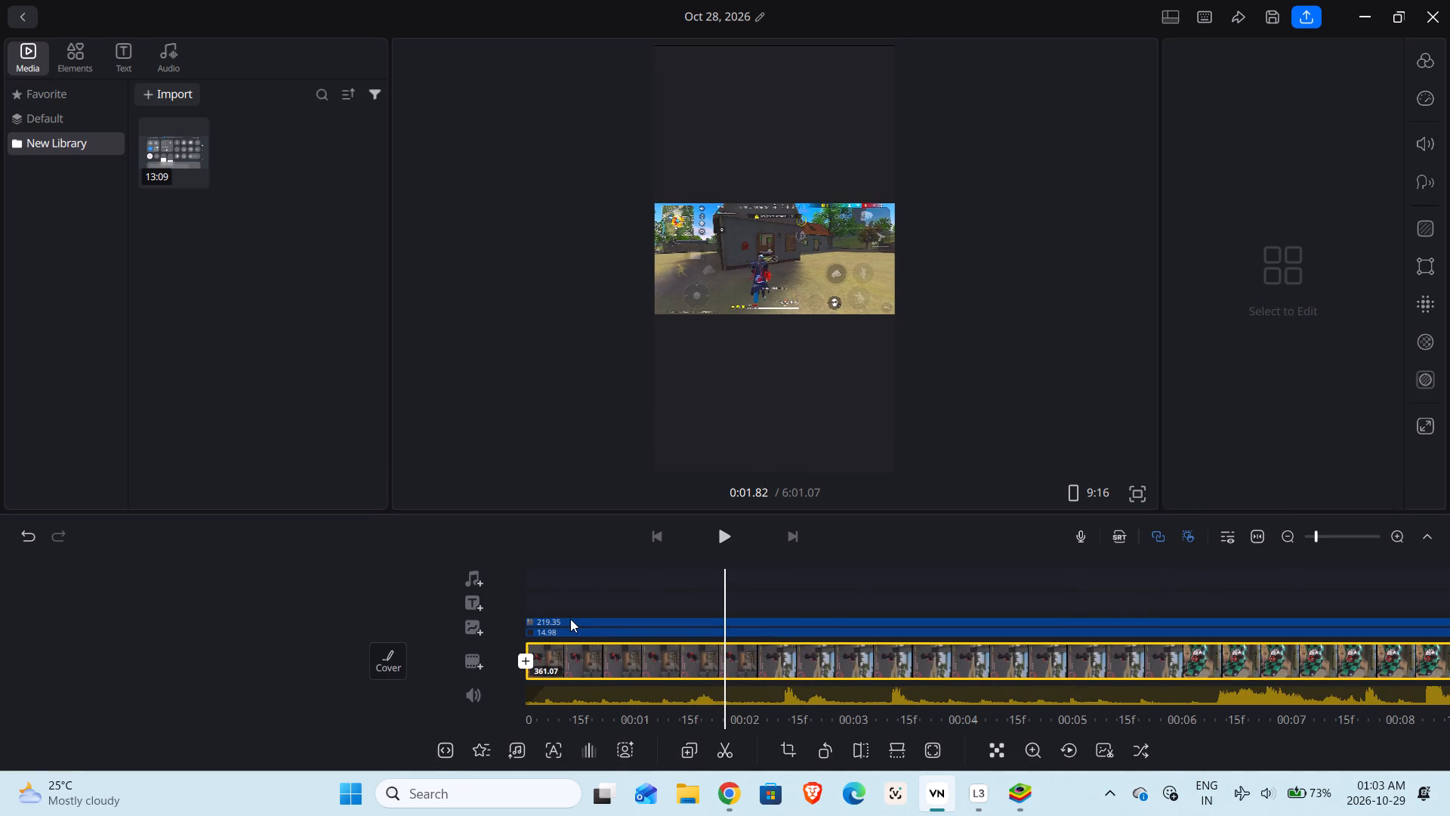
Find the end of the grey background image near 15 seconds and extend its duration to about 34 seconds.
{"action": "left_click", "coordinate": [570, 619]}
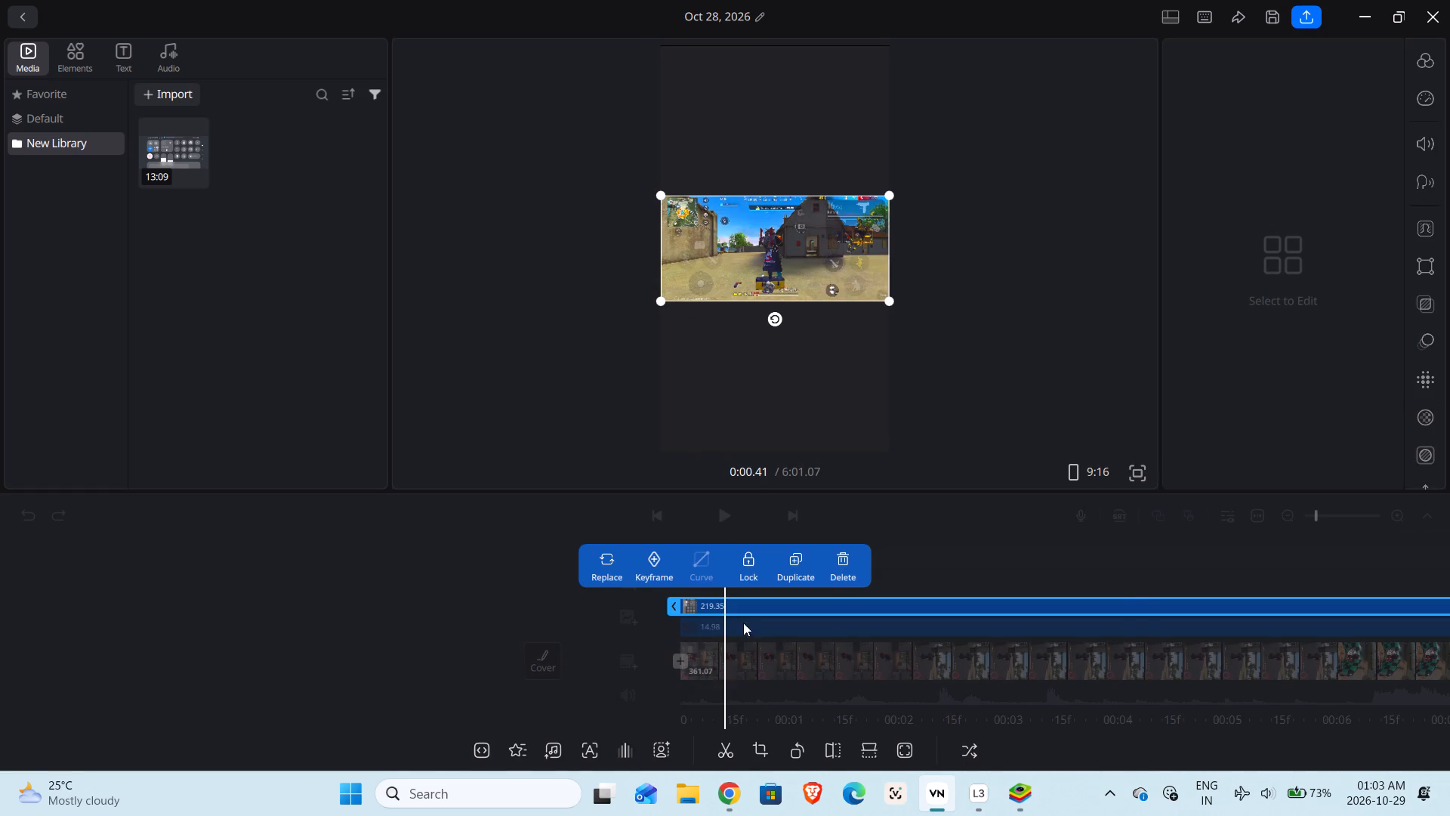
{"action": "left_click", "coordinate": [1106, 567]}
{"action": "left_click_drag", "start_coordinate": [1186, 600], "coordinate": [1093, 601]}
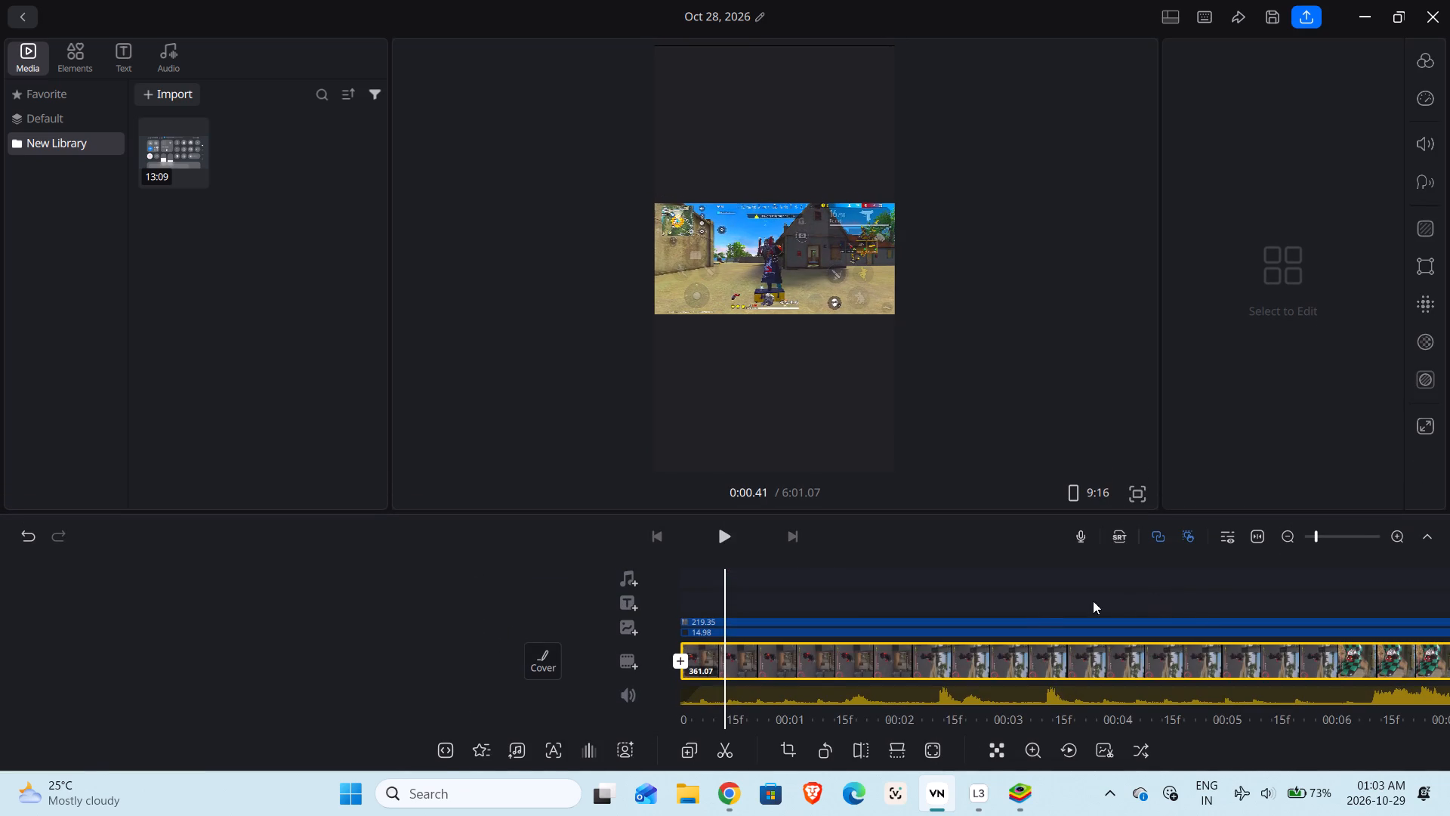
{"action": "left_click_drag", "start_coordinate": [1093, 601], "coordinate": [668, 682]}
{"action": "left_click_drag", "start_coordinate": [1023, 607], "coordinate": [889, 603]}
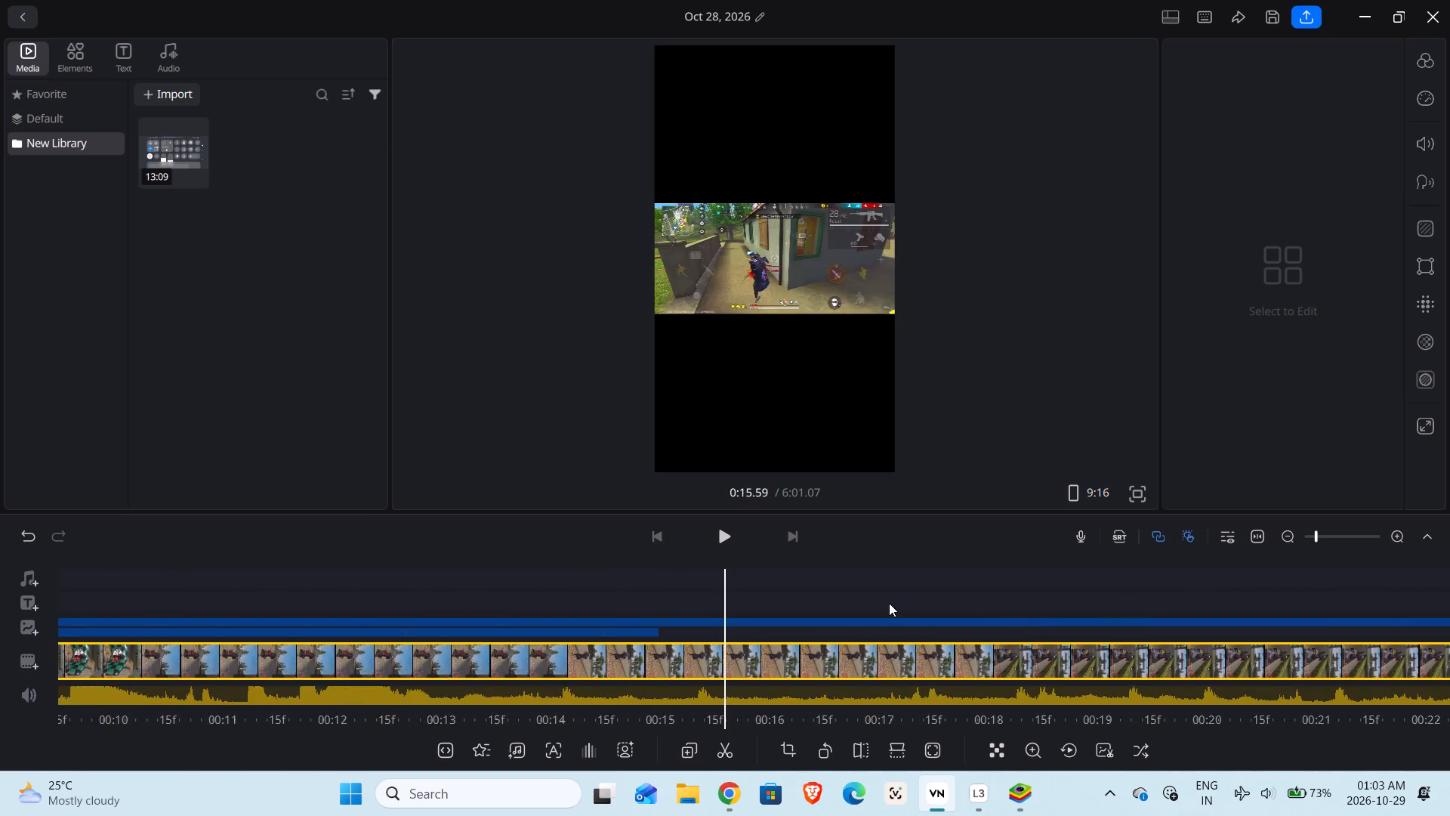
{"action": "left_click_drag", "start_coordinate": [889, 603], "coordinate": [1106, 606]}
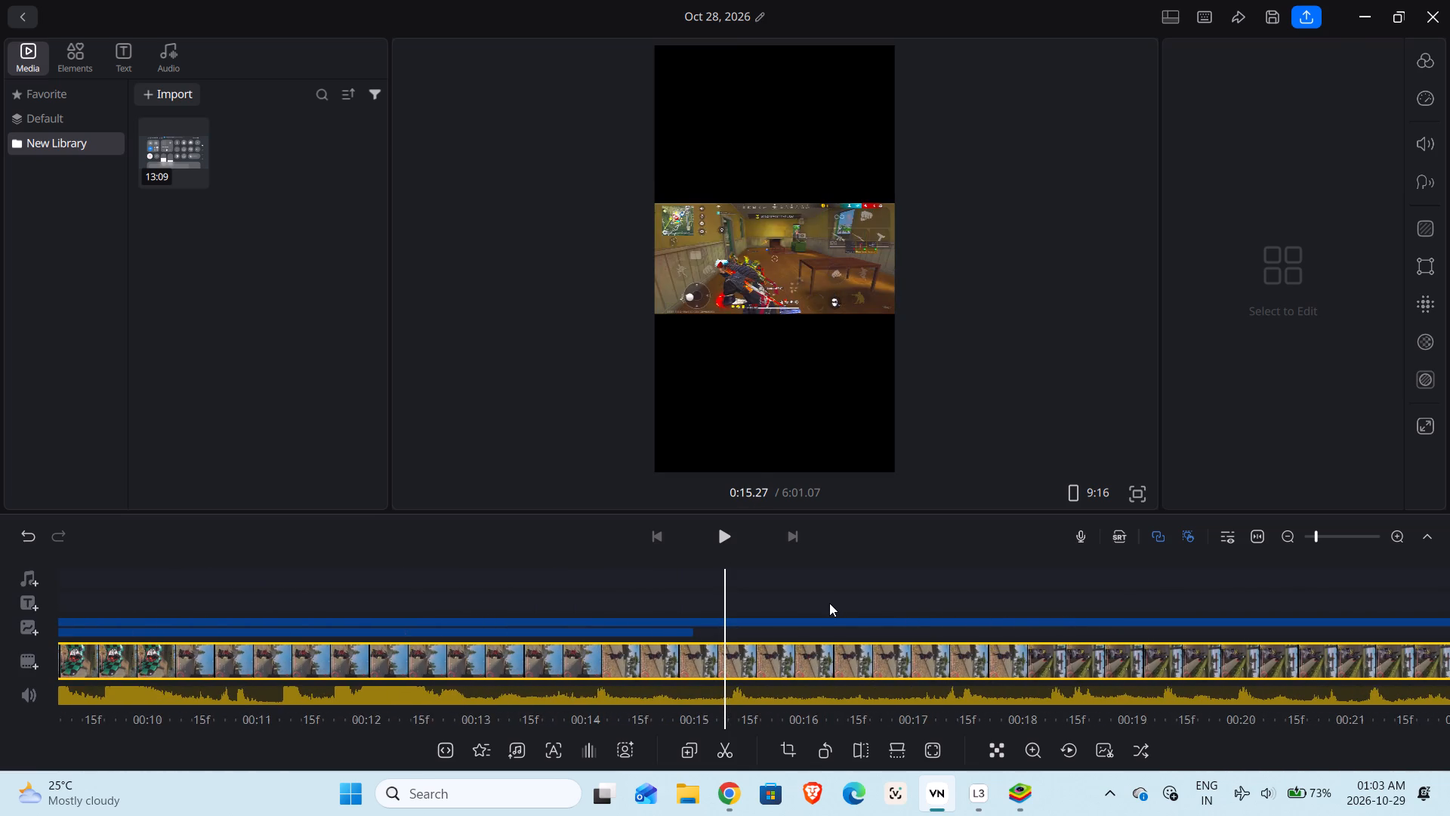
{"action": "left_click_drag", "start_coordinate": [829, 601], "coordinate": [961, 607]}
{"action": "left_click", "coordinate": [796, 632]}
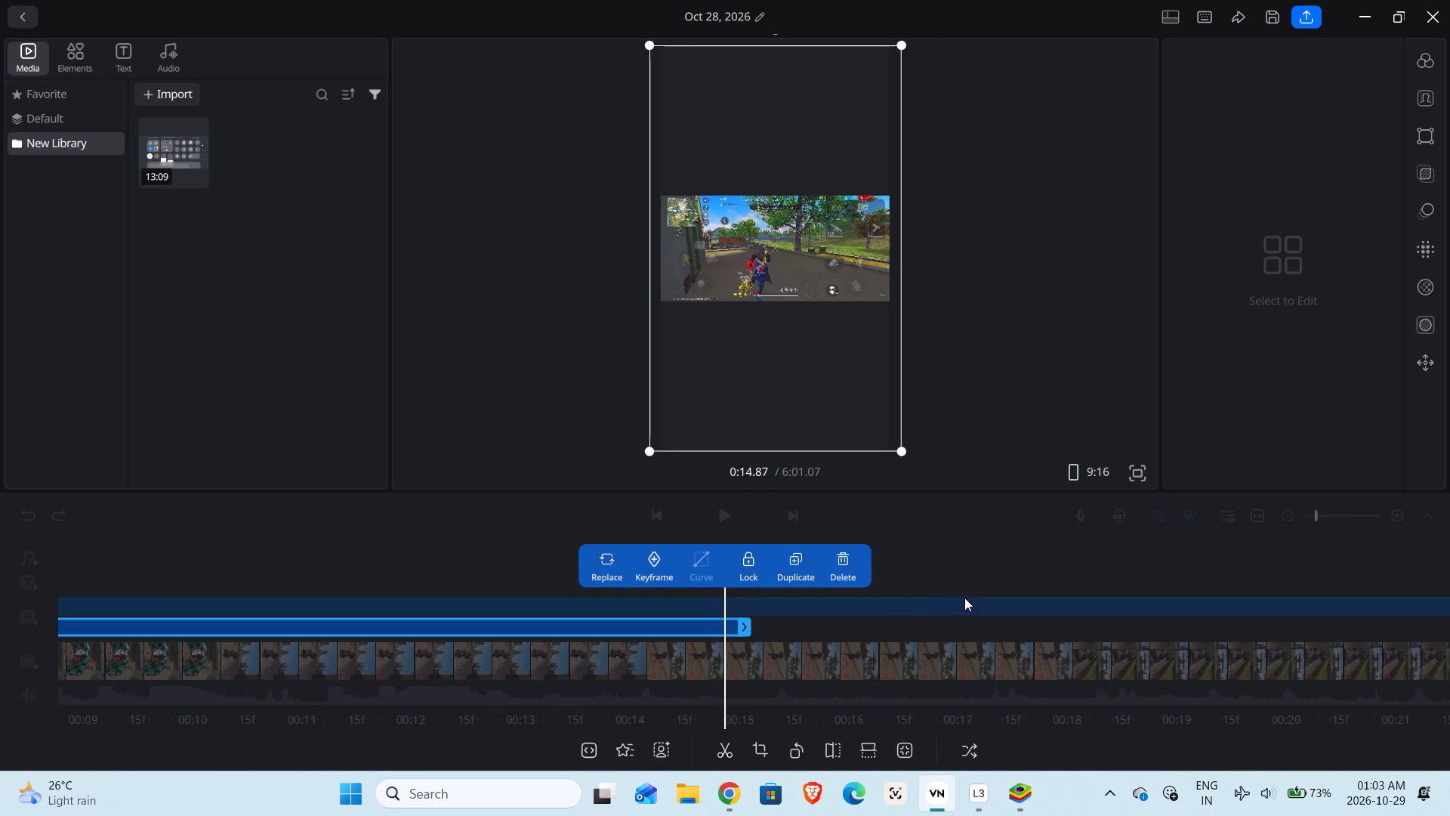
{"action": "right_click", "coordinate": [967, 594]}
{"action": "scroll", "coordinate": [967, 591], "scroll_direction": "down", "scroll_amount": 4, "text": "ctrl"}
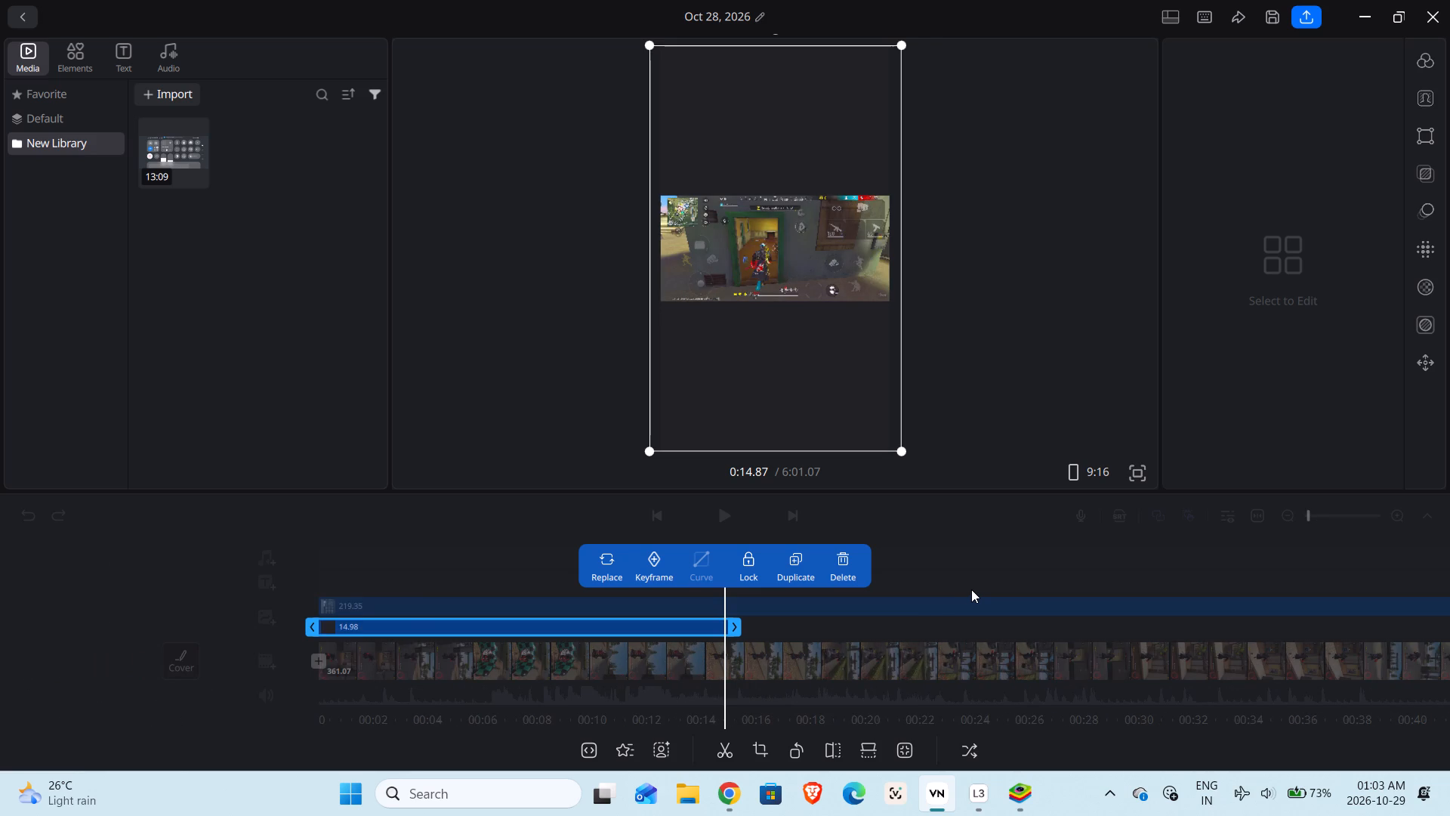
{"action": "scroll", "coordinate": [971, 589], "scroll_direction": "down", "scroll_amount": 4, "text": "ctrl"}
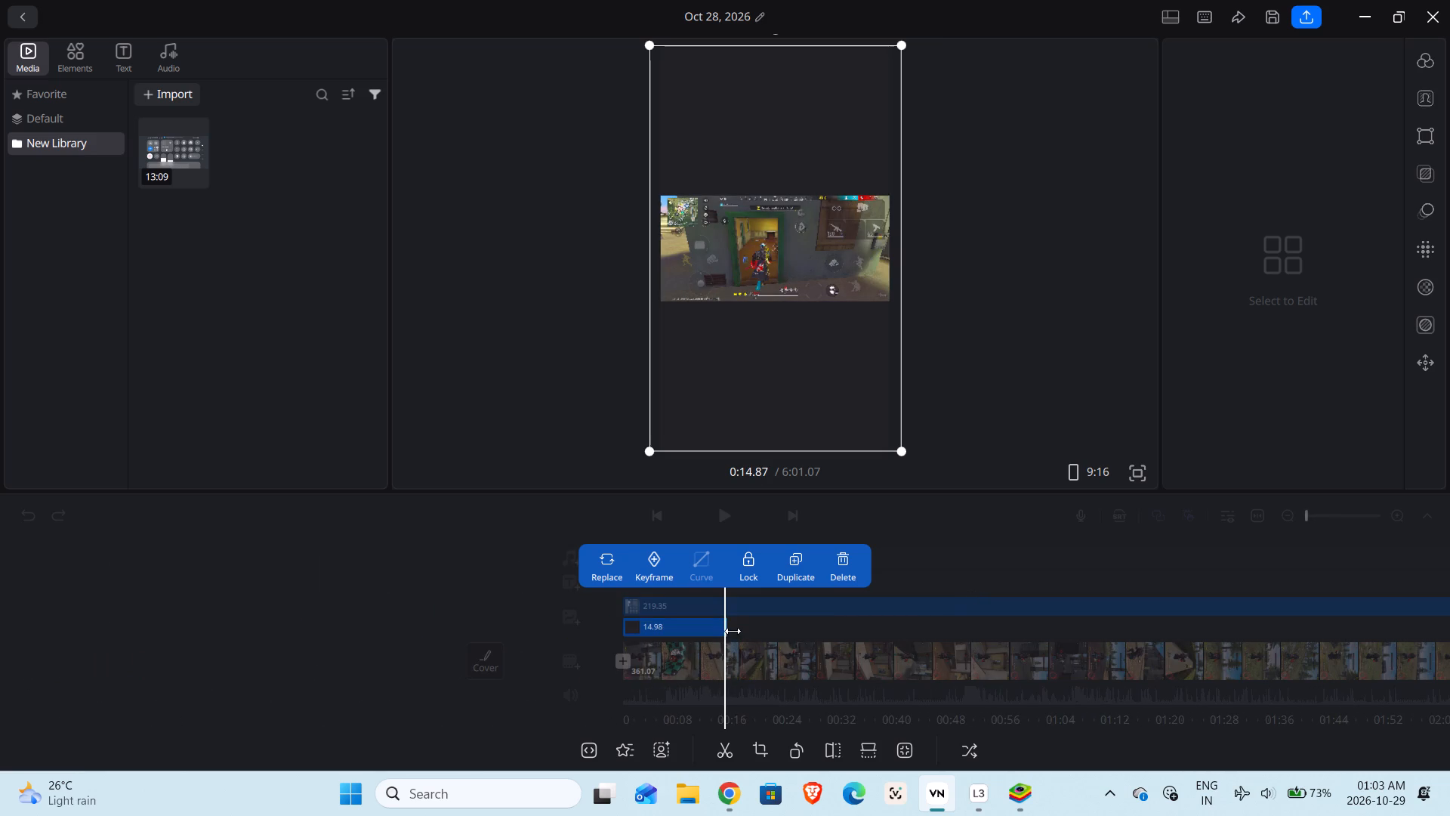
{"action": "left_click_drag", "start_coordinate": [733, 631], "coordinate": [864, 636]}
{"action": "left_click_drag", "start_coordinate": [836, 623], "coordinate": [880, 626]}
{"action": "left_click_drag", "start_coordinate": [880, 626], "coordinate": [906, 629]}
Extend the grey background image on the overlay track to a duration of about 121 seconds.
{"action": "left_click_drag", "start_coordinate": [825, 632], "coordinate": [658, 641]}
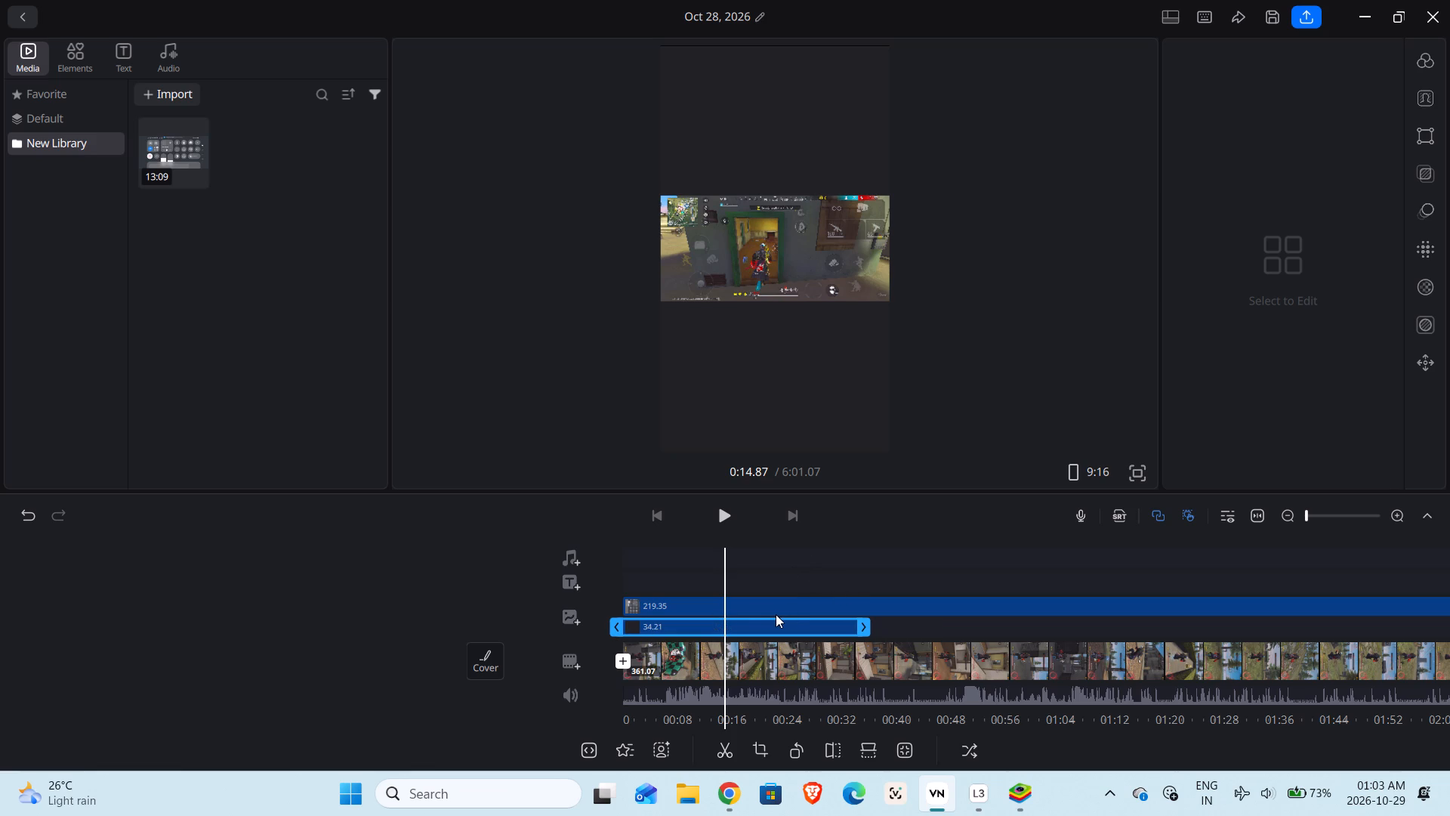
{"action": "left_click_drag", "start_coordinate": [768, 623], "coordinate": [713, 620]}
{"action": "left_click_drag", "start_coordinate": [860, 629], "coordinate": [1204, 643]}
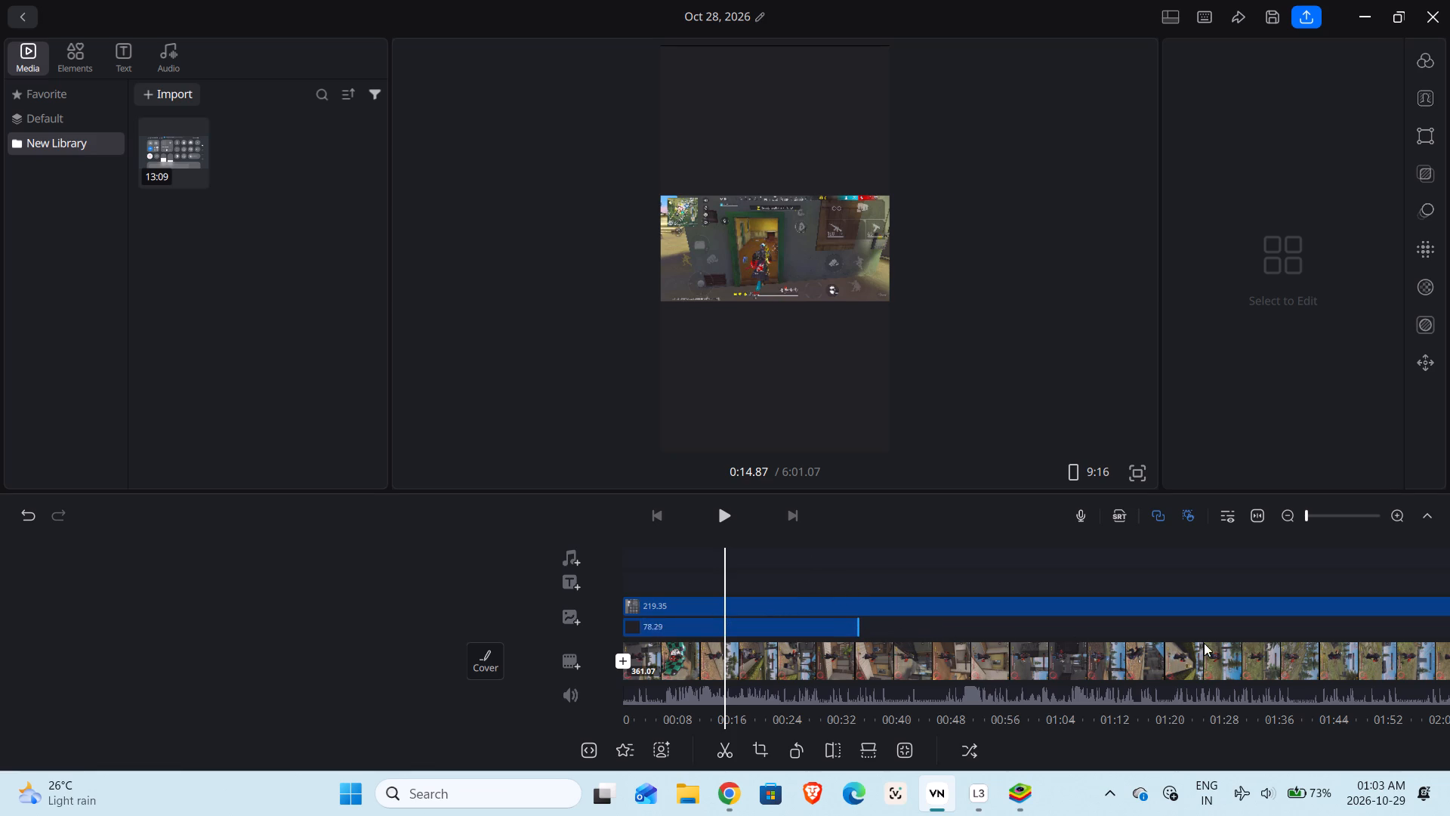
{"action": "left_click_drag", "start_coordinate": [1204, 643], "coordinate": [1351, 627]}
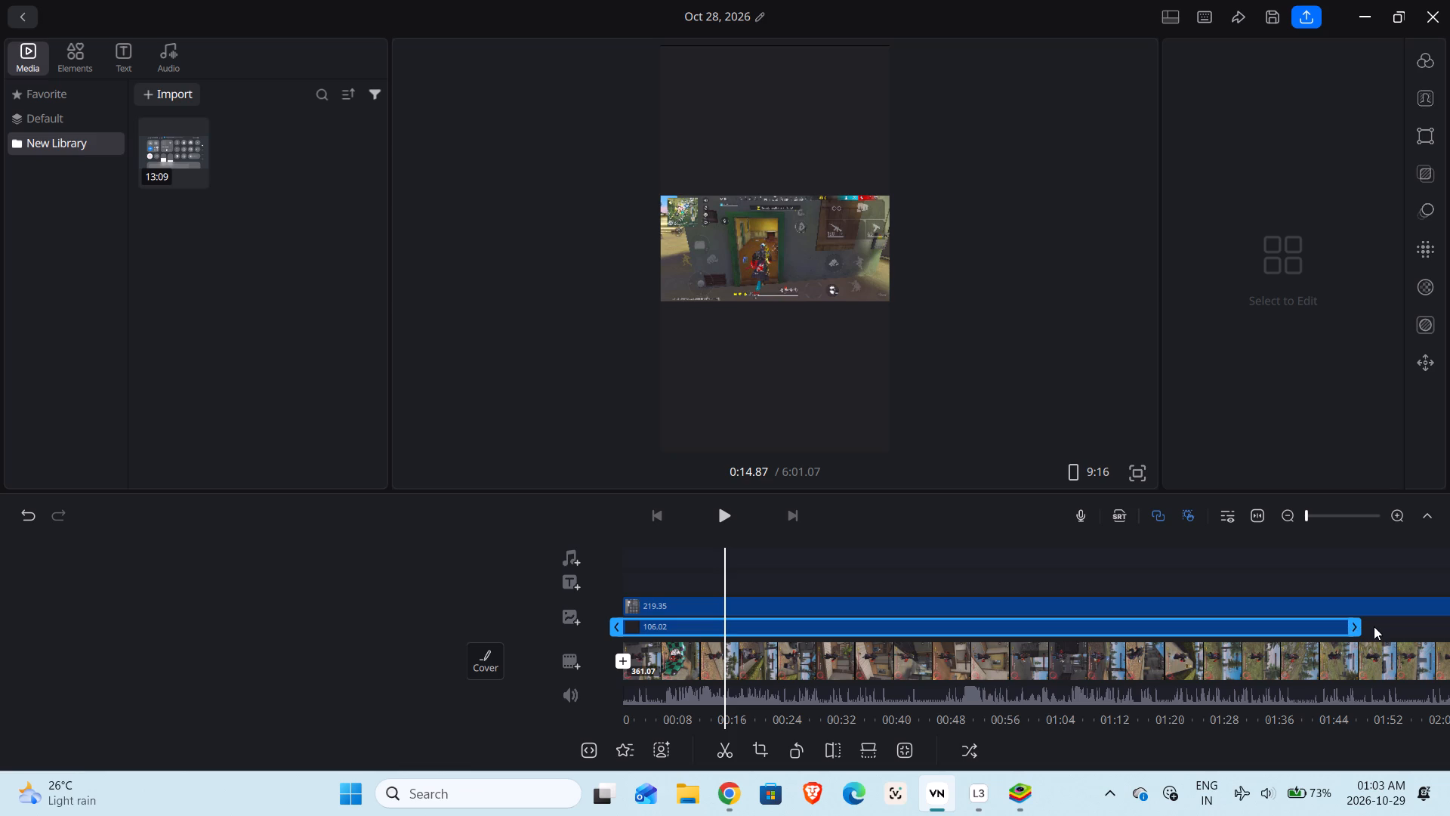
{"action": "left_click_drag", "start_coordinate": [1352, 627], "coordinate": [1449, 627]}
Extend the grey background image past the ends of the gameplay overlay and the main video, to about 7:21.
{"action": "left_click_drag", "start_coordinate": [1309, 570], "coordinate": [1205, 572]}
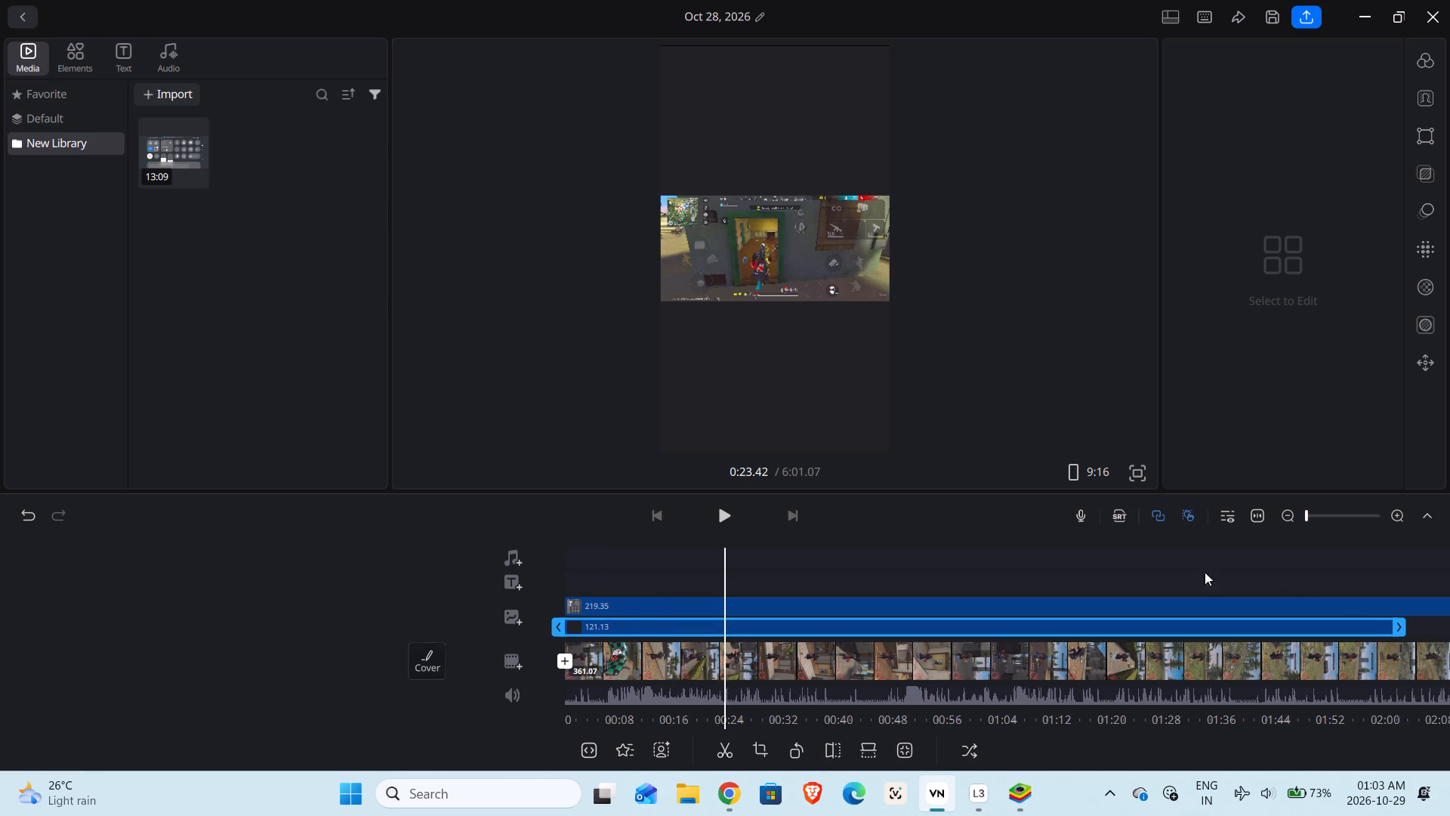
{"action": "left_click_drag", "start_coordinate": [1205, 572], "coordinate": [779, 597]}
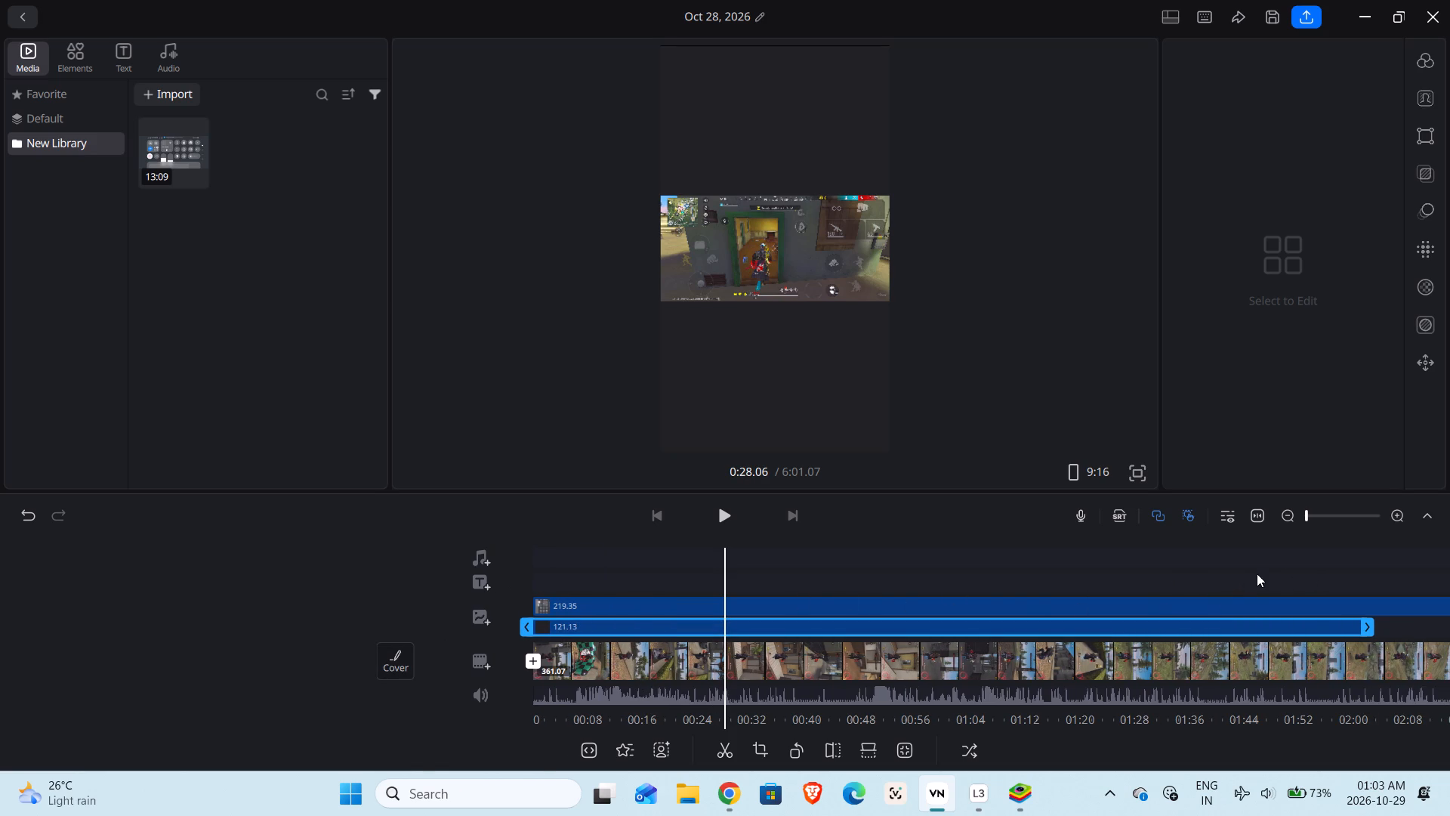
{"action": "left_click_drag", "start_coordinate": [1261, 573], "coordinate": [763, 583]}
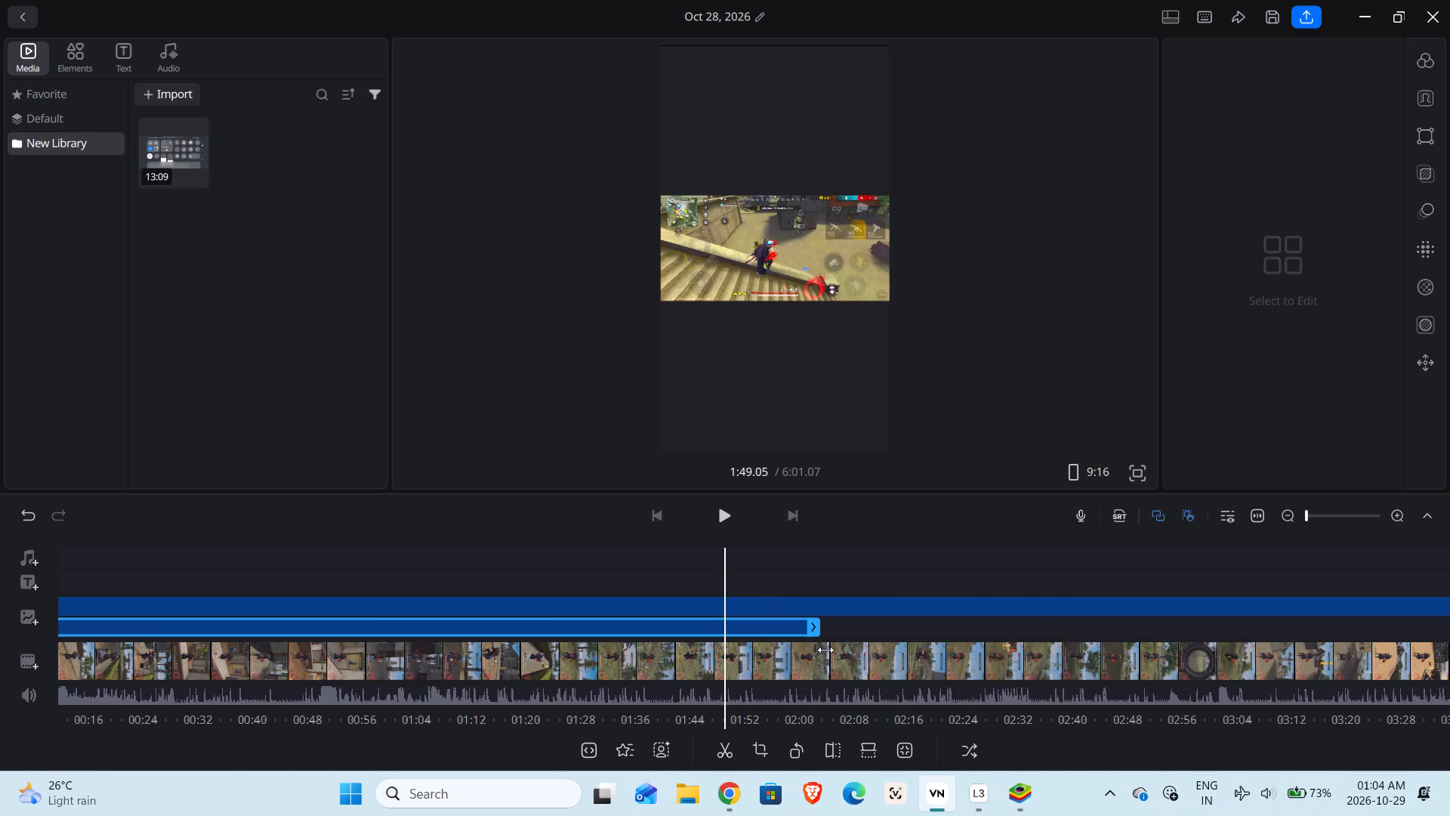
{"action": "left_click_drag", "start_coordinate": [810, 626], "coordinate": [1342, 638]}
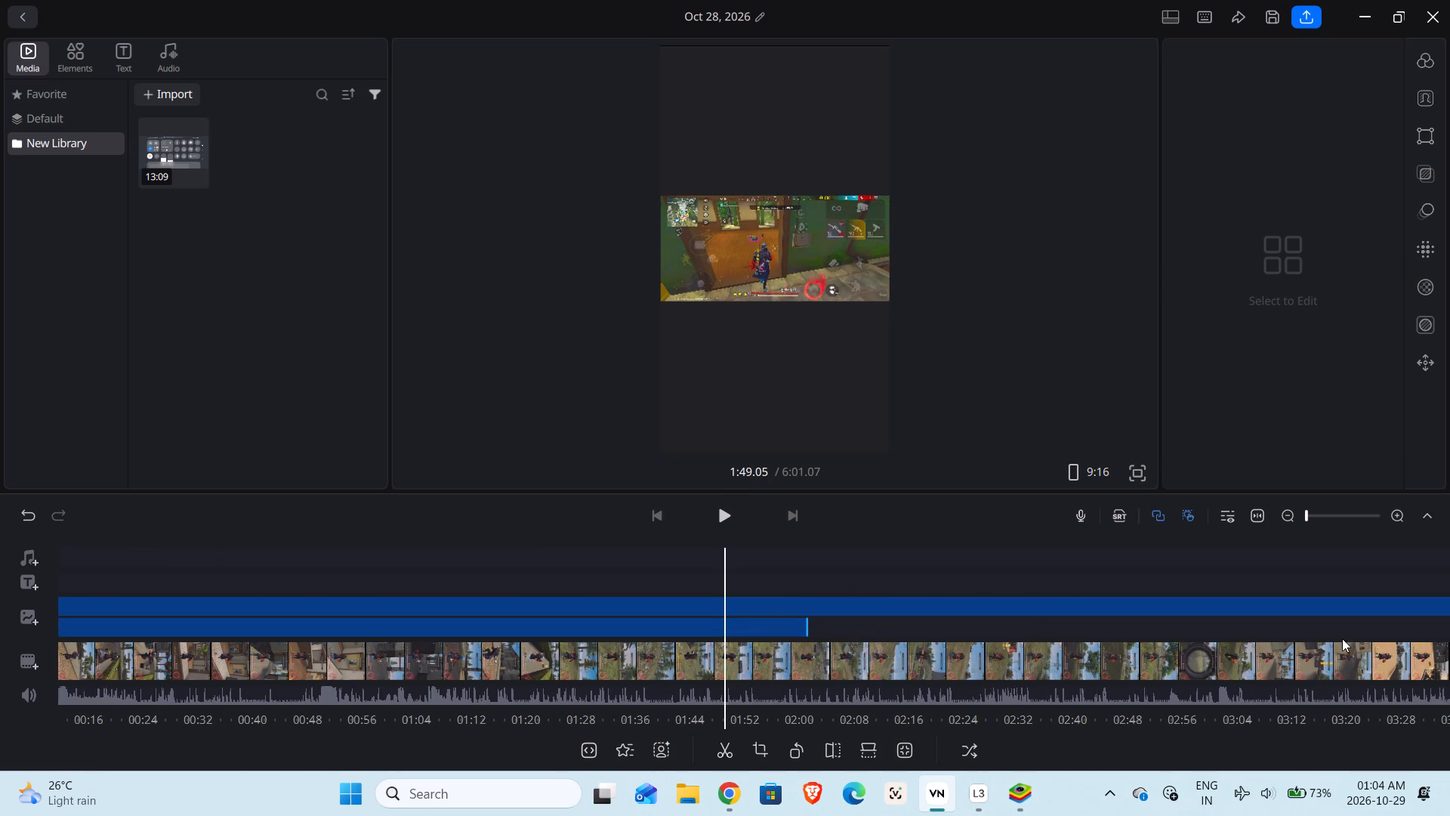
{"action": "left_click_drag", "start_coordinate": [1342, 638], "coordinate": [1449, 639]}
{"action": "left_click_drag", "start_coordinate": [1351, 564], "coordinate": [1116, 571]}
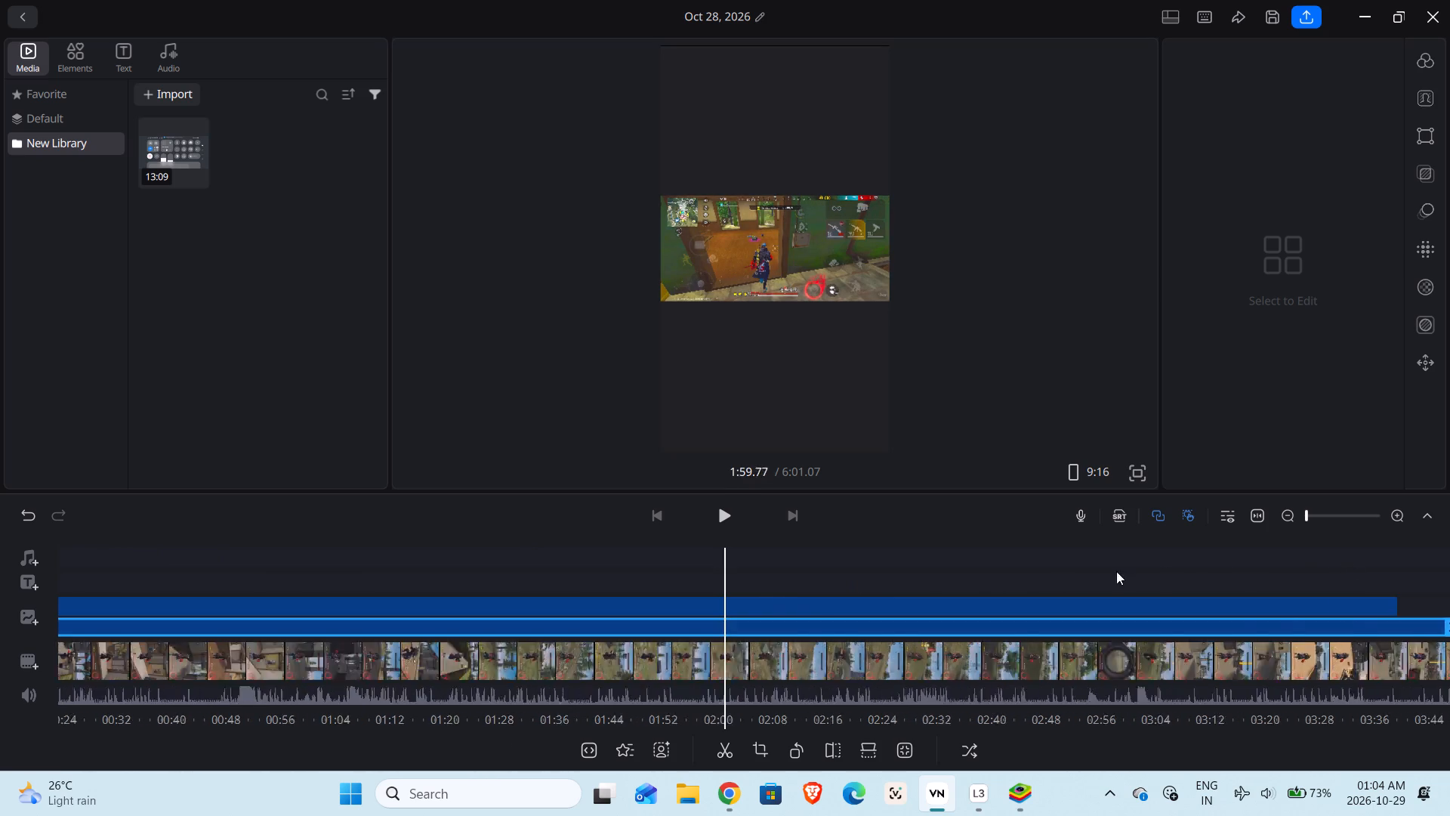
{"action": "left_click_drag", "start_coordinate": [1116, 571], "coordinate": [995, 570]}
{"action": "left_click_drag", "start_coordinate": [1325, 597], "coordinate": [1139, 598]}
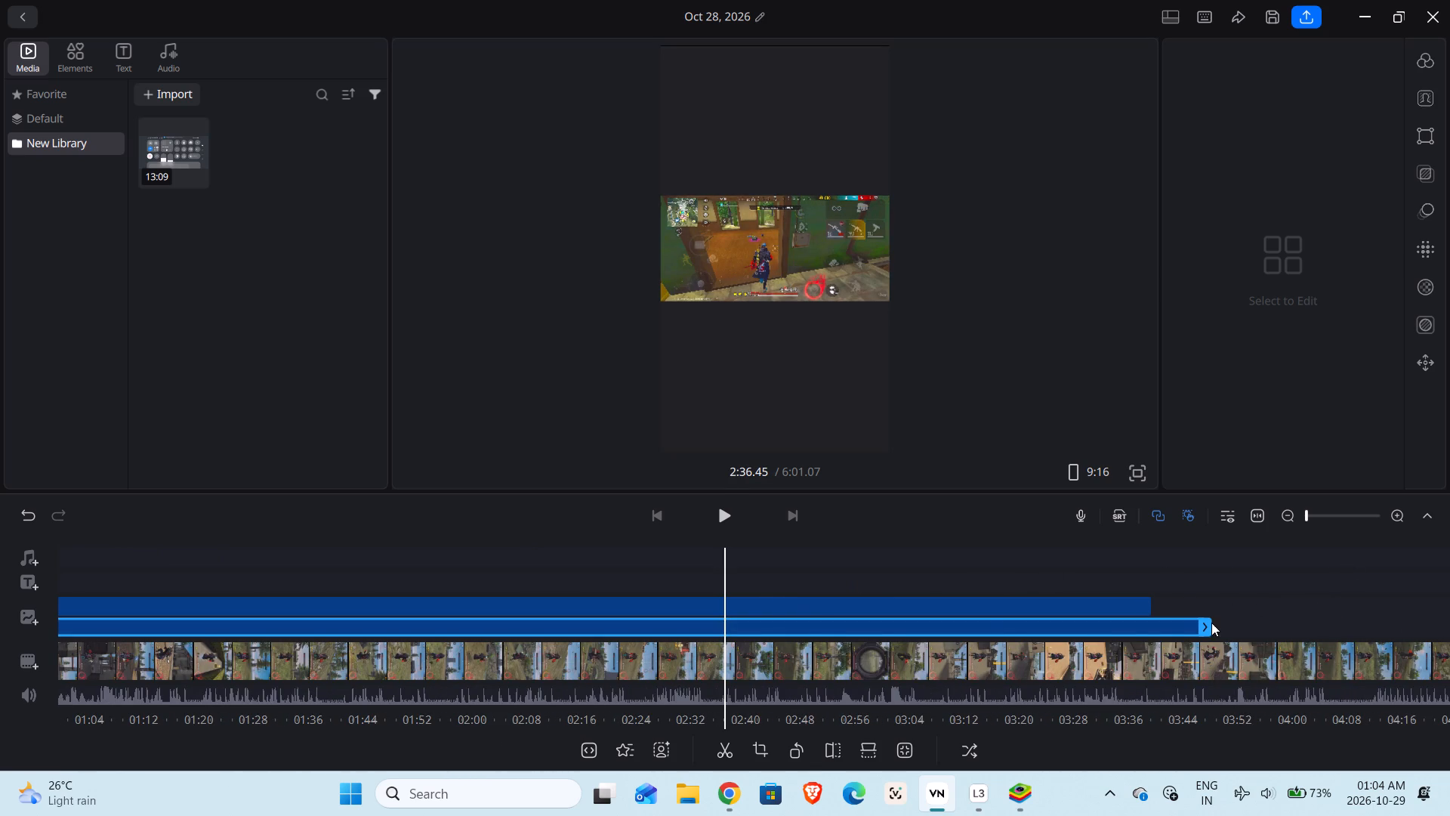
{"action": "left_click_drag", "start_coordinate": [1192, 627], "coordinate": [1449, 628]}
Shorten the grey background image so it ends with the main video at about 6:01.
{"action": "left_click_drag", "start_coordinate": [1328, 589], "coordinate": [949, 605]}
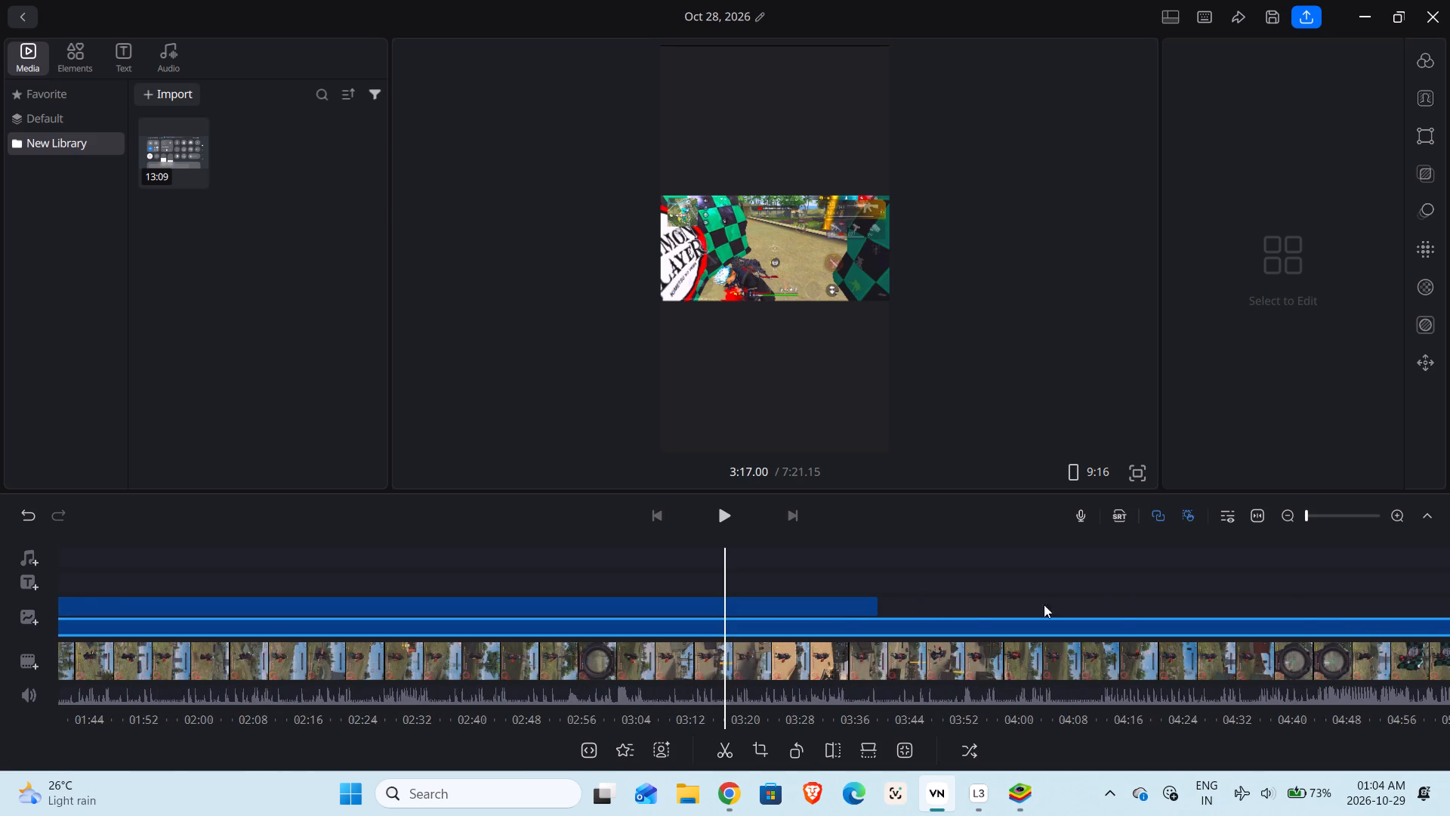
{"action": "left_click_drag", "start_coordinate": [1260, 597], "coordinate": [885, 610]}
{"action": "left_click_drag", "start_coordinate": [1307, 601], "coordinate": [782, 650]}
{"action": "left_click_drag", "start_coordinate": [1238, 595], "coordinate": [485, 639]}
{"action": "left_click_drag", "start_coordinate": [949, 643], "coordinate": [1145, 676]}
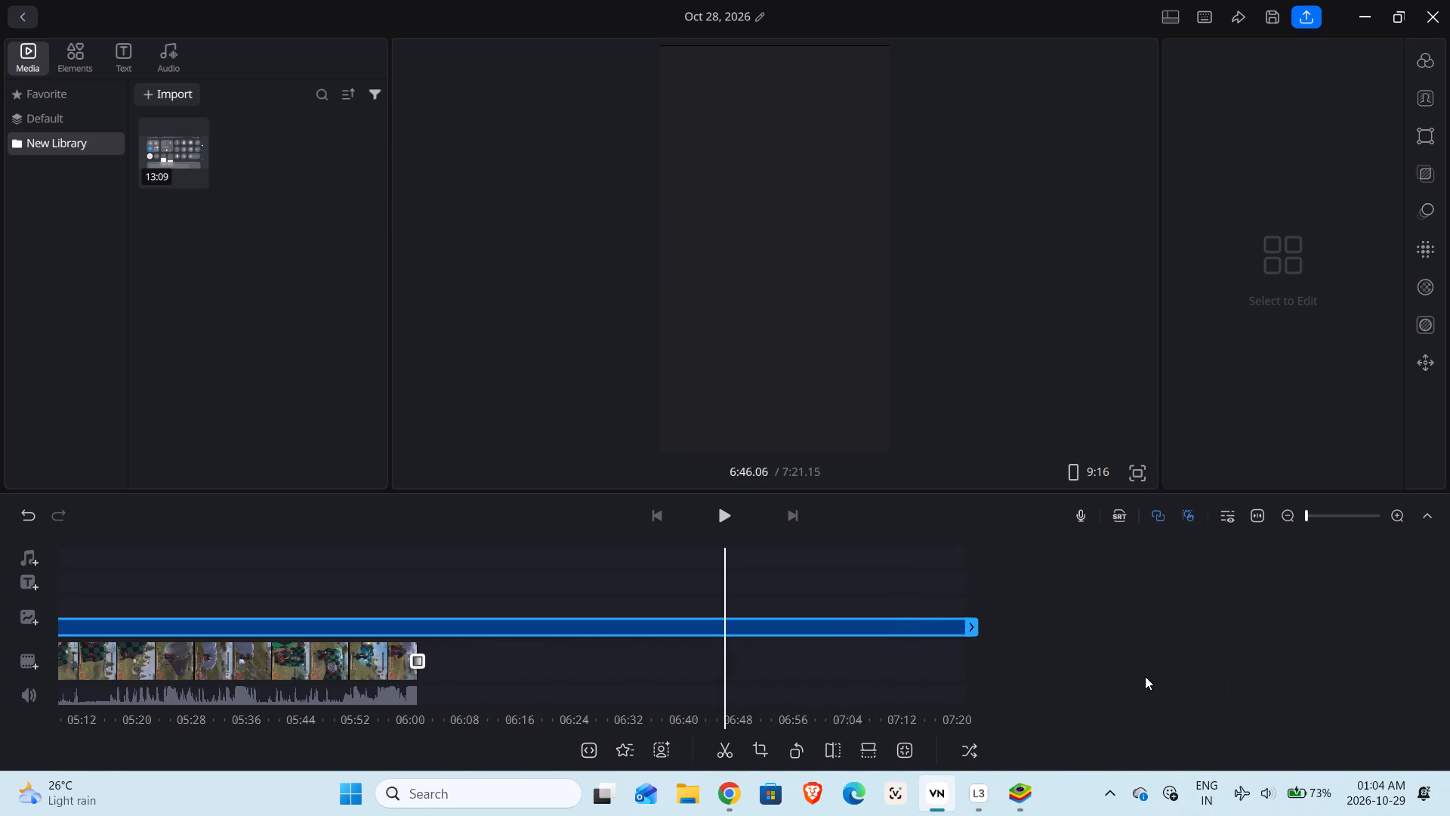
{"action": "left_click_drag", "start_coordinate": [1145, 676], "coordinate": [1162, 676]}
{"action": "left_click_drag", "start_coordinate": [1012, 629], "coordinate": [946, 643]}
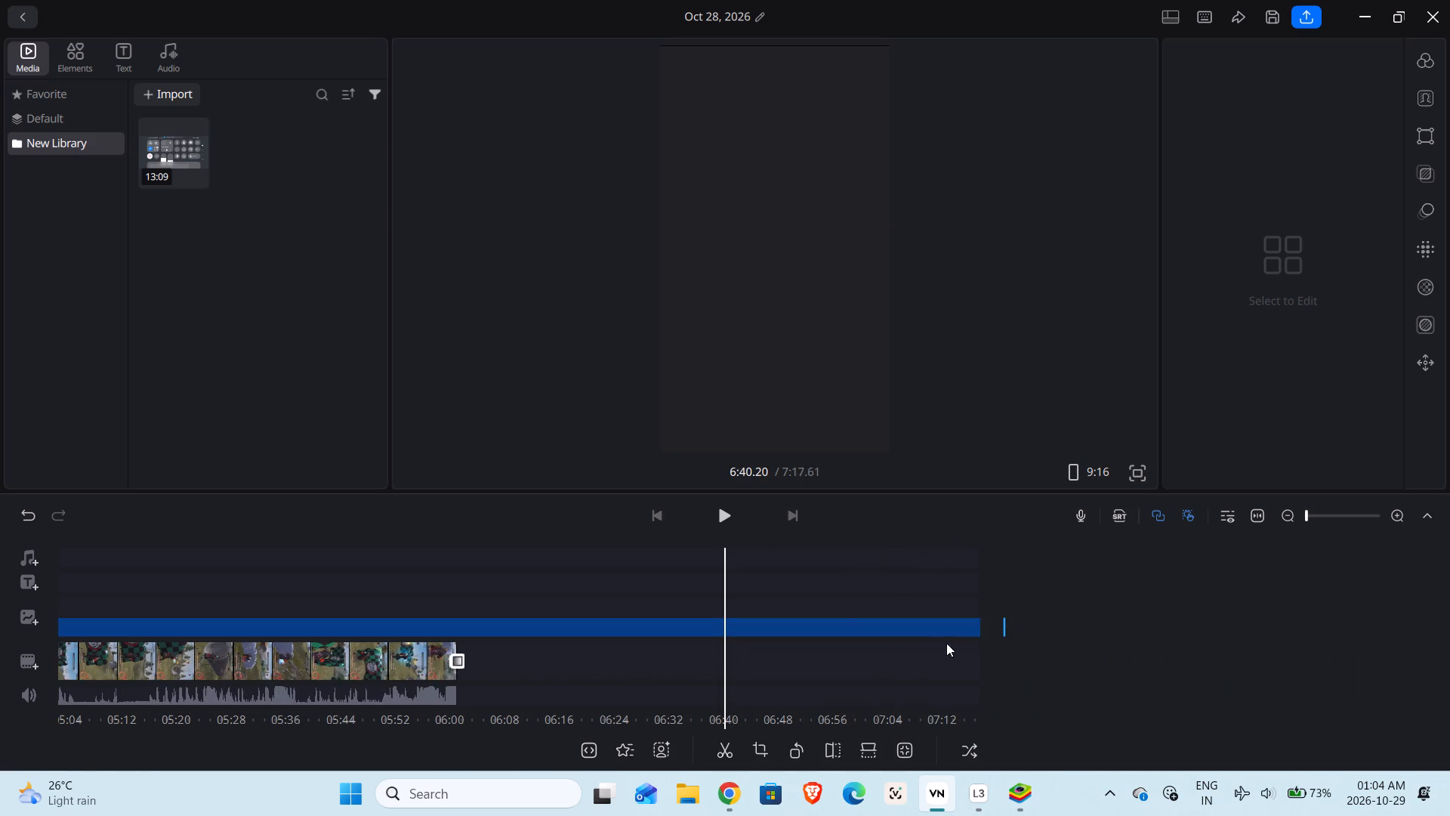
{"action": "left_click_drag", "start_coordinate": [946, 643], "coordinate": [485, 644]}
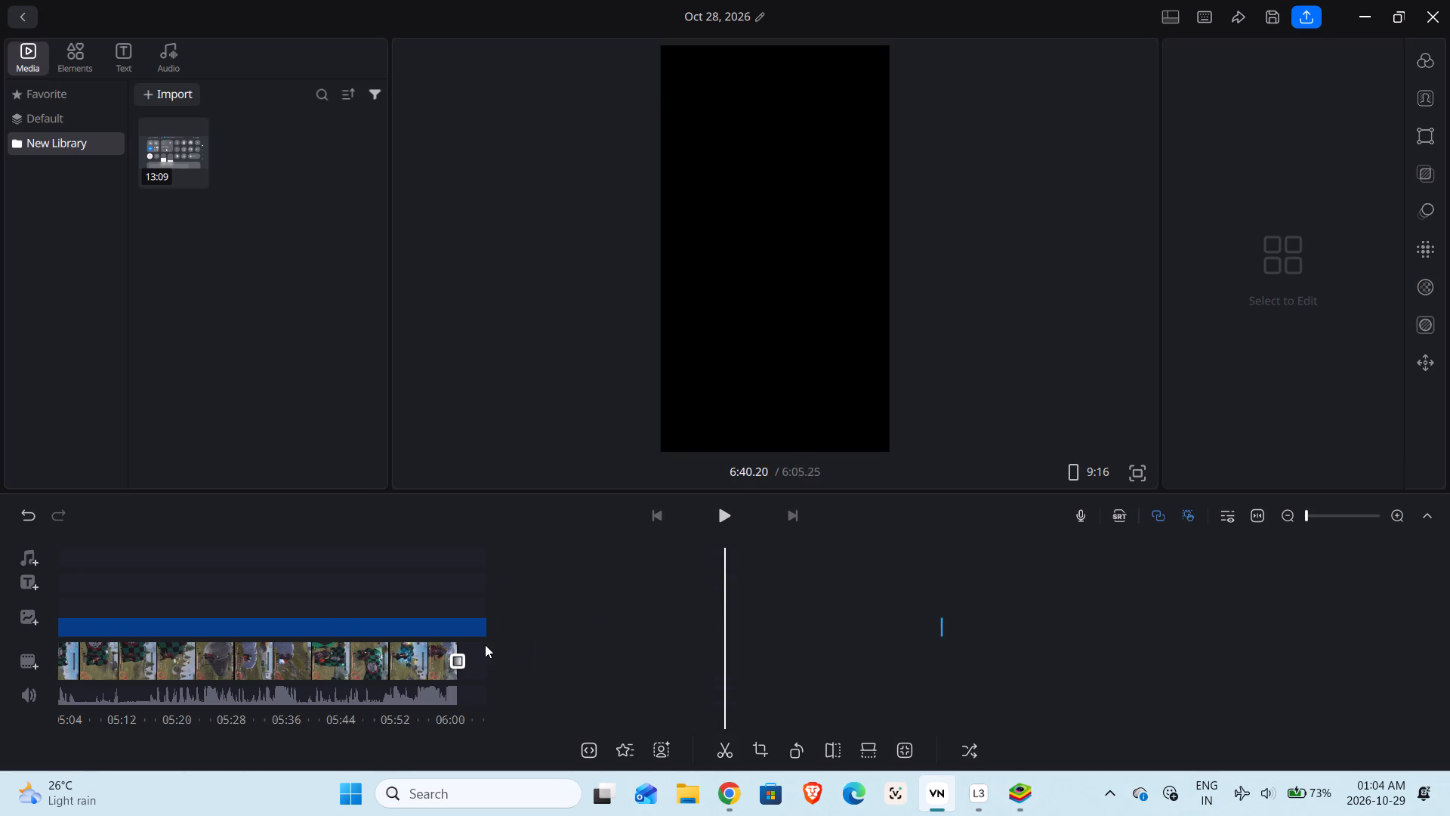
{"action": "left_click_drag", "start_coordinate": [485, 644], "coordinate": [459, 644]}
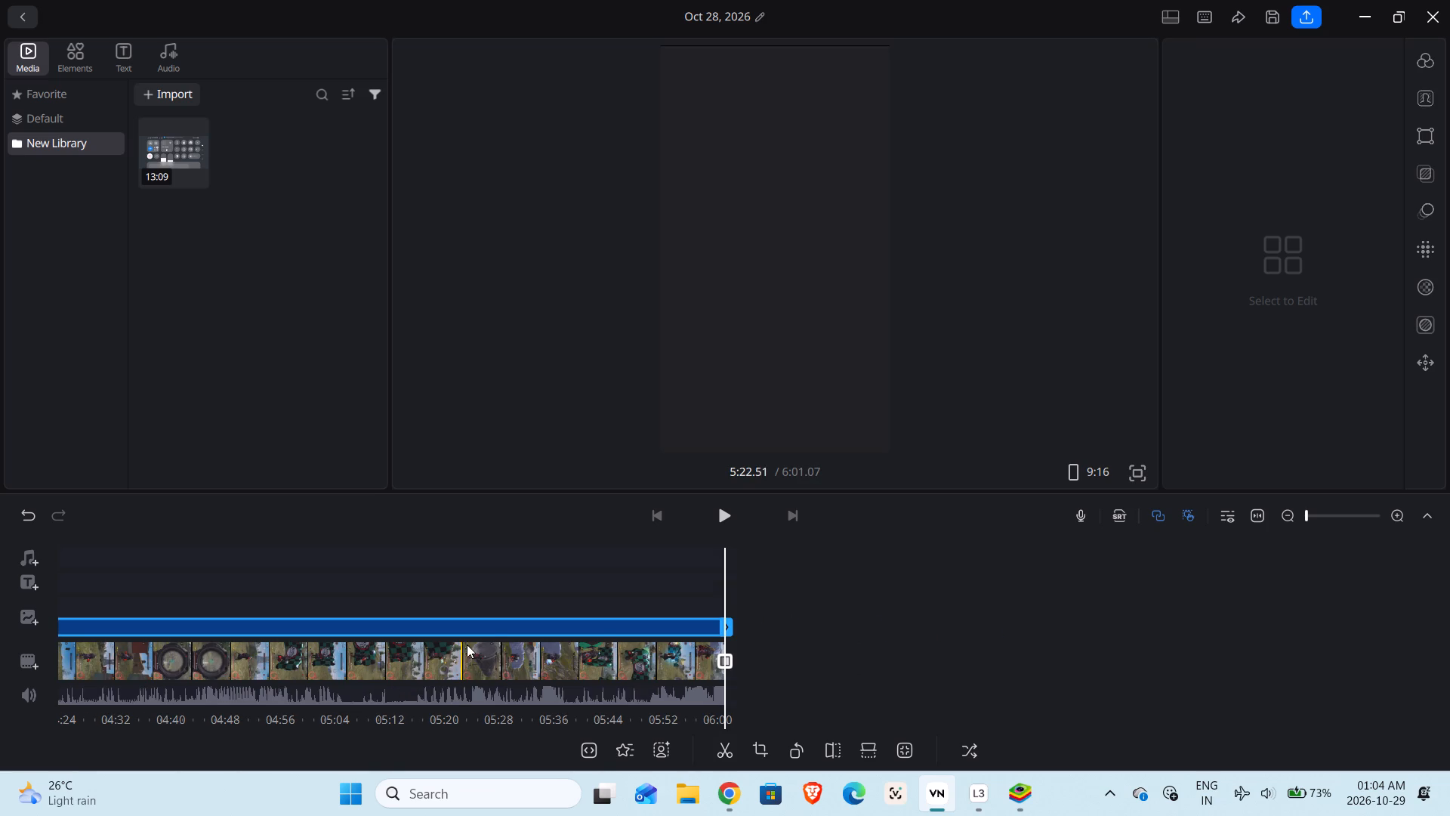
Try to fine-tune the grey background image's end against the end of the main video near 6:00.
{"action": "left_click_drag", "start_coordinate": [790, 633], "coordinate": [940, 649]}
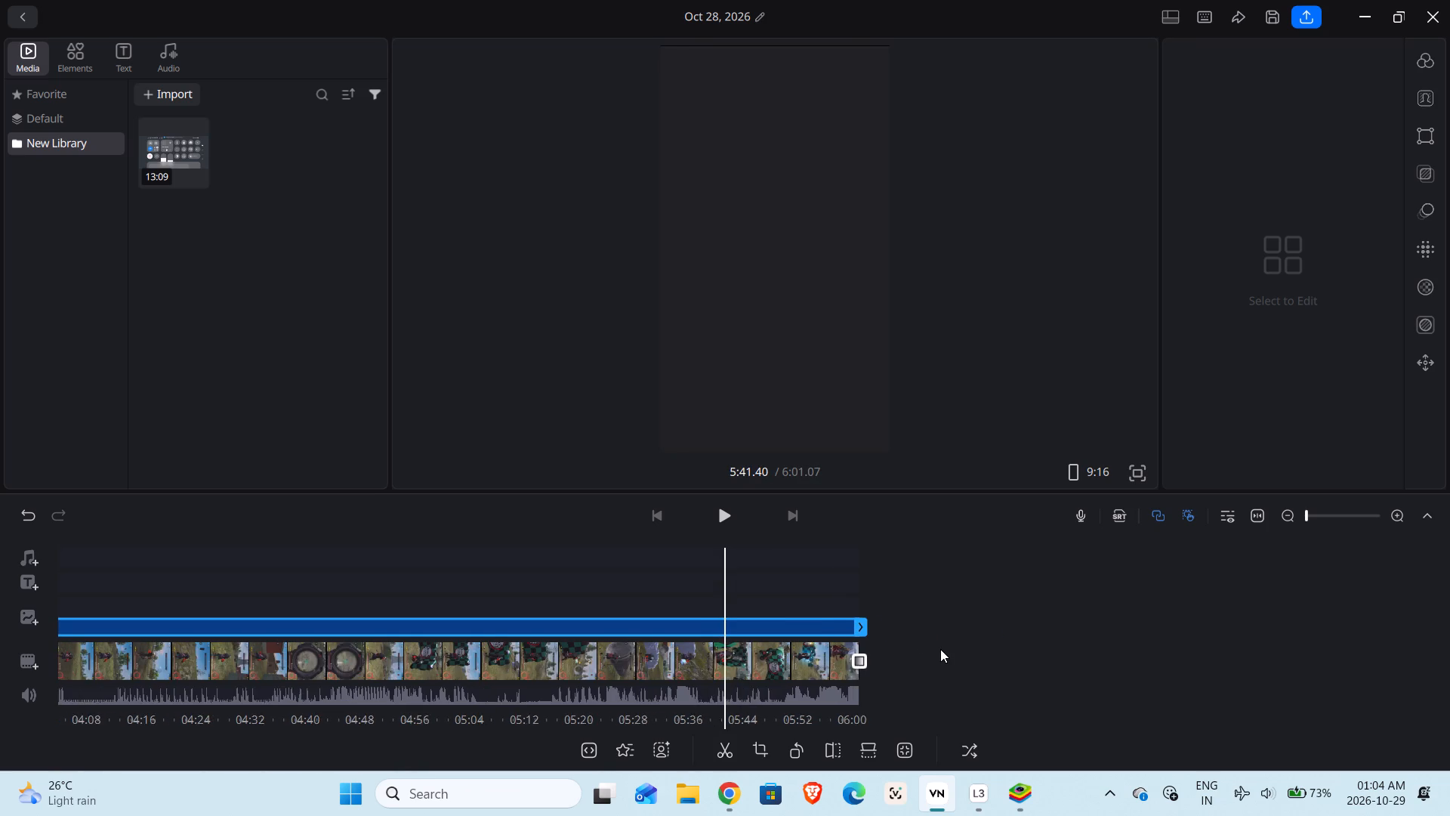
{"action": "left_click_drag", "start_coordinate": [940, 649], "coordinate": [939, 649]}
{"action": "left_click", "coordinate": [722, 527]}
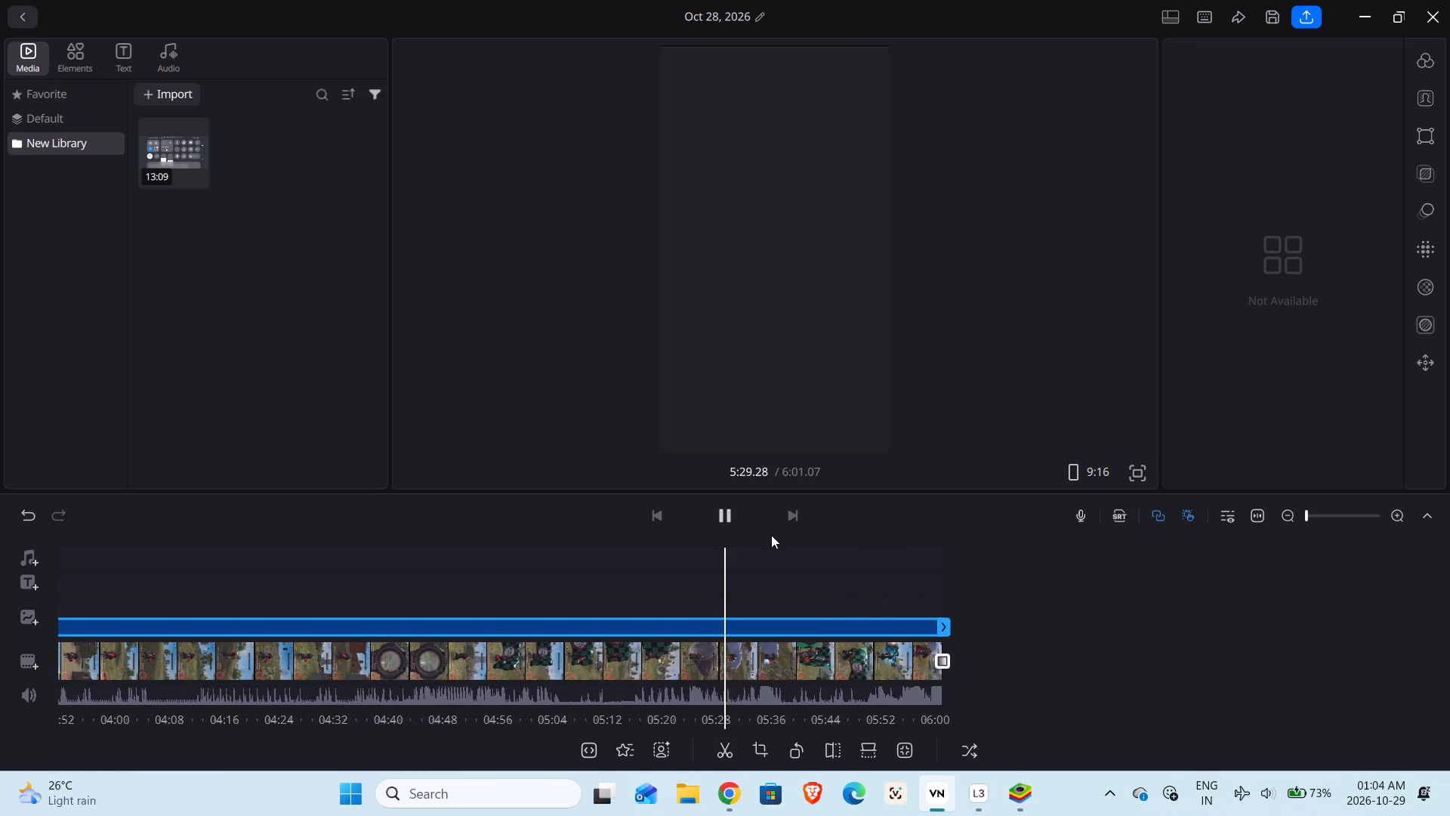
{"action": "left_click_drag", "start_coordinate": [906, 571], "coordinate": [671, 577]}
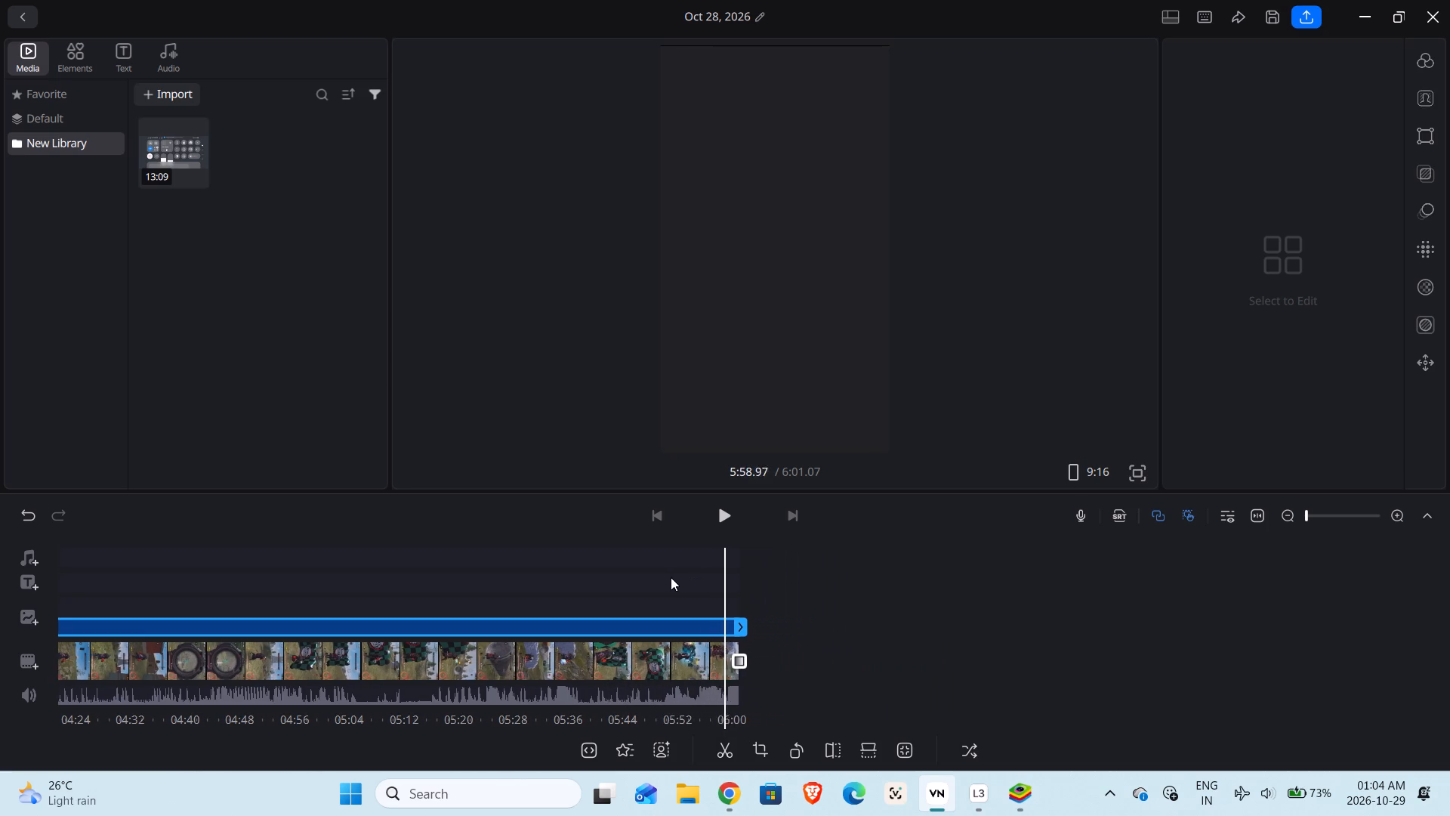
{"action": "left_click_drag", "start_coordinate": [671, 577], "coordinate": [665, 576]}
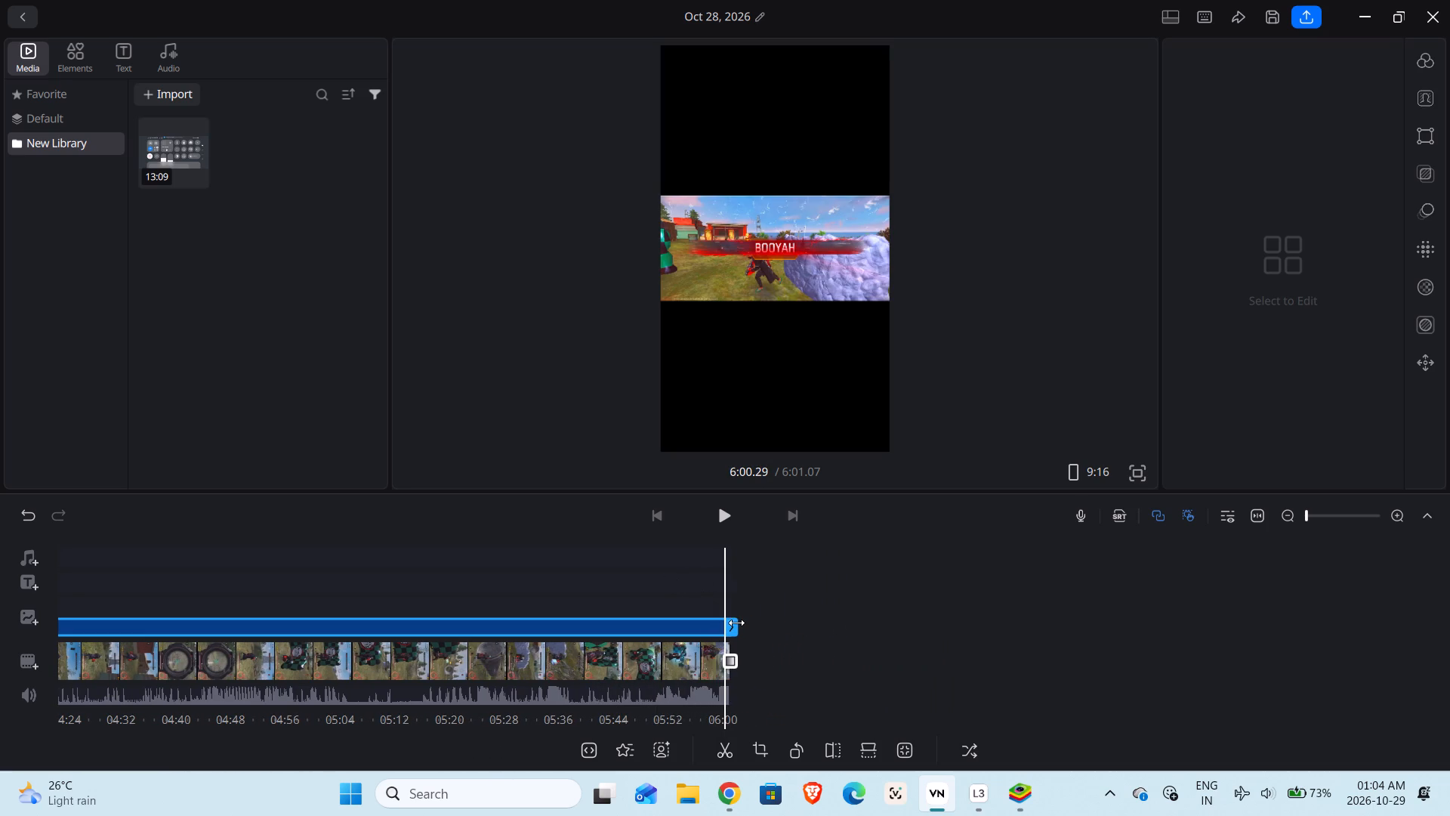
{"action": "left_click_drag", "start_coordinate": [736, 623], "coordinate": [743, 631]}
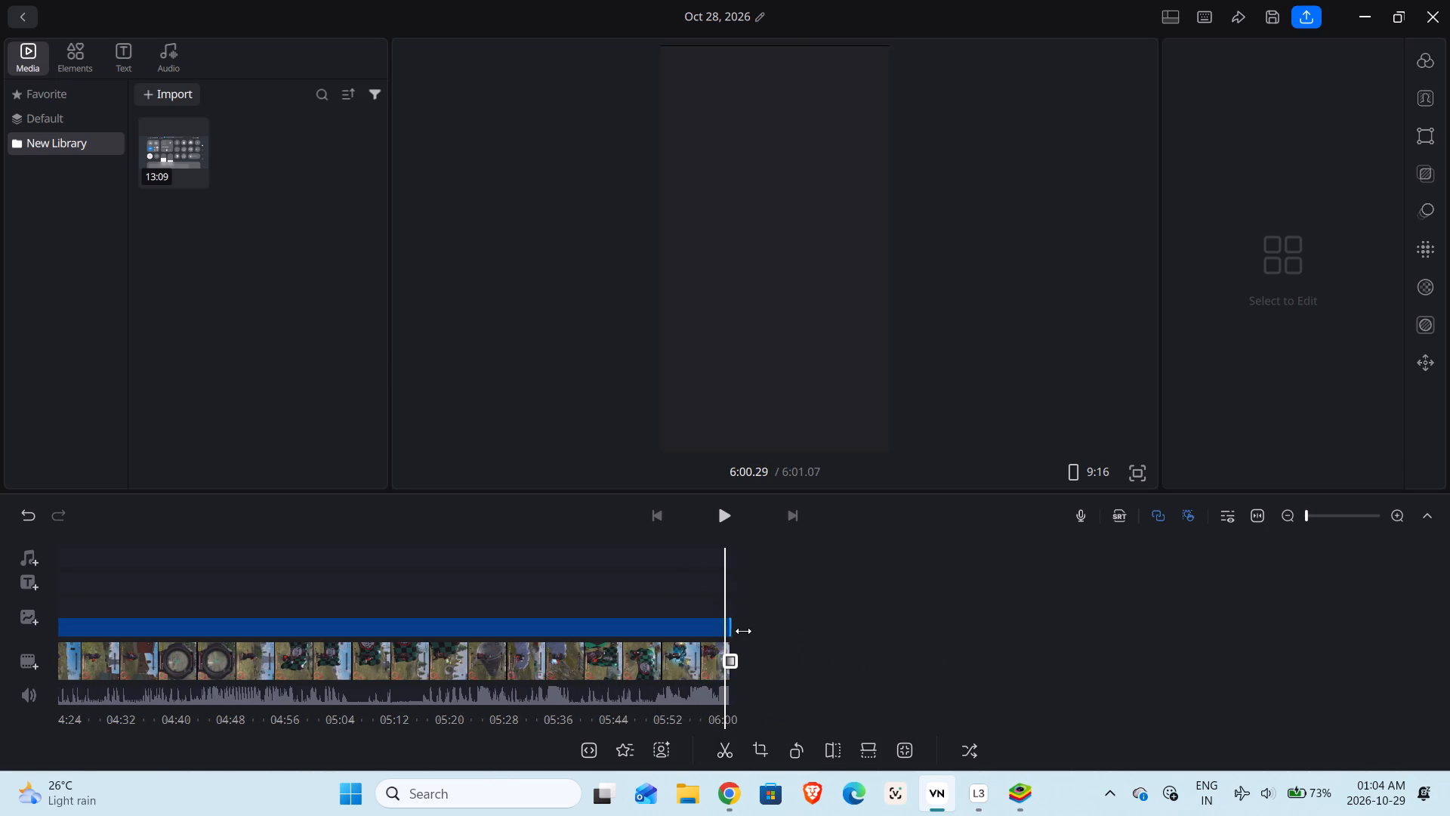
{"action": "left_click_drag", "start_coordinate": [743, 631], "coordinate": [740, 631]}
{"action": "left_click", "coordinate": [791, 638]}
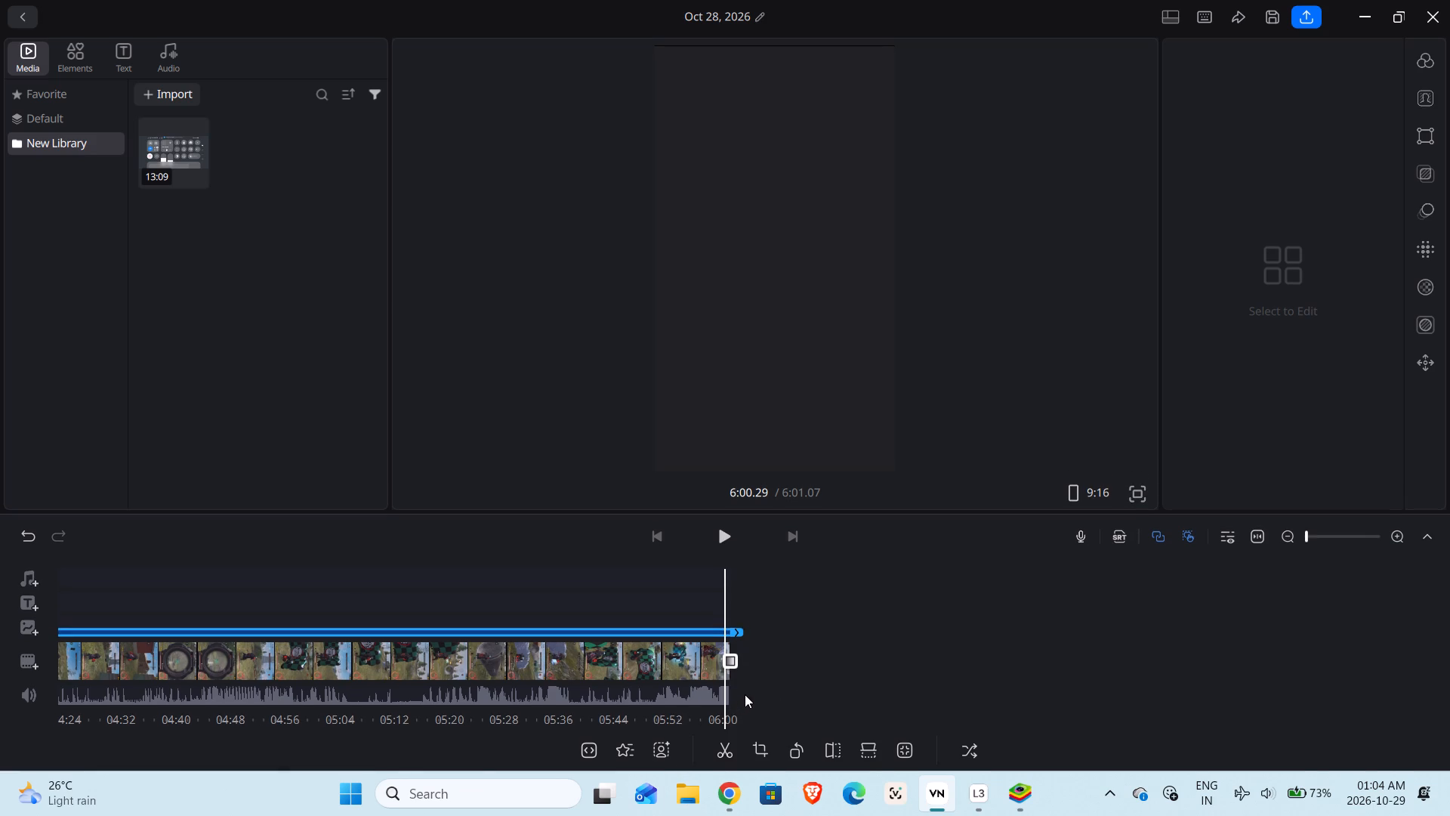
Scrub the final seconds and play from about 5:11 to check the grey background image against the main video.
{"action": "left_click", "coordinate": [721, 635]}
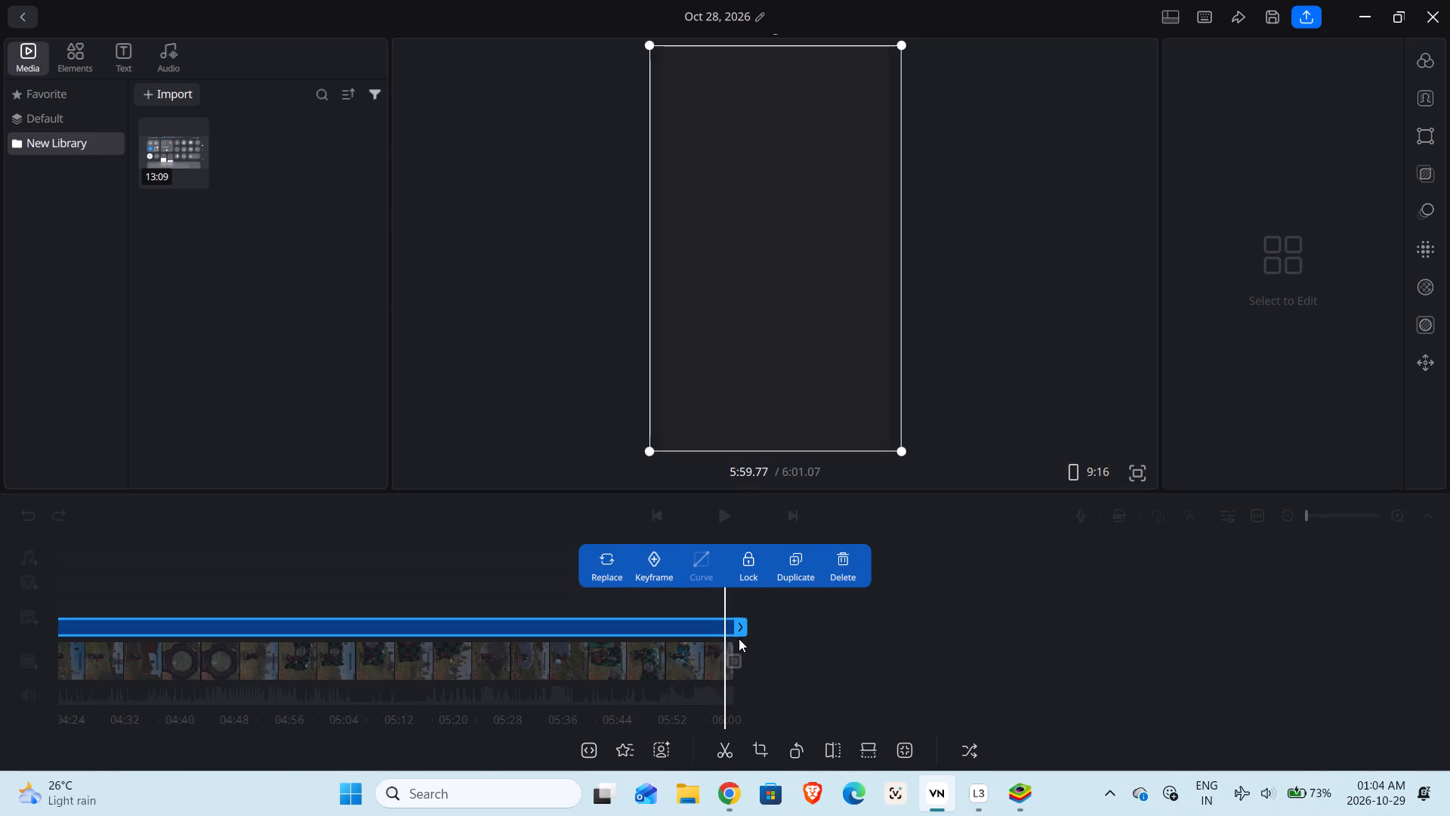
{"action": "left_click_drag", "start_coordinate": [773, 648], "coordinate": [751, 648]}
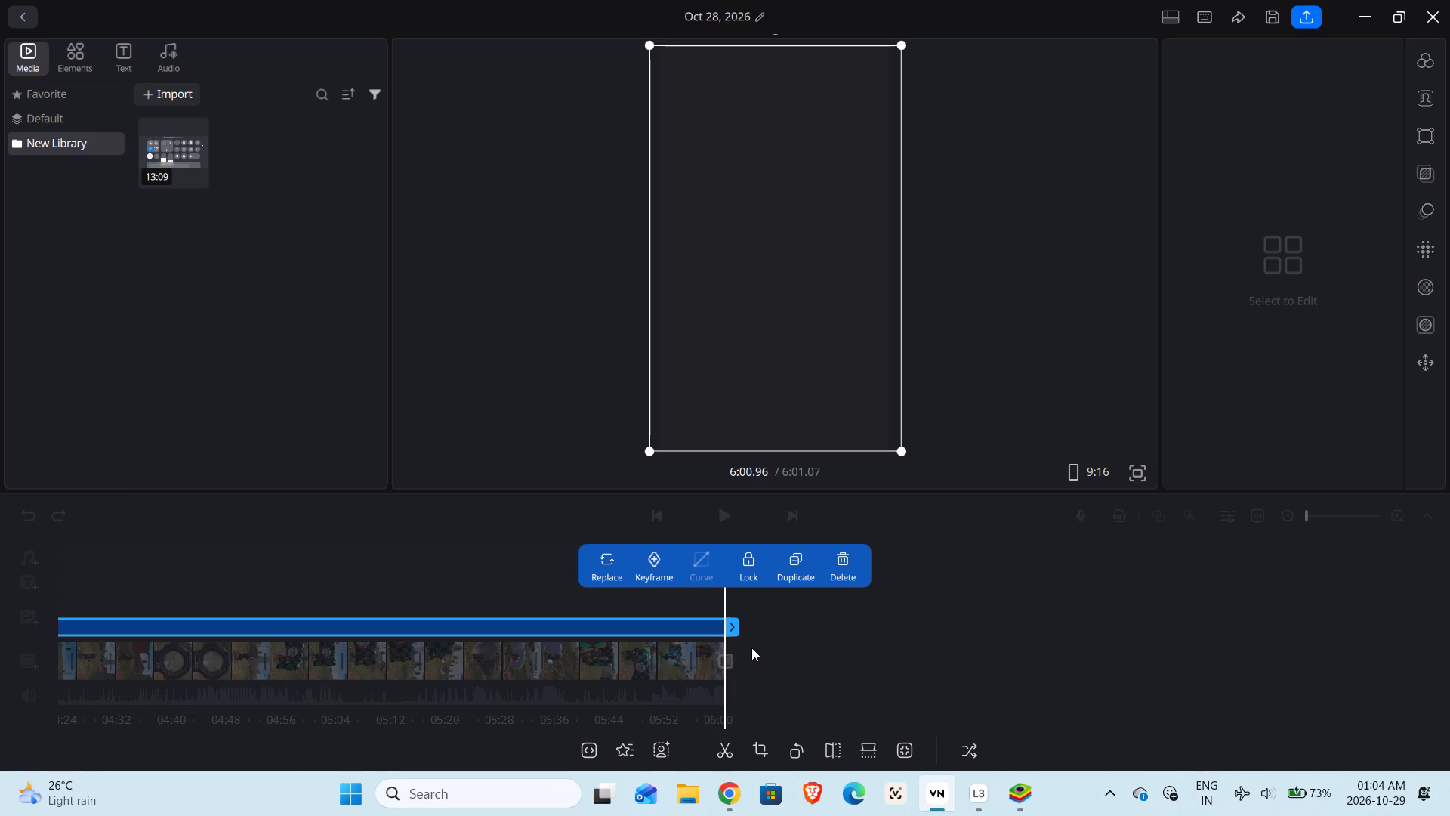
{"action": "left_click_drag", "start_coordinate": [769, 651], "coordinate": [808, 663]}
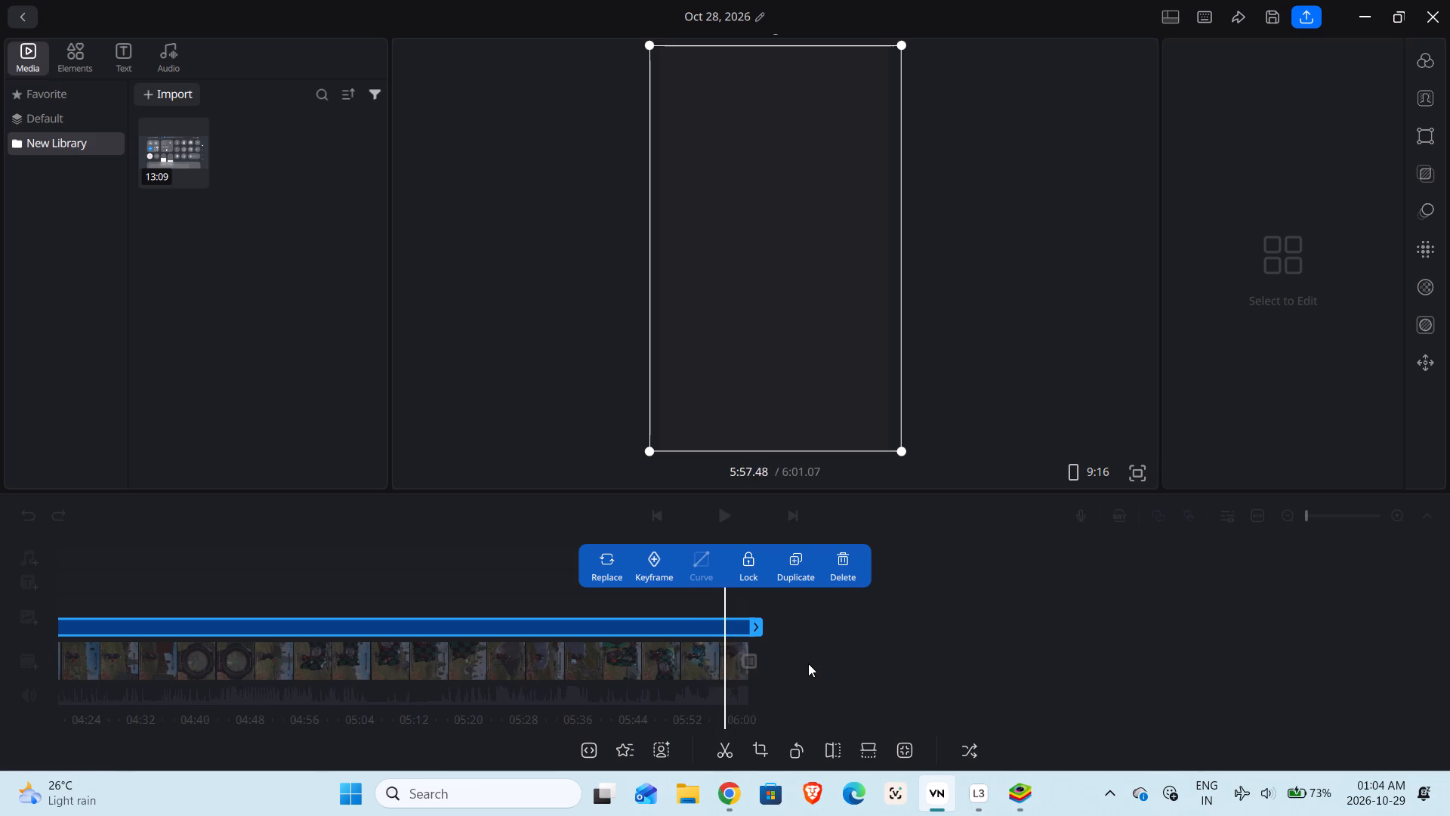
{"action": "left_click_drag", "start_coordinate": [808, 663], "coordinate": [789, 655]}
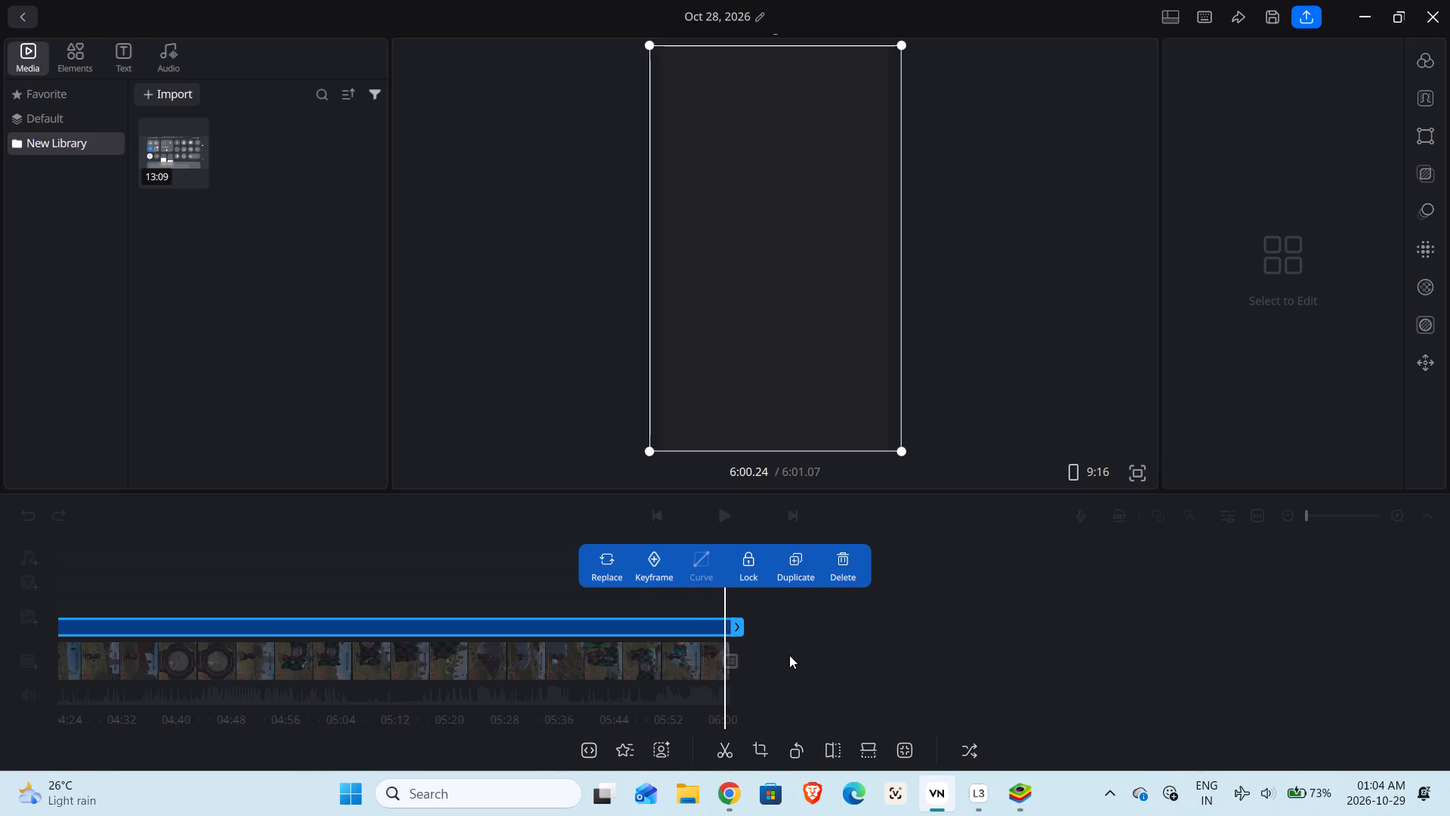
{"action": "left_click_drag", "start_coordinate": [789, 655], "coordinate": [785, 652]}
{"action": "left_click", "coordinate": [733, 635]}
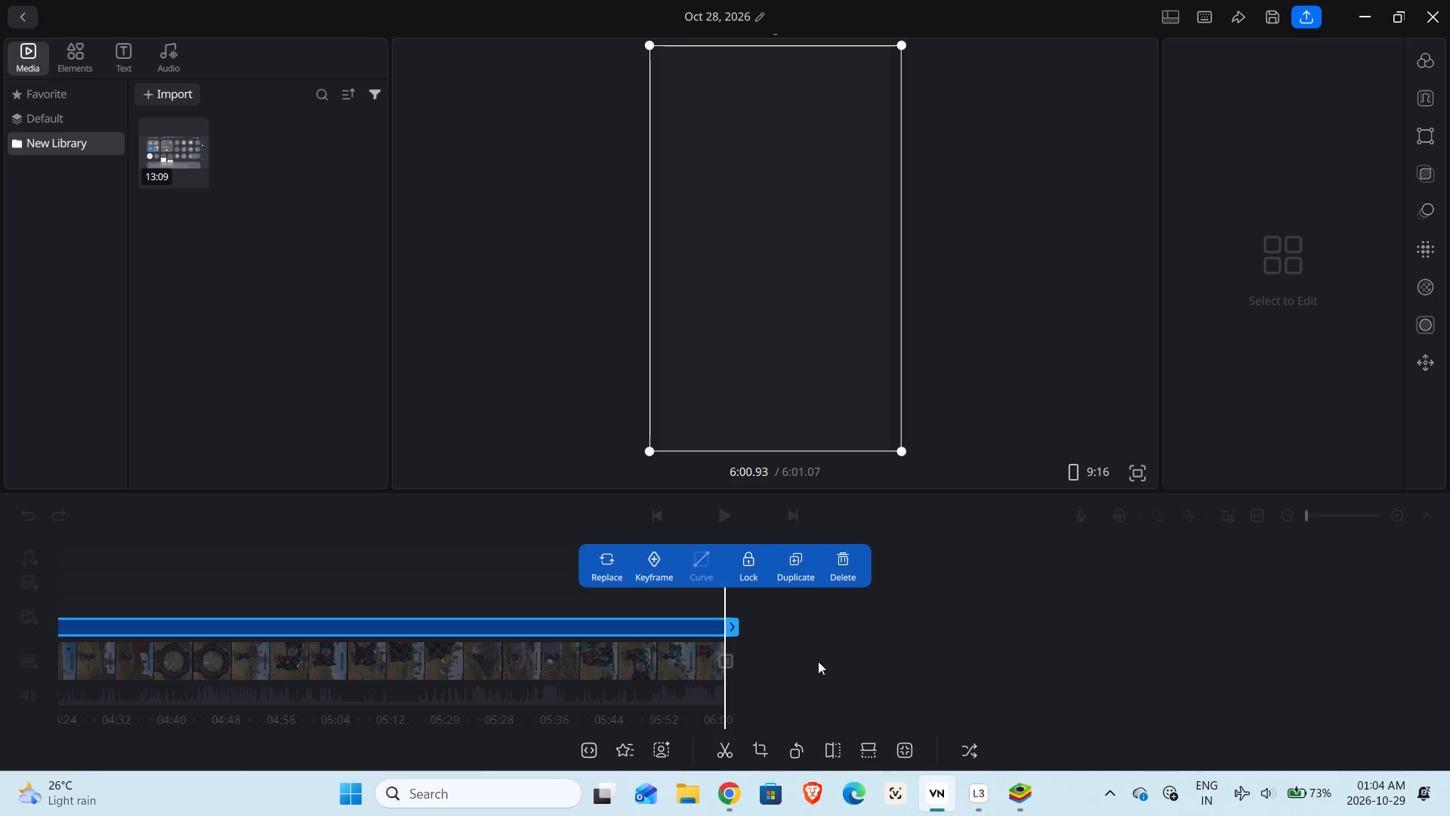
{"action": "left_click", "coordinate": [799, 653]}
{"action": "left_click_drag", "start_coordinate": [776, 653], "coordinate": [835, 668]}
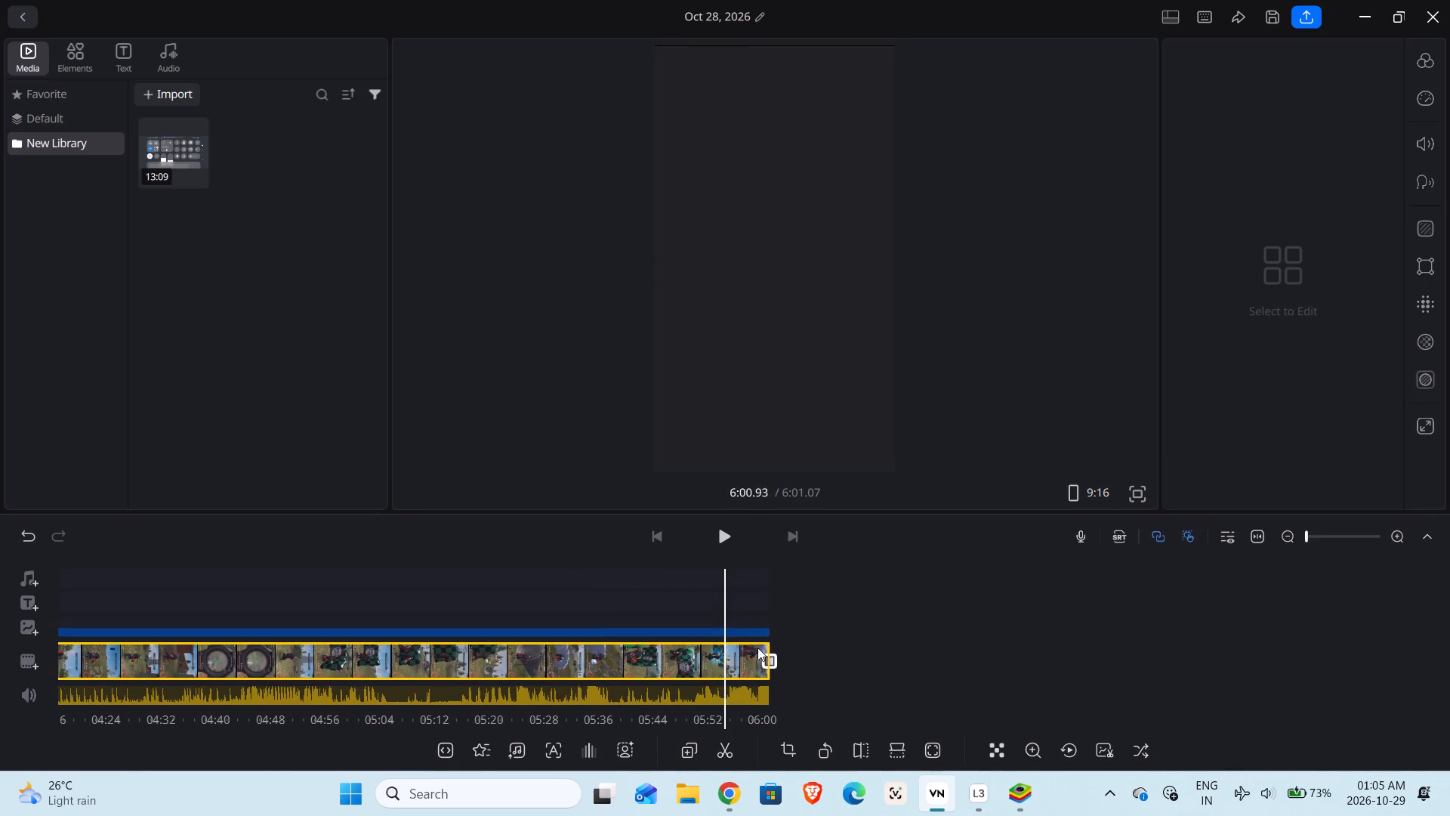
{"action": "left_click_drag", "start_coordinate": [658, 613], "coordinate": [917, 626]}
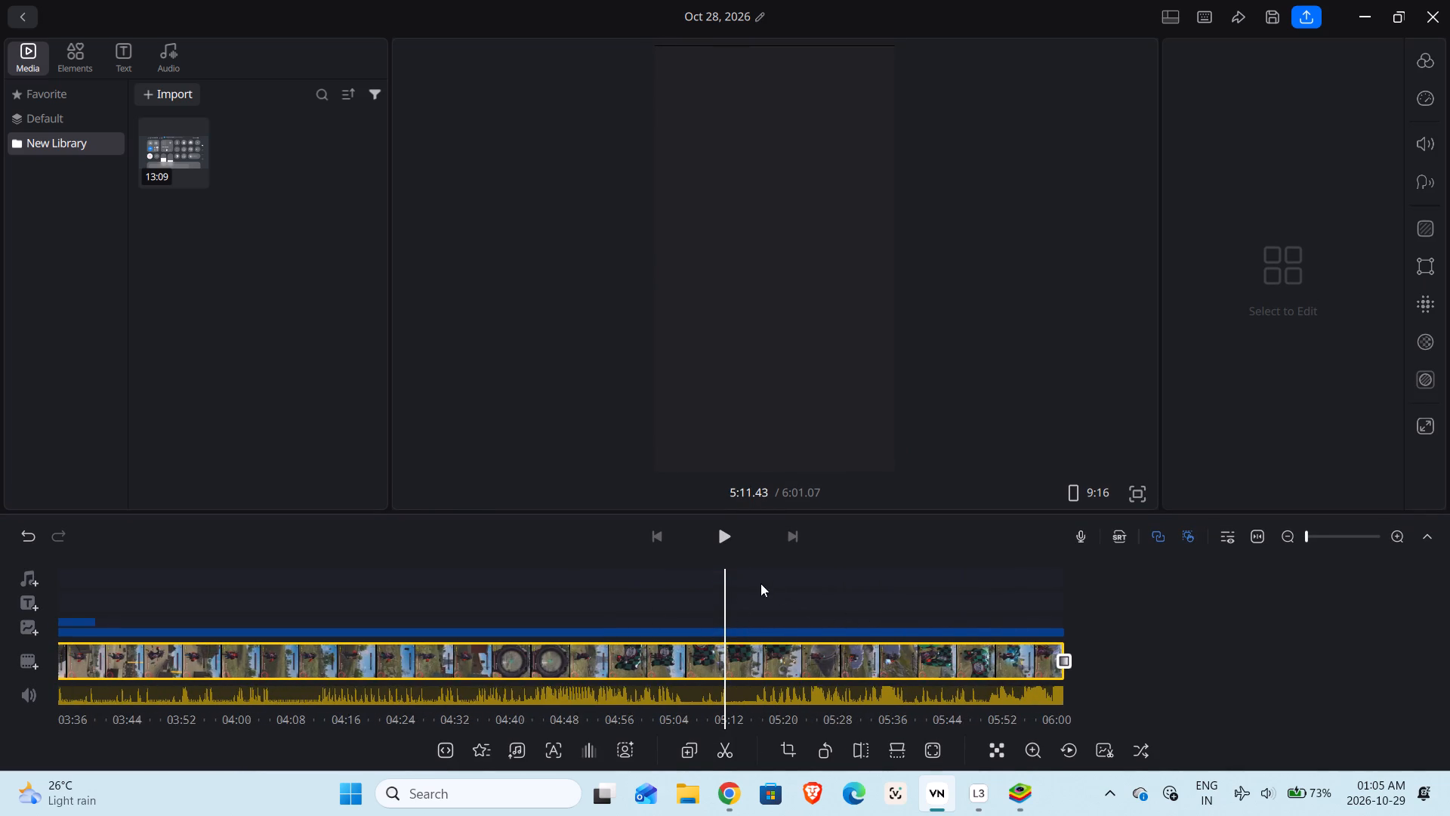
{"action": "left_click", "coordinate": [721, 541]}
{"action": "left_click", "coordinate": [722, 546]}
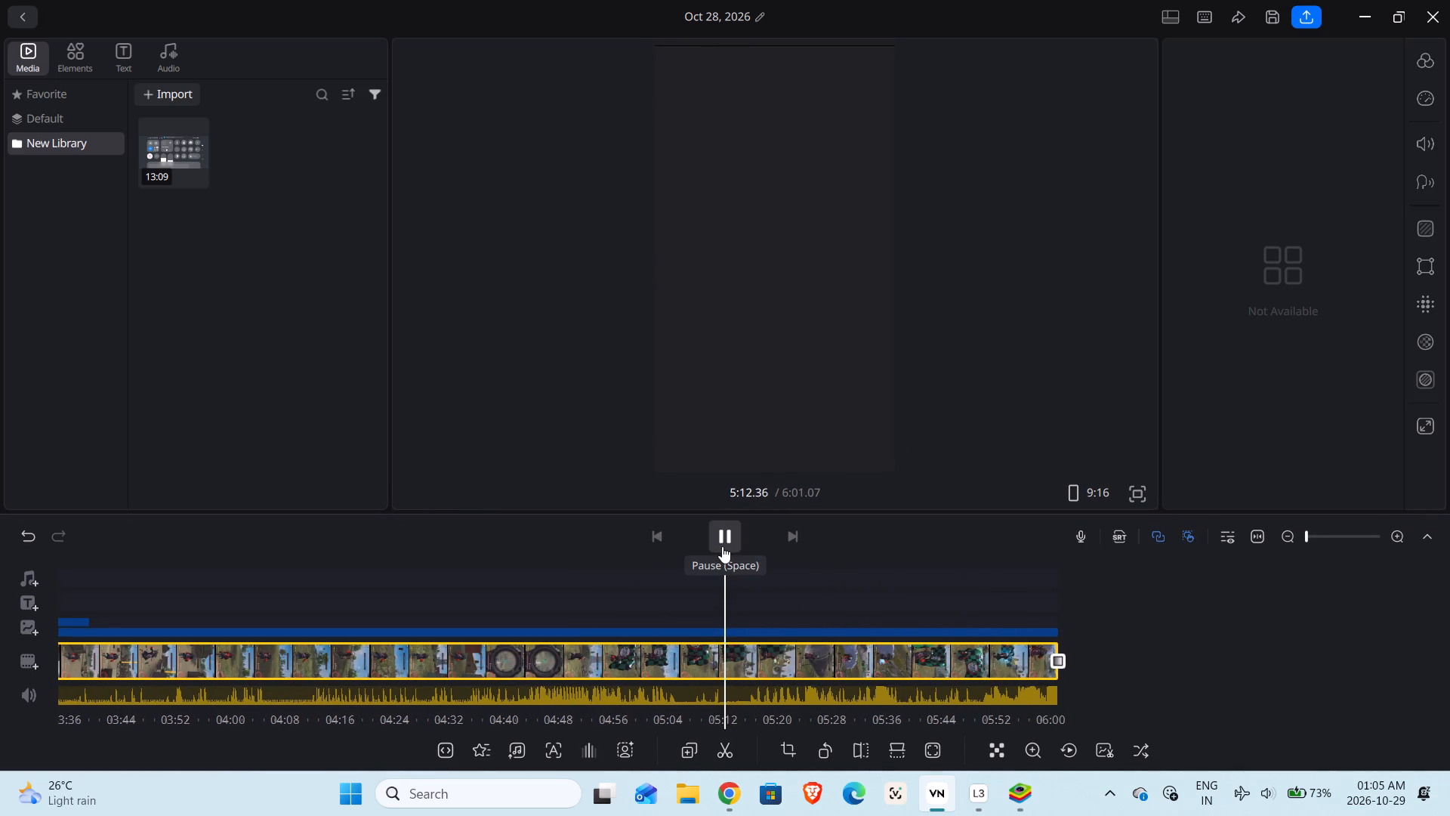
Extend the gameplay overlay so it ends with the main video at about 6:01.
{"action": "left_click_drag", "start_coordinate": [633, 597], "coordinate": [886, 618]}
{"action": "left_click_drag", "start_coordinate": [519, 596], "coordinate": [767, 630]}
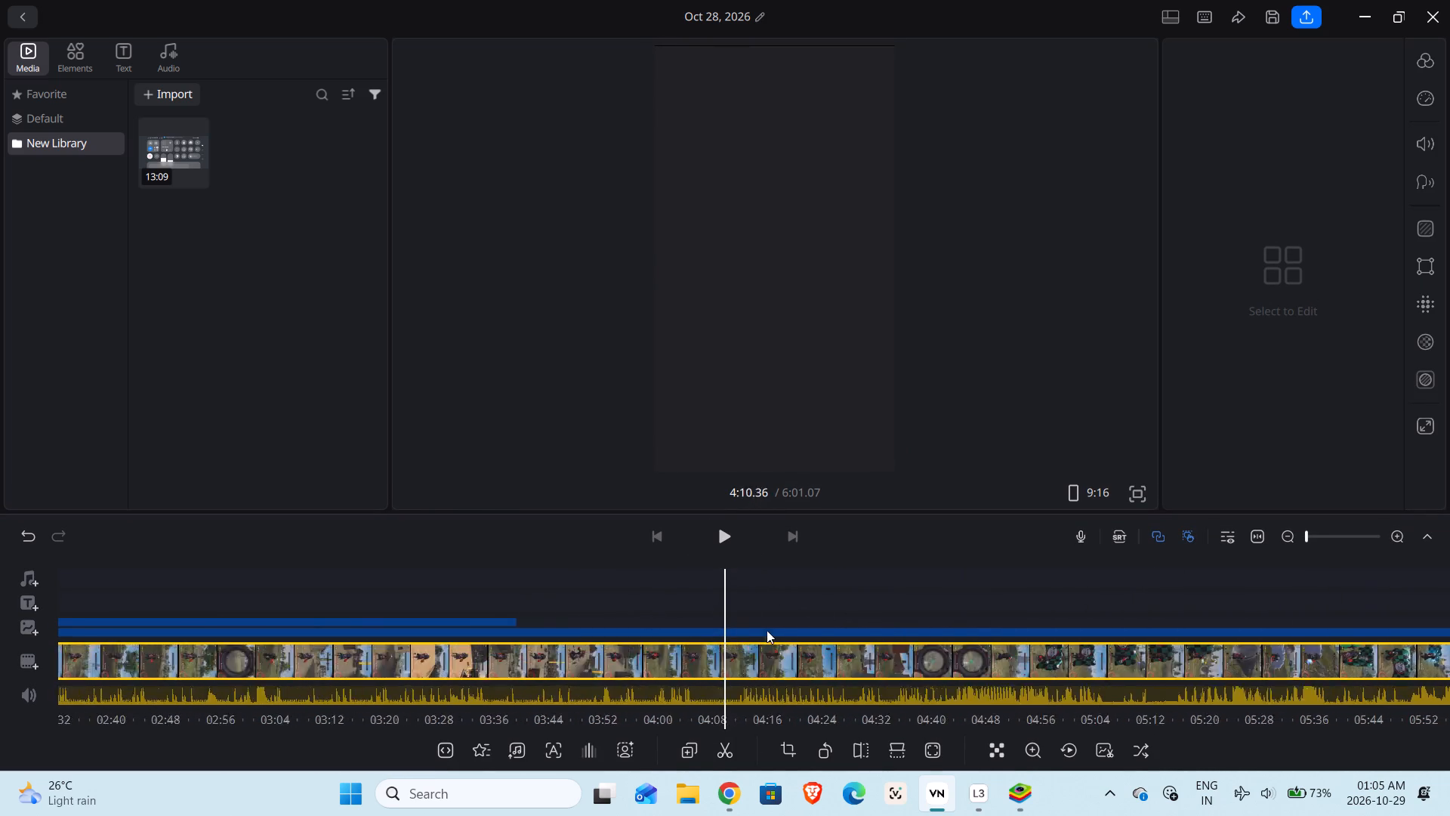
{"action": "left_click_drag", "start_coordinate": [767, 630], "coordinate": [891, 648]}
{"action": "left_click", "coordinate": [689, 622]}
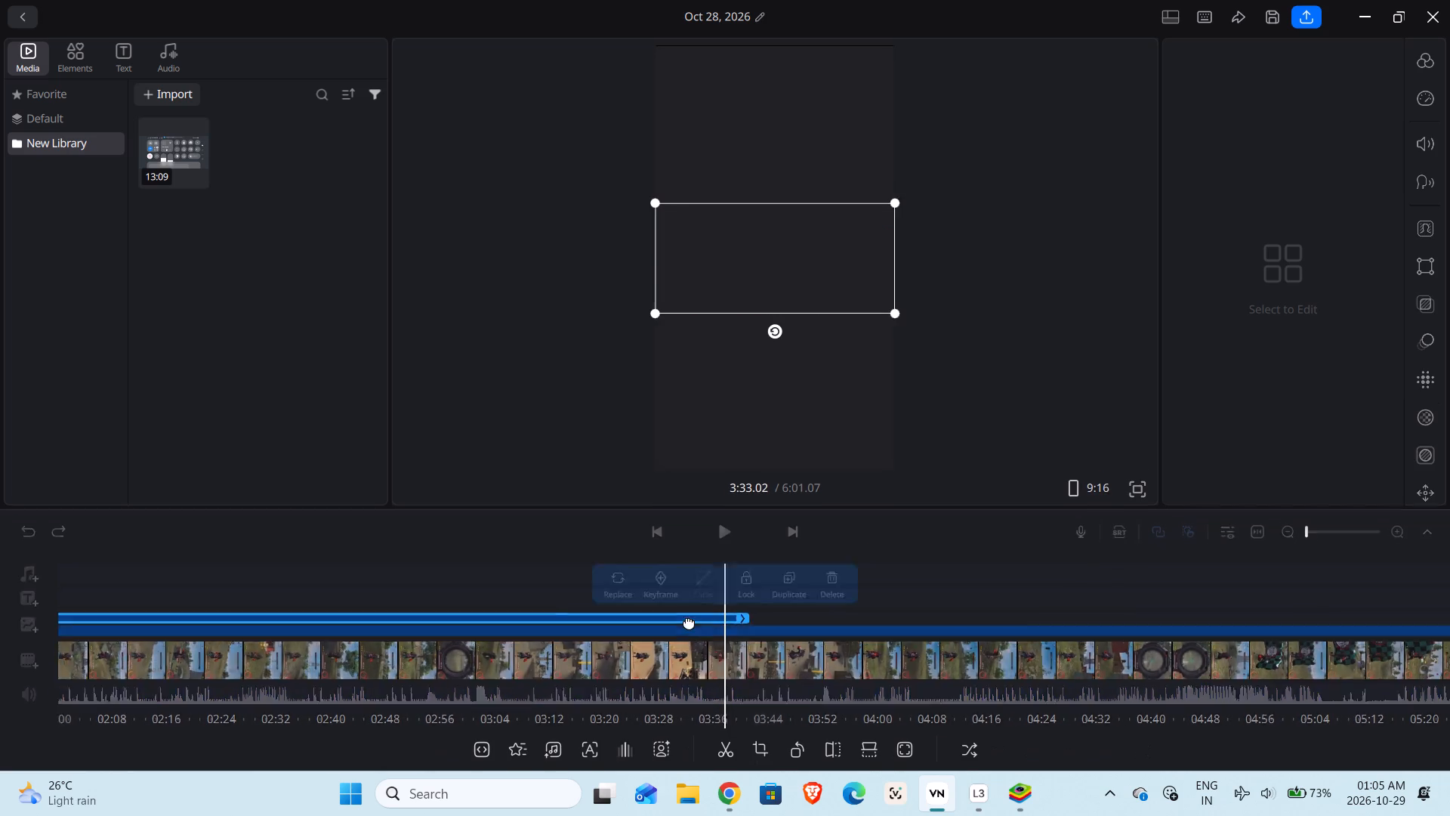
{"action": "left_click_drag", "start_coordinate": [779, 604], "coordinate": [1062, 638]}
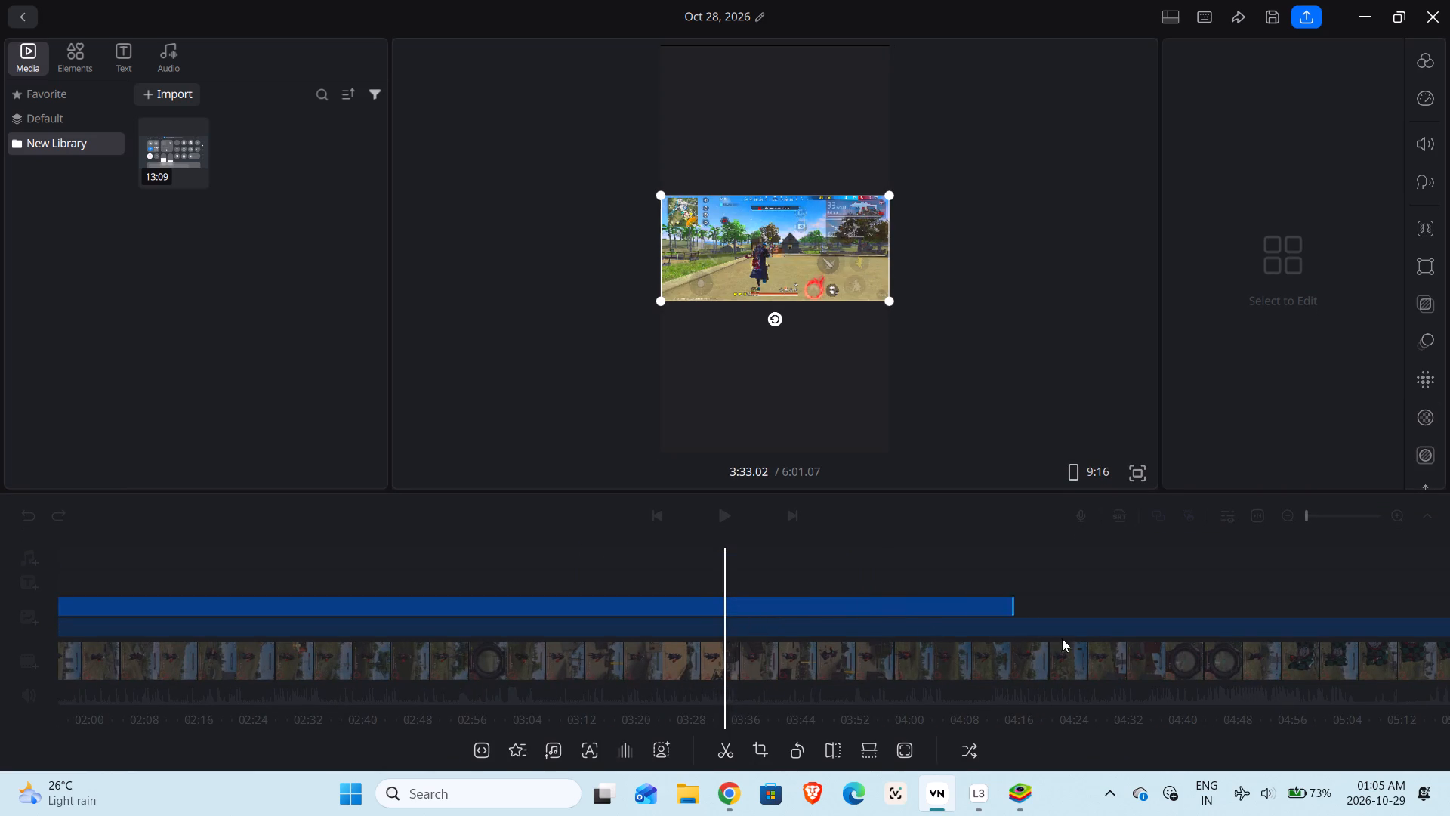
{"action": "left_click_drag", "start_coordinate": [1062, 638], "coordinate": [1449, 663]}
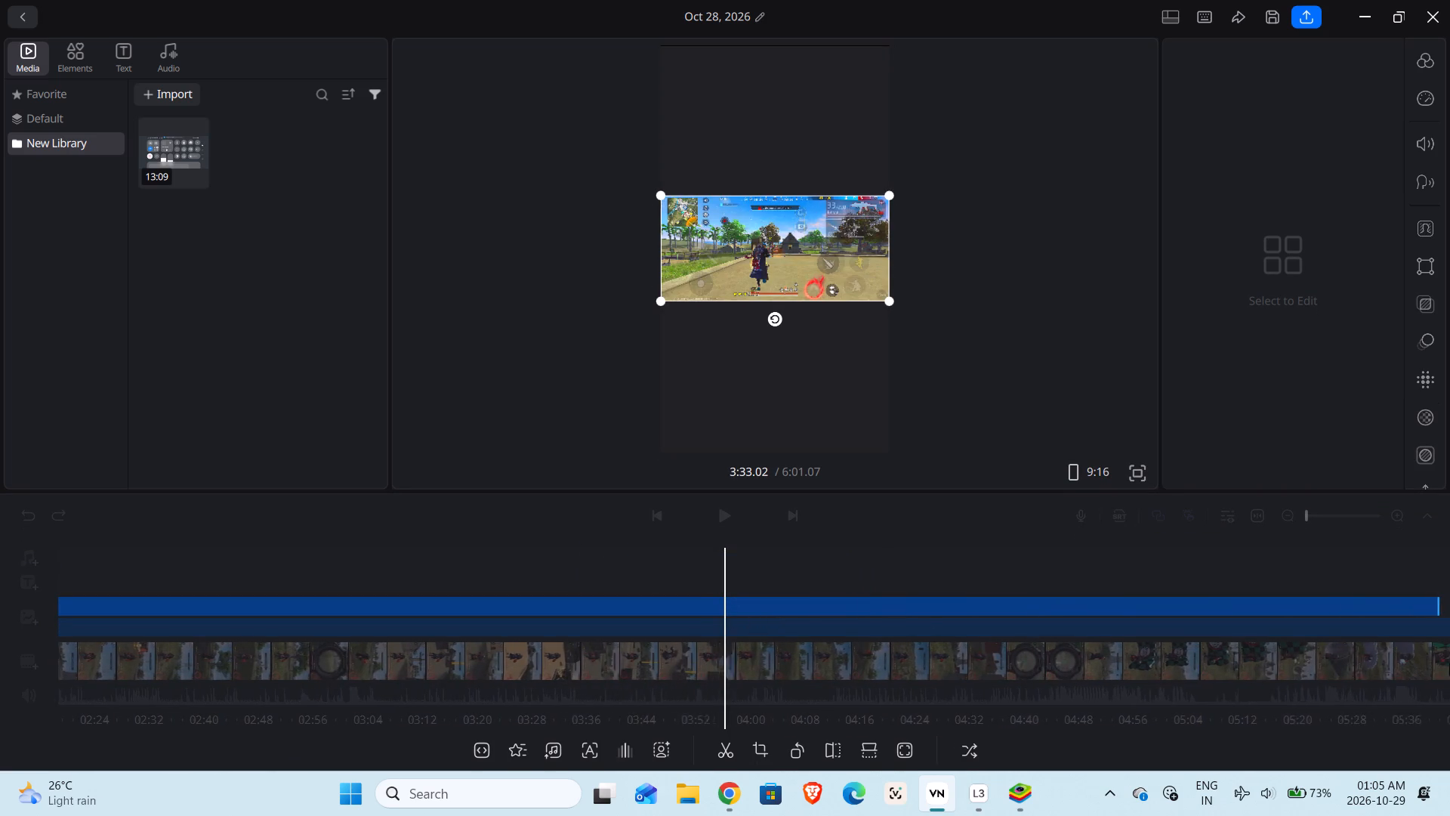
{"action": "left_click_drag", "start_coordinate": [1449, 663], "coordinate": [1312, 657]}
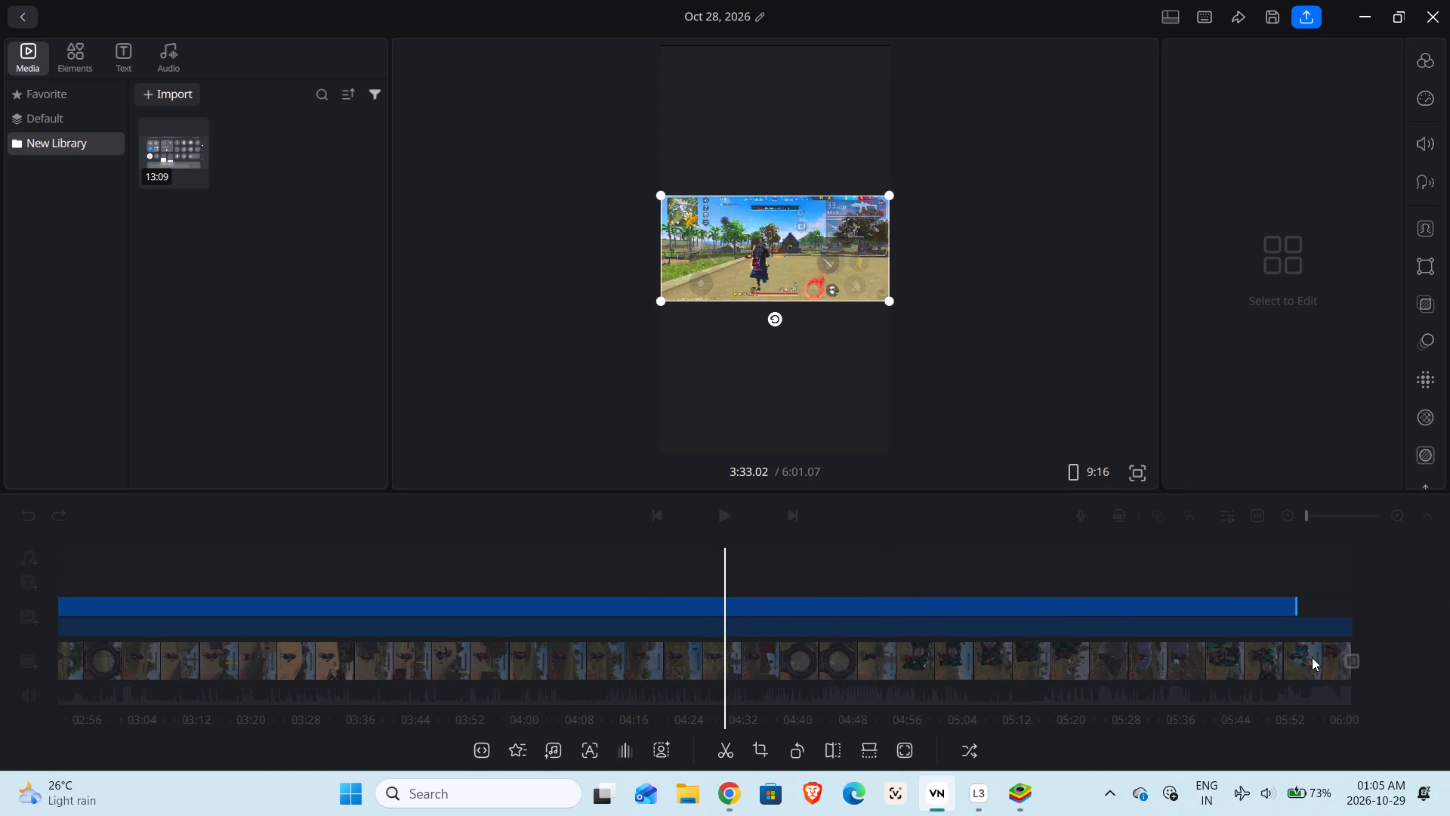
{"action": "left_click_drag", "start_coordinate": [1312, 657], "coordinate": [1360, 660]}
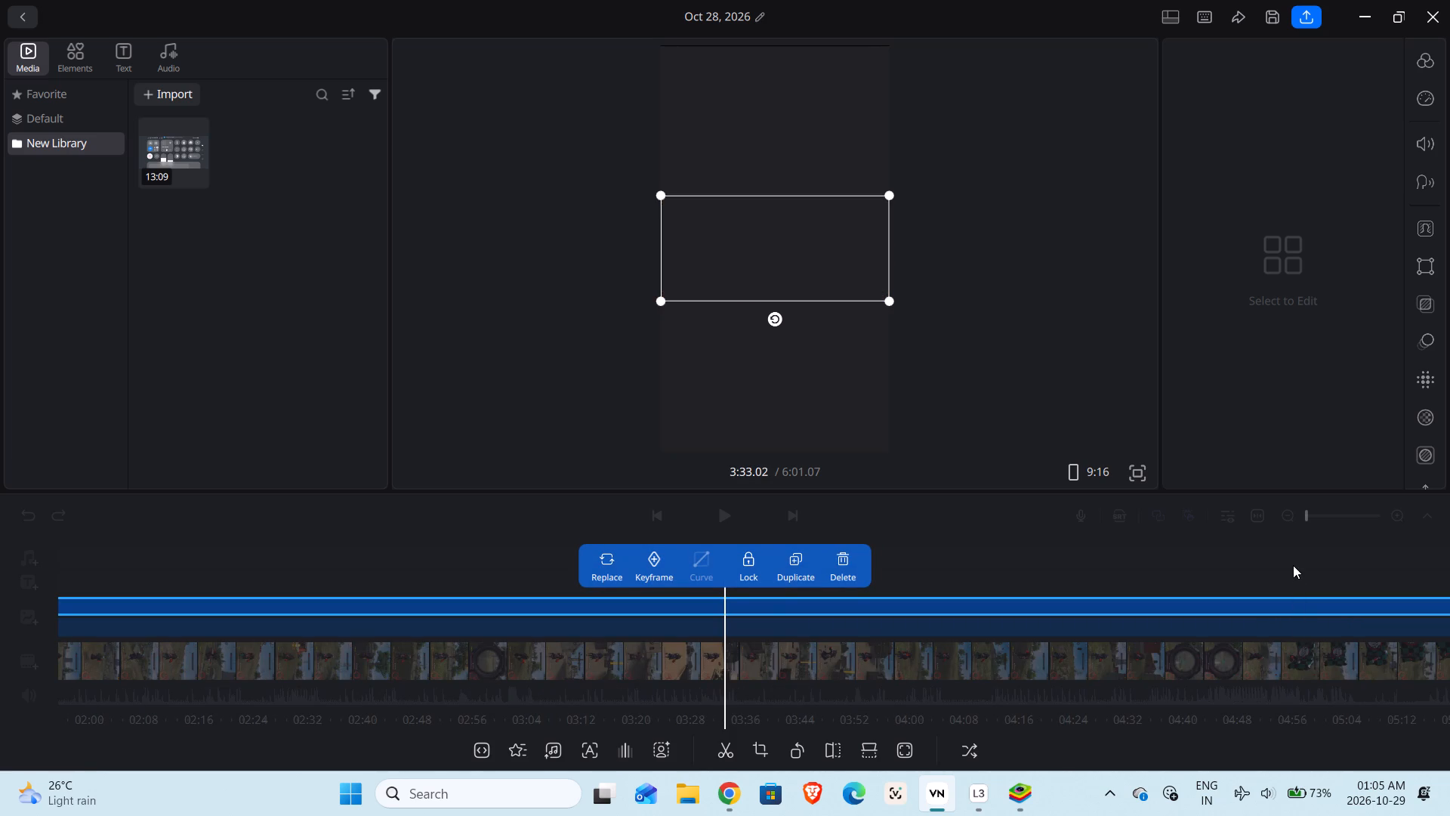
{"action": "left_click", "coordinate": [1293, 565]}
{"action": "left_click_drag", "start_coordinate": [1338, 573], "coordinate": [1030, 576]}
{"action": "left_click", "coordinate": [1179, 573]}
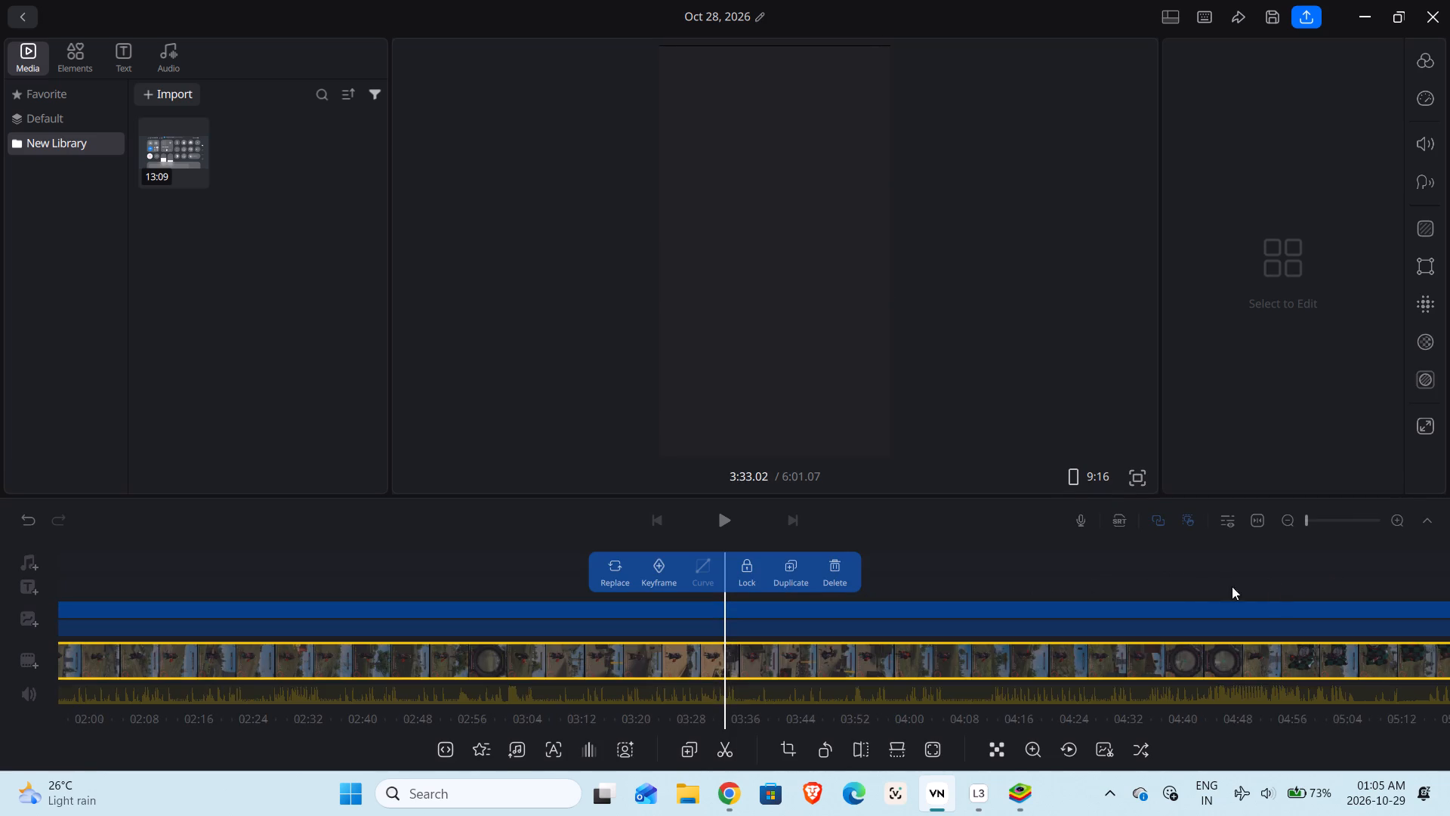
Scrub and briefly play from about 3:47 to the end at 6:01 to check the overlay and grey background coverage.
{"action": "left_click", "coordinate": [1267, 573]}
{"action": "left_click_drag", "start_coordinate": [1349, 608], "coordinate": [1163, 597]}
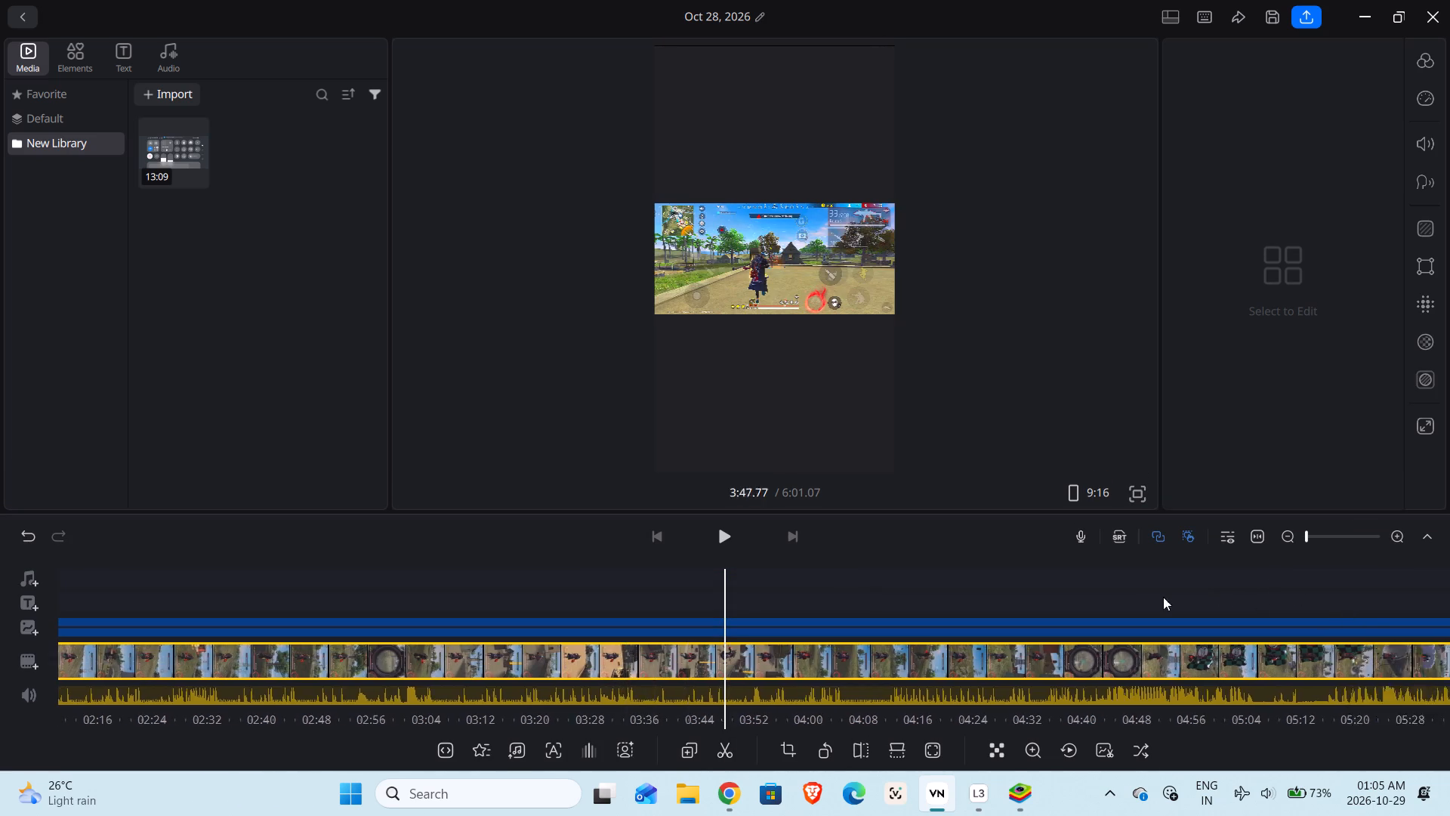
{"action": "left_click_drag", "start_coordinate": [1163, 597], "coordinate": [916, 620]}
{"action": "left_click_drag", "start_coordinate": [1270, 633], "coordinate": [1121, 636]}
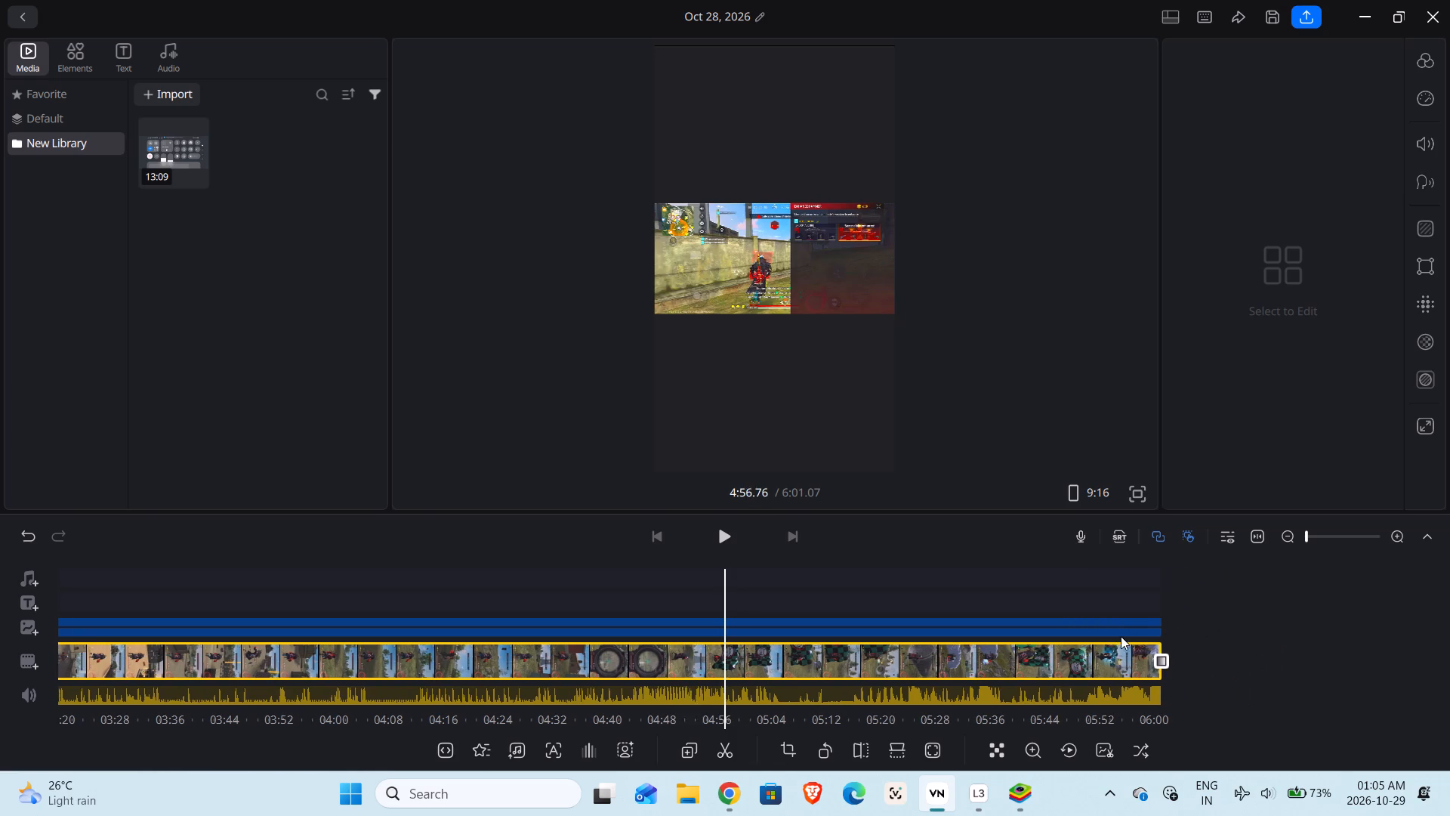
{"action": "left_click_drag", "start_coordinate": [1121, 636], "coordinate": [951, 635]}
{"action": "left_click_drag", "start_coordinate": [1155, 612], "coordinate": [1019, 615]}
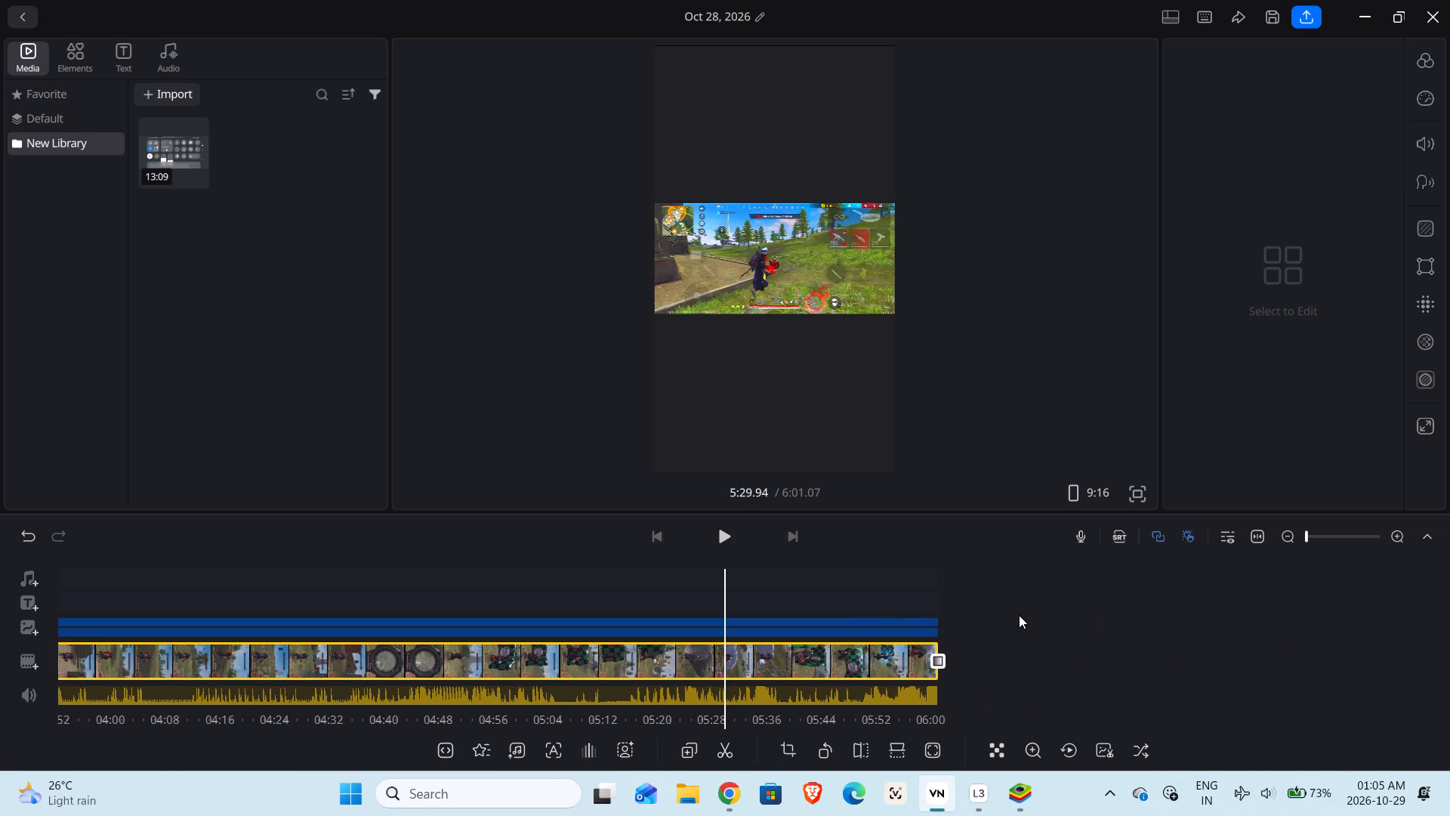
{"action": "left_click_drag", "start_coordinate": [1019, 615], "coordinate": [947, 618]}
{"action": "left_click", "coordinate": [727, 543]}
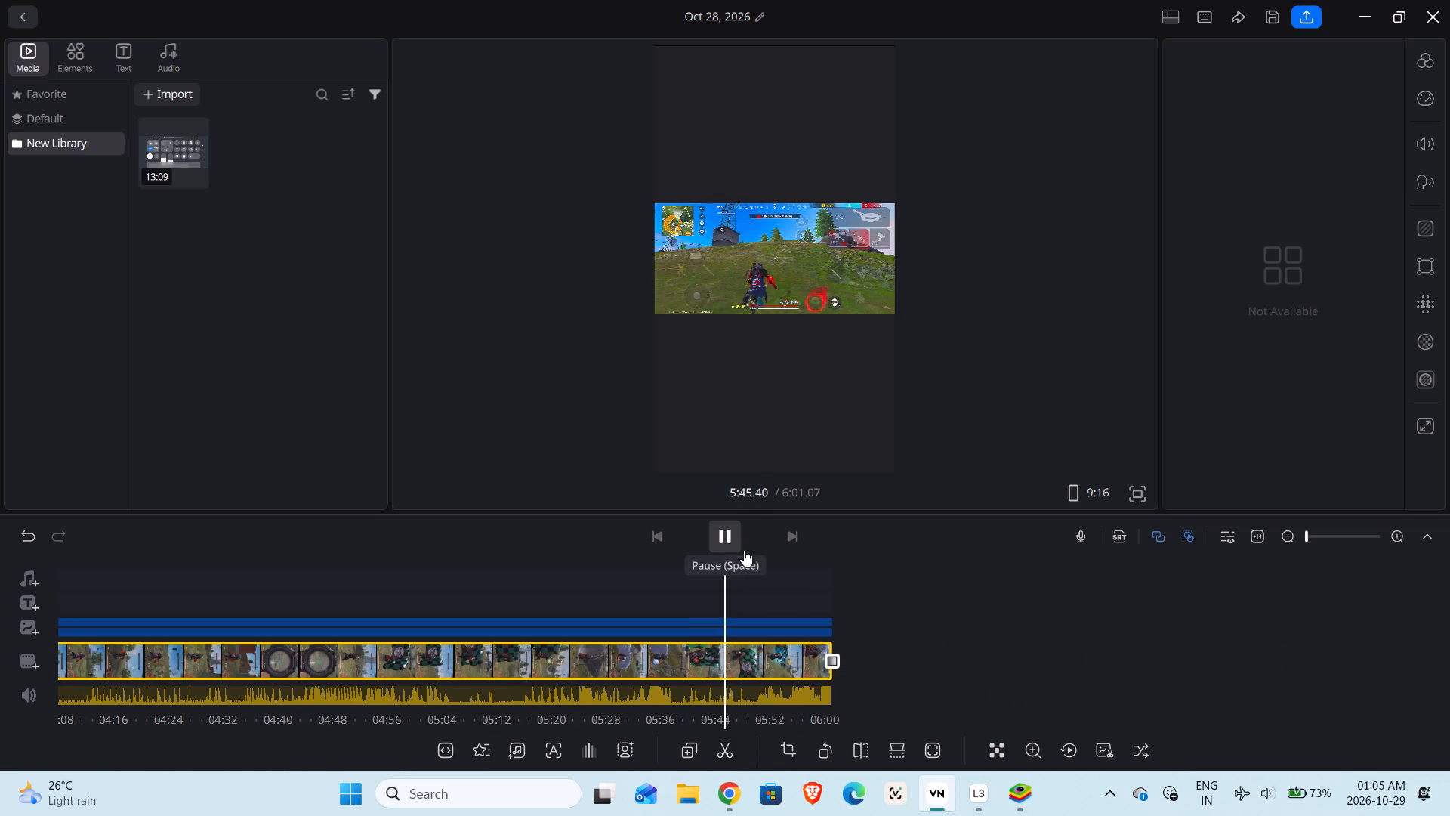
{"action": "left_click_drag", "start_coordinate": [950, 612], "coordinate": [820, 602]}
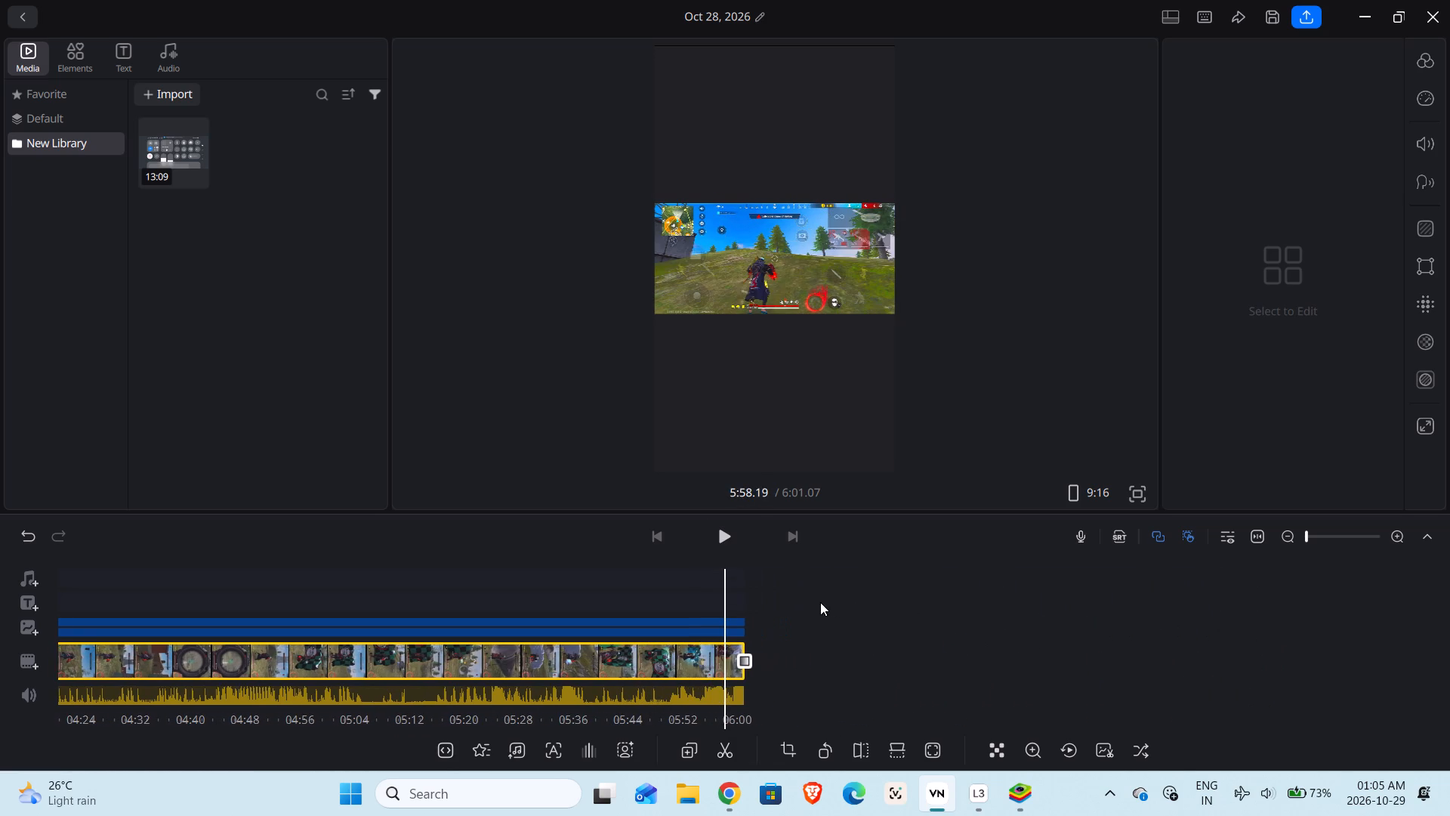
{"action": "left_click_drag", "start_coordinate": [820, 602], "coordinate": [785, 594]}
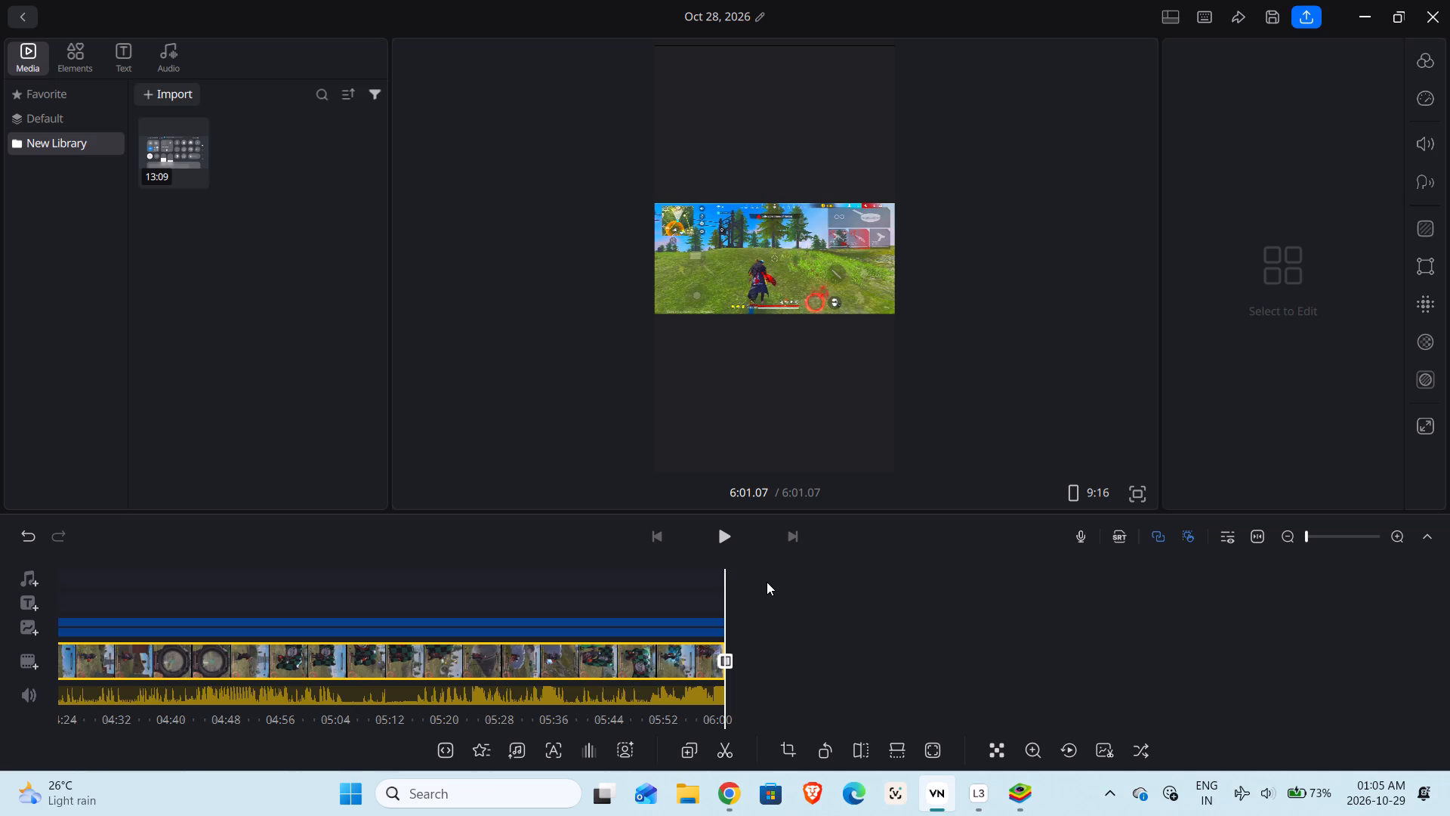
Play the opening, scrub through to the end, and replay near 5:41 to check the gameplay overlay.
{"action": "left_click", "coordinate": [733, 547]}
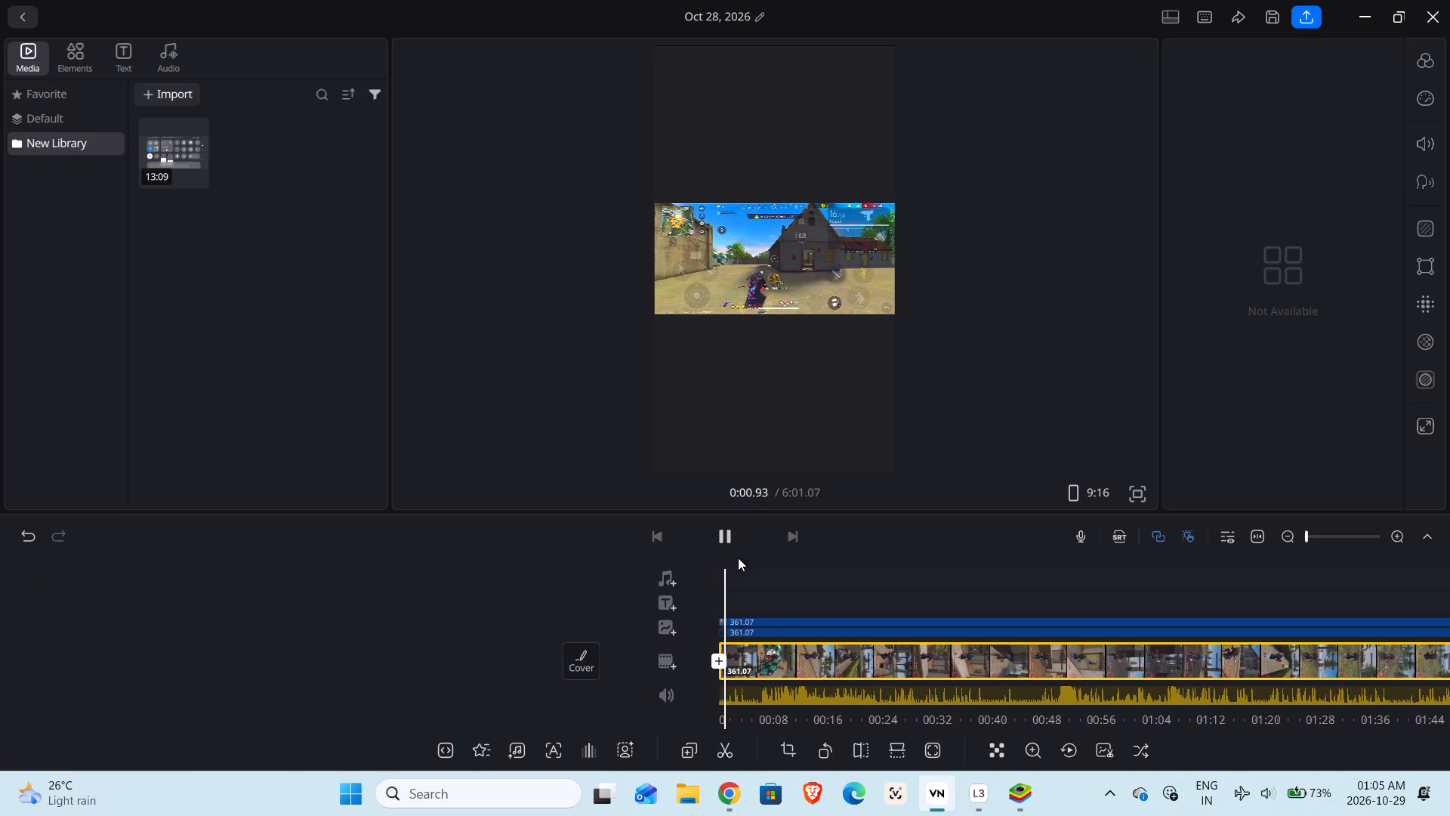
{"action": "left_click", "coordinate": [731, 545]}
{"action": "left_click_drag", "start_coordinate": [1246, 598], "coordinate": [666, 635]}
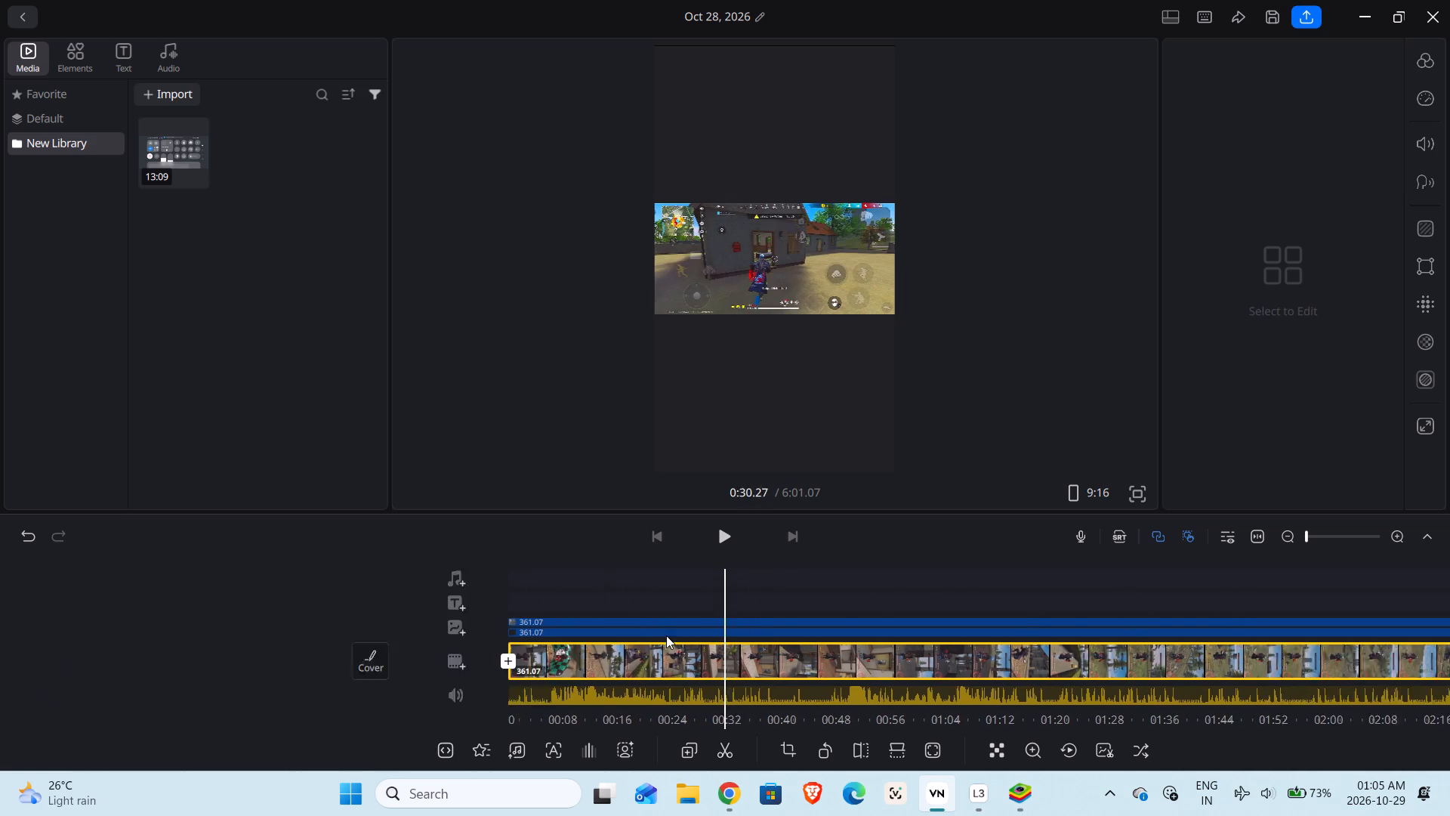
{"action": "left_click_drag", "start_coordinate": [666, 635], "coordinate": [487, 673]}
{"action": "left_click_drag", "start_coordinate": [1278, 601], "coordinate": [1041, 583]}
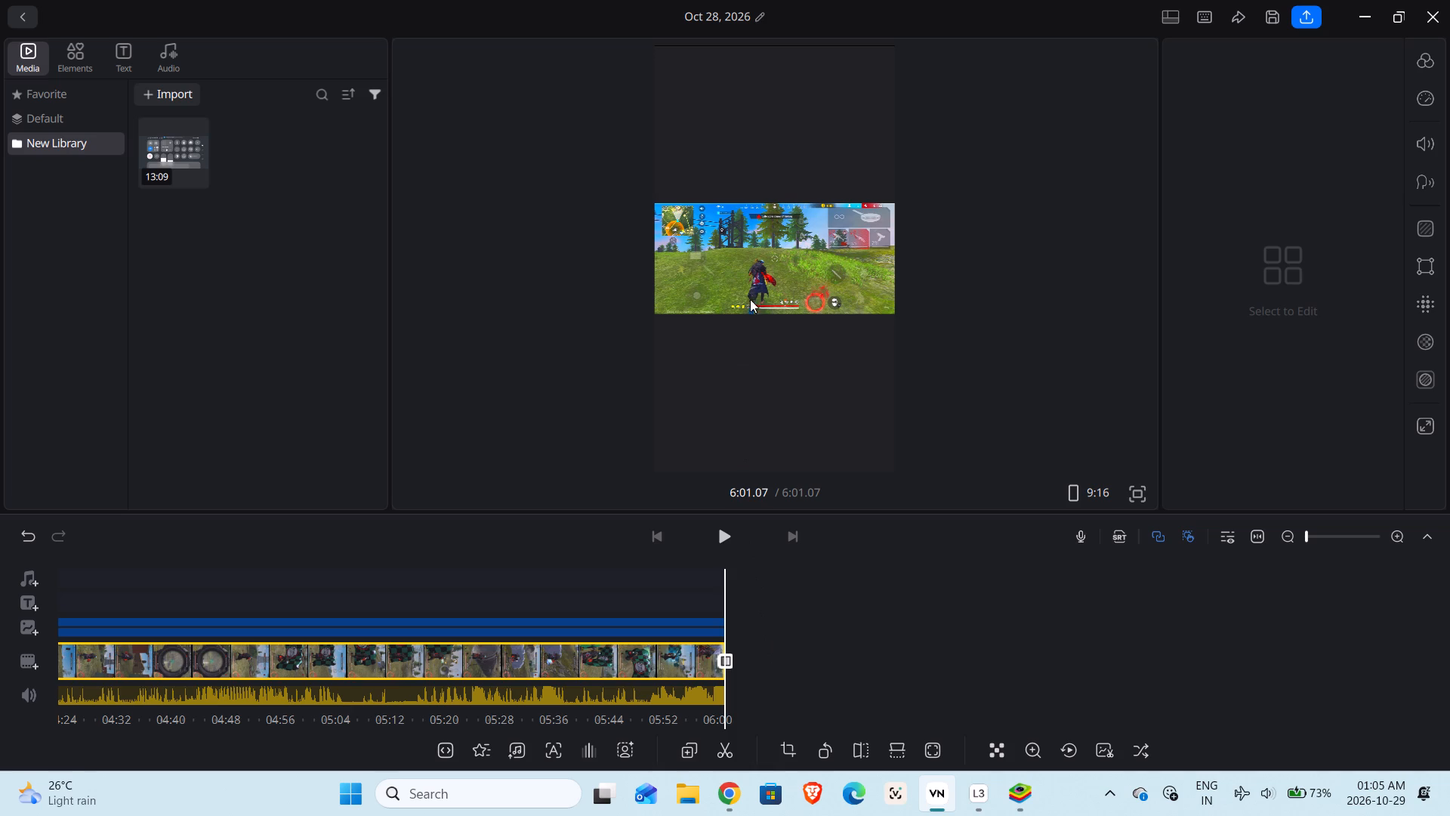
{"action": "left_click", "coordinate": [751, 290]}
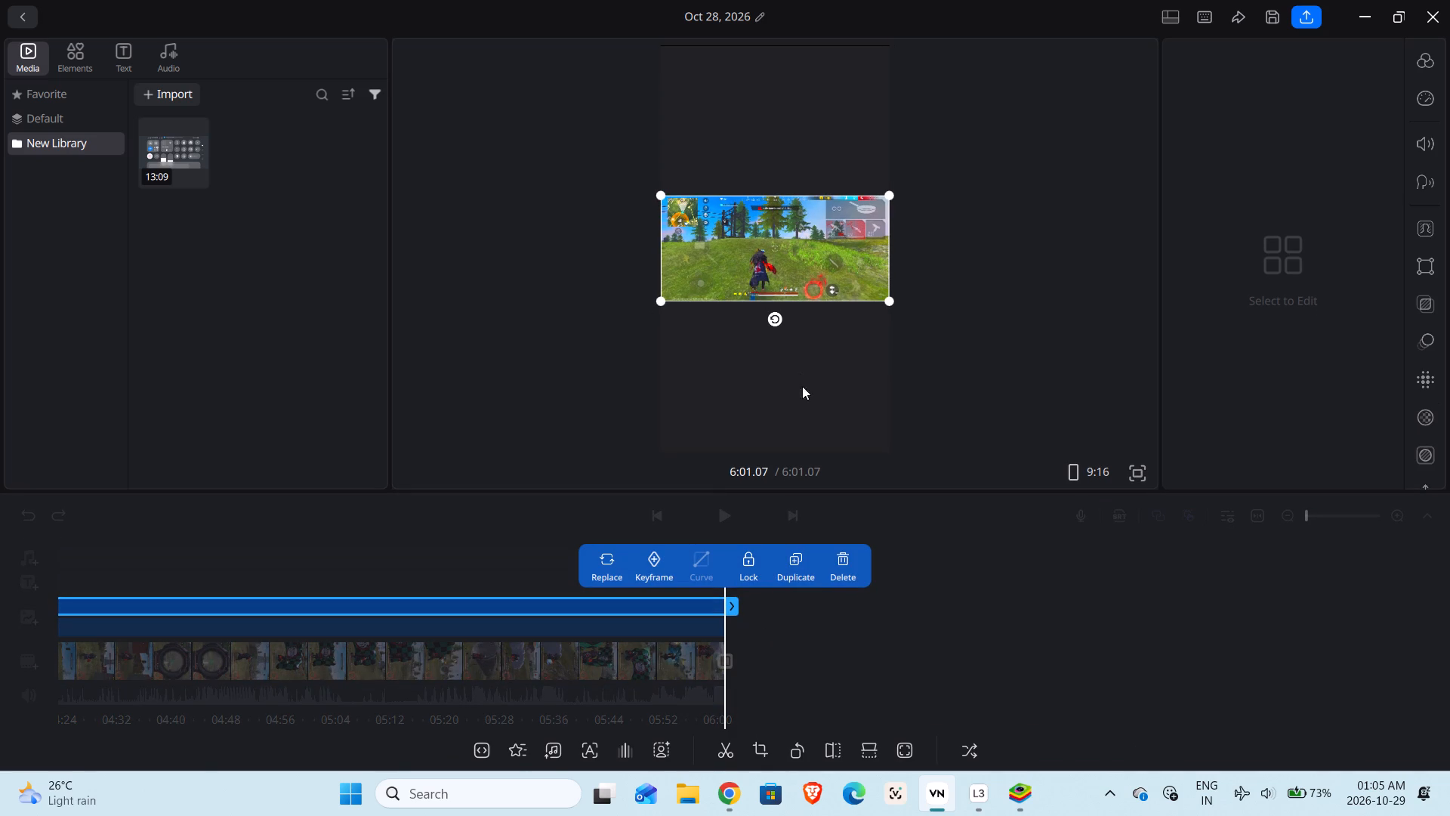
{"action": "left_click", "coordinate": [786, 654]}
{"action": "left_click_drag", "start_coordinate": [779, 653], "coordinate": [981, 670]}
{"action": "left_click", "coordinate": [724, 537]}
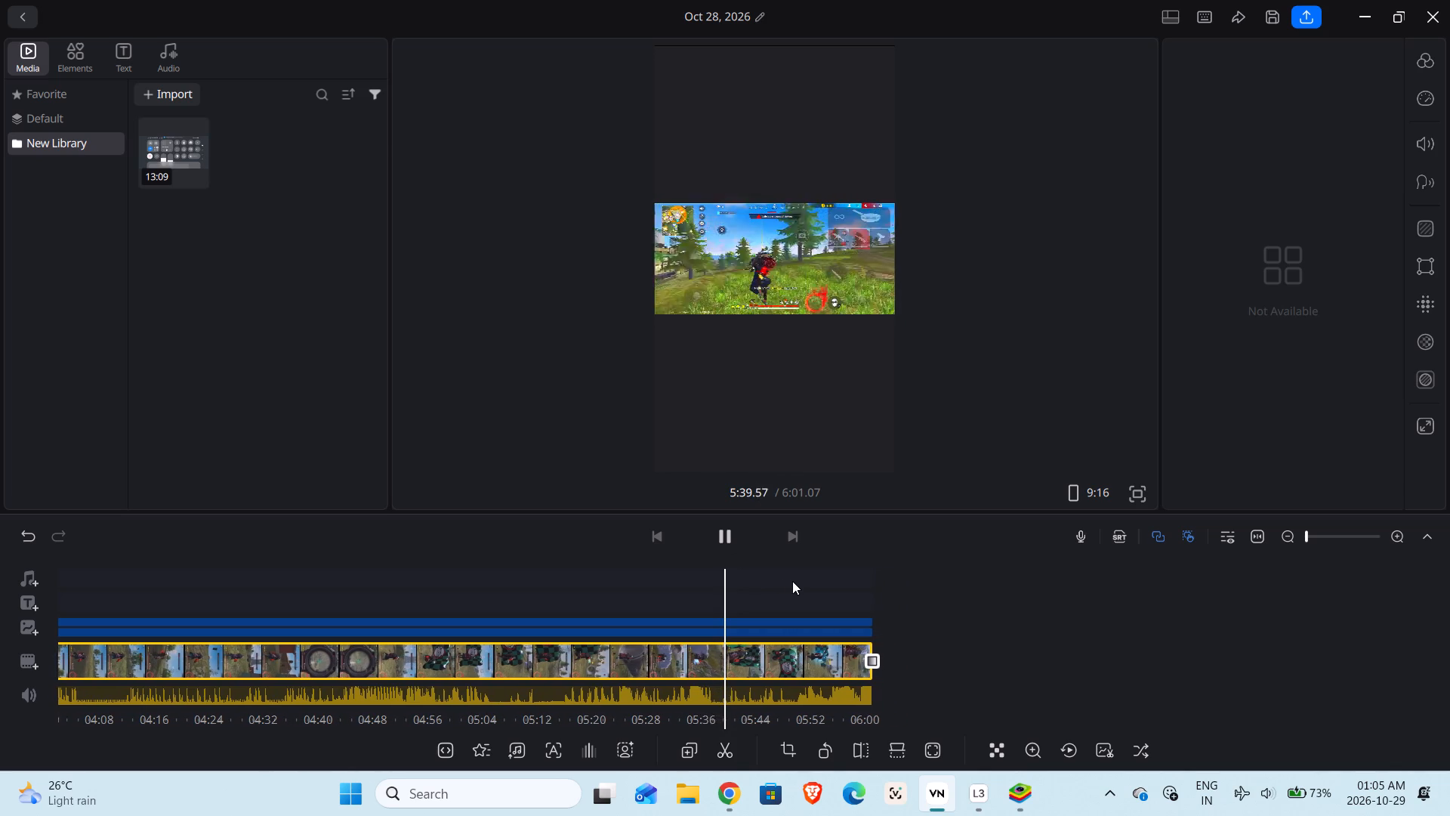
{"action": "left_click", "coordinate": [723, 542]}
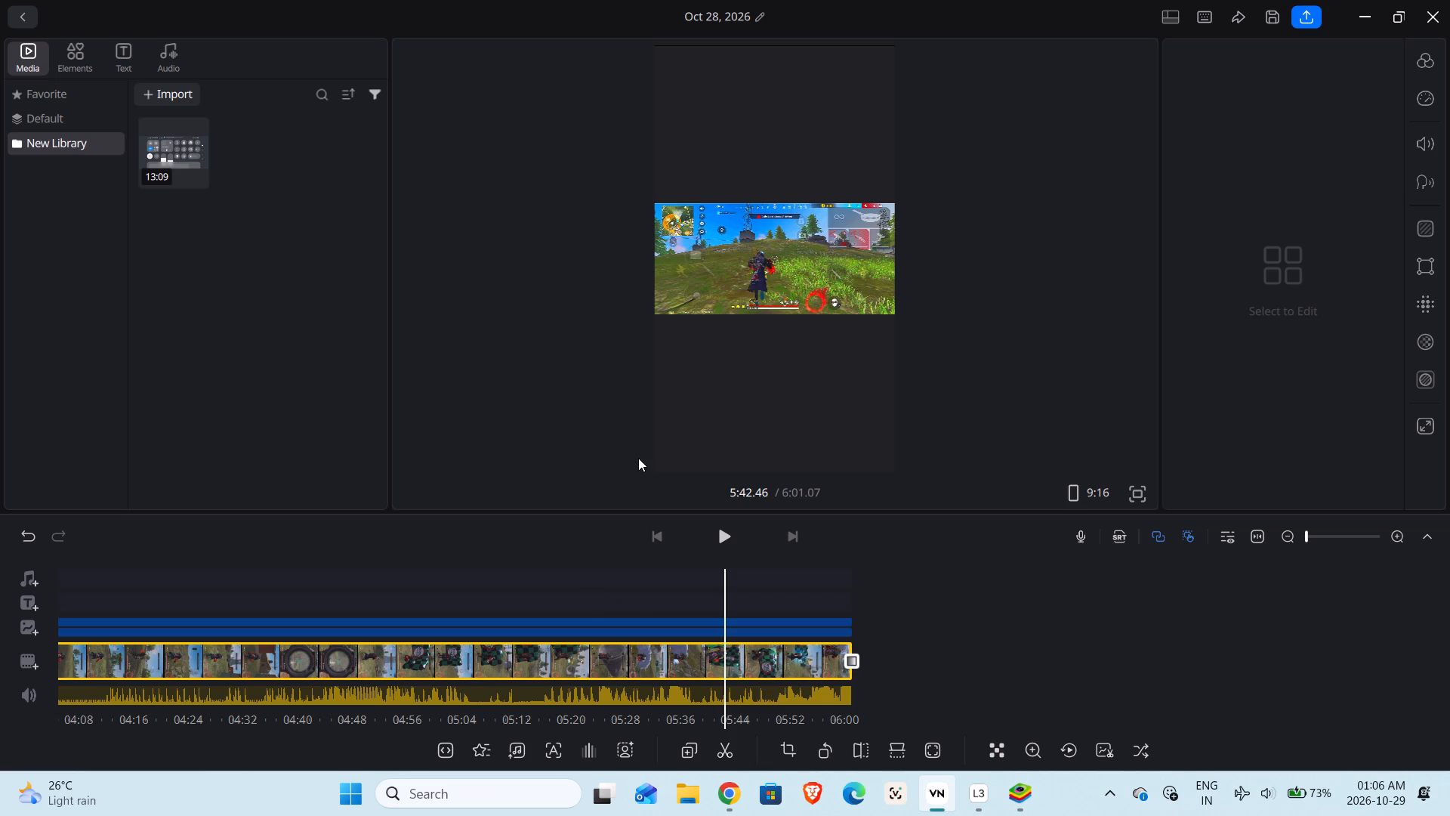
Switch to File Explorer, open the video in the Videos > VN folder, and watch its first few seconds.
{"action": "left_click", "coordinate": [680, 809]}
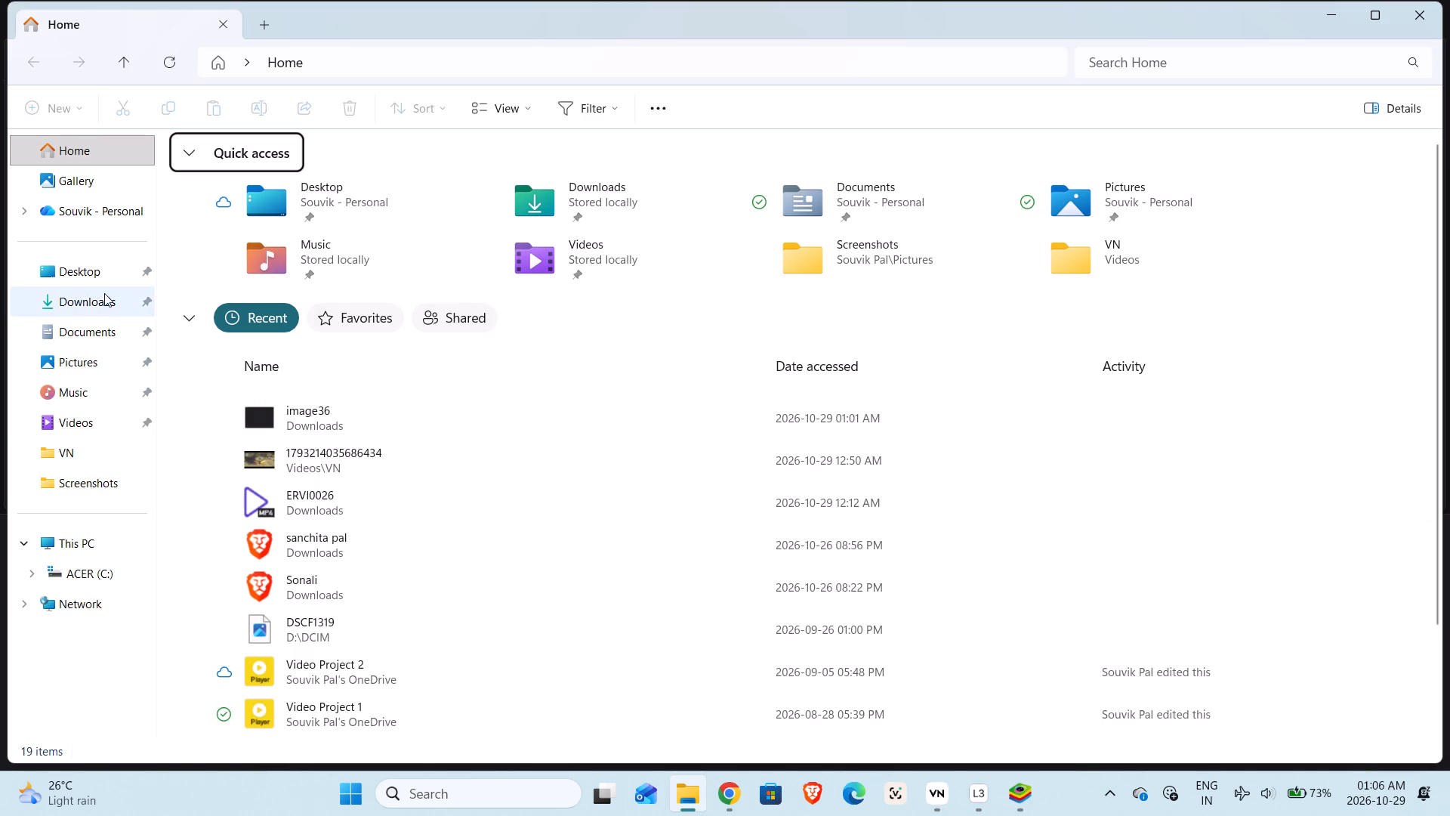
{"action": "left_click", "coordinate": [107, 302]}
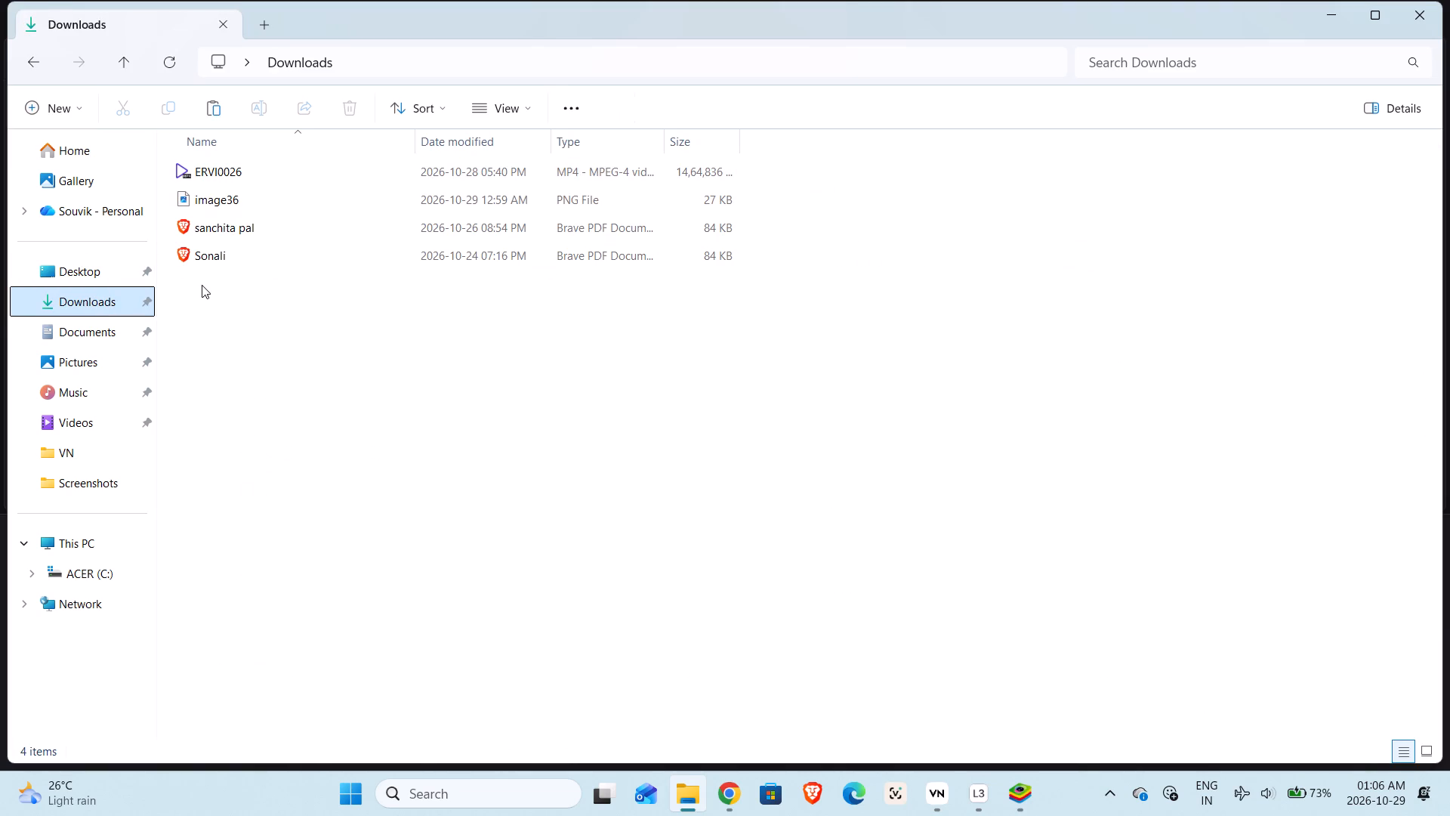
{"action": "left_click", "coordinate": [95, 447]}
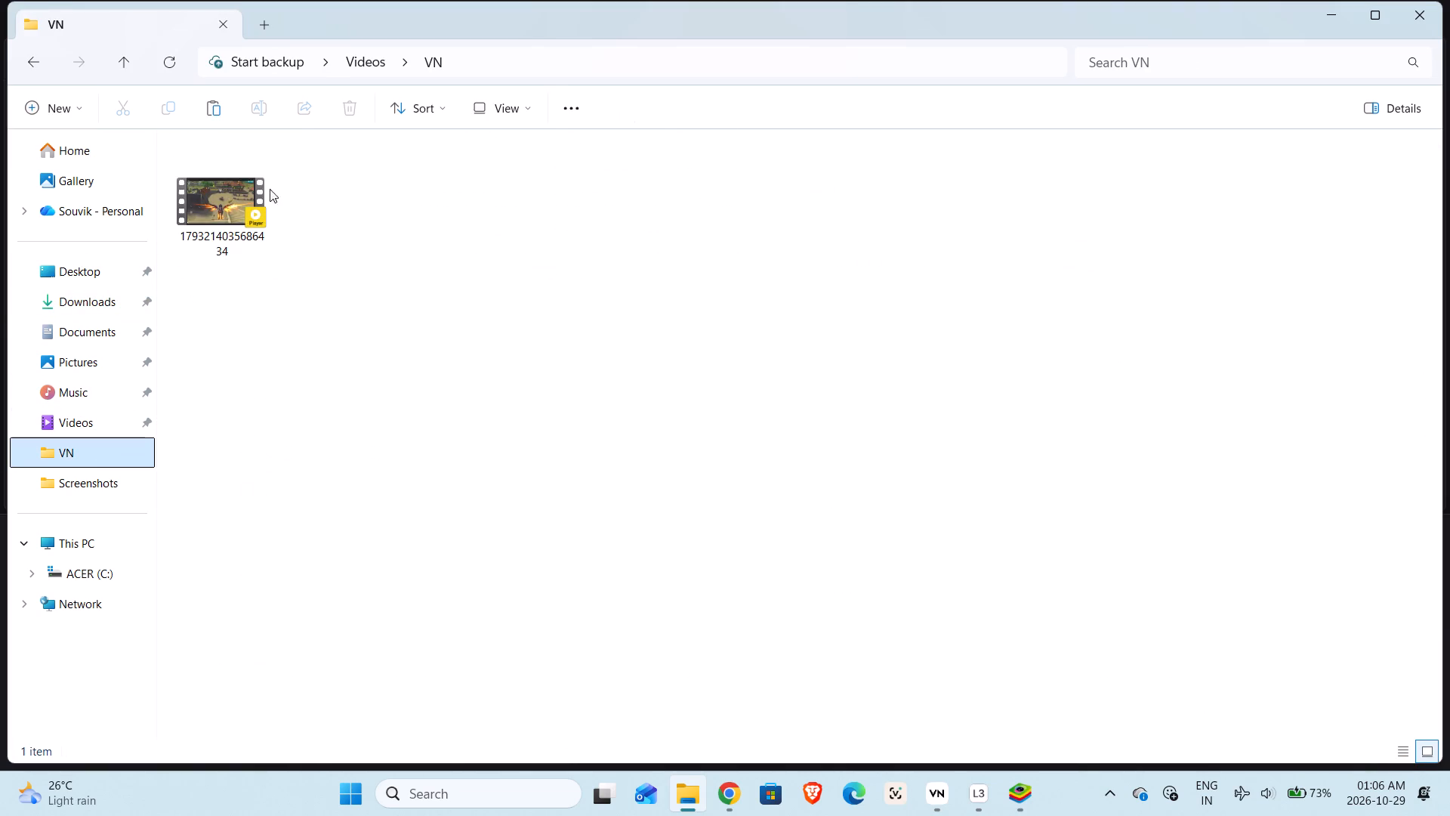
{"action": "double_click", "coordinate": [233, 214]}
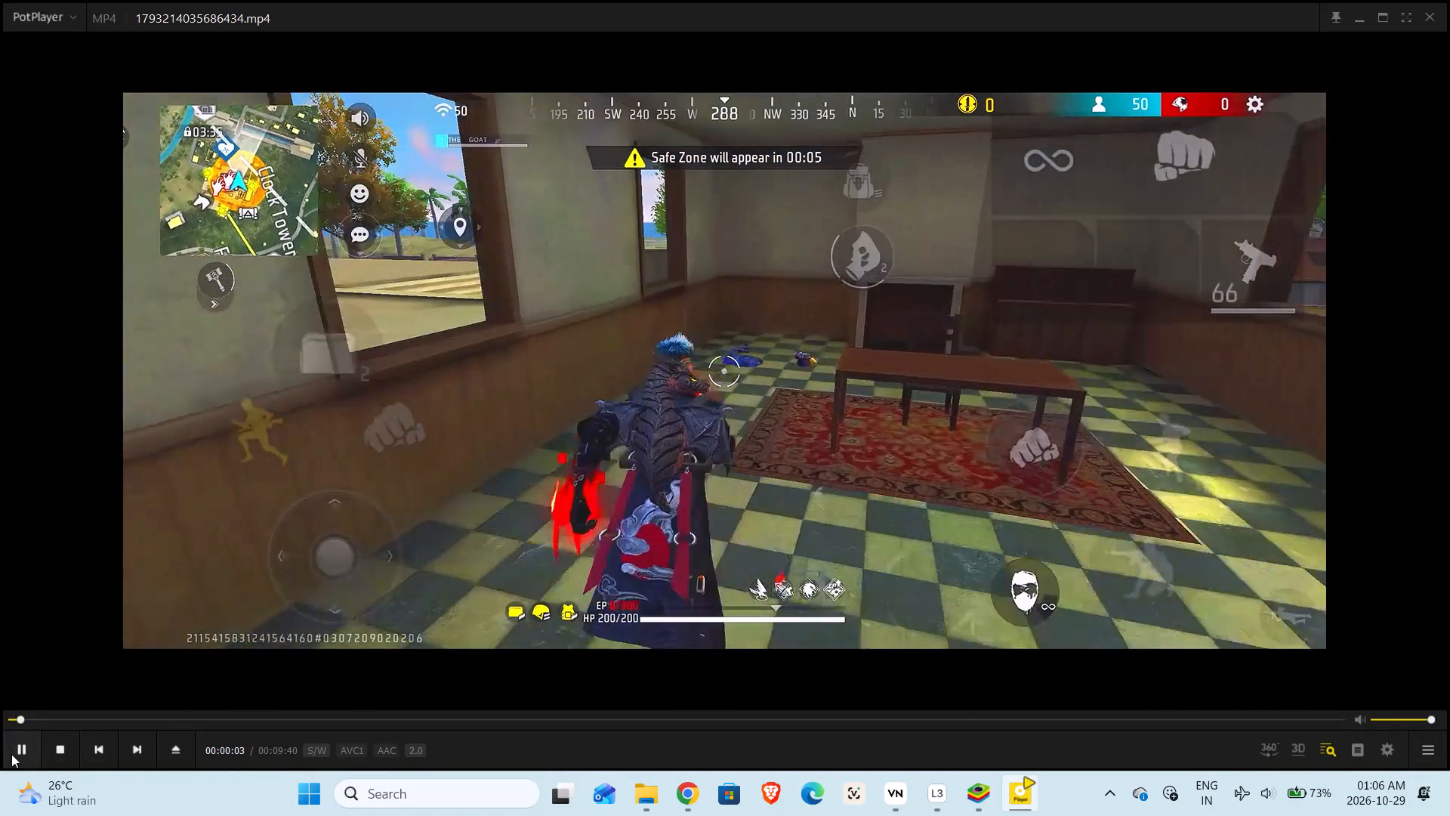
{"action": "left_click", "coordinate": [11, 754]}
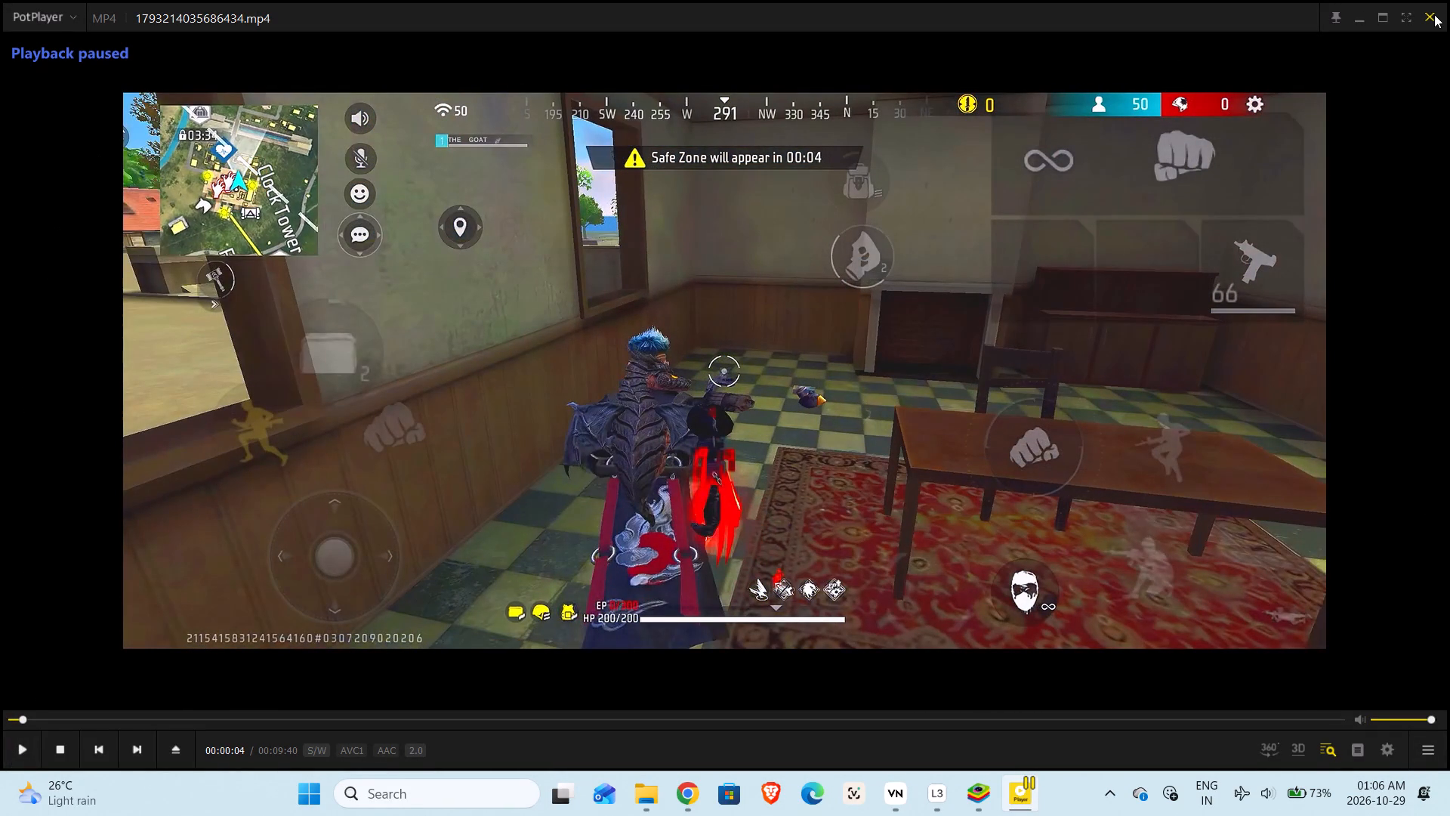
{"action": "left_click", "coordinate": [1431, 14]}
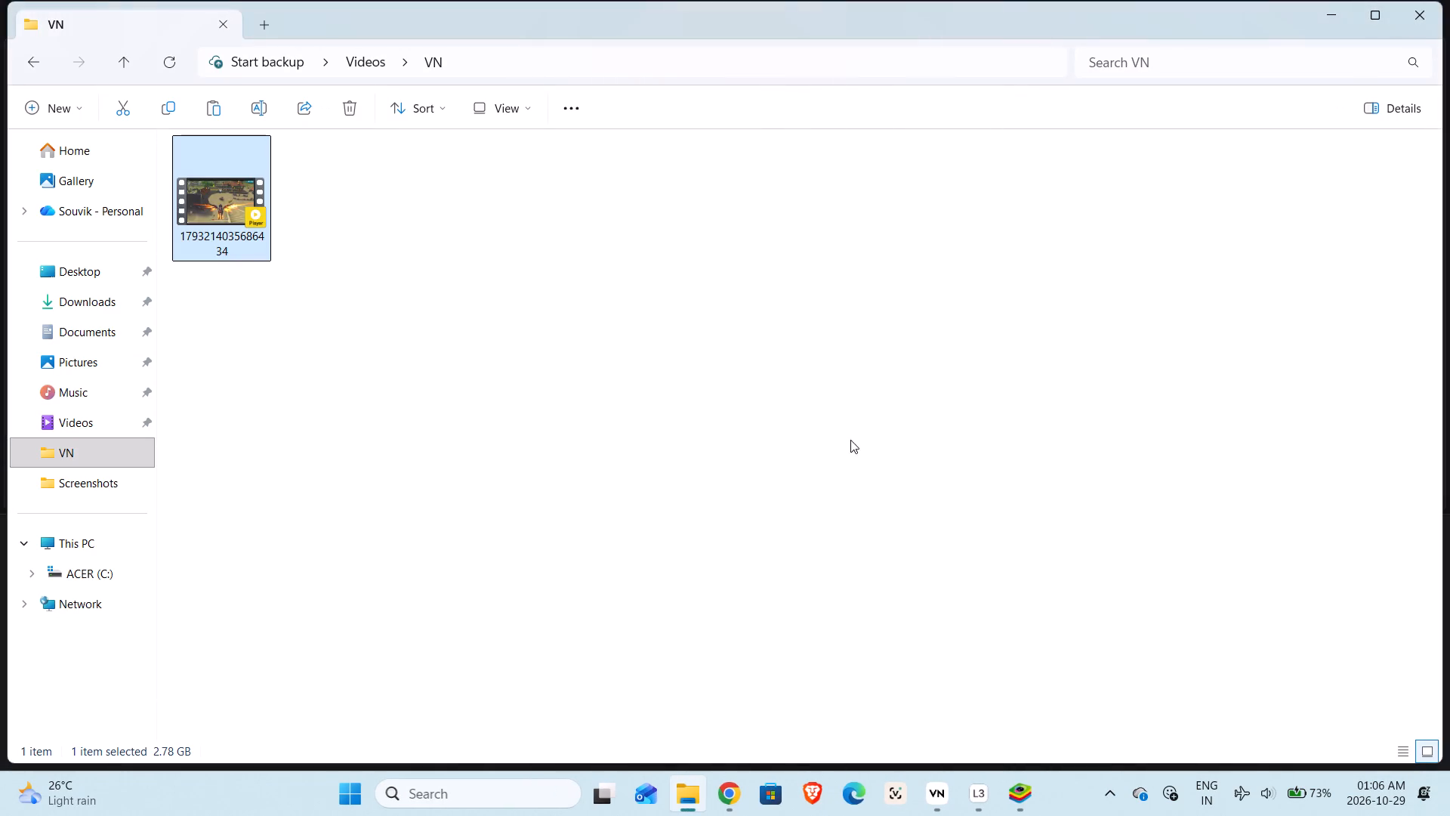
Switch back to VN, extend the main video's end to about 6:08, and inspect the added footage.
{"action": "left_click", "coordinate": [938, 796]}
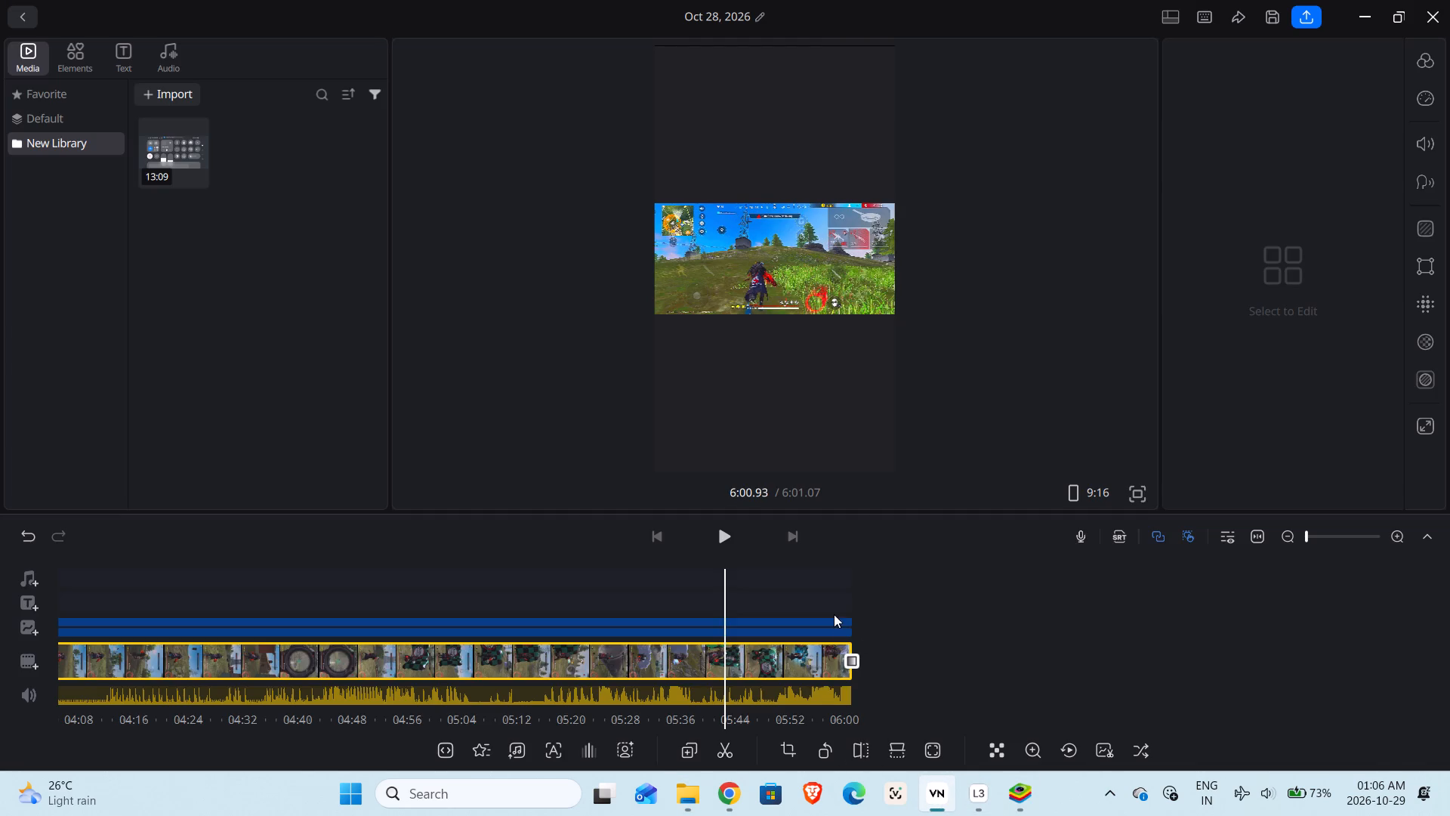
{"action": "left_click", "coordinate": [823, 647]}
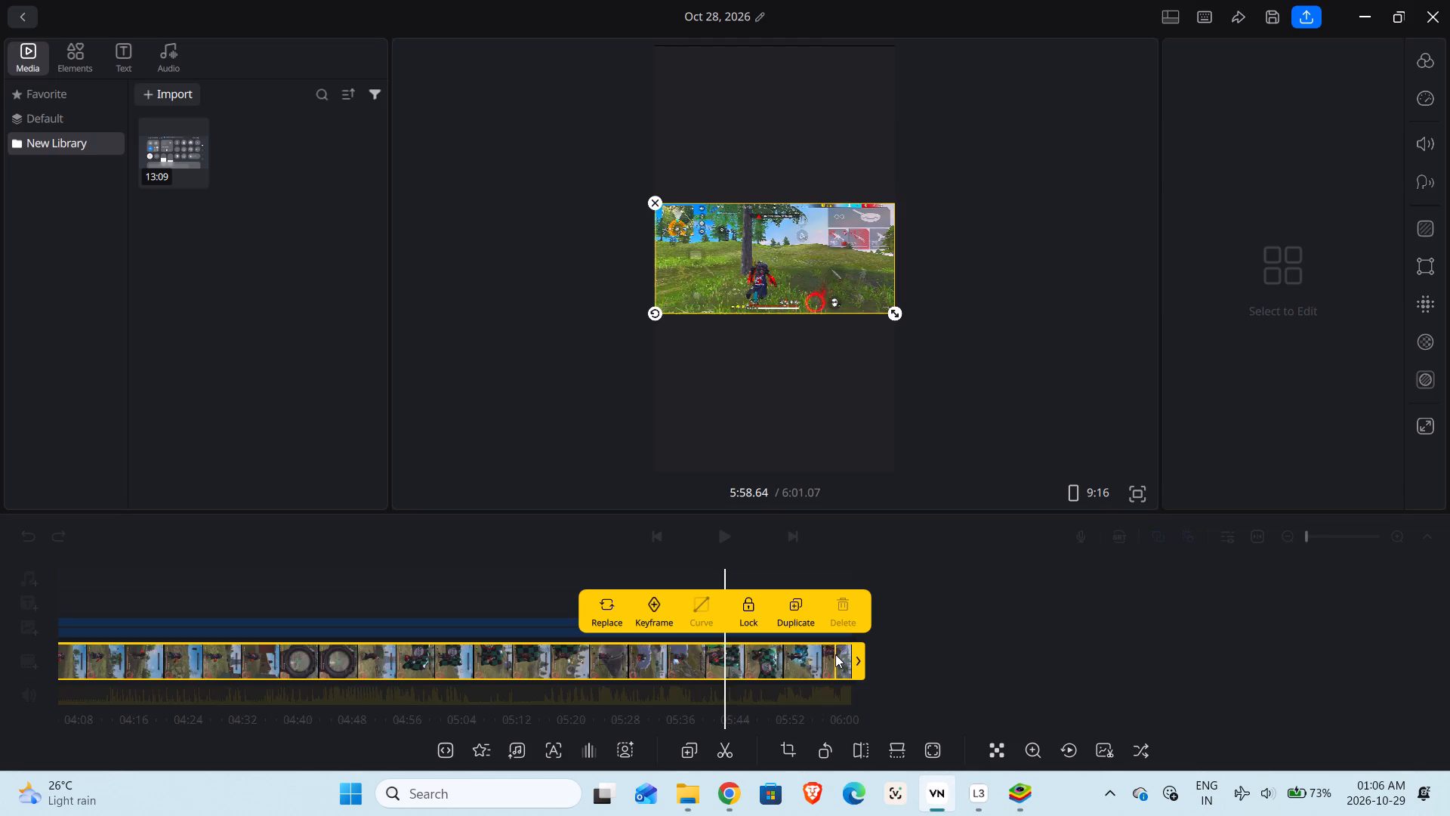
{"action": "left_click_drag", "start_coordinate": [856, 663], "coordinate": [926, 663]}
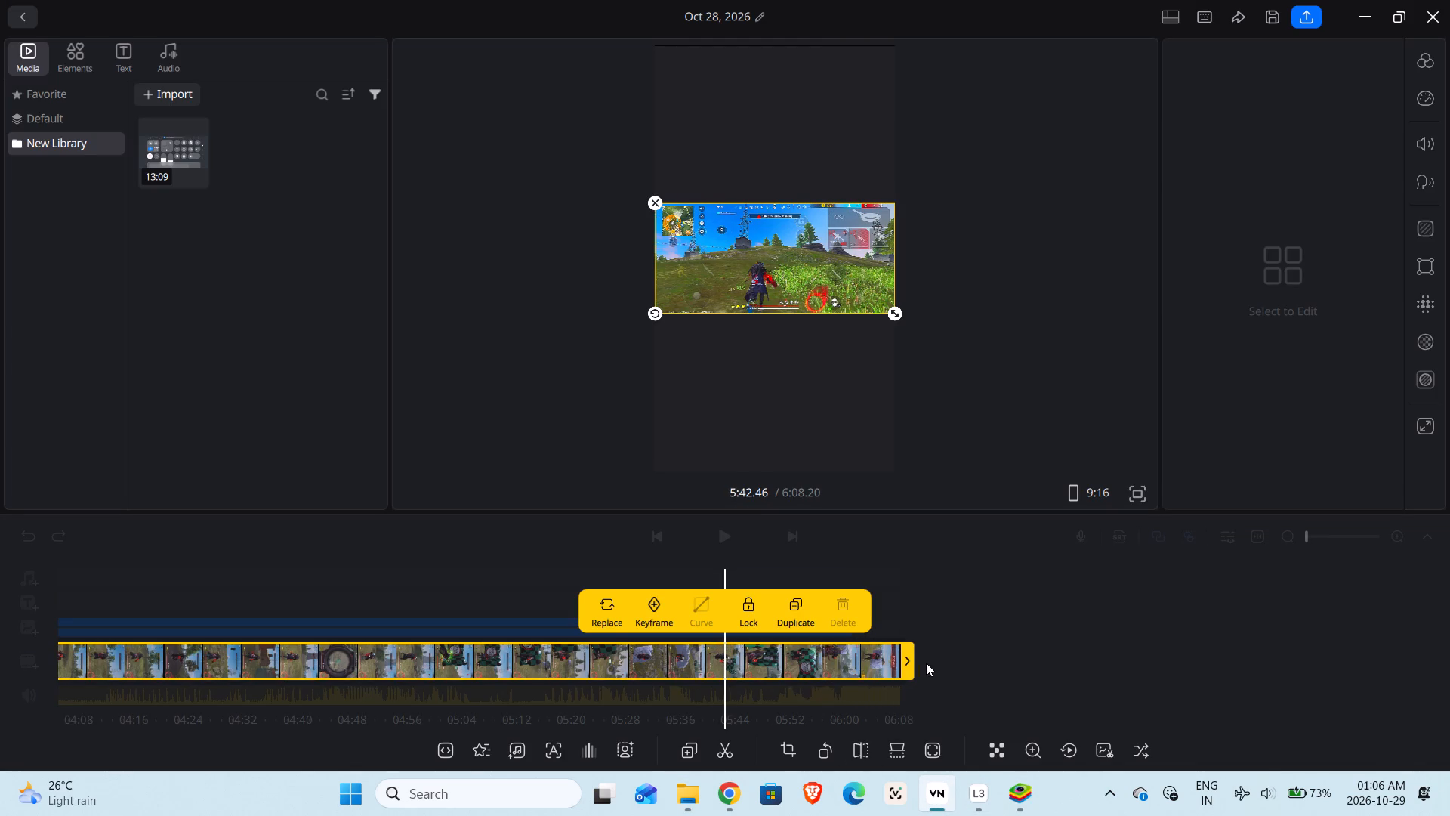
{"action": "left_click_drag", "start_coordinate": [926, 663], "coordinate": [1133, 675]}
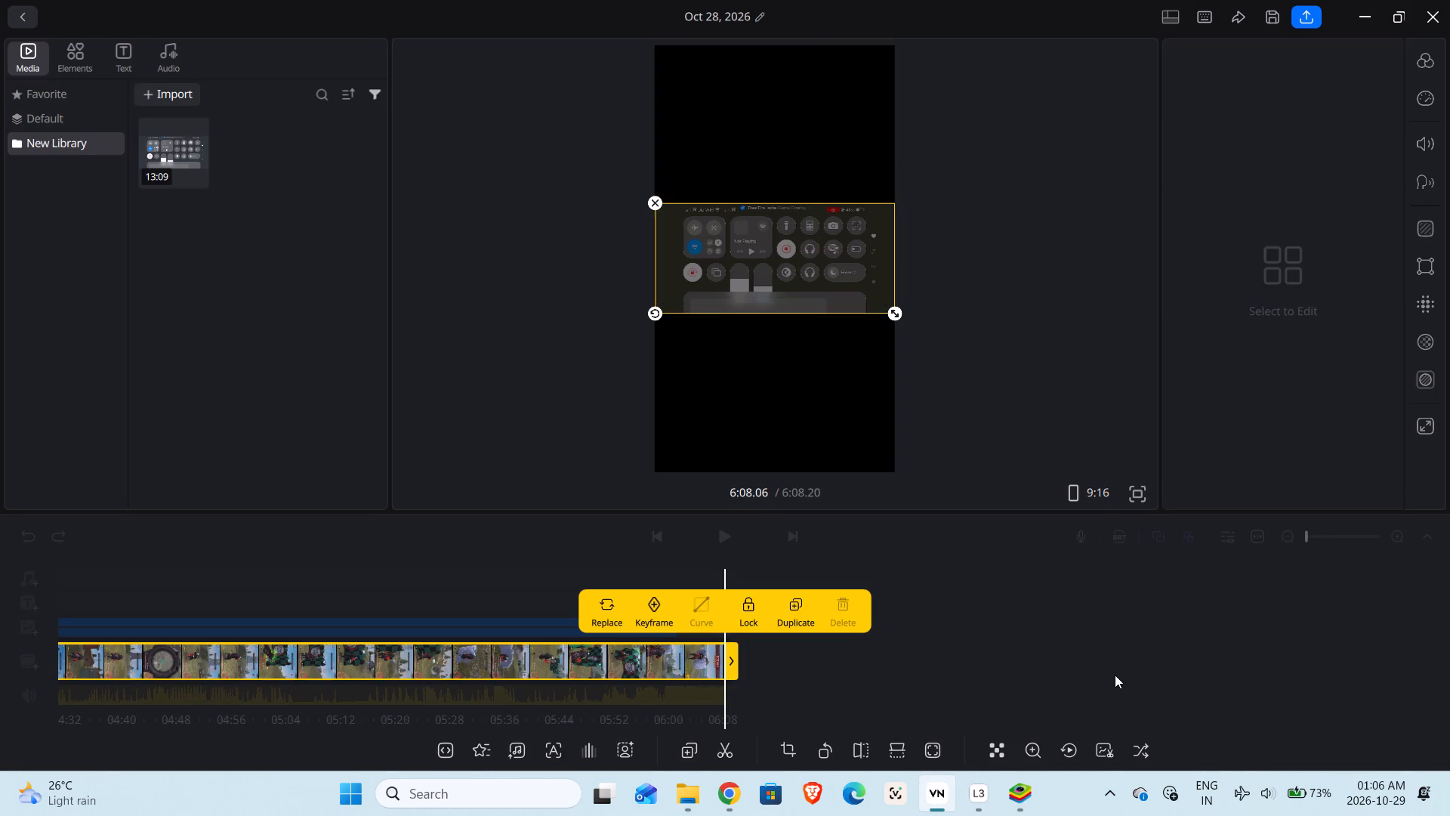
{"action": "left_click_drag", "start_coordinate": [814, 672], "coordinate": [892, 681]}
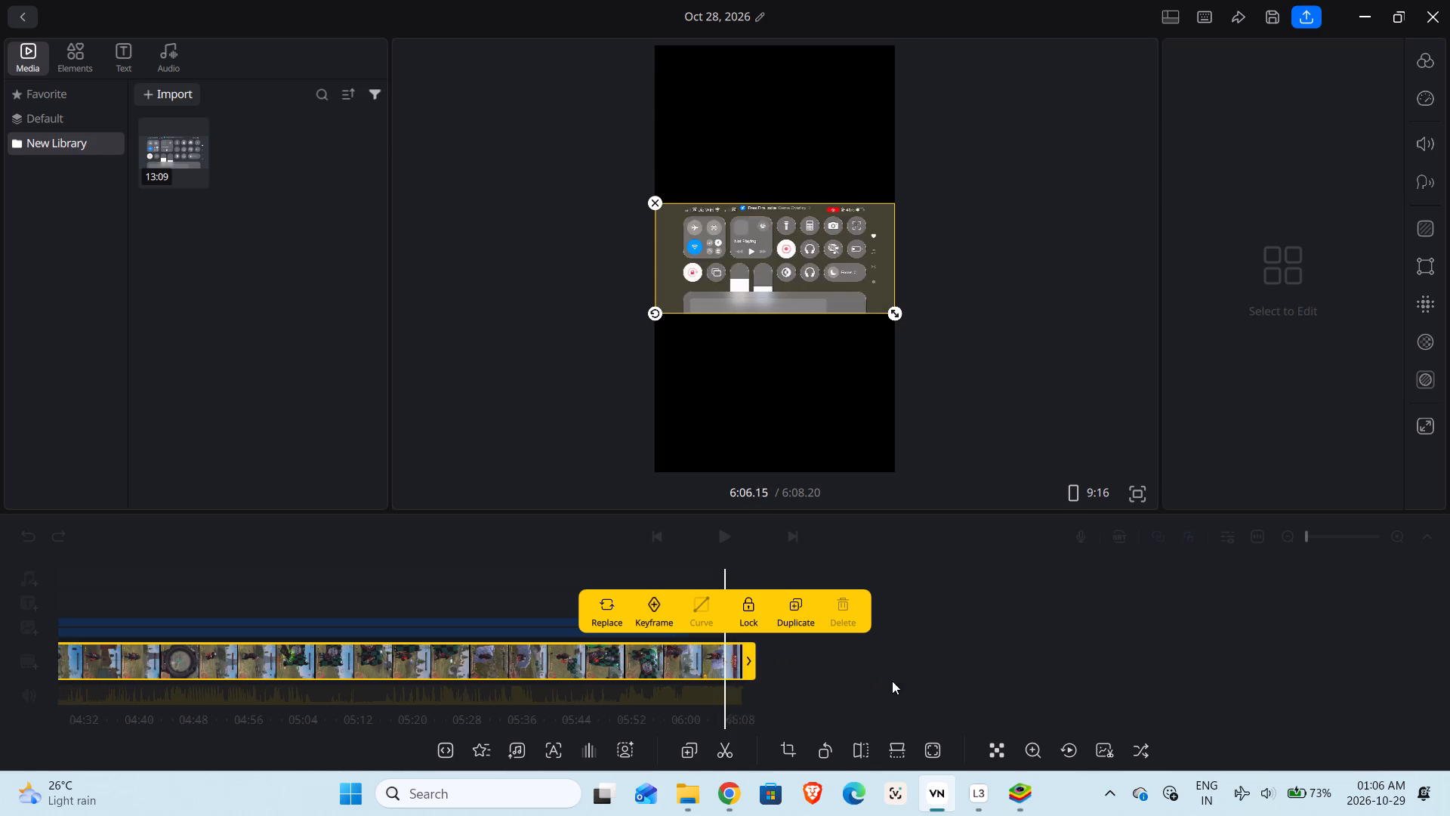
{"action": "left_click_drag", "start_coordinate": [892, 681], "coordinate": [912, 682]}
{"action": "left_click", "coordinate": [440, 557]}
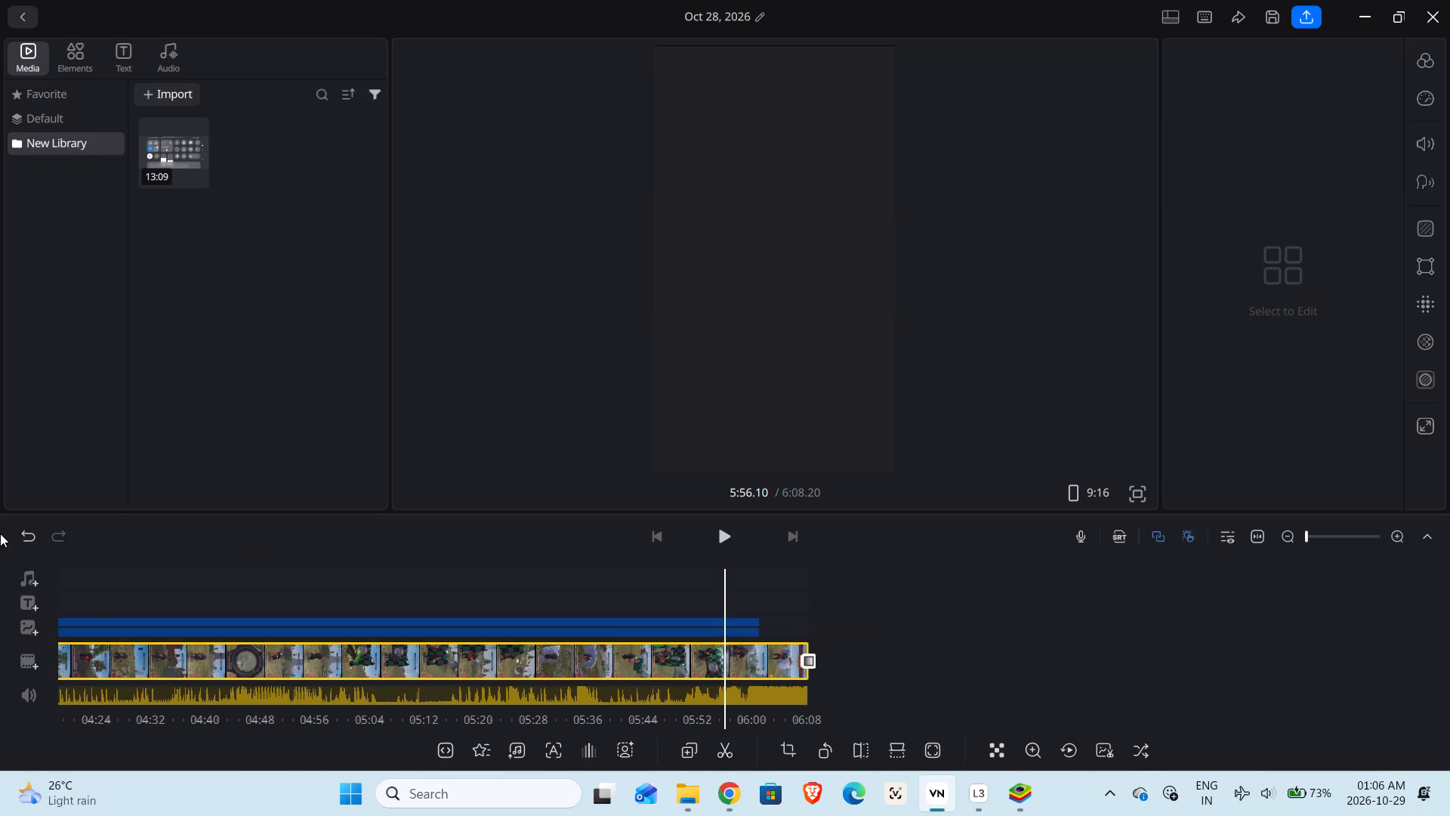
Undo the main video extension and the earlier extensions of the gameplay overlay and grey background image.
{"action": "triple_click", "coordinate": [30, 539]}
{"action": "triple_click", "coordinate": [33, 539]}
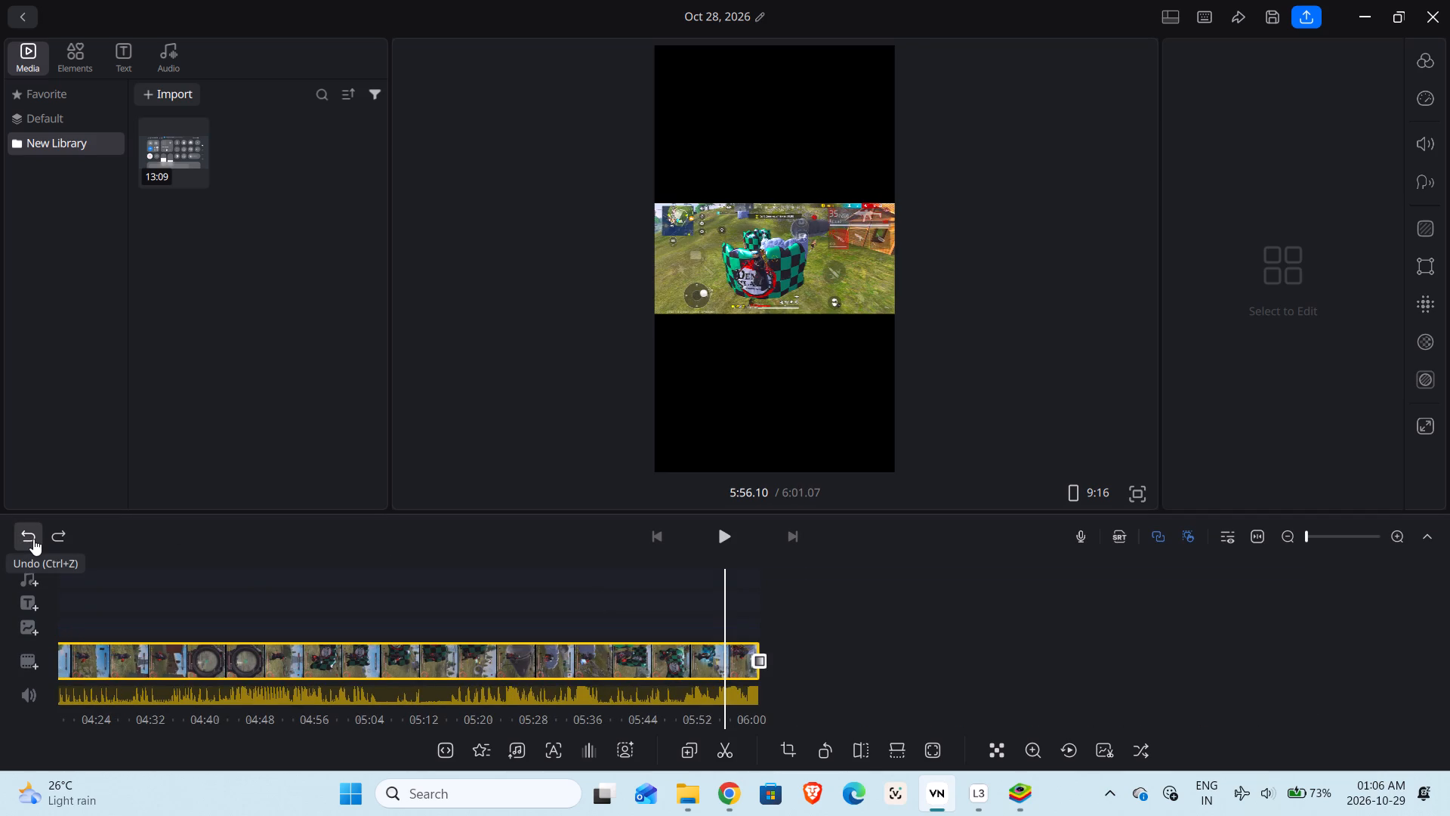
{"action": "left_click", "coordinate": [34, 539]}
{"action": "left_click", "coordinate": [35, 536]}
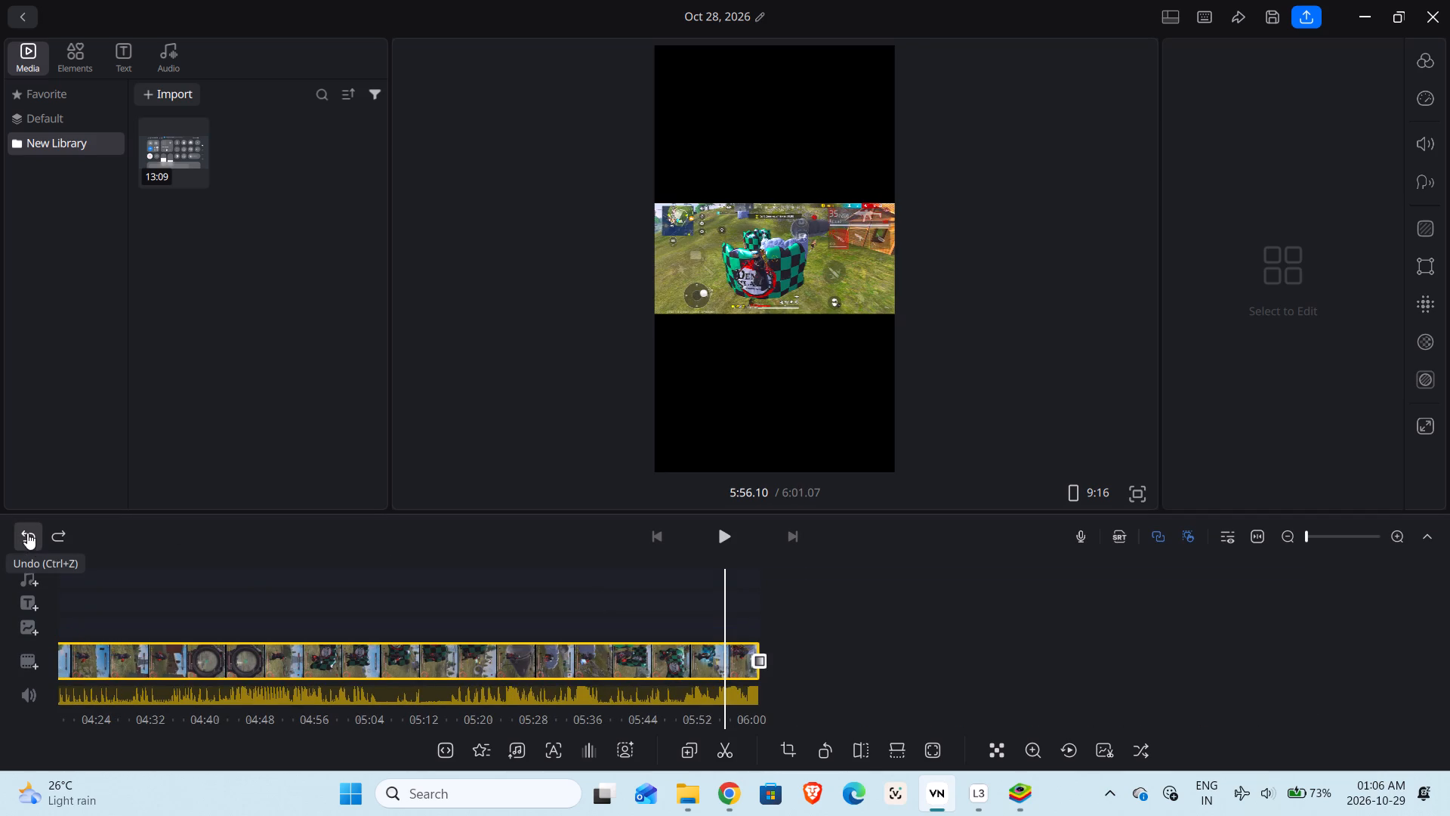
{"action": "left_click", "coordinate": [16, 533]}
Undo the grey background image's extension and repositioning, and the gameplay clip's move from the main track to the overlay track.
{"action": "left_click_drag", "start_coordinate": [220, 564], "coordinate": [614, 618]}
{"action": "left_click_drag", "start_coordinate": [472, 629], "coordinate": [759, 633]}
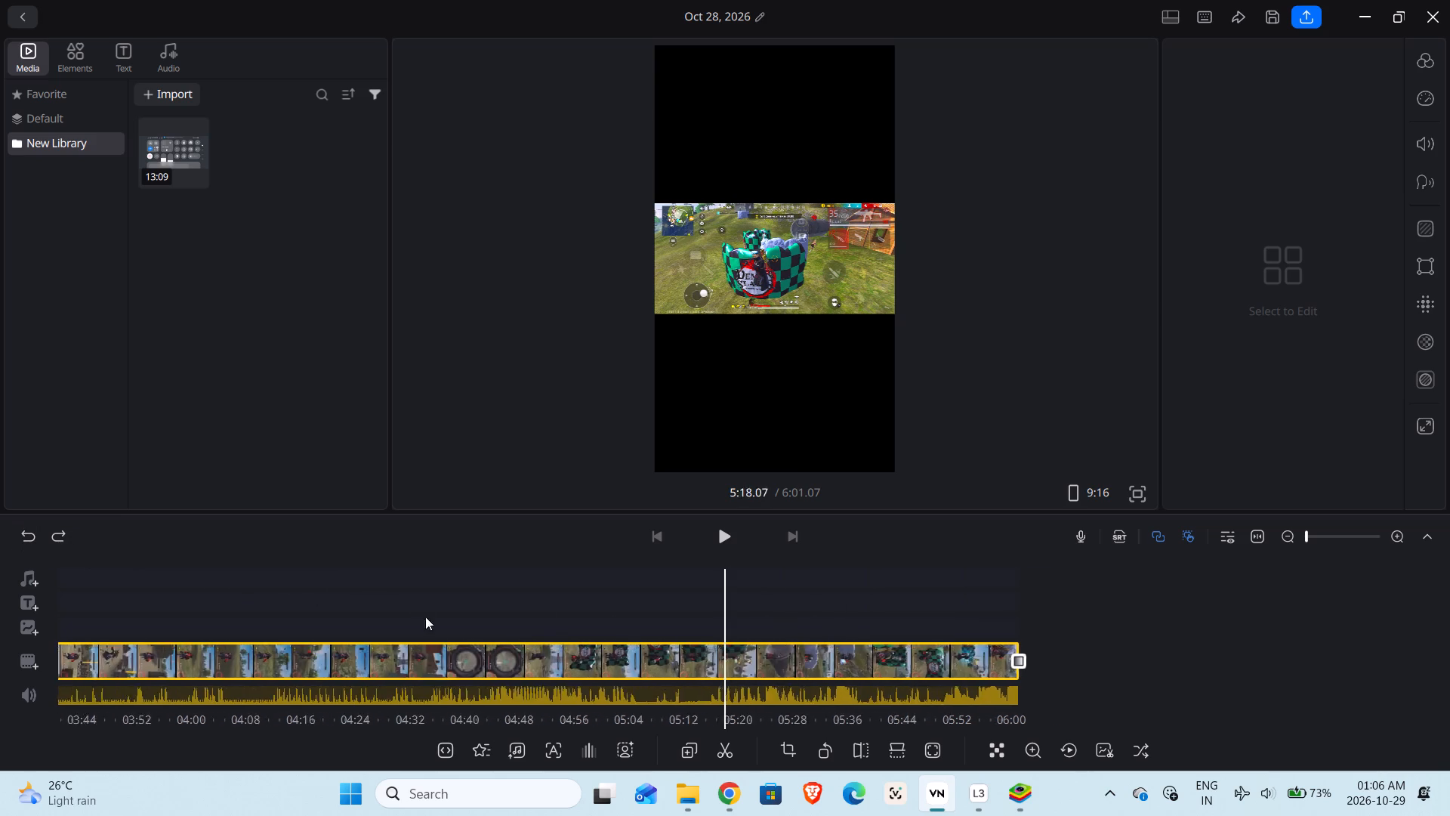
{"action": "left_click_drag", "start_coordinate": [418, 617], "coordinate": [1075, 646]}
{"action": "left_click_drag", "start_coordinate": [507, 595], "coordinate": [998, 612]}
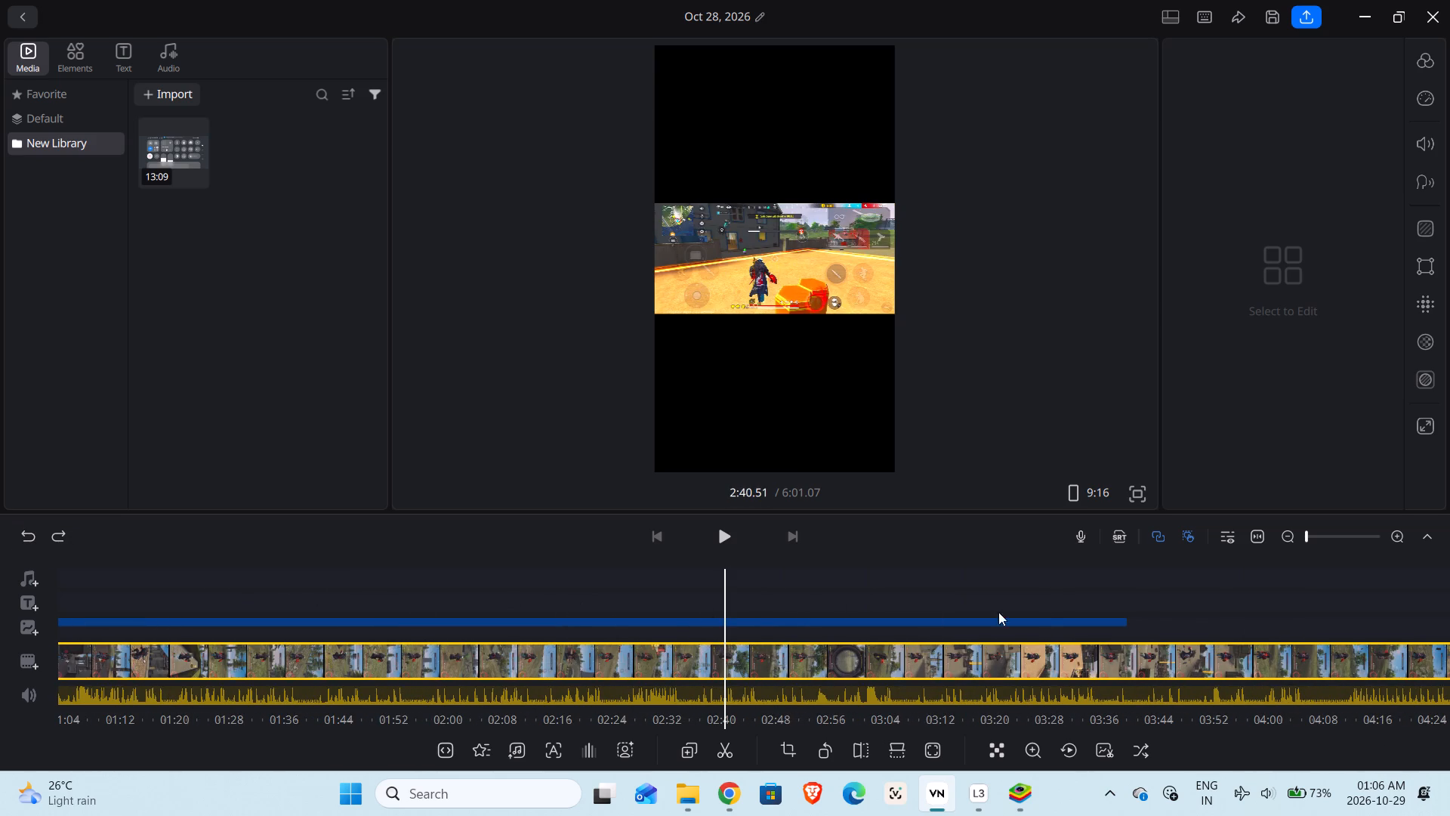
{"action": "left_click_drag", "start_coordinate": [998, 612], "coordinate": [1047, 612]}
{"action": "left_click_drag", "start_coordinate": [252, 659], "coordinate": [670, 674]}
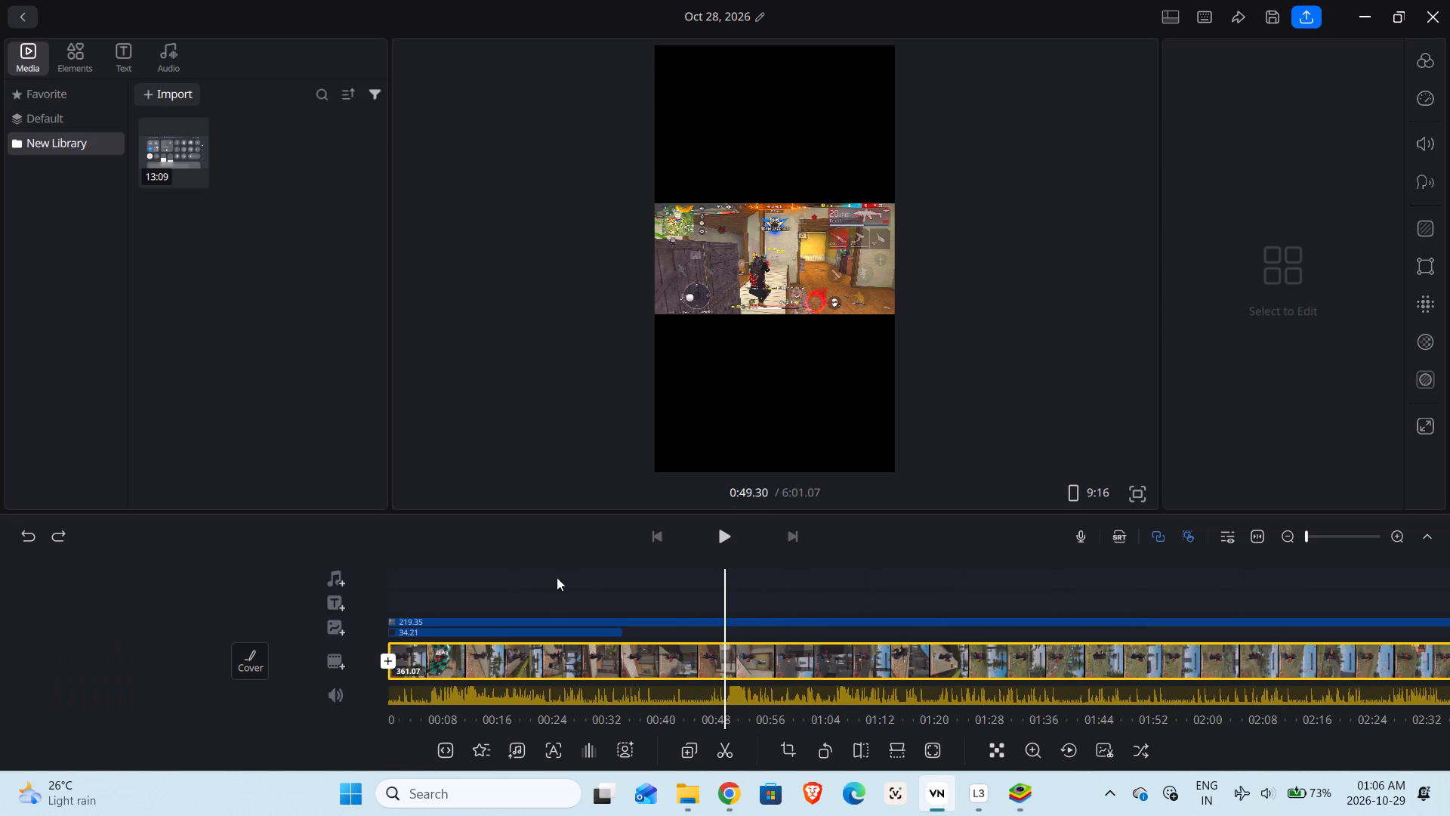
{"action": "left_click", "coordinate": [26, 536]}
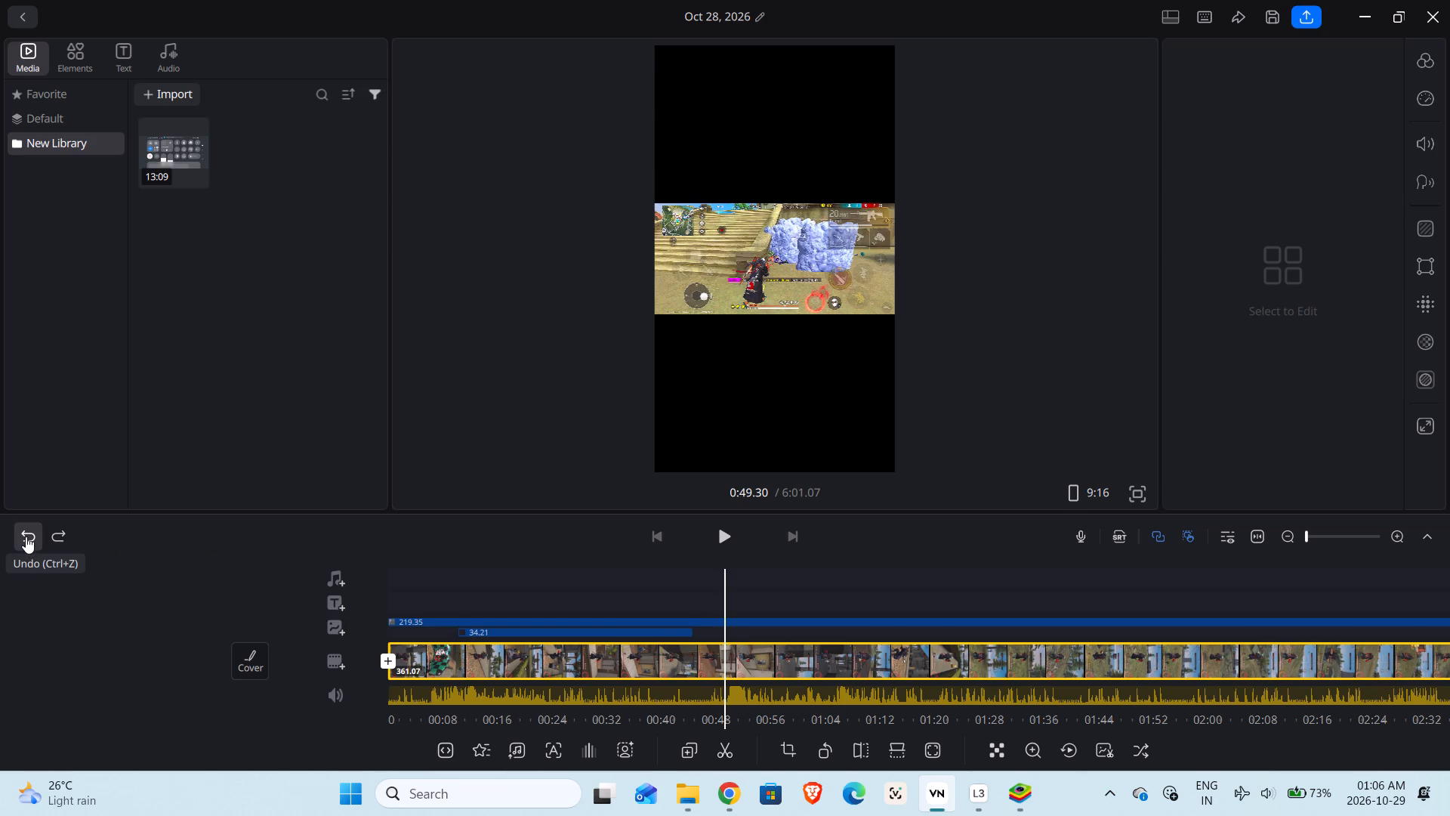
{"action": "left_click", "coordinate": [26, 533]}
{"action": "left_click", "coordinate": [26, 530]}
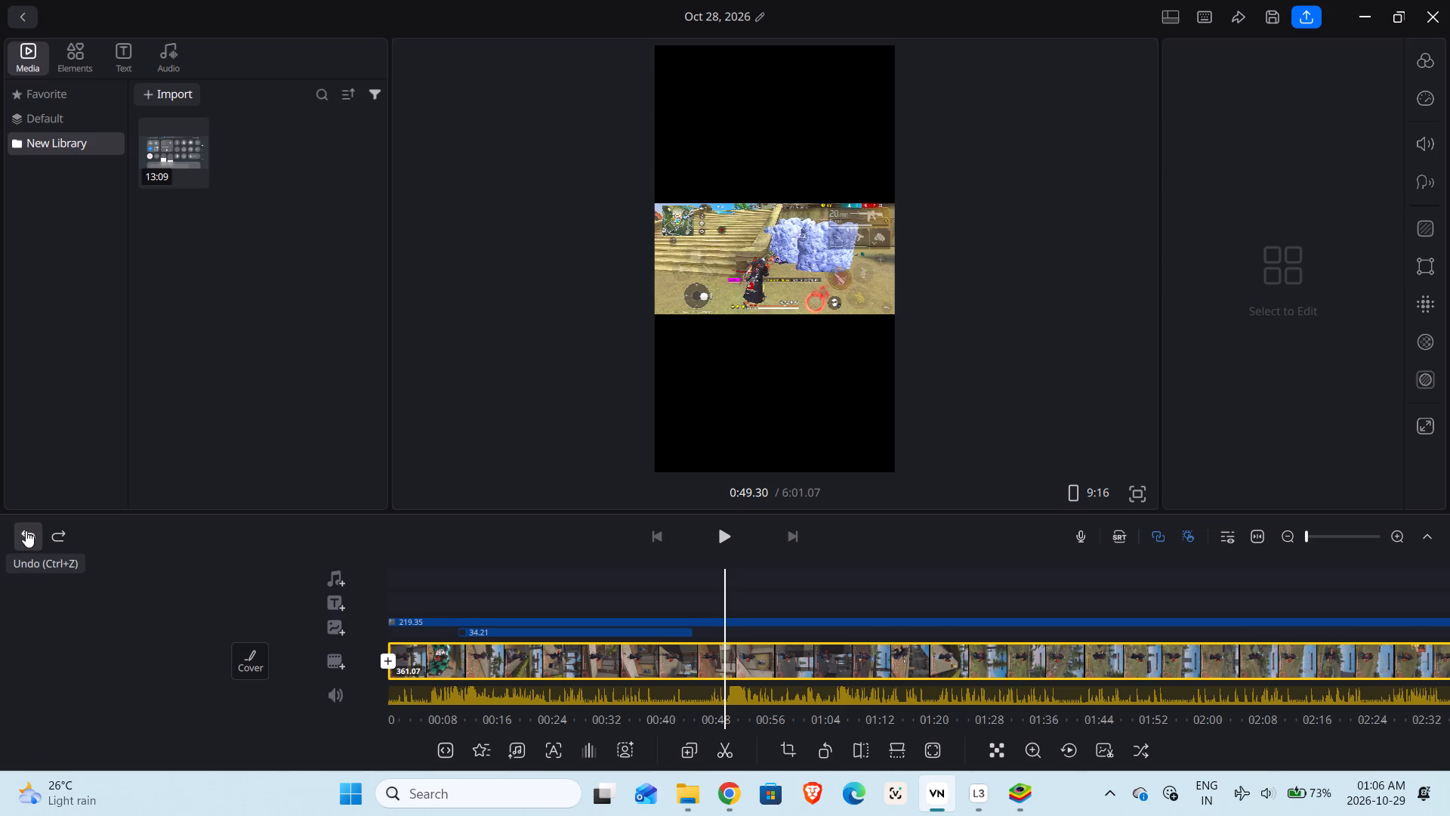
{"action": "left_click", "coordinate": [32, 539]}
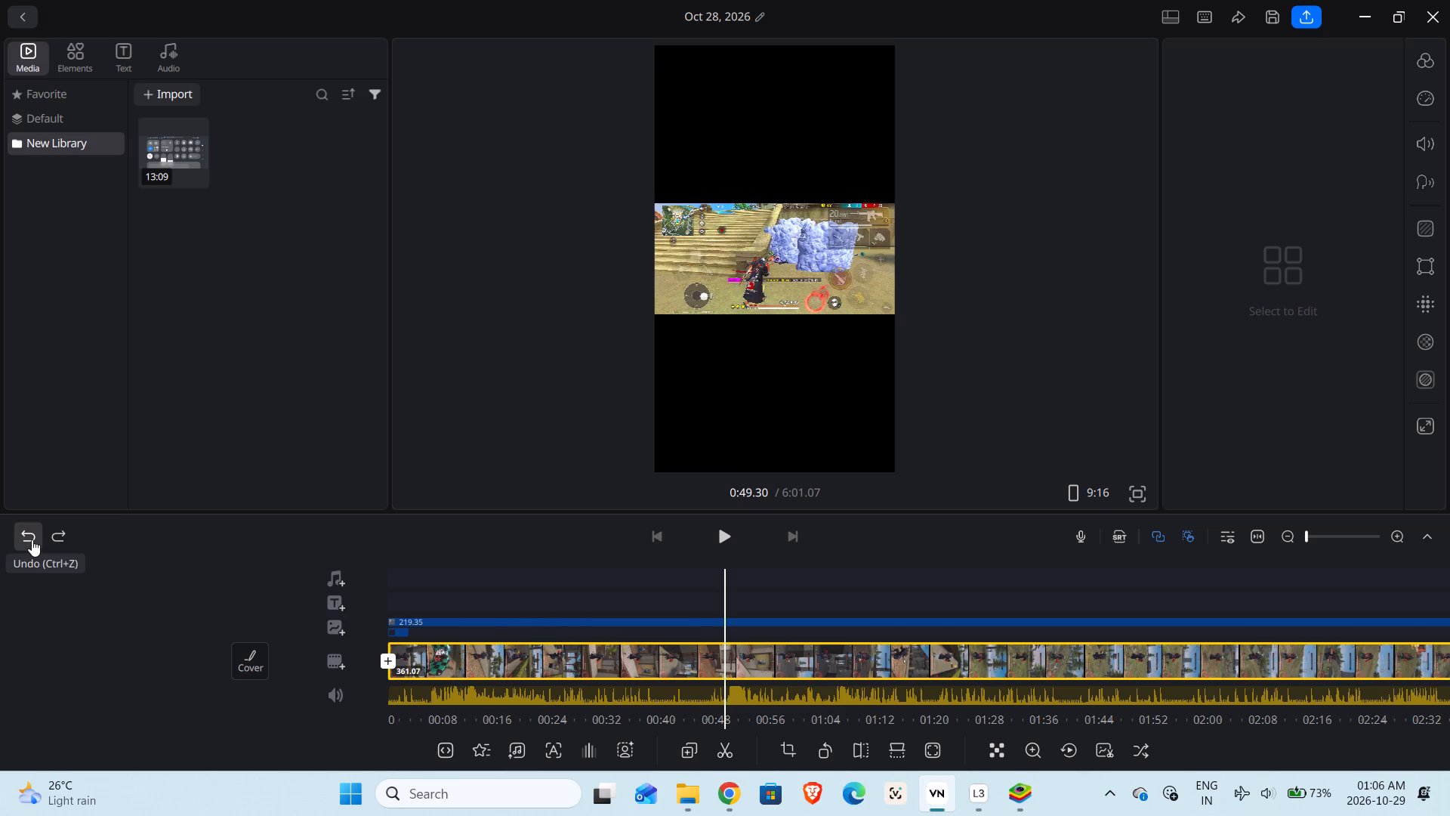
{"action": "left_click", "coordinate": [32, 539]}
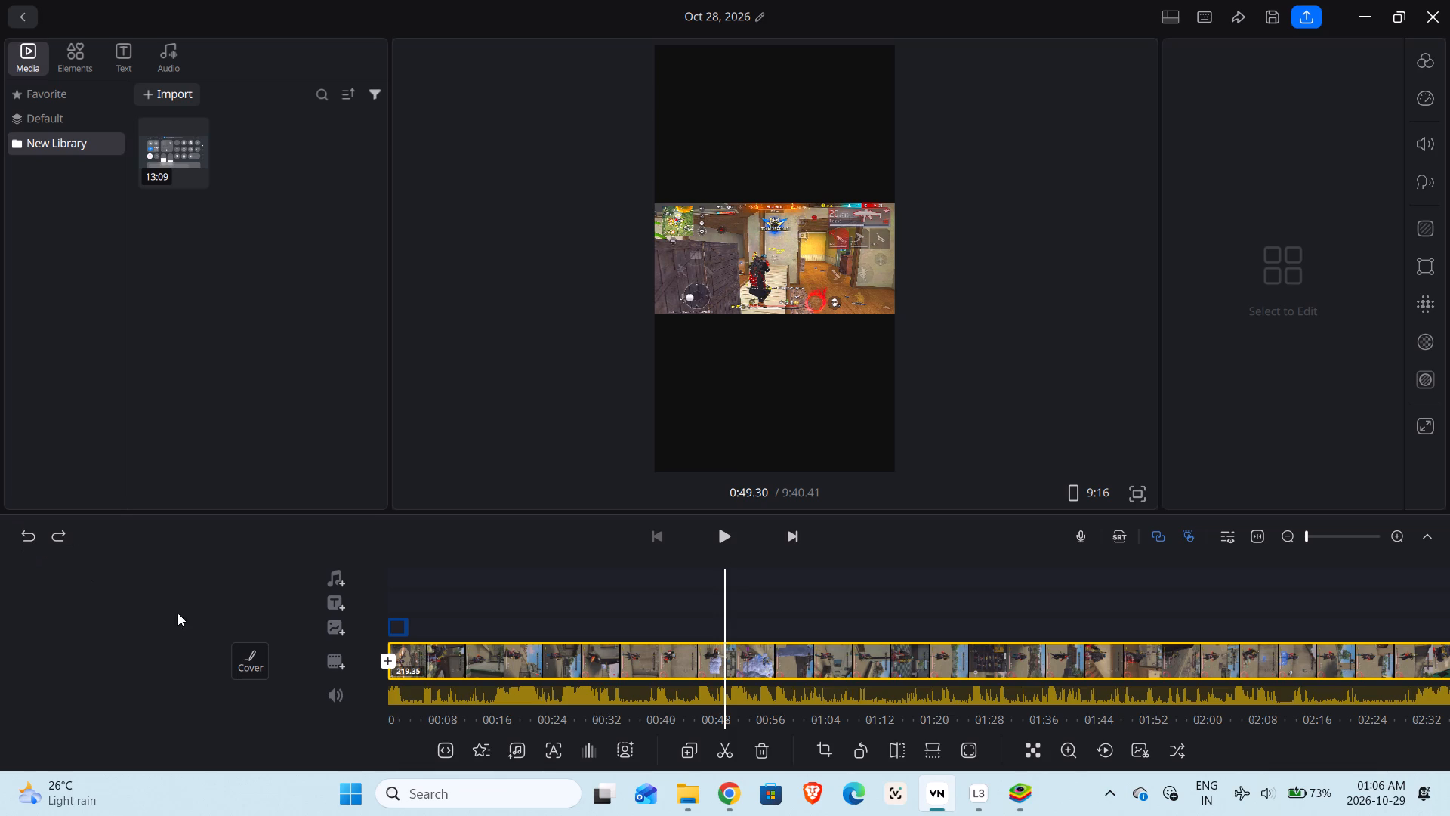
Delete the grey background image overlay at the start of the timeline.
{"action": "left_click_drag", "start_coordinate": [898, 604], "coordinate": [706, 593]}
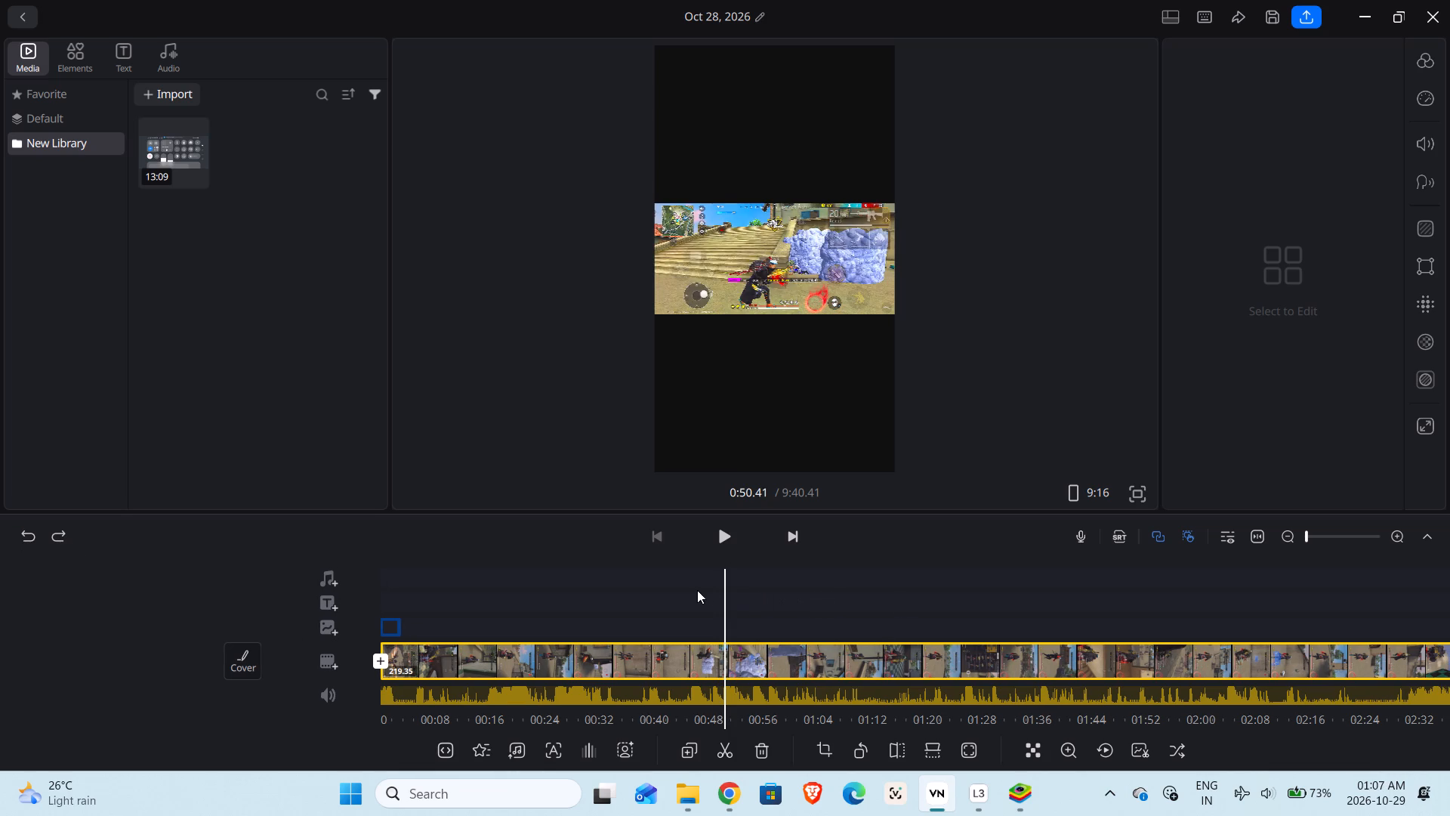
{"action": "left_click_drag", "start_coordinate": [527, 605], "coordinate": [802, 626]}
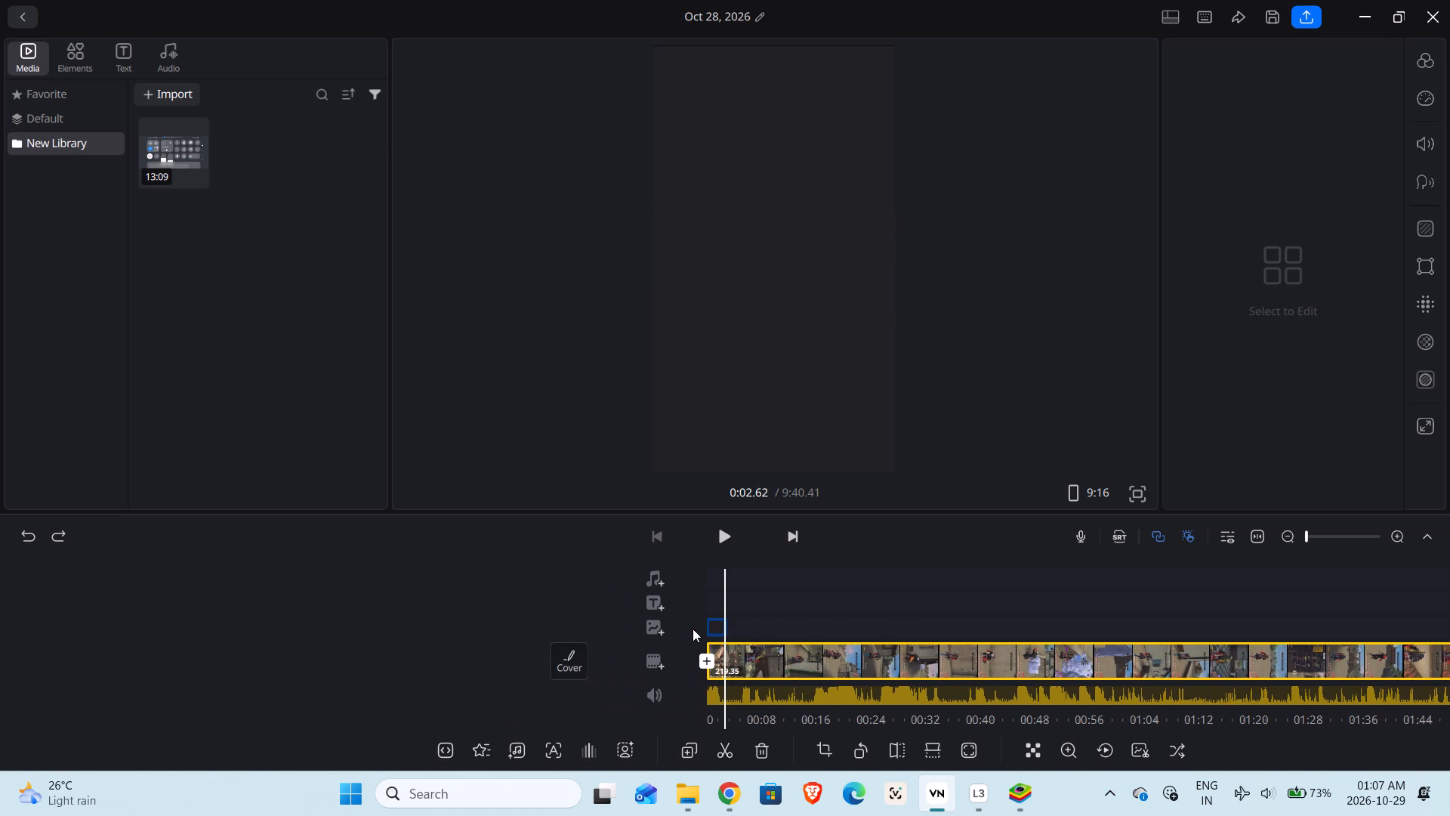
{"action": "left_click", "coordinate": [726, 628]}
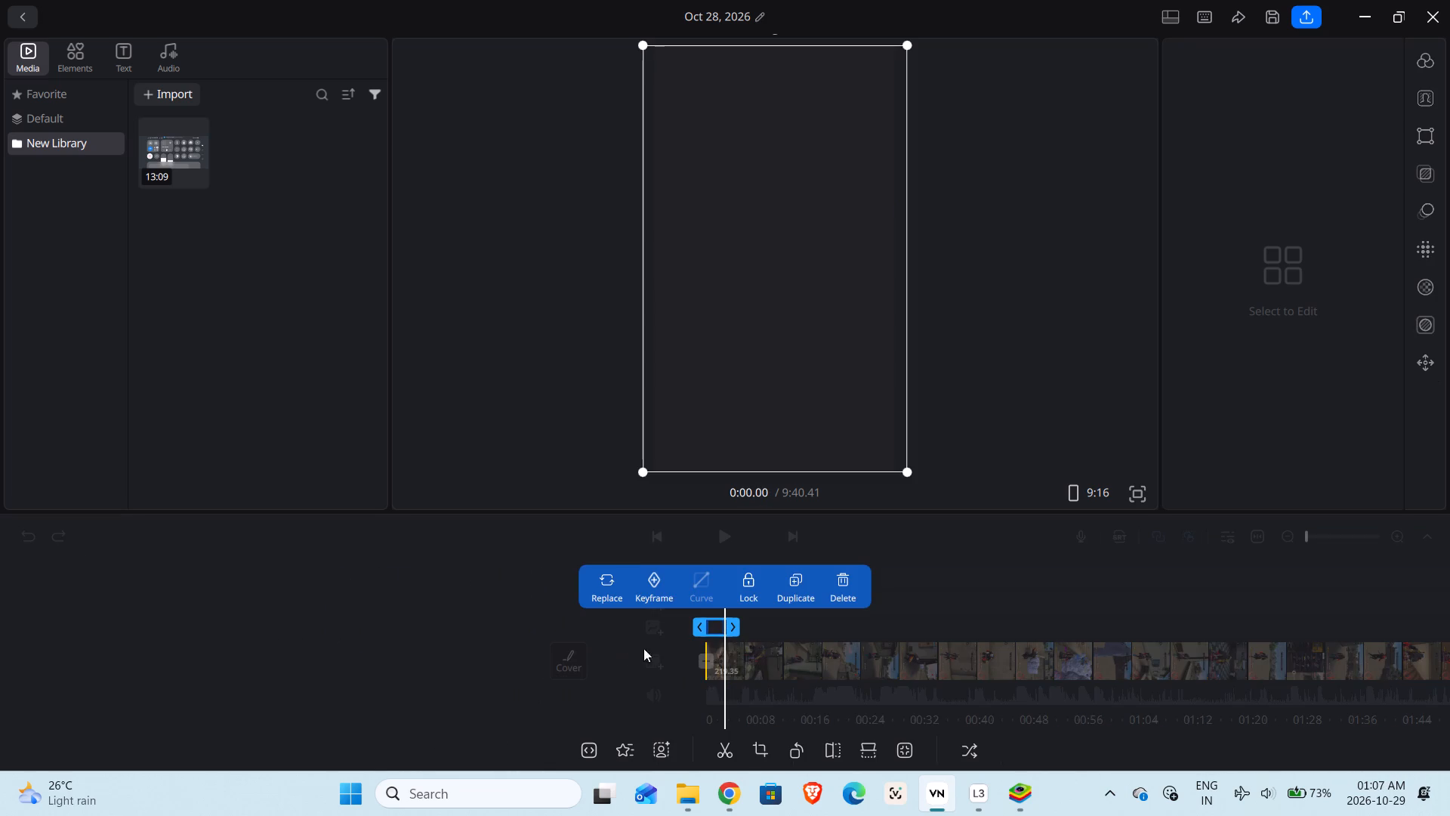
{"action": "left_click", "coordinate": [844, 586]}
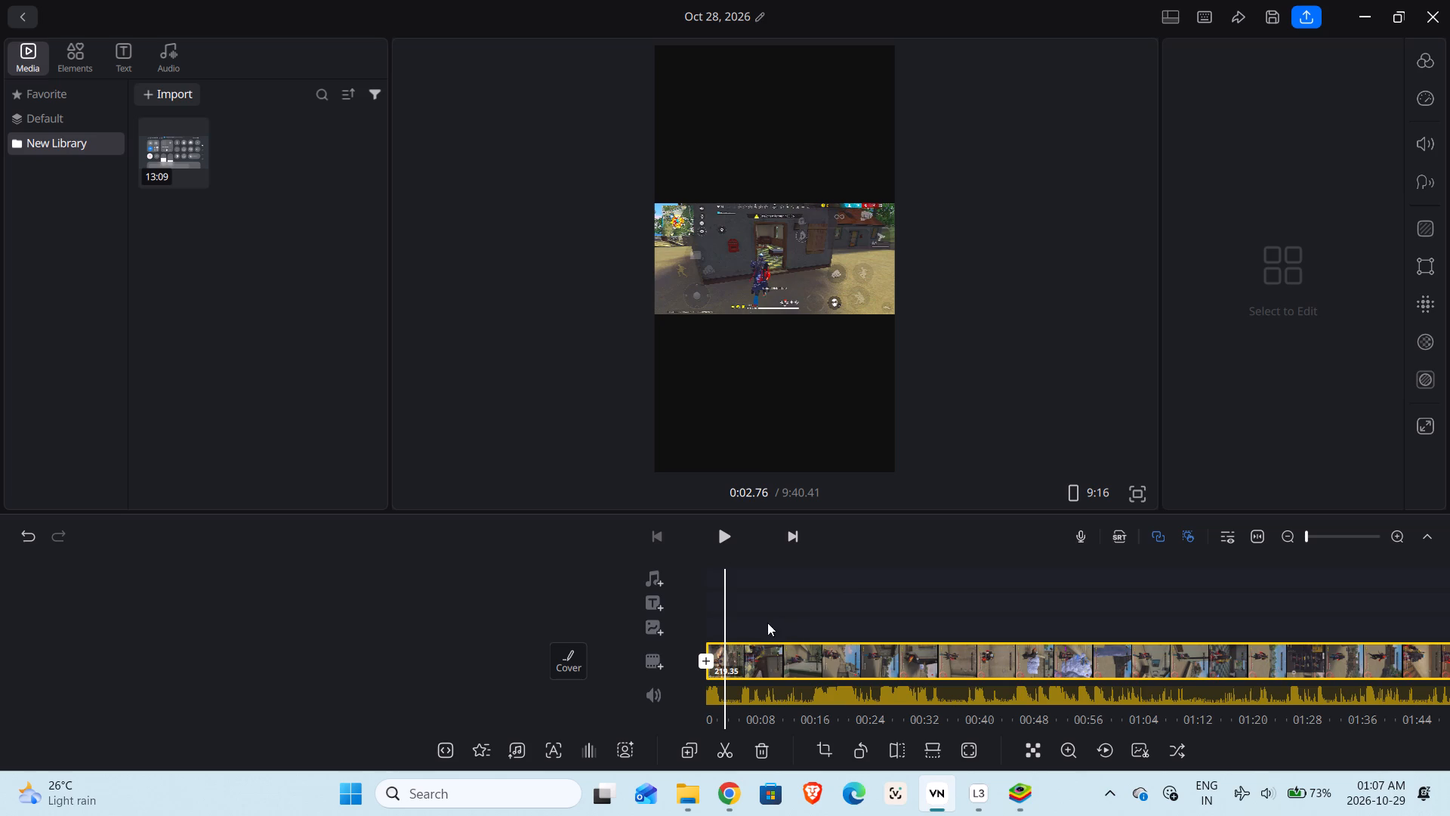
Switch to BlueStacks and check the progress of the video export.
{"action": "left_click", "coordinate": [1024, 794]}
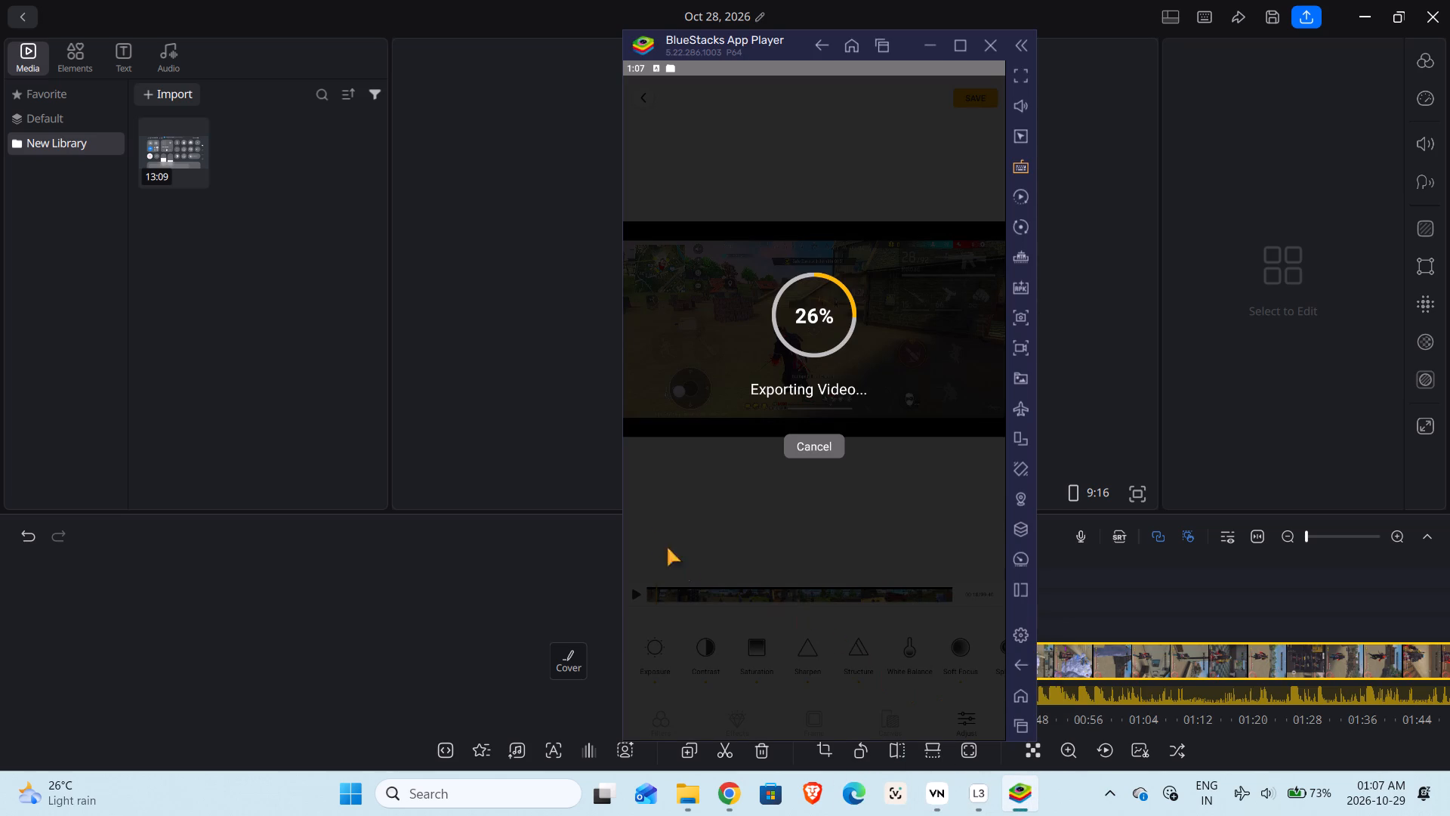
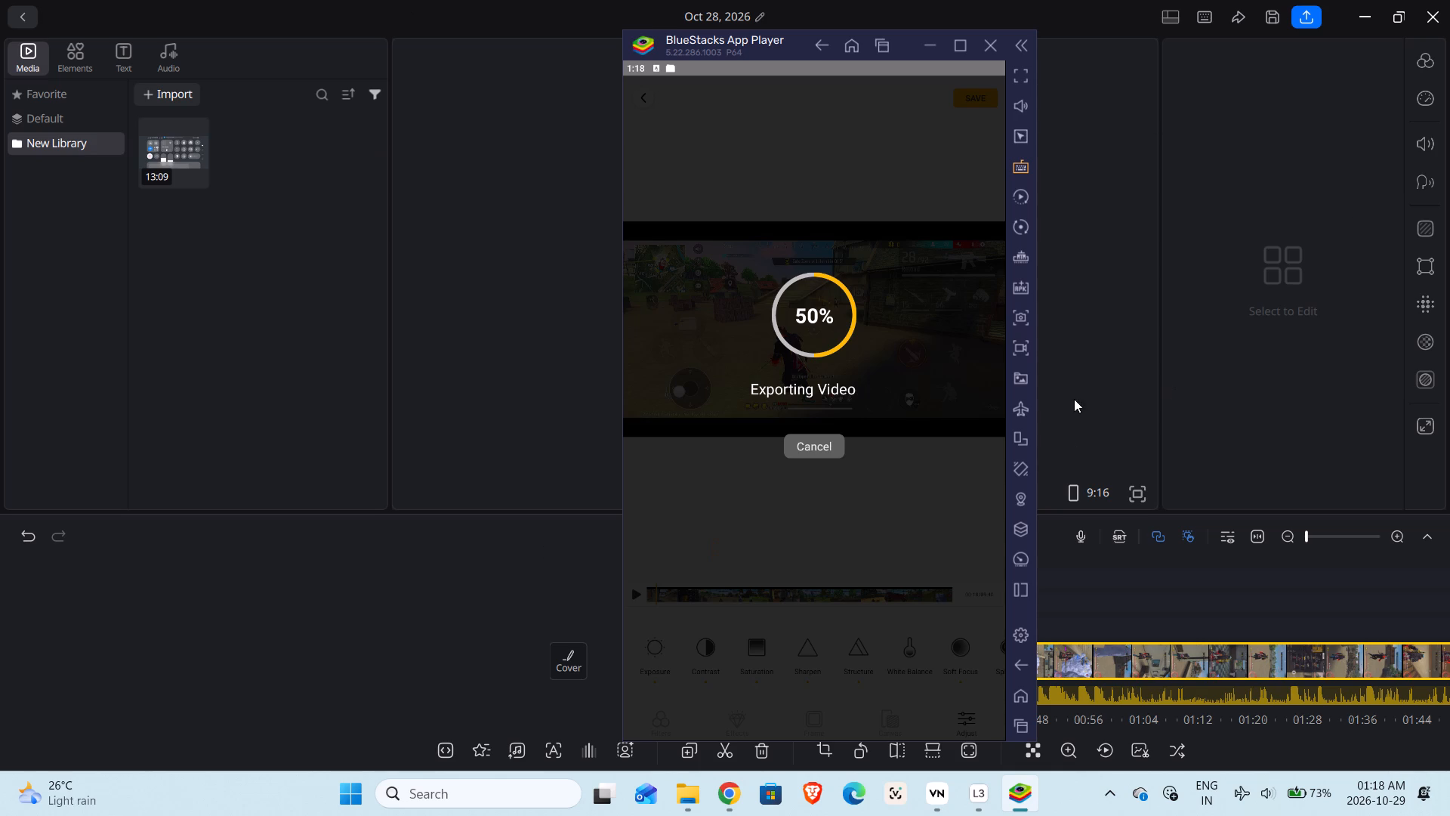
Clear the VN editor, File Explorer and browser windows off the desktop and launch Kuro.
{"action": "left_click", "coordinate": [1374, 16]}
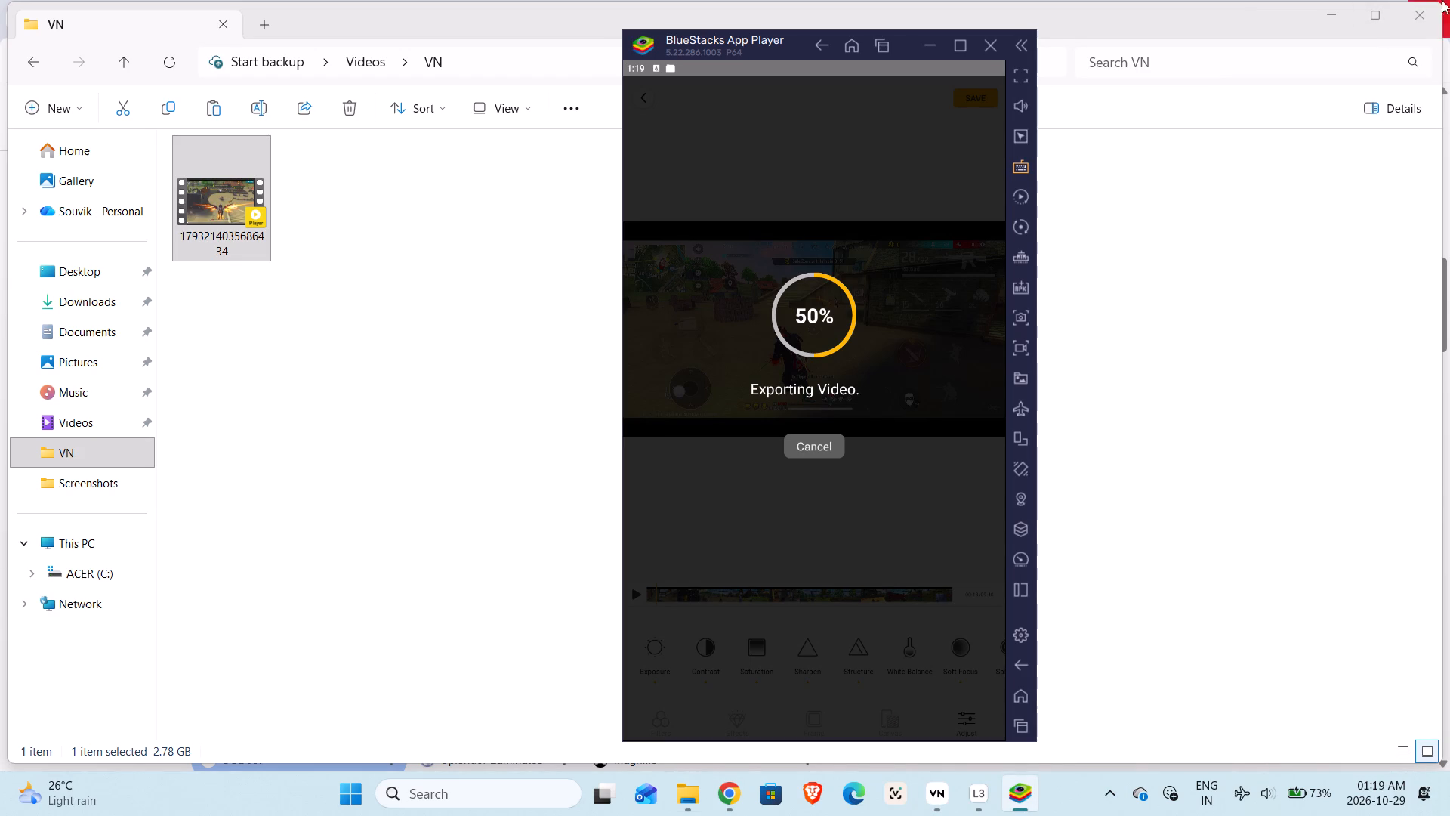
{"action": "left_click", "coordinate": [1332, 10]}
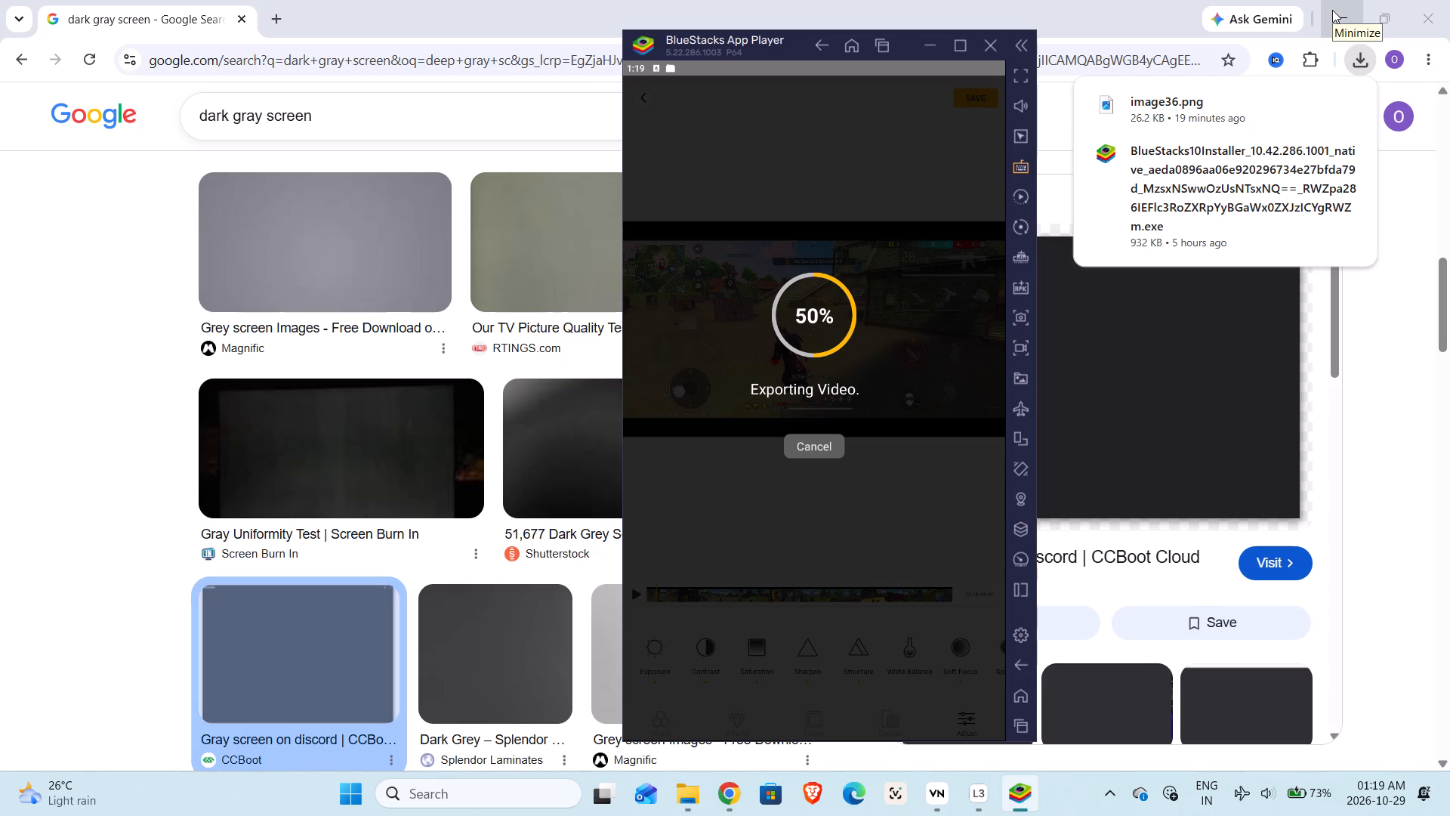
{"action": "left_click", "coordinate": [1332, 10]}
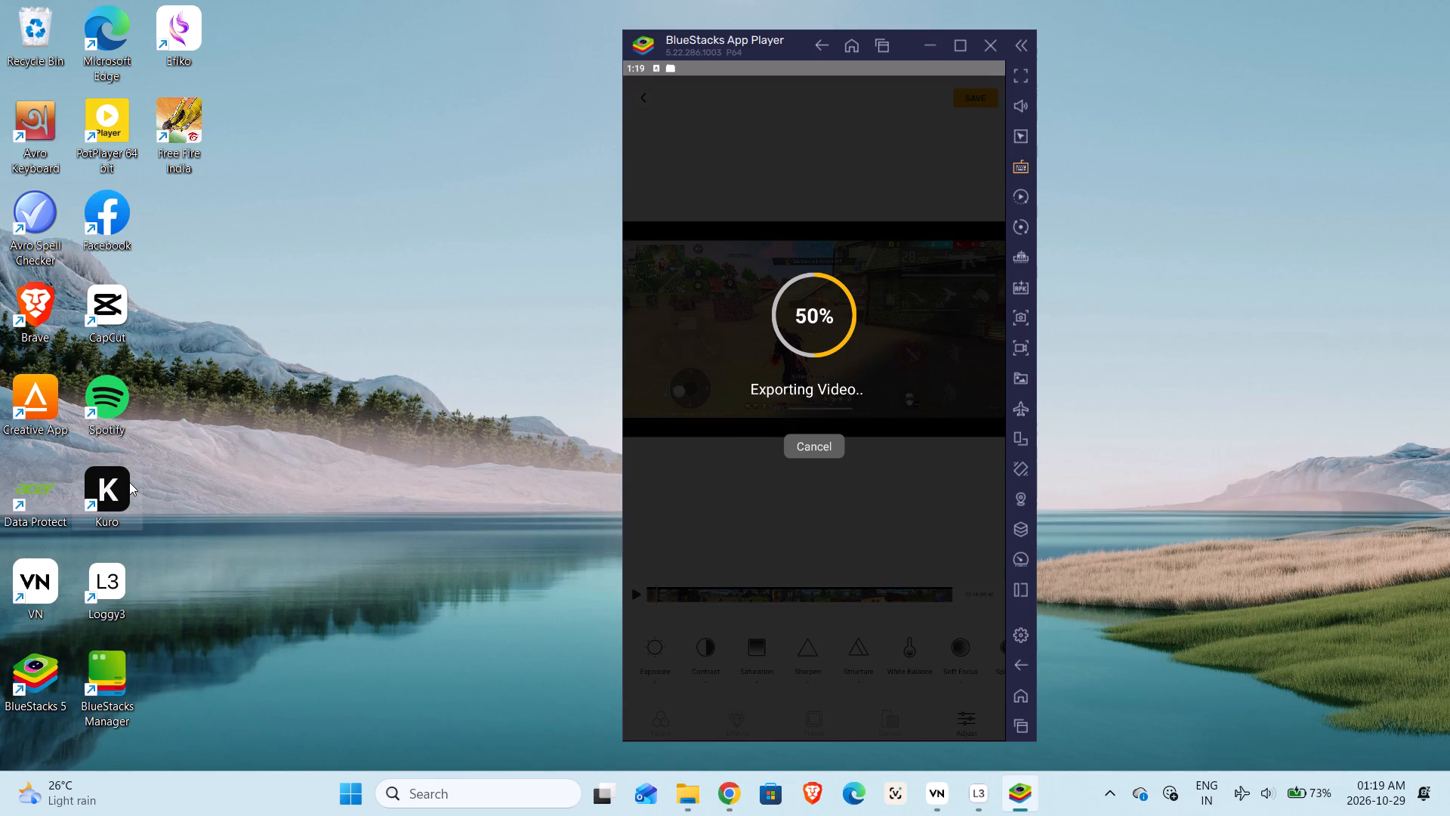
{"action": "double_click", "coordinate": [129, 482]}
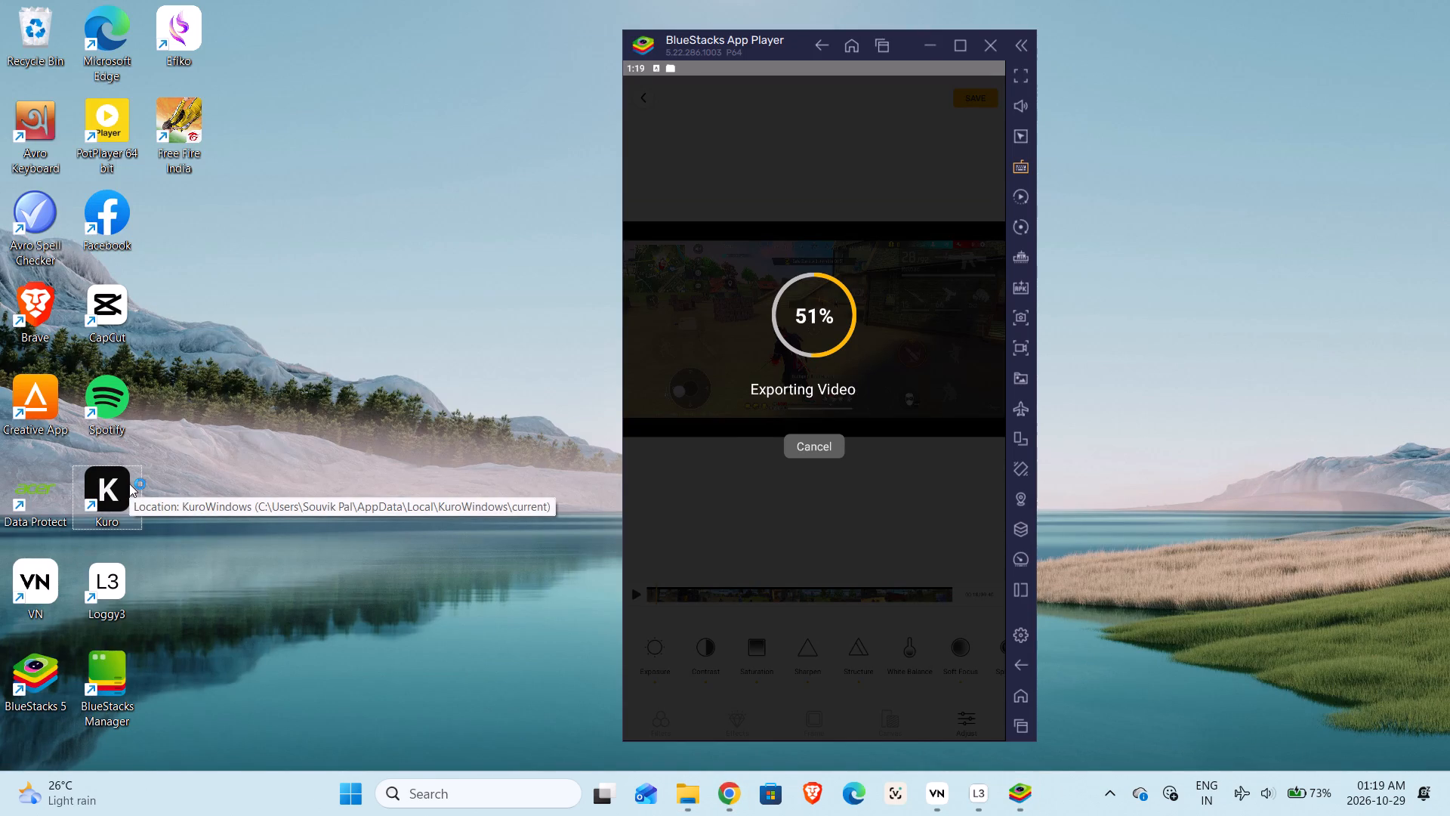
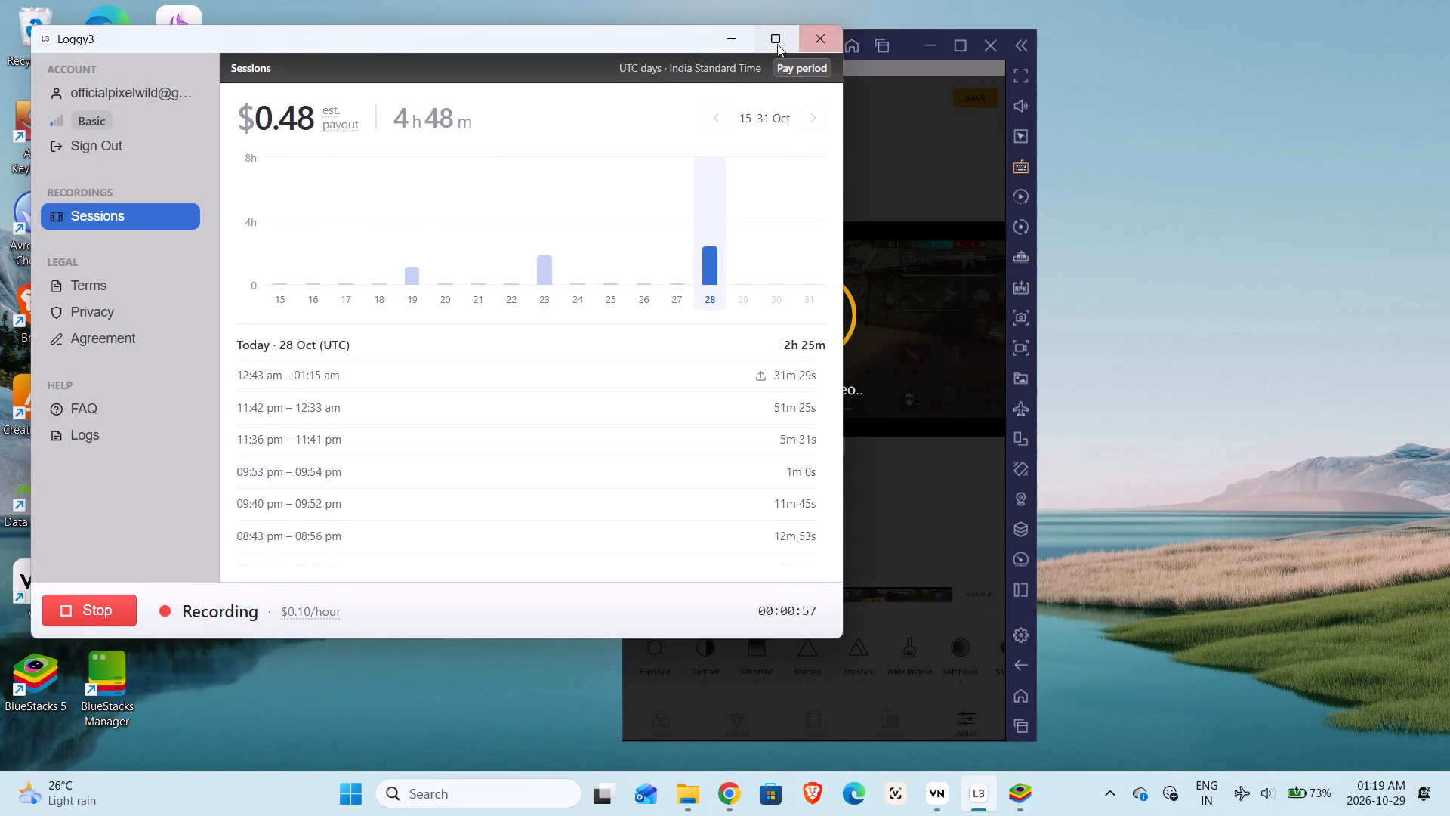
Minimize the Loggy3 recorder window to uncover the BlueStacks video export on the desktop.
{"action": "left_click", "coordinate": [742, 39]}
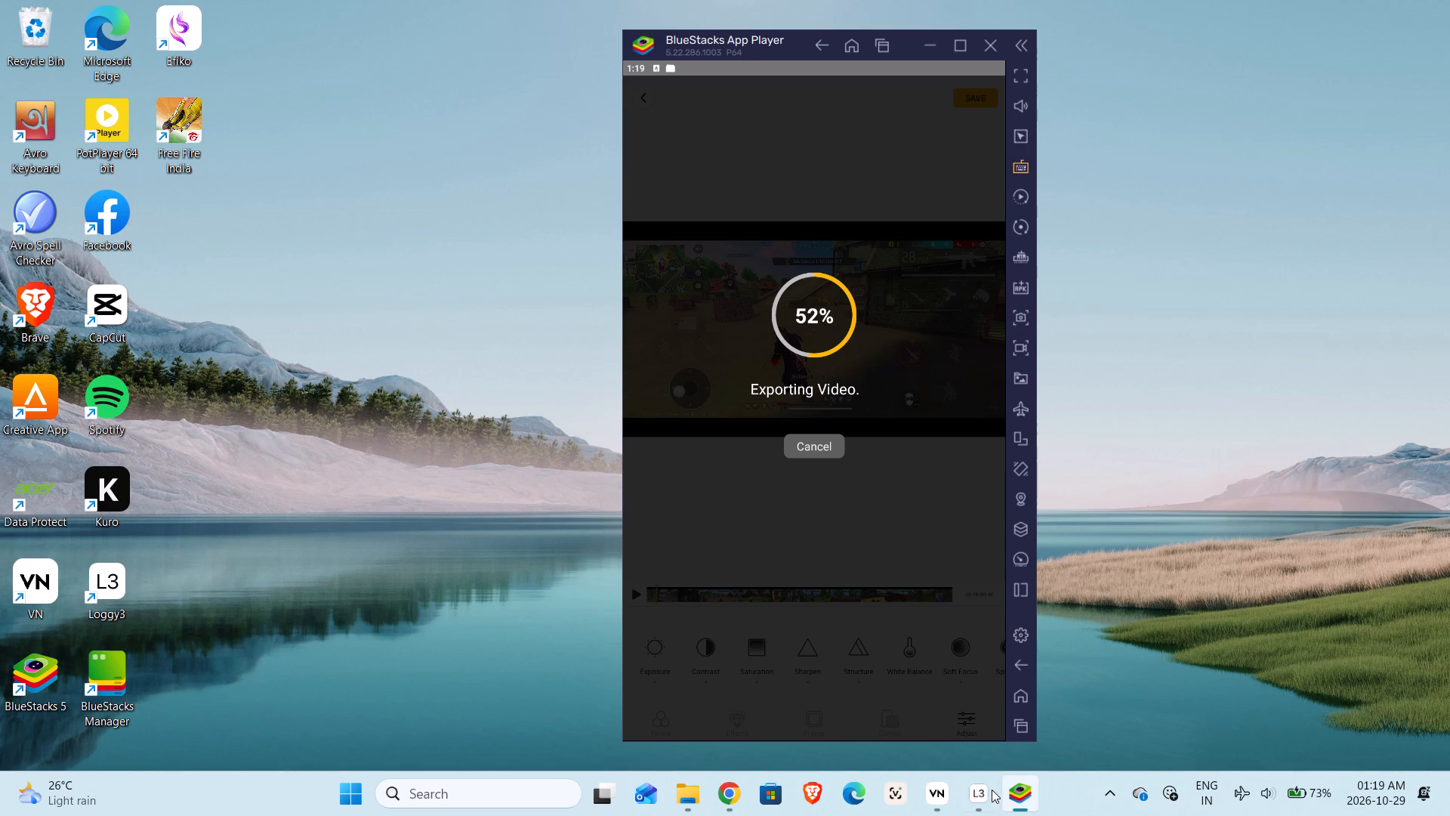
Switch to VN to view the vertical 9:16 project briefly, and minimize the editor again.
{"action": "left_click", "coordinate": [942, 792]}
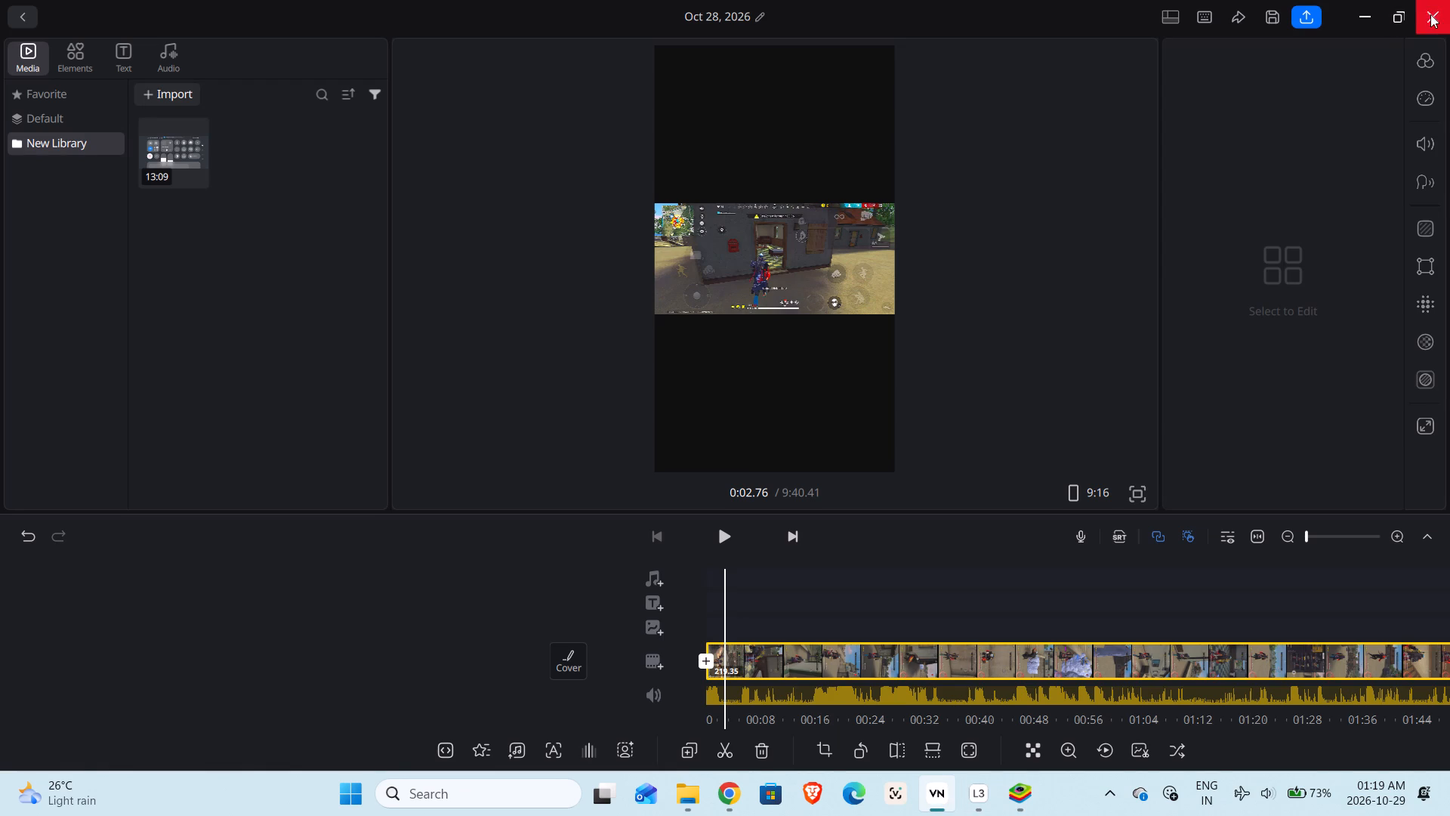
{"action": "left_click", "coordinate": [1376, 17]}
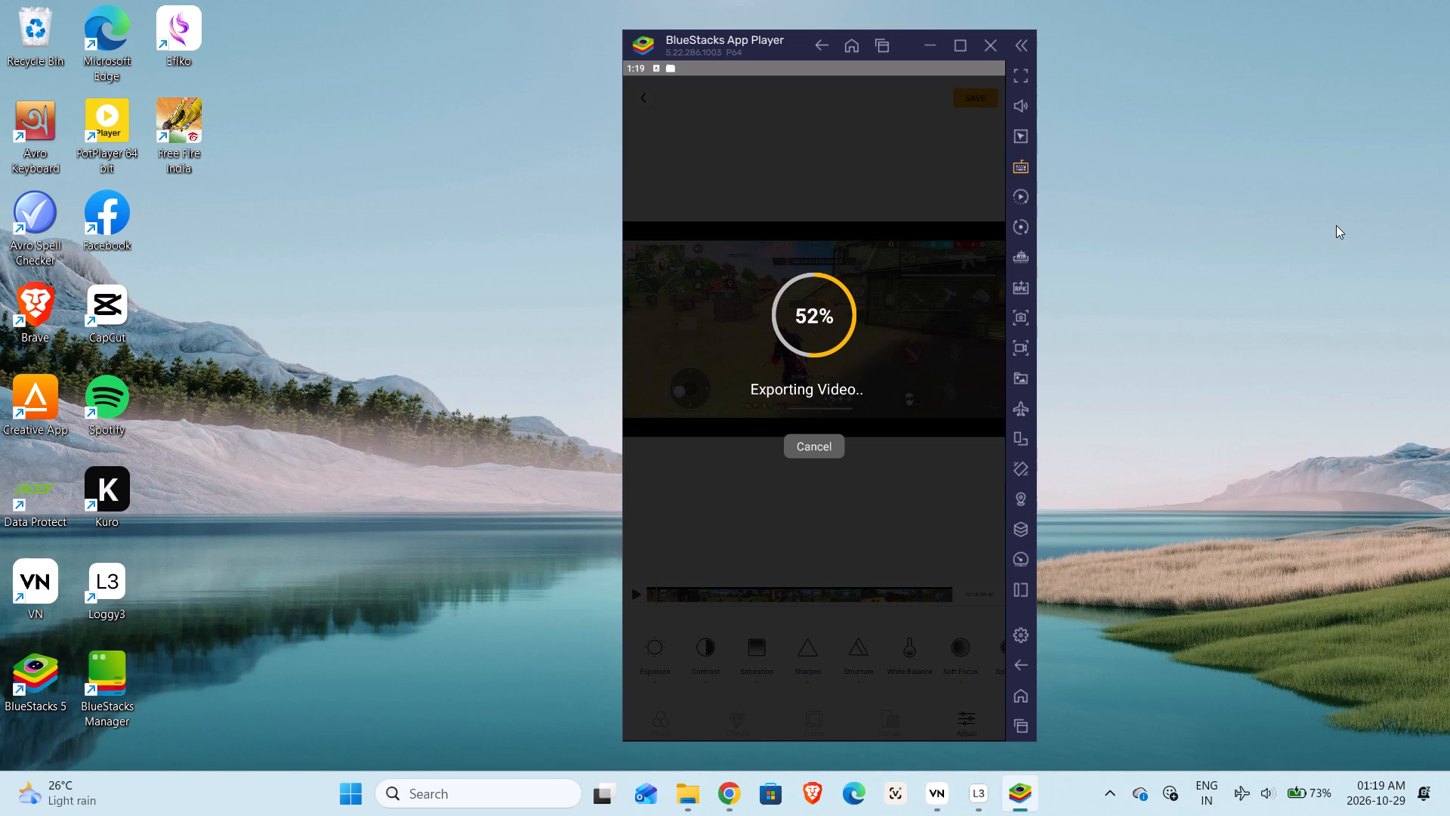
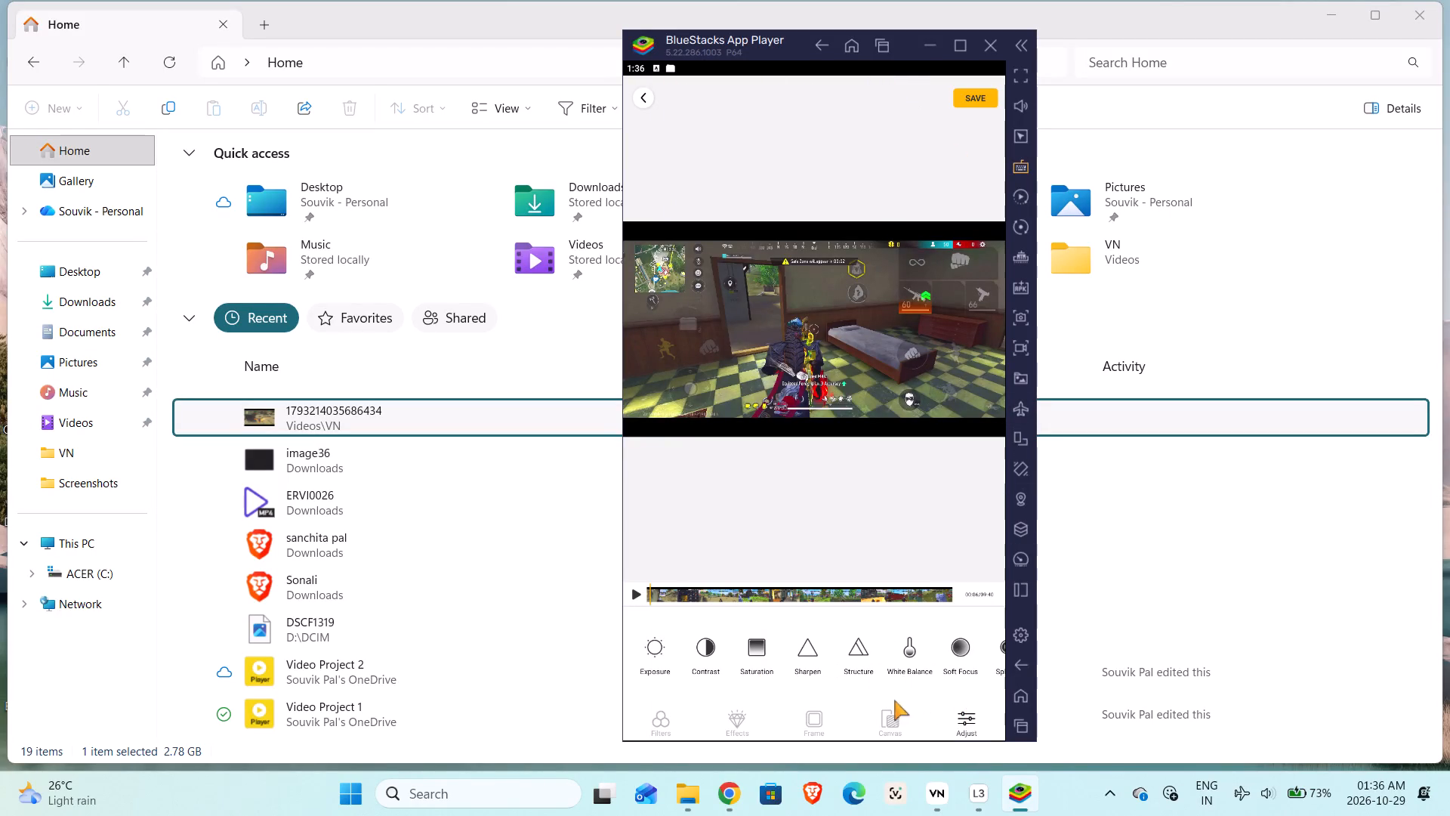
Play the preview of the Free Fire gameplay video open for adjustment in BlueStacks.
{"action": "left_click", "coordinate": [636, 593]}
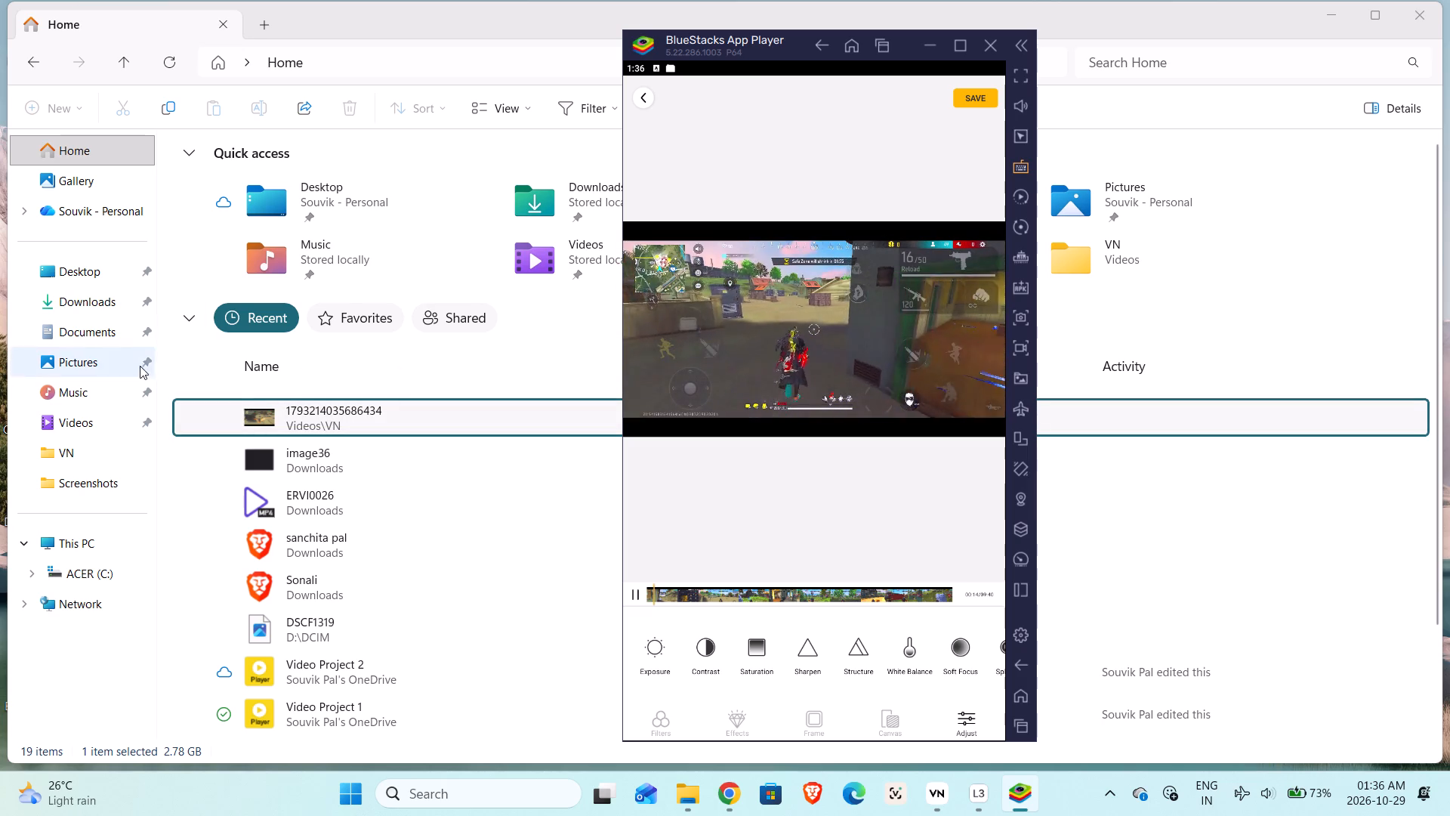
{"action": "left_click", "coordinate": [97, 447]}
{"action": "left_click", "coordinate": [98, 453]}
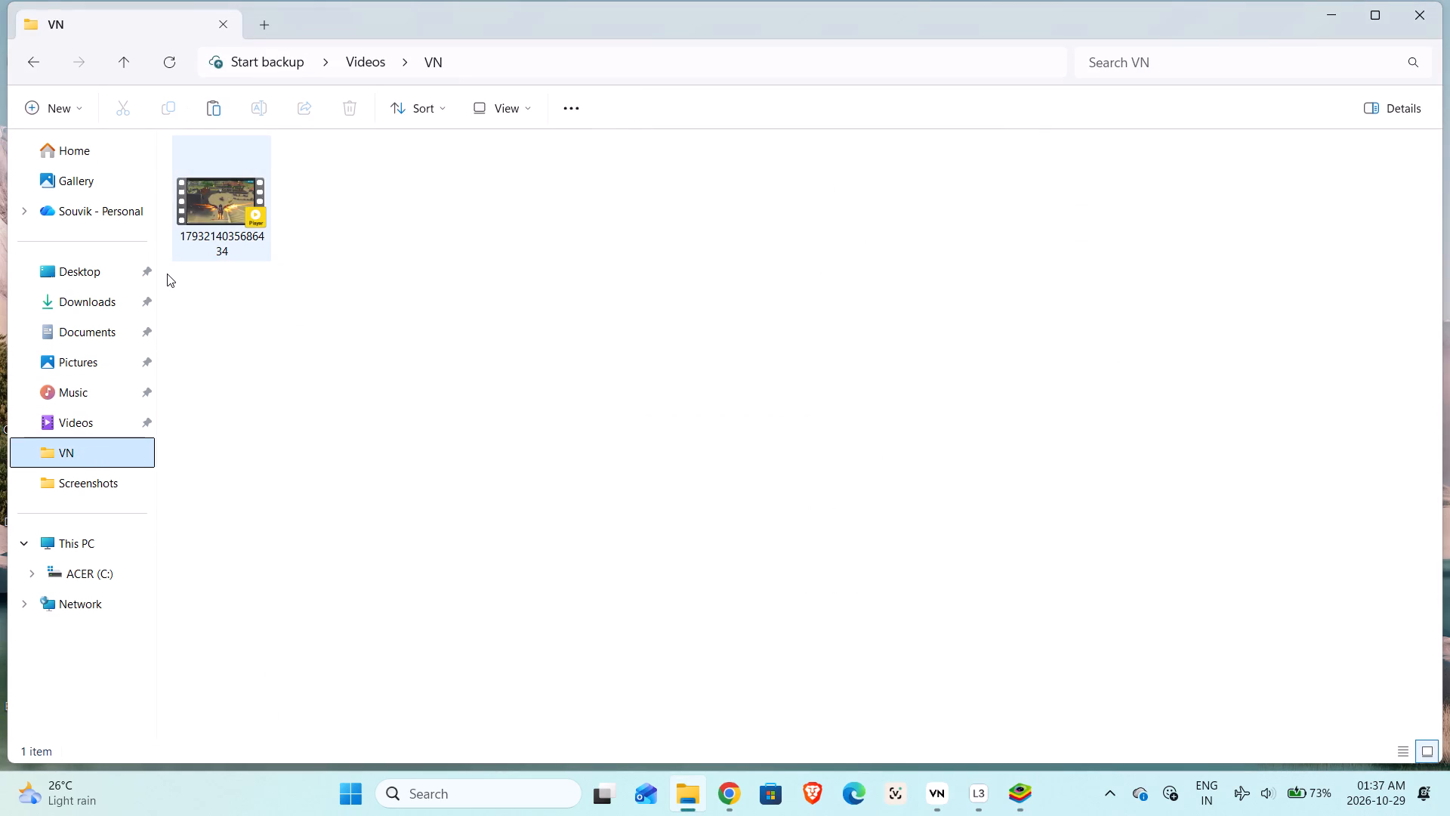
{"action": "left_click", "coordinate": [113, 148]}
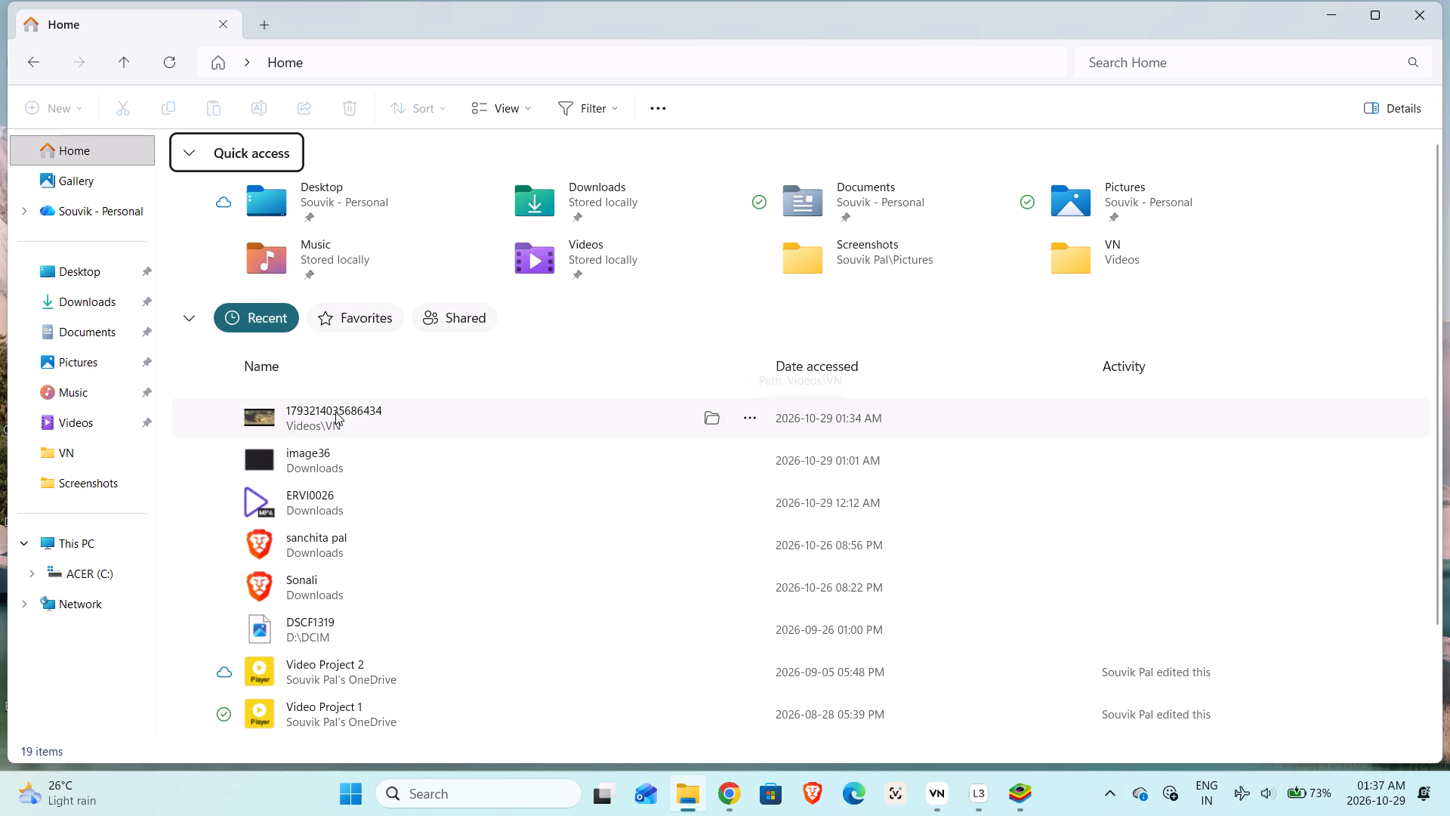
{"action": "left_click_drag", "start_coordinate": [91, 453], "coordinate": [92, 444]}
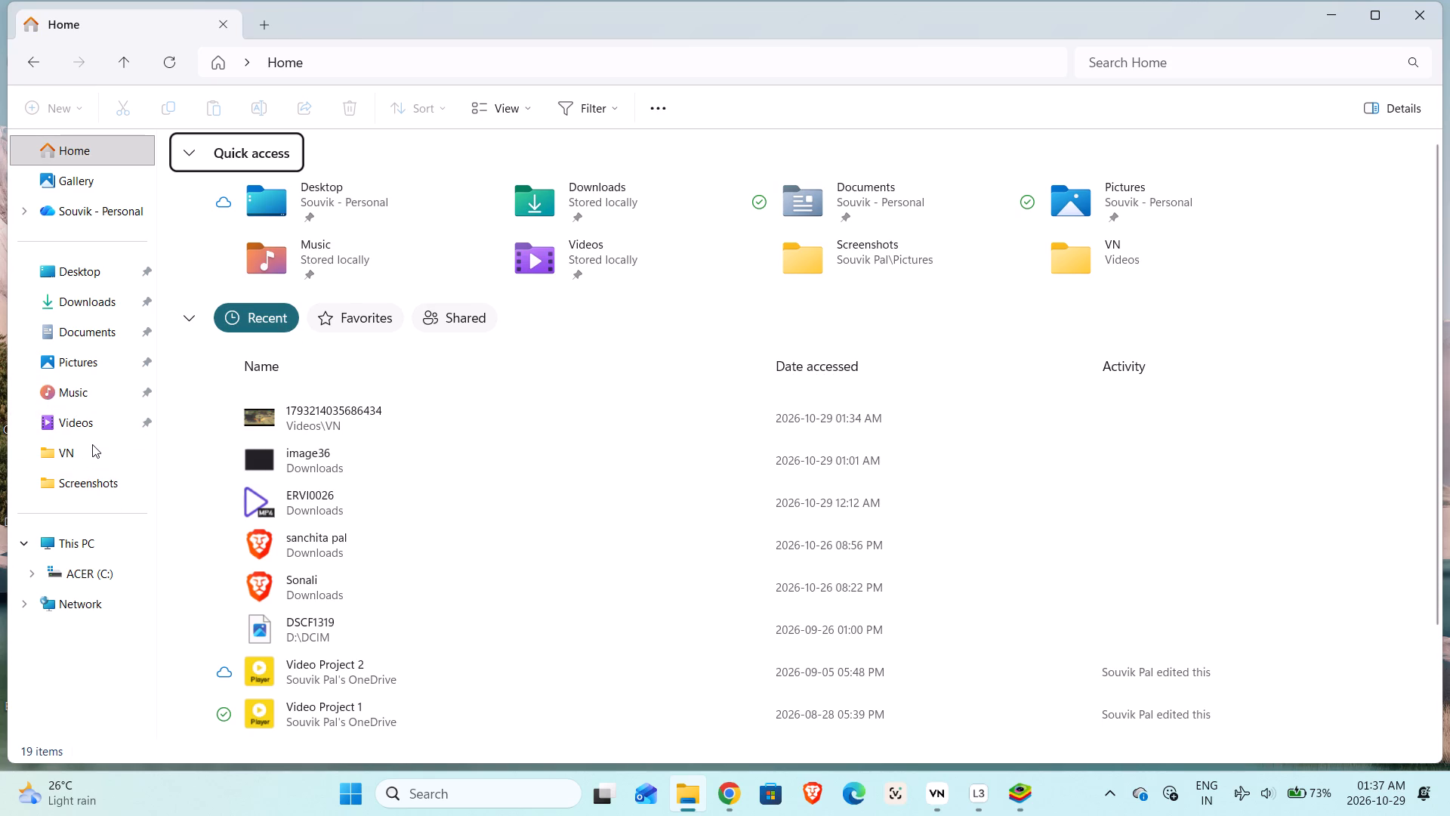
{"action": "left_click", "coordinate": [94, 451]}
{"action": "left_click", "coordinate": [95, 457]}
{"action": "left_click_drag", "start_coordinate": [199, 210], "coordinate": [205, 210]}
{"action": "left_click", "coordinate": [205, 210]}
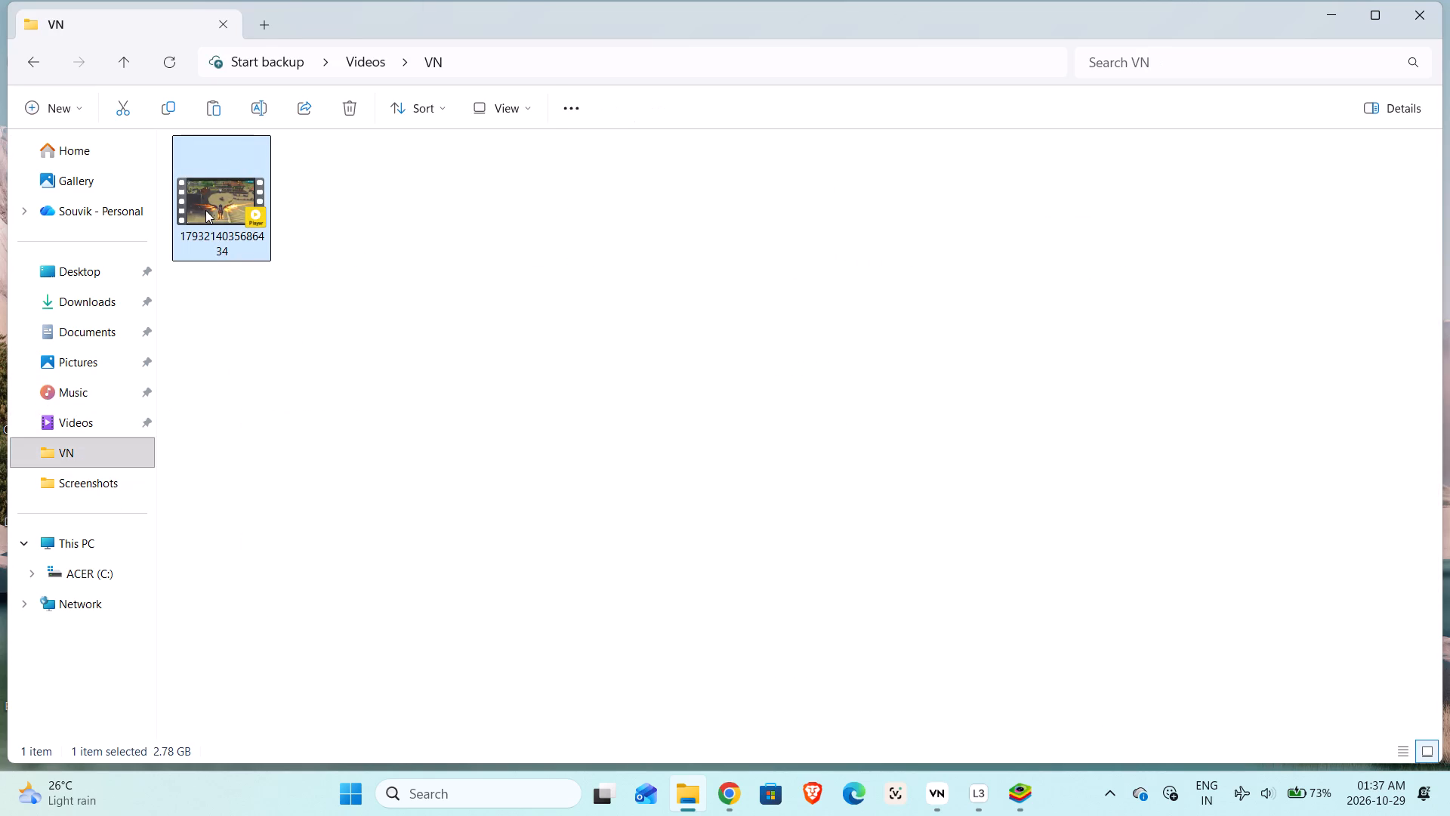
{"action": "double_click", "coordinate": [205, 210]}
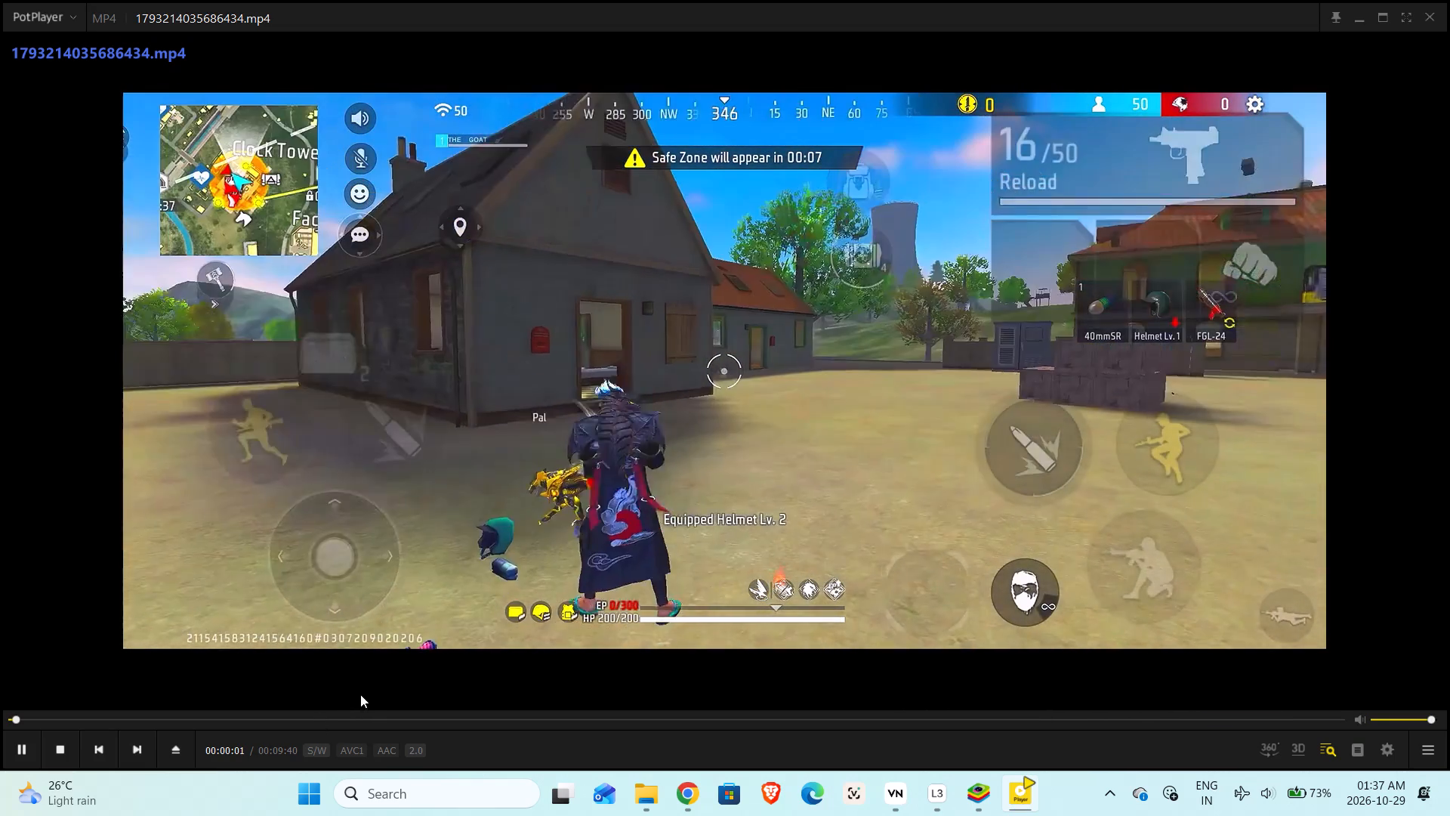
Skim the exported gameplay at about 2:21, 1:35 and the stretch around 0:53 to 1:04, and close the player.
{"action": "left_click", "coordinate": [344, 713]}
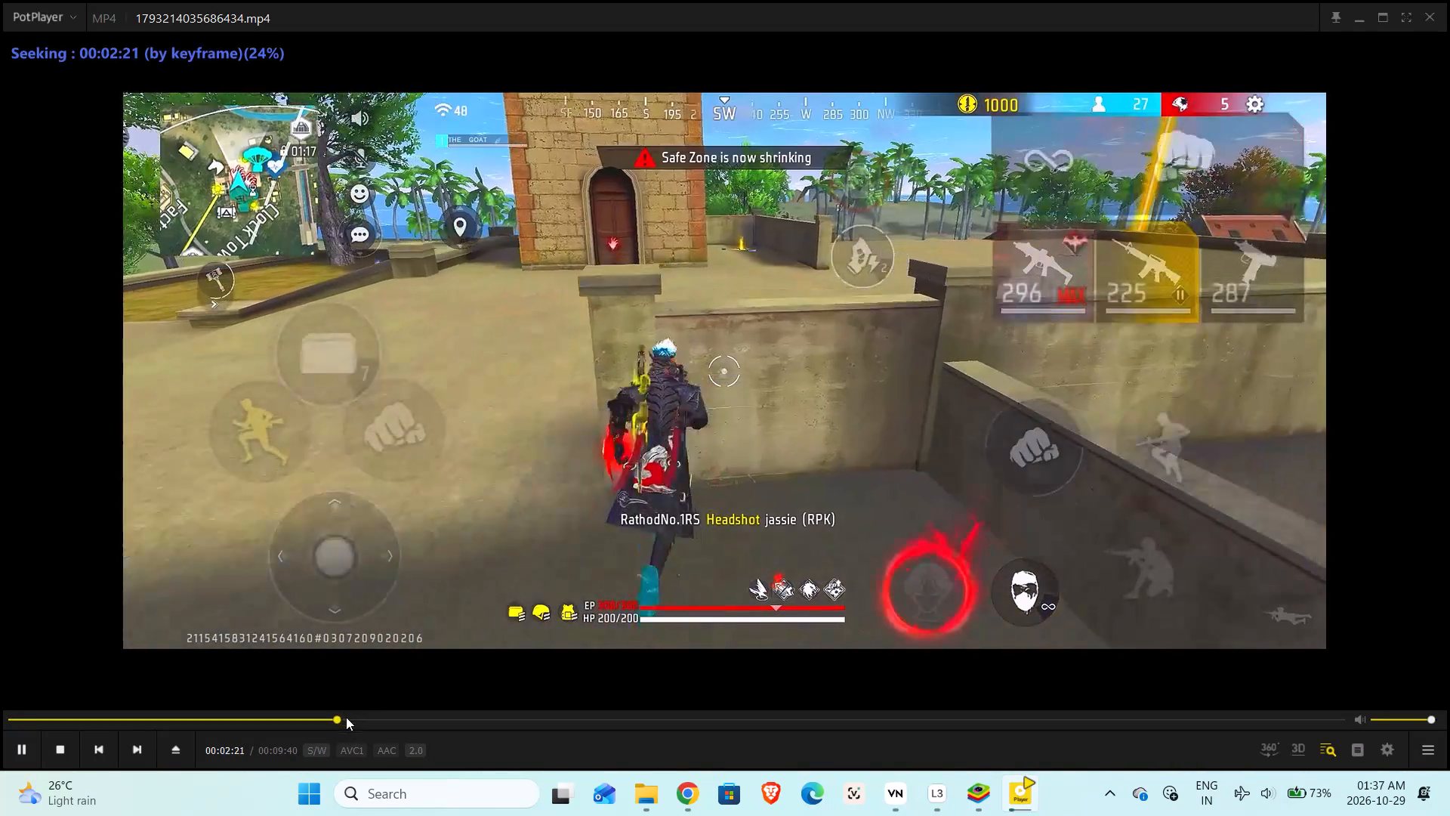
{"action": "left_click", "coordinate": [247, 710]}
{"action": "left_click", "coordinate": [233, 714]}
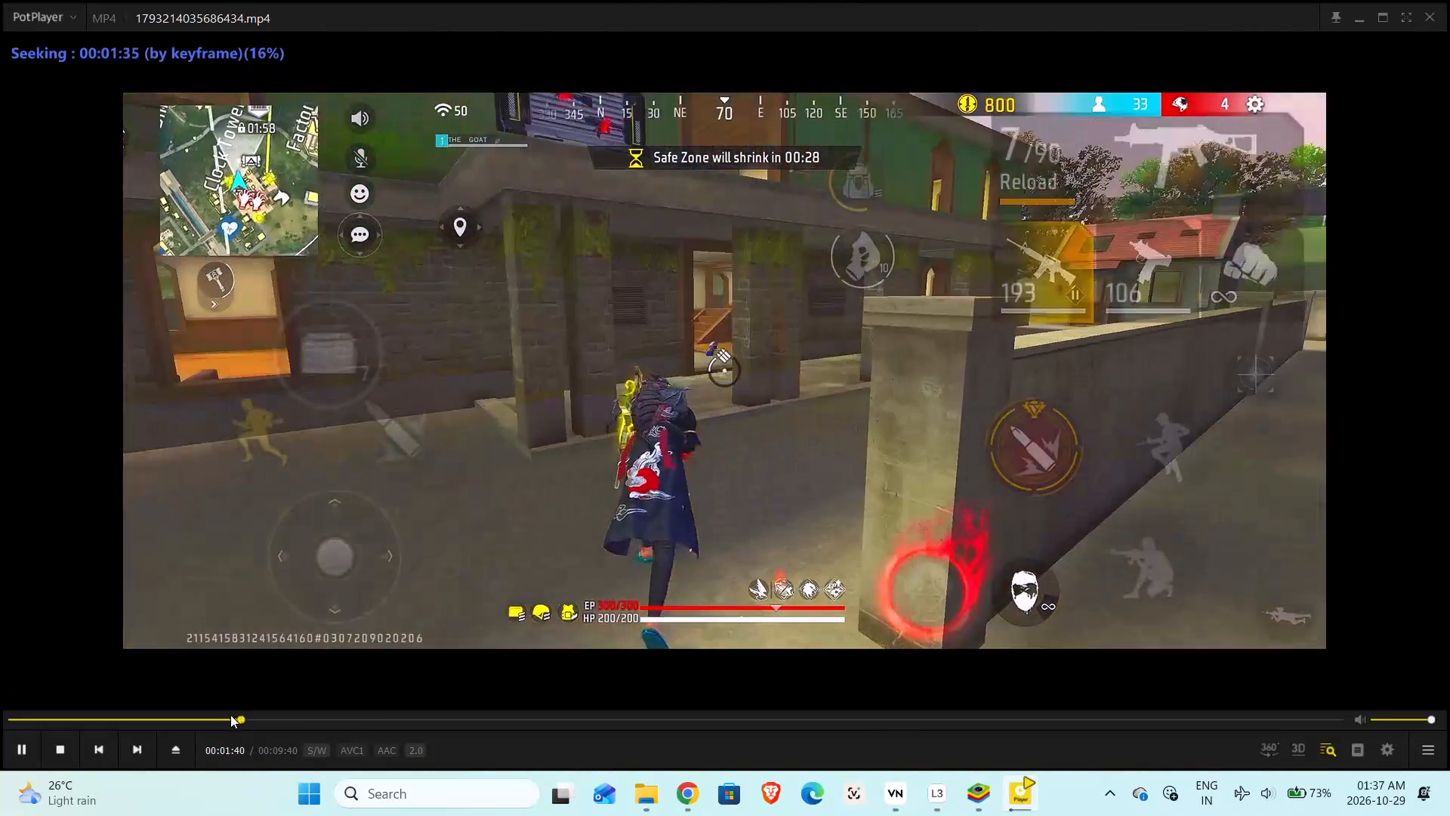
{"action": "left_click_drag", "start_coordinate": [161, 710], "coordinate": [156, 720]}
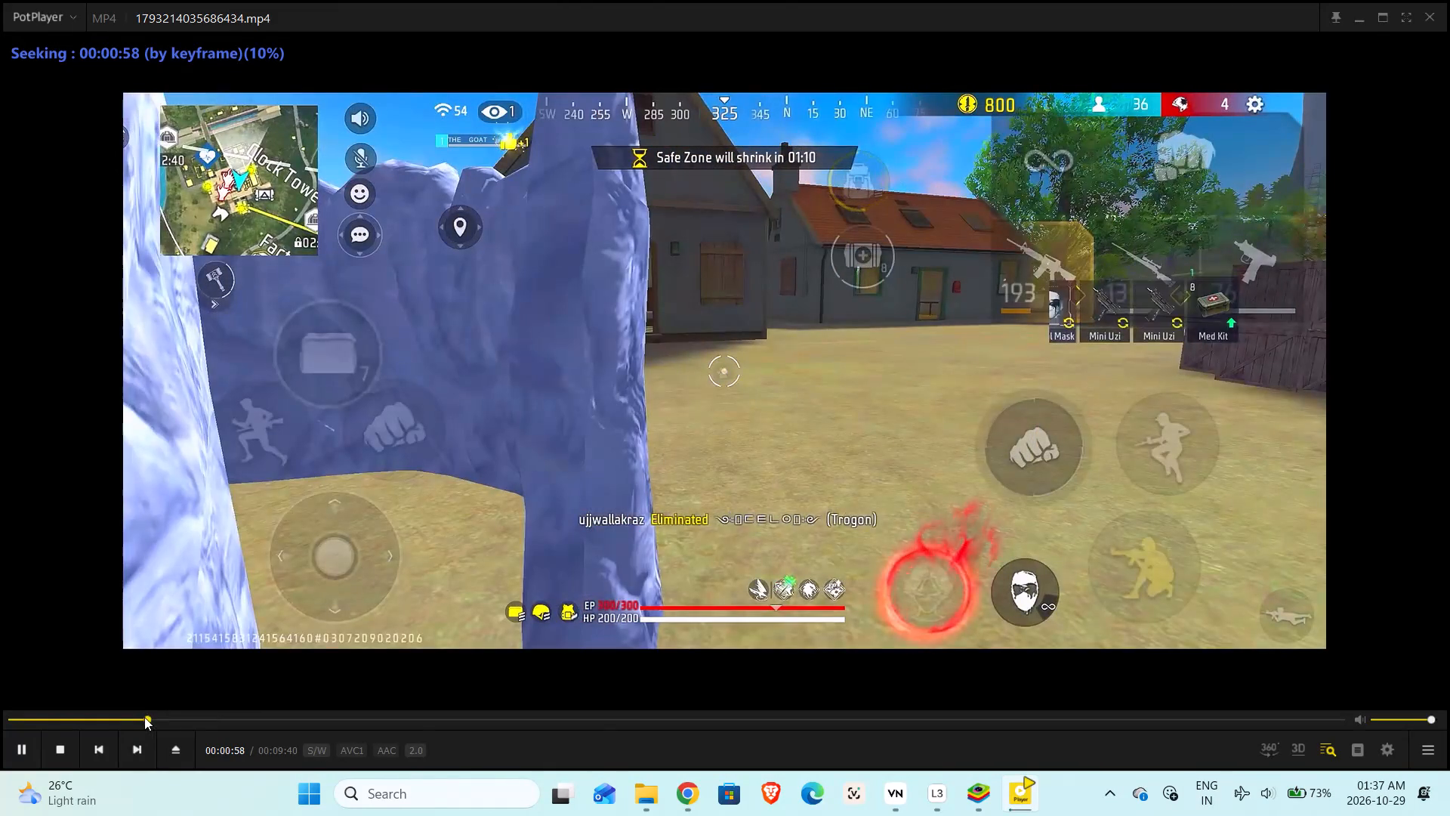
{"action": "left_click", "coordinate": [133, 712]}
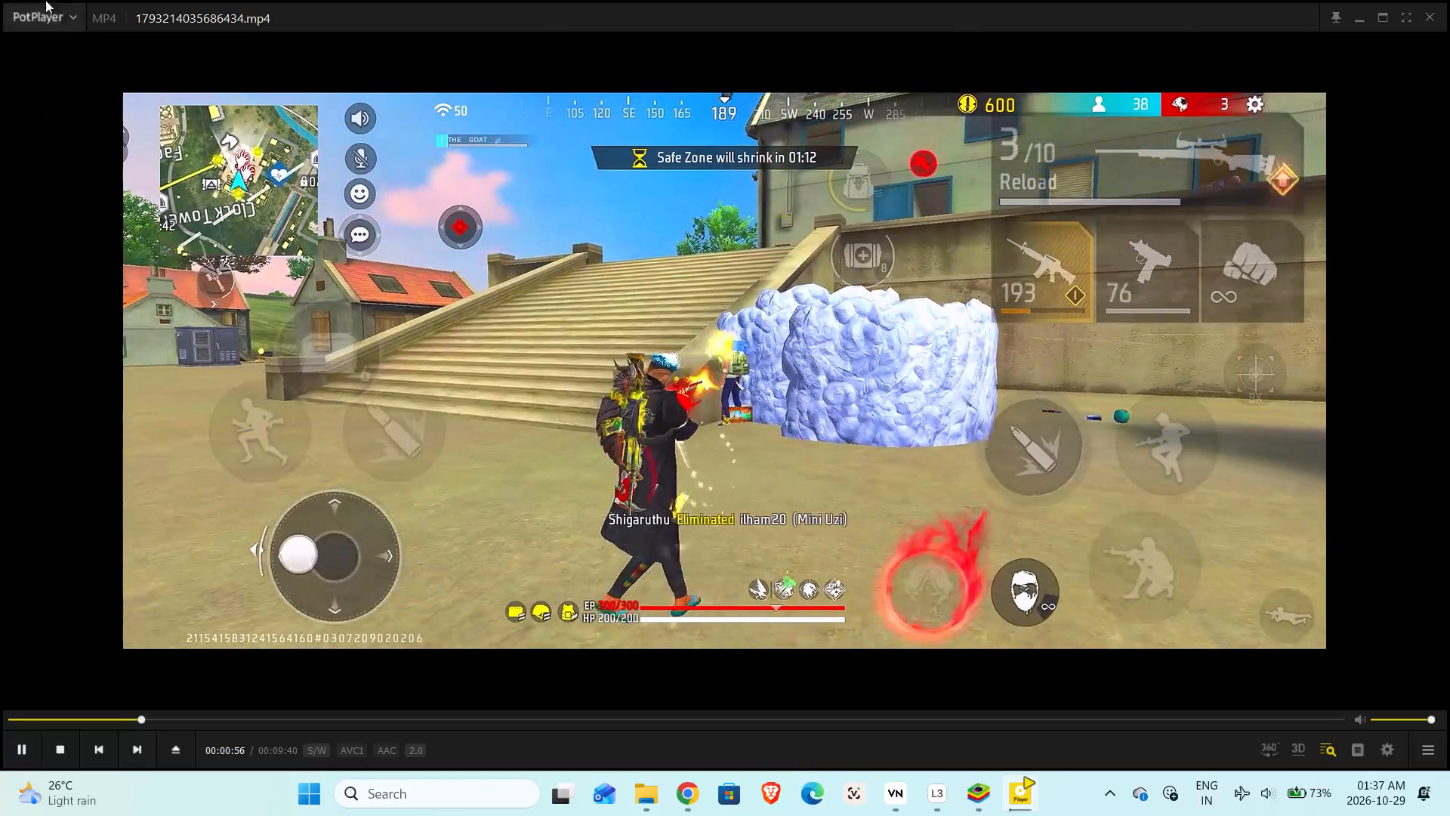
{"action": "left_click", "coordinate": [78, 17]}
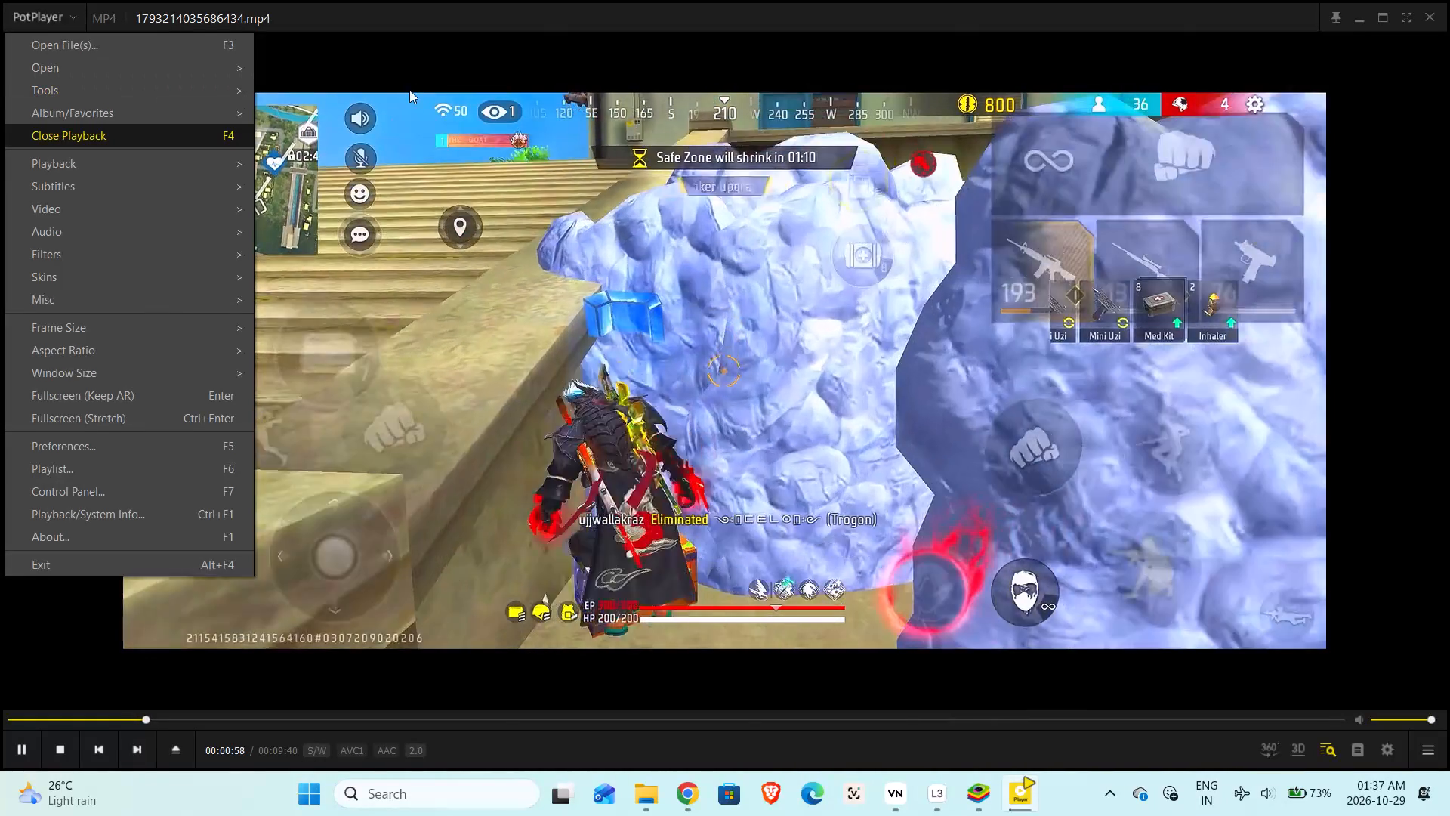
{"action": "left_click", "coordinate": [113, 87]}
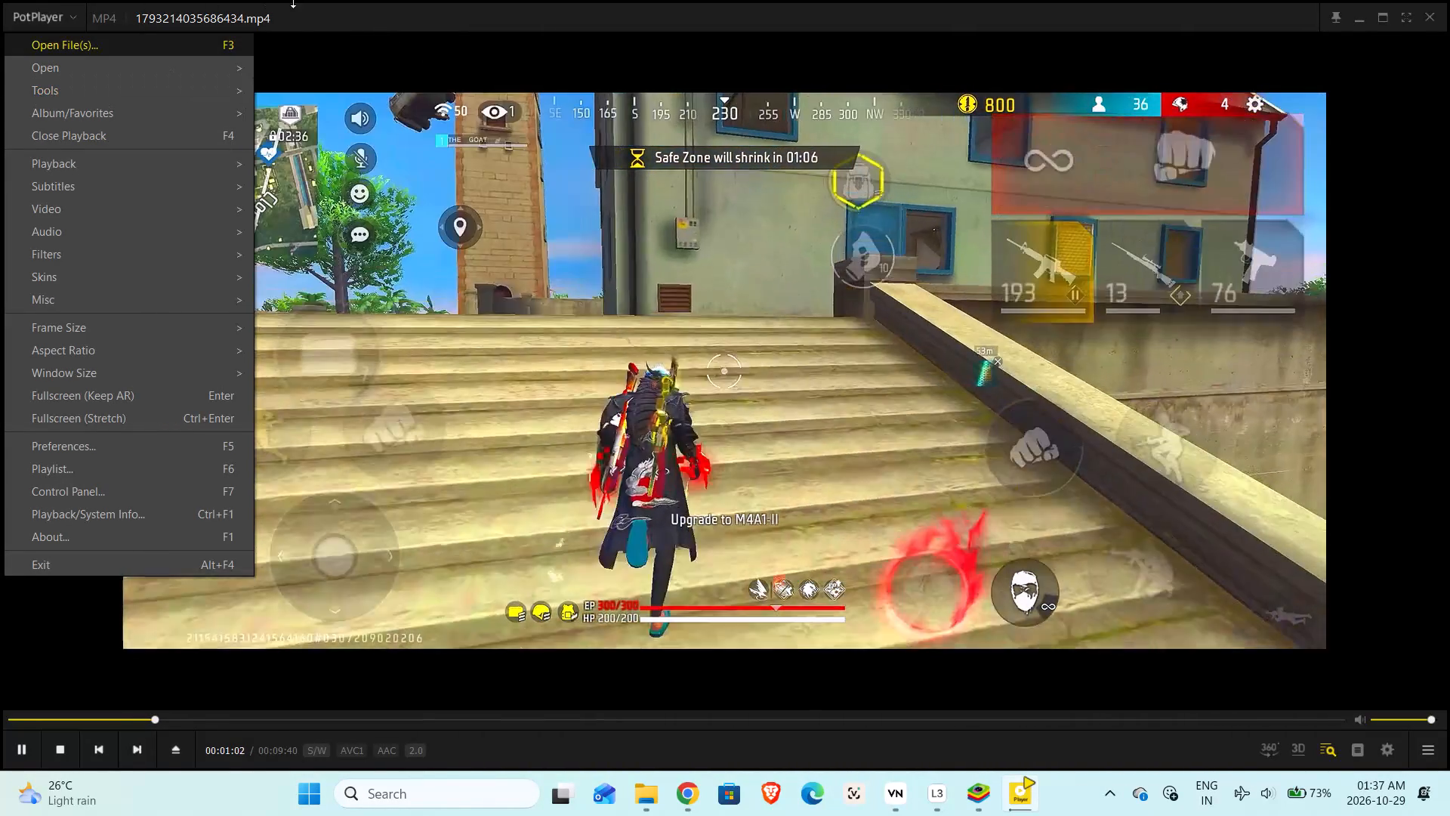
{"action": "left_click", "coordinate": [383, 8]}
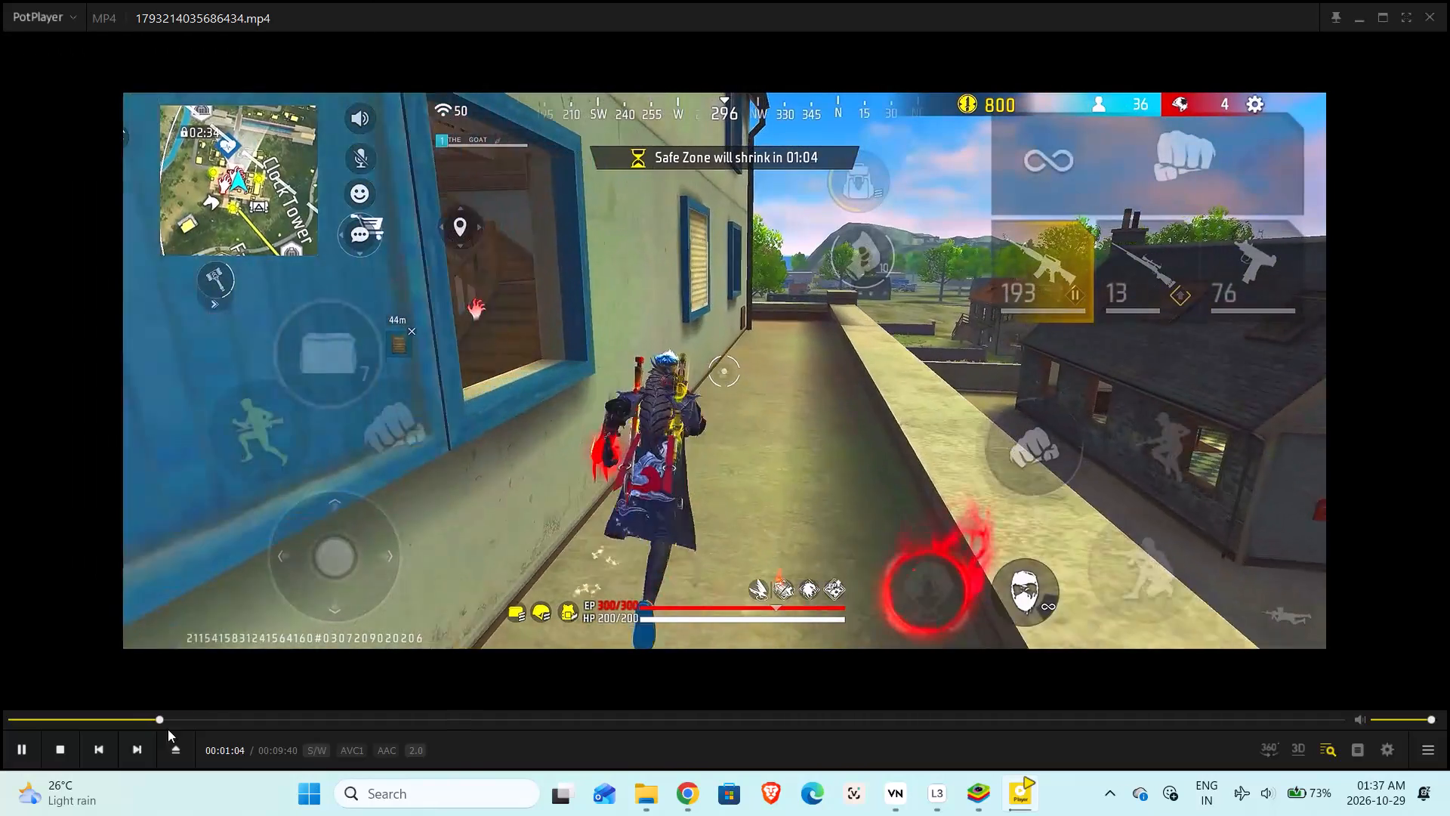
{"action": "left_click", "coordinate": [148, 718]}
{"action": "left_click", "coordinate": [137, 722]}
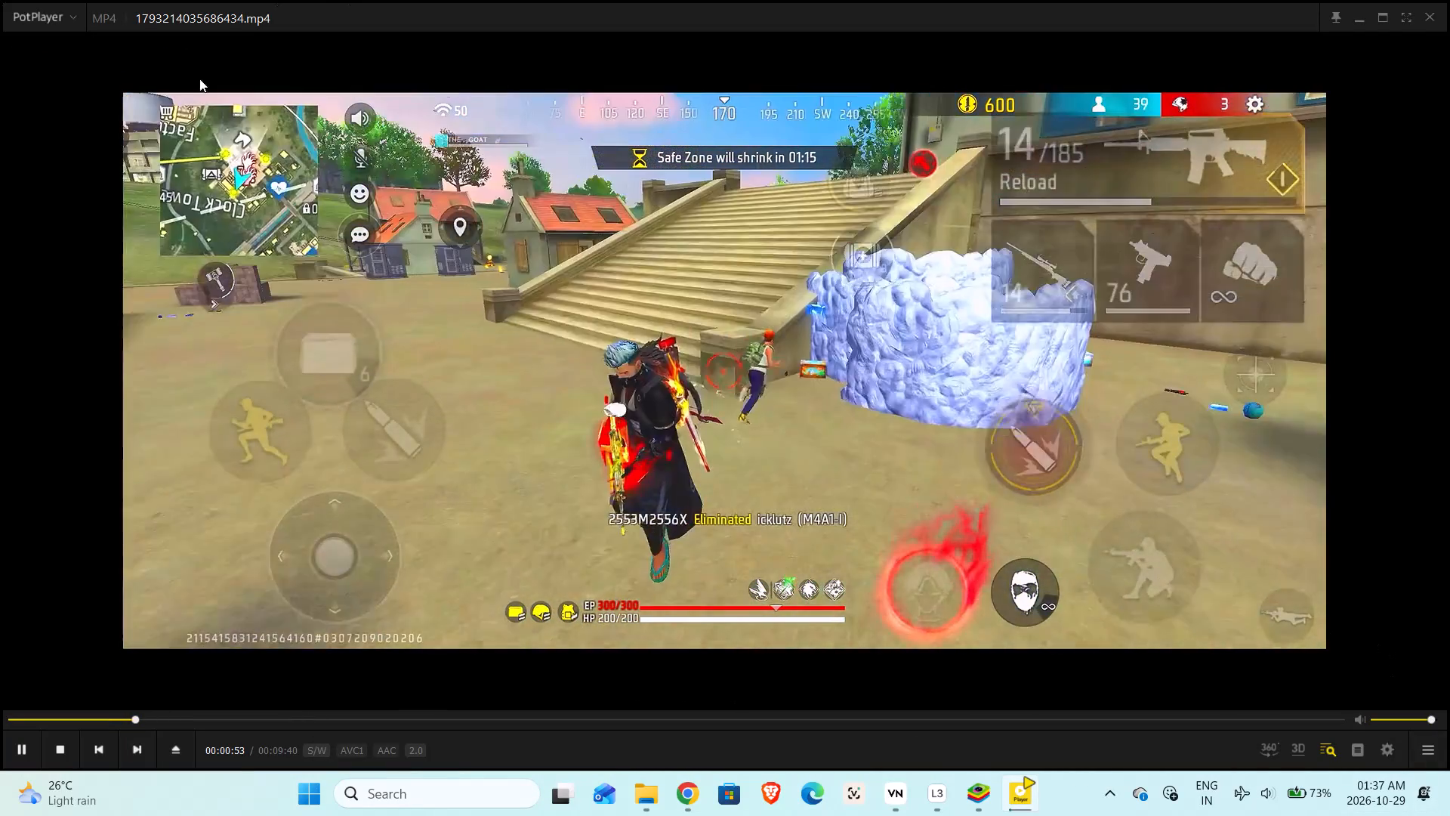
{"action": "left_click", "coordinate": [1434, 20]}
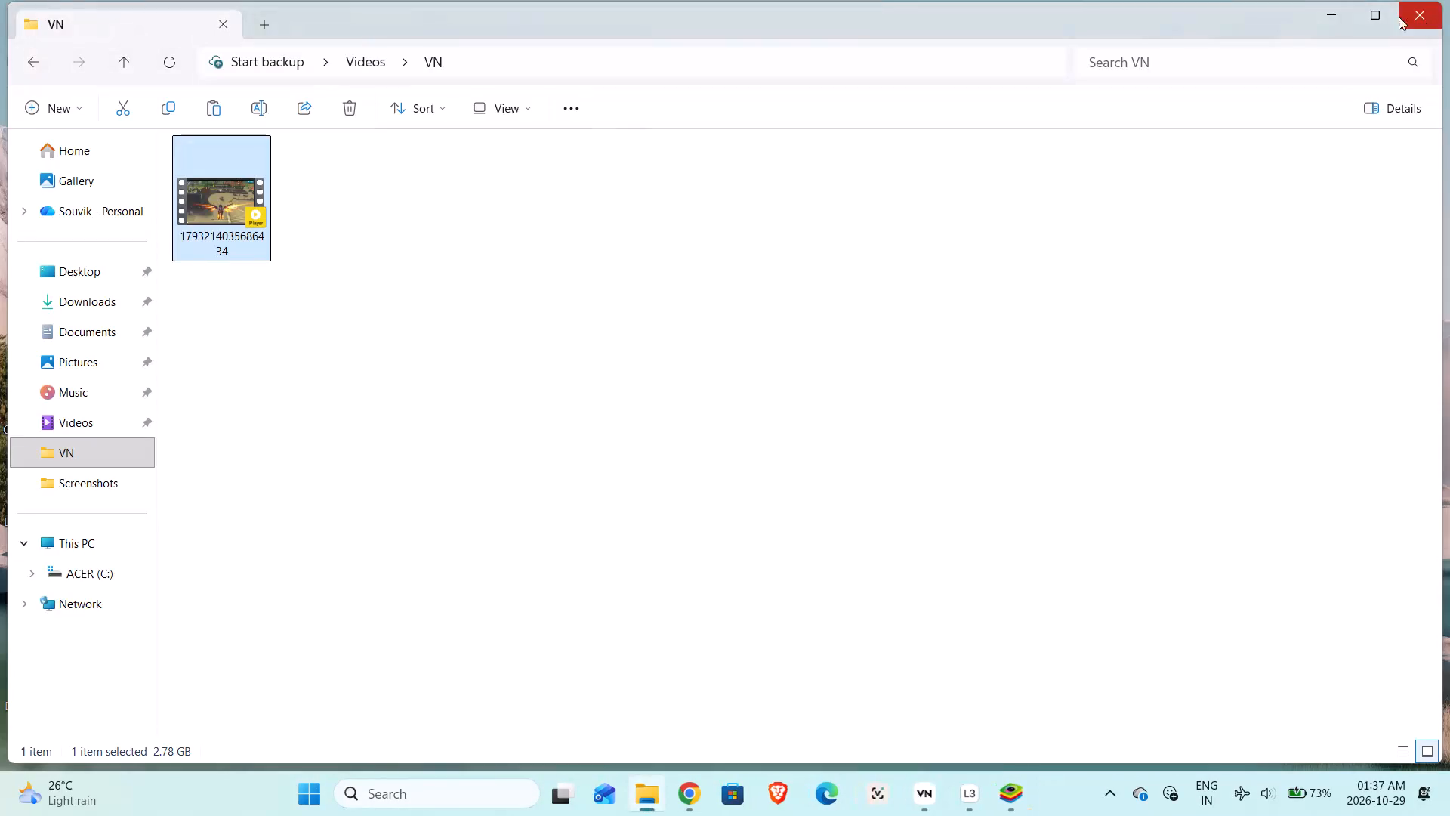
{"action": "left_click", "coordinate": [51, 144]}
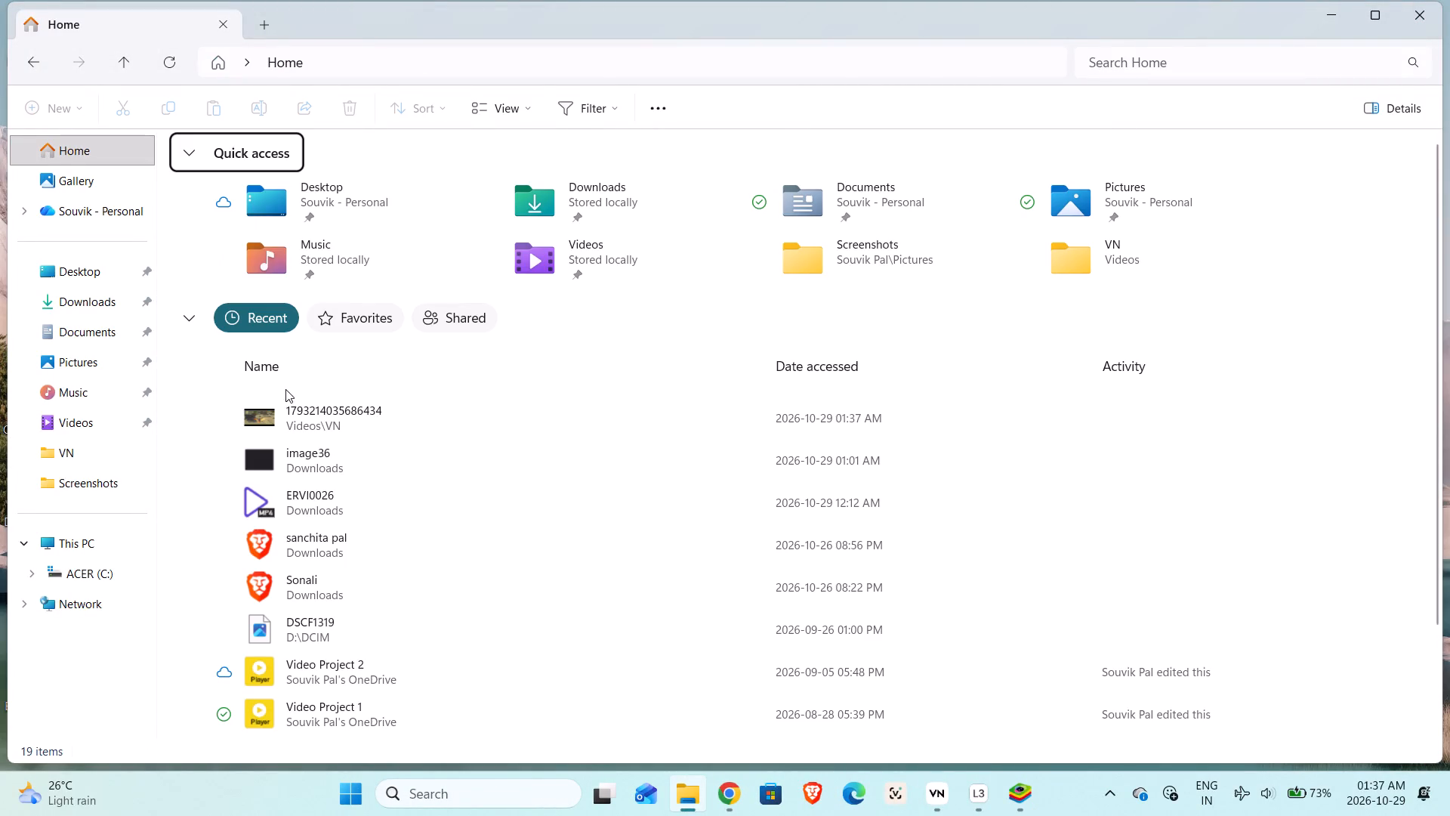
{"action": "left_click", "coordinate": [327, 415]}
{"action": "left_click", "coordinate": [327, 415]}
{"action": "double_click", "coordinate": [327, 416]}
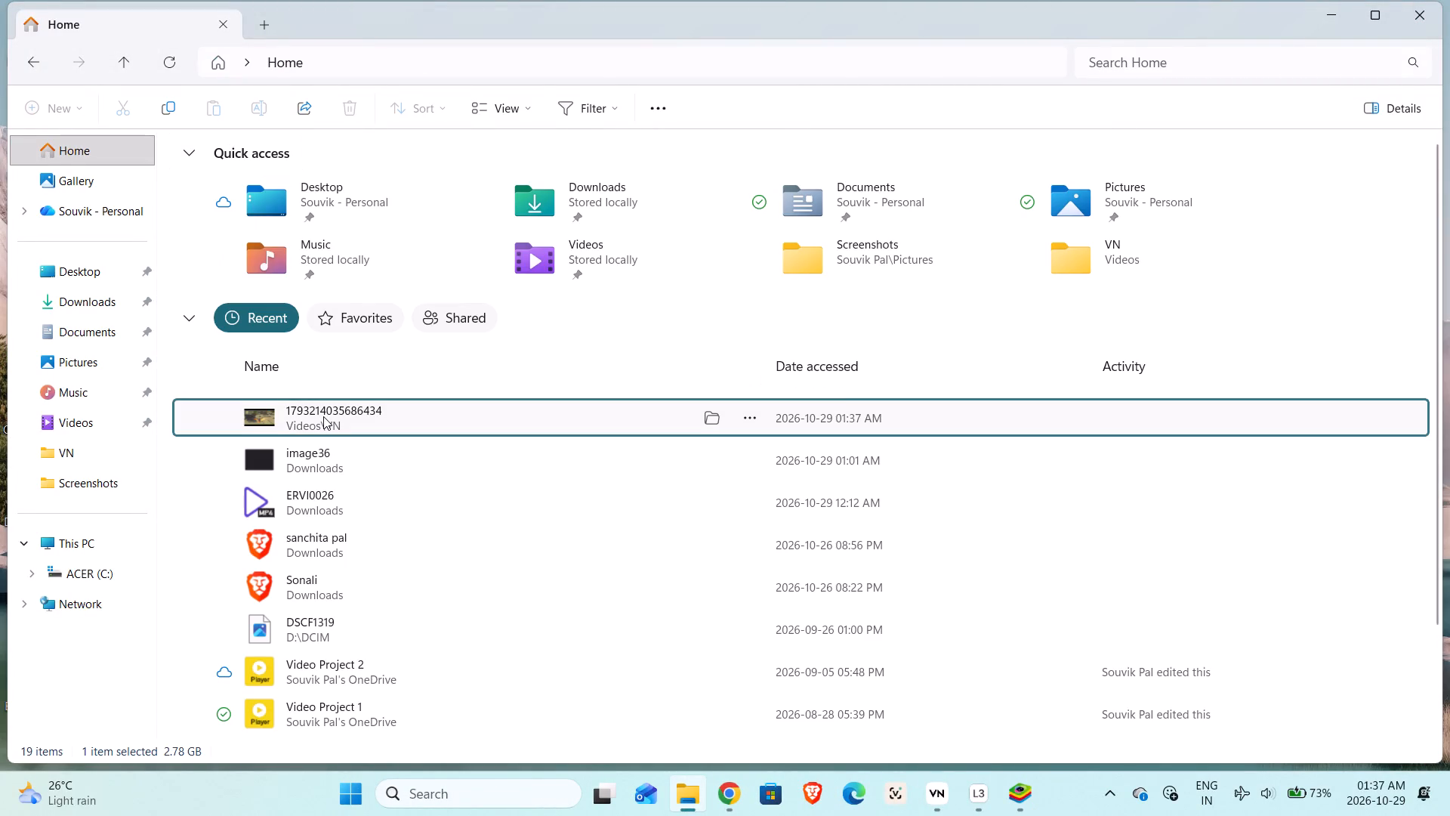
{"action": "double_click", "coordinate": [430, 413]}
{"action": "left_click", "coordinate": [440, 337]}
{"action": "triple_click", "coordinate": [316, 416]}
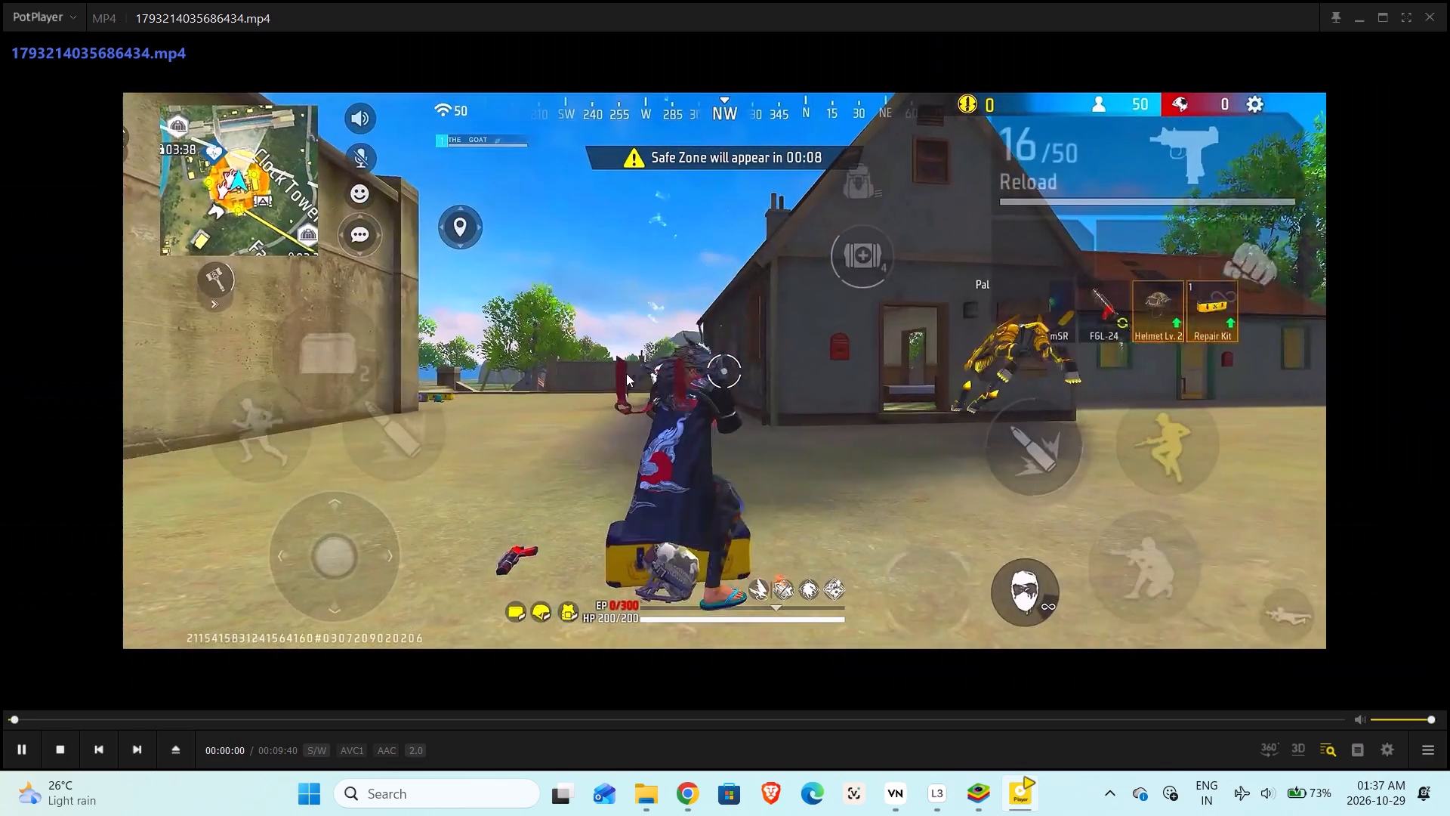
Review the gameplay from about 0:31, pausing at 0:52 for a full-screen look, and close the player.
{"action": "left_click", "coordinate": [87, 712]}
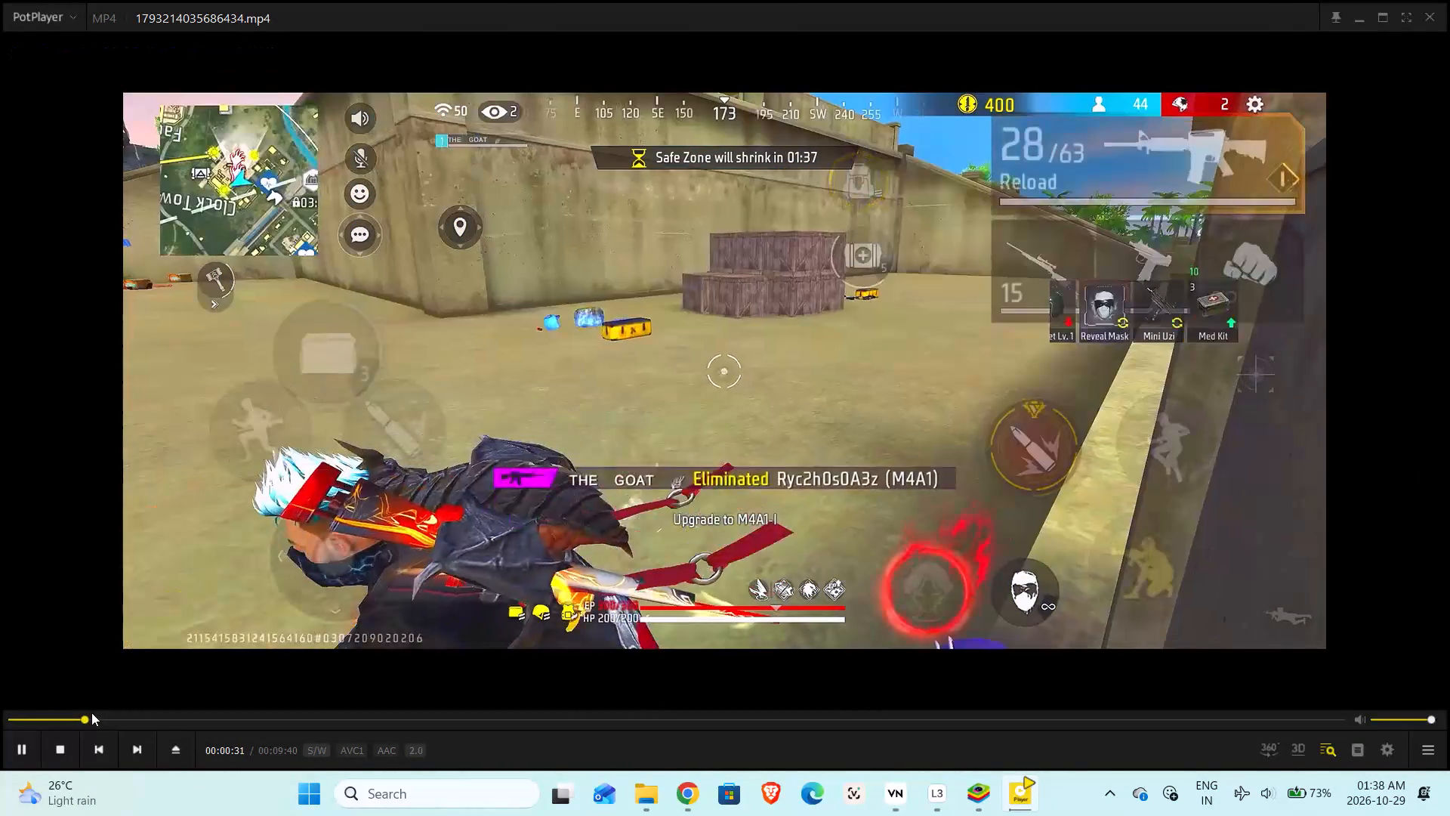
{"action": "left_click", "coordinate": [91, 712]}
{"action": "left_click", "coordinate": [94, 717]}
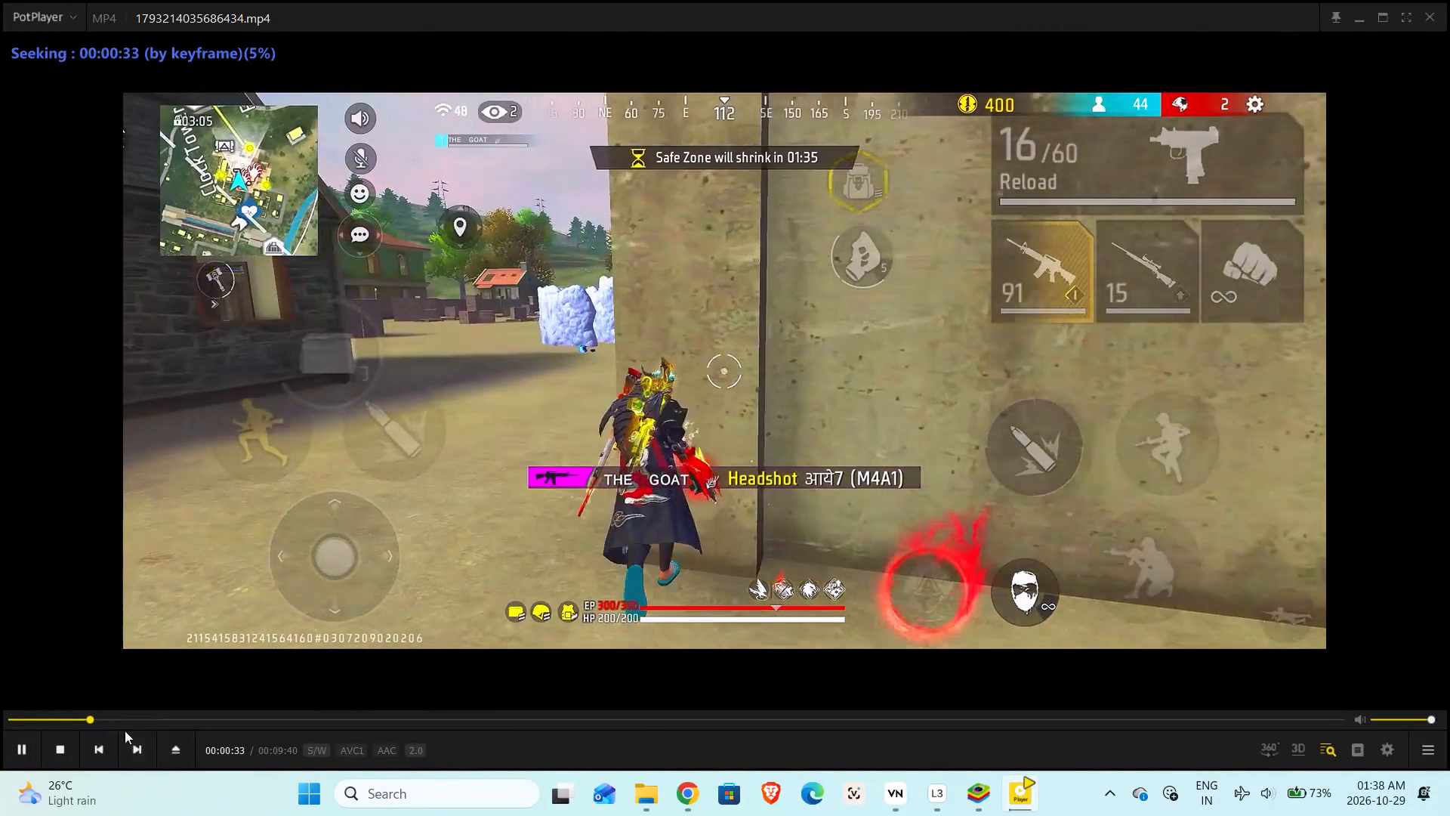
{"action": "left_click", "coordinate": [104, 721]}
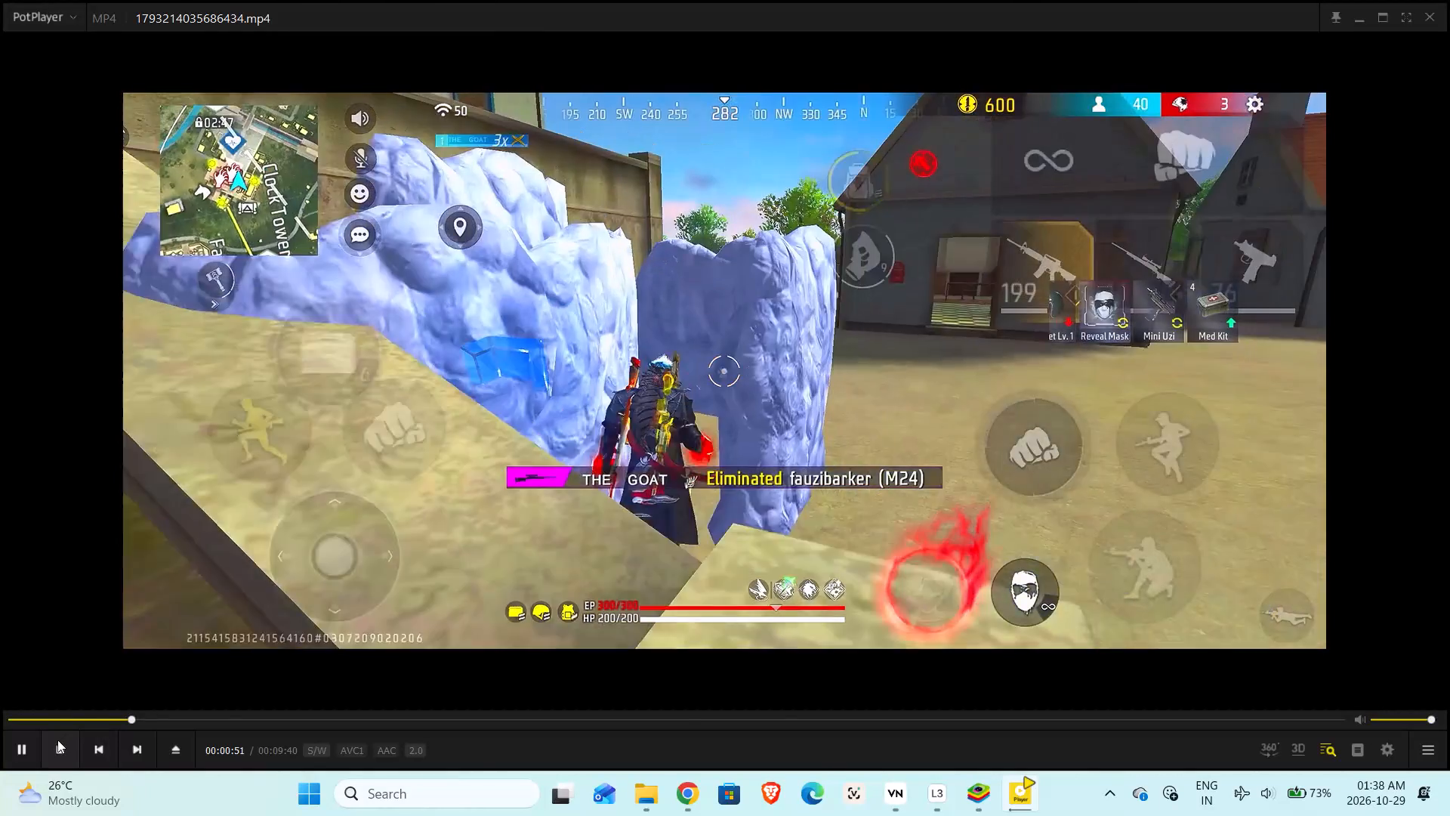
{"action": "left_click", "coordinate": [27, 750]}
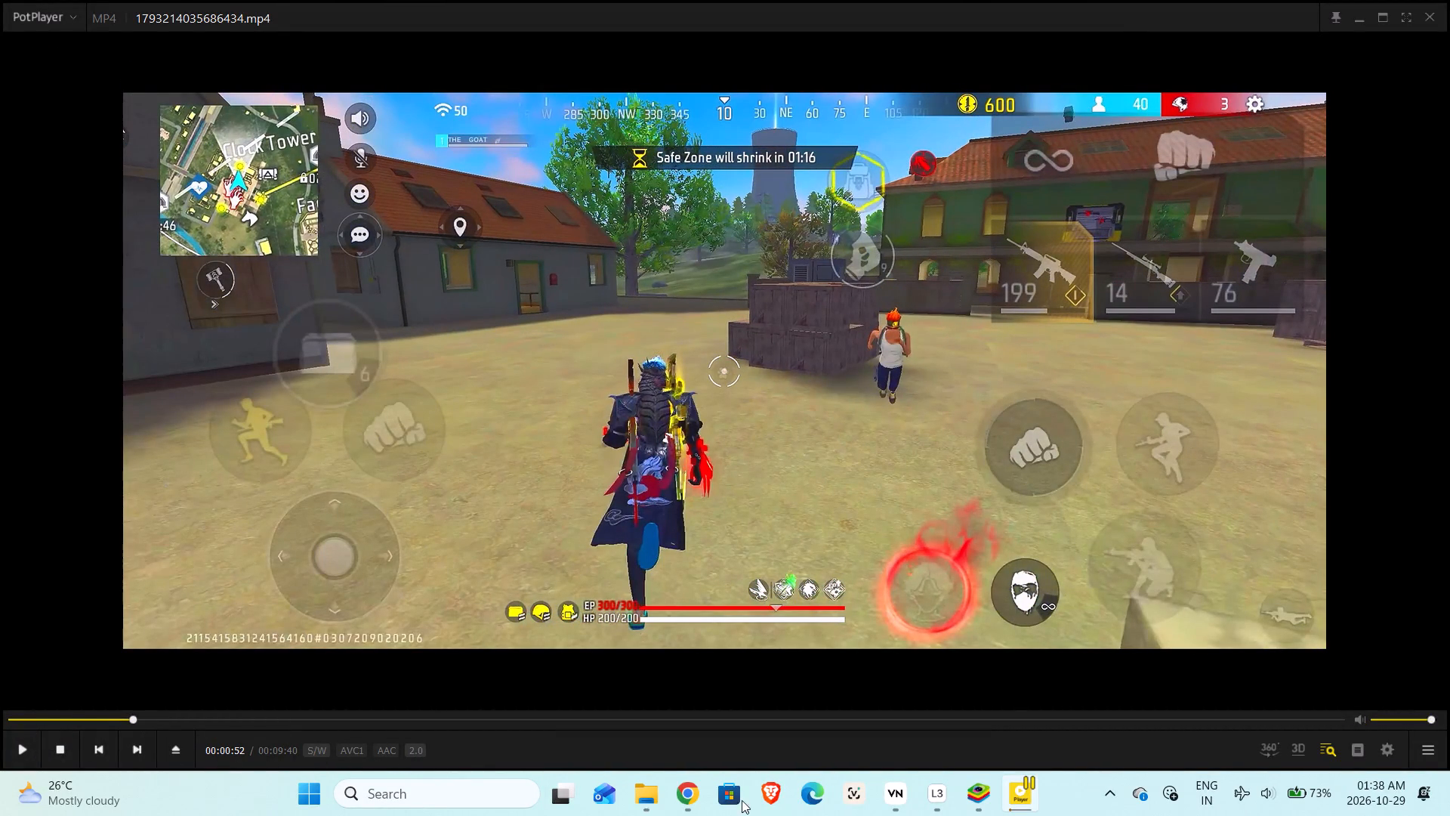
{"action": "left_click", "coordinate": [1305, 753]}
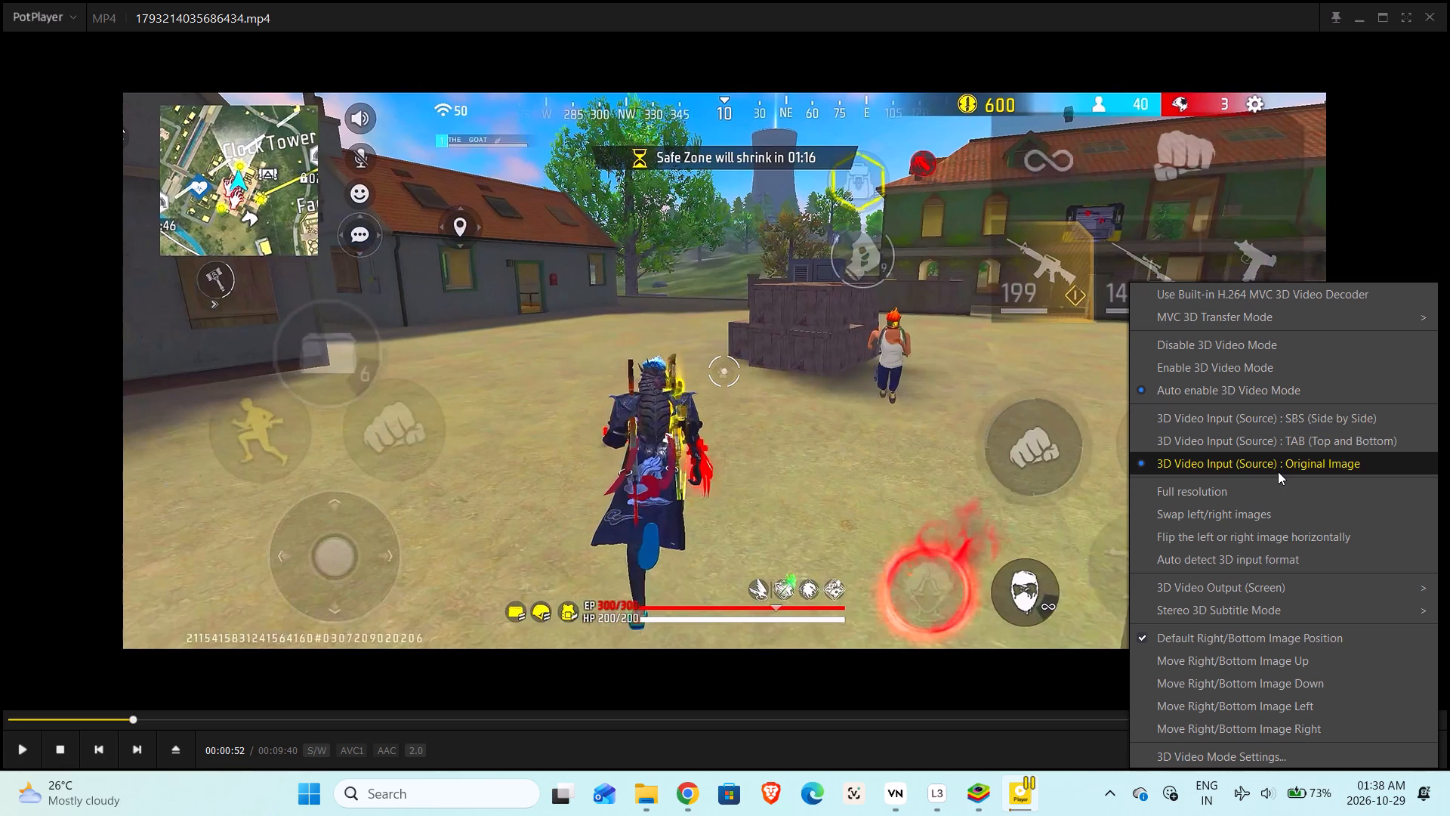
{"action": "left_click", "coordinate": [933, 462]}
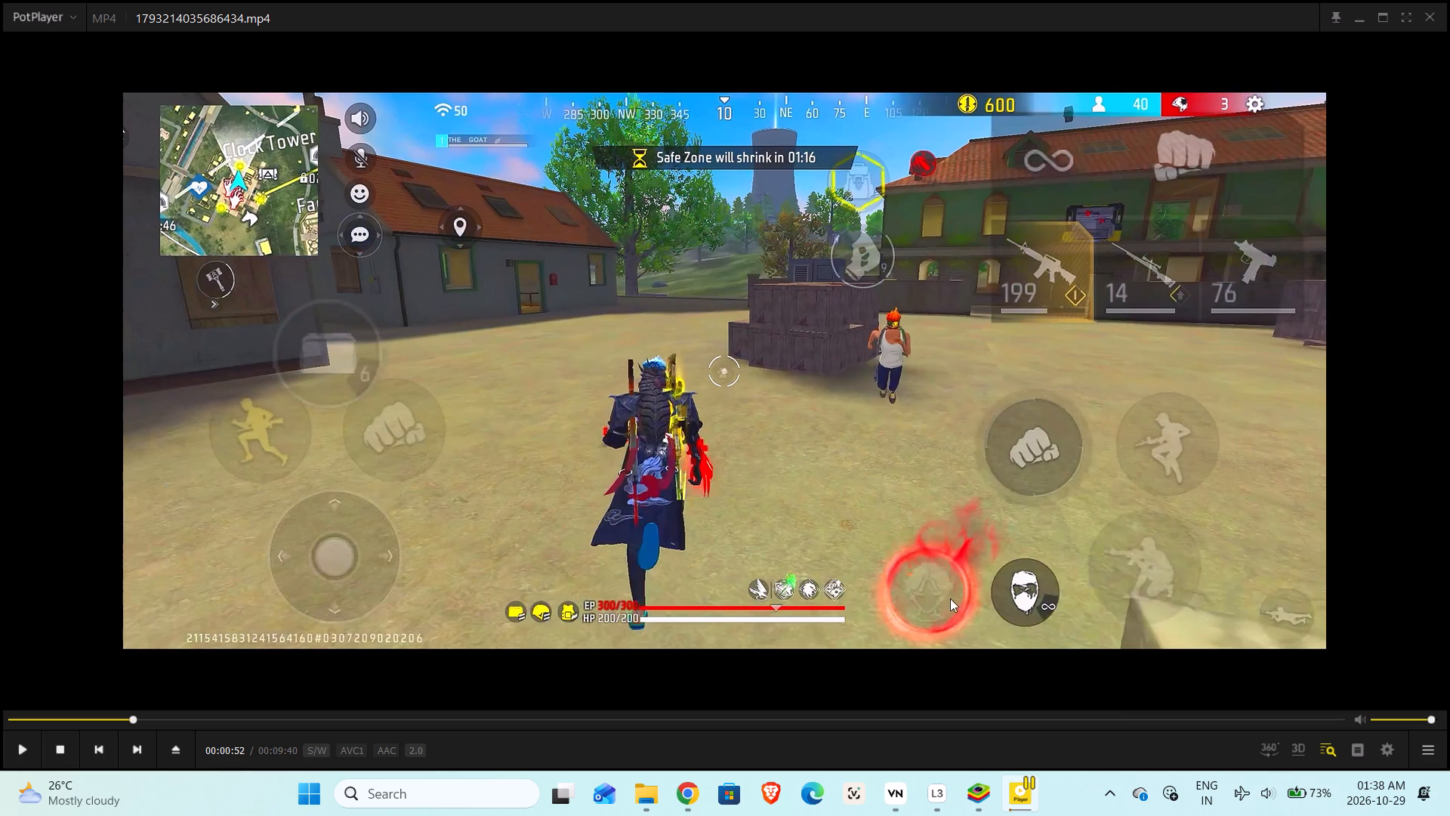
{"action": "left_click", "coordinate": [1411, 13]}
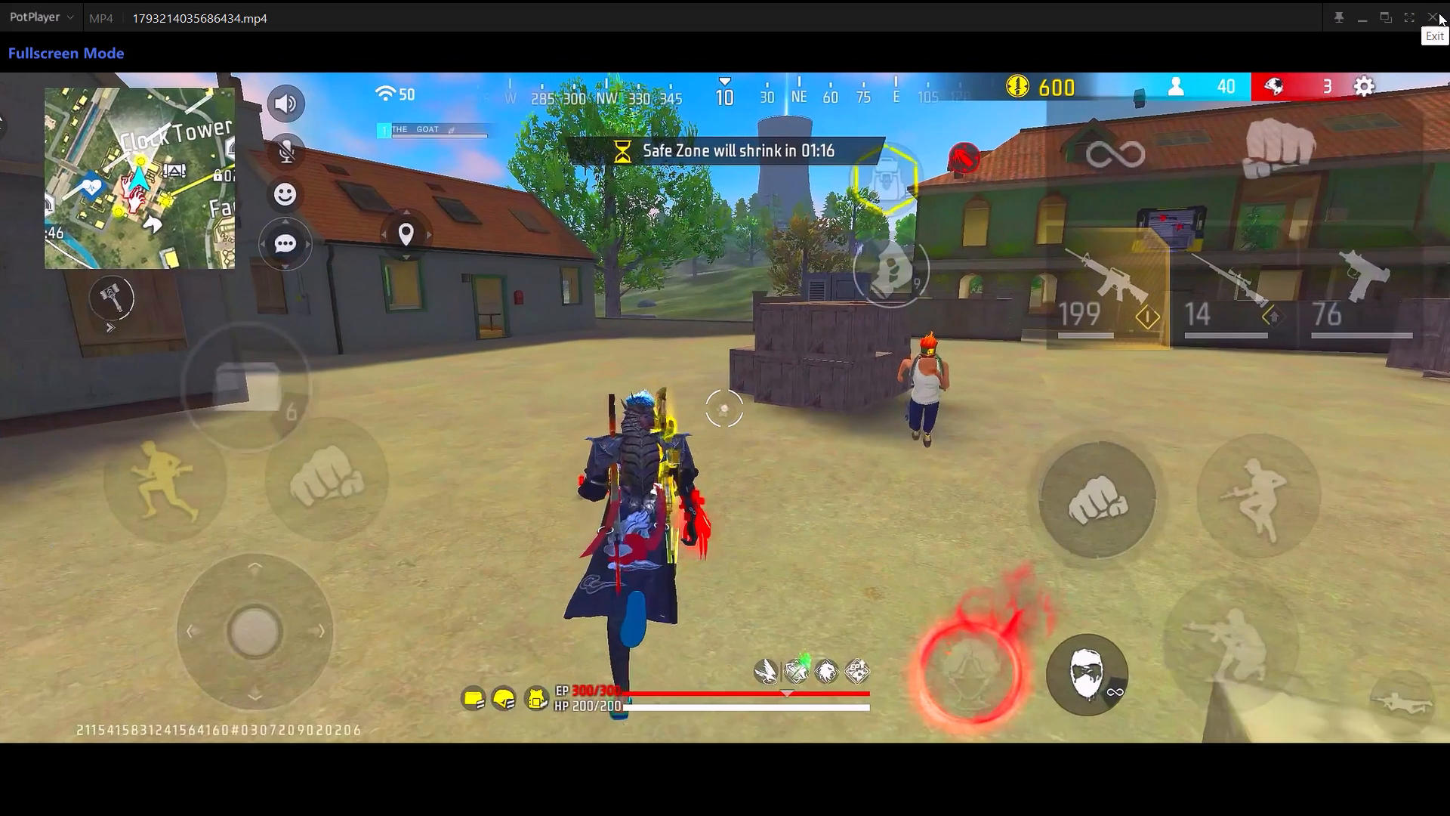
{"action": "left_click", "coordinate": [1439, 13]}
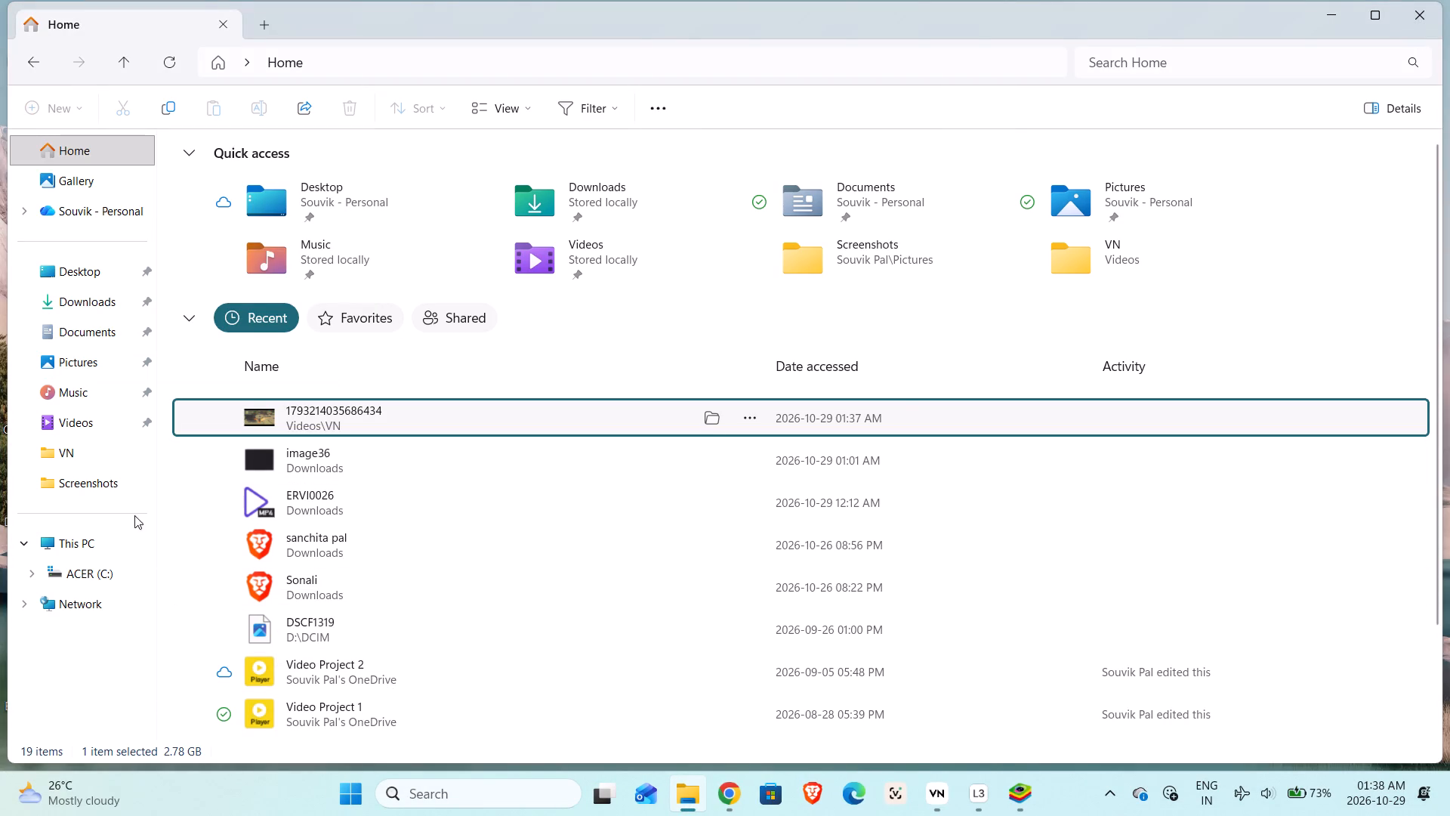
Look through the Screenshots, VN, Videos, .gallery, Documents and Downloads folders for saved files.
{"action": "left_click", "coordinate": [125, 486]}
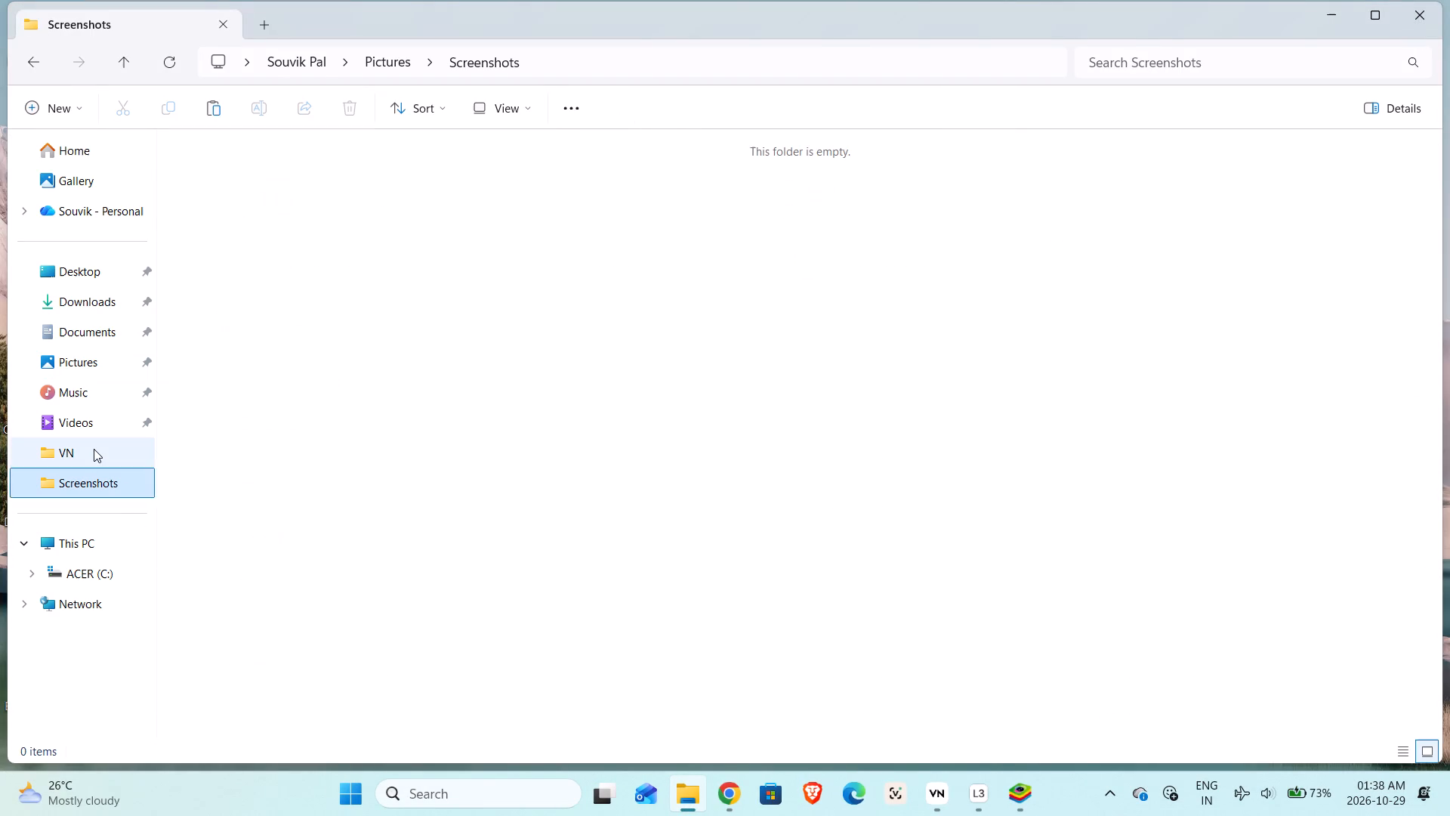
{"action": "left_click", "coordinate": [94, 449]}
{"action": "left_click", "coordinate": [102, 414]}
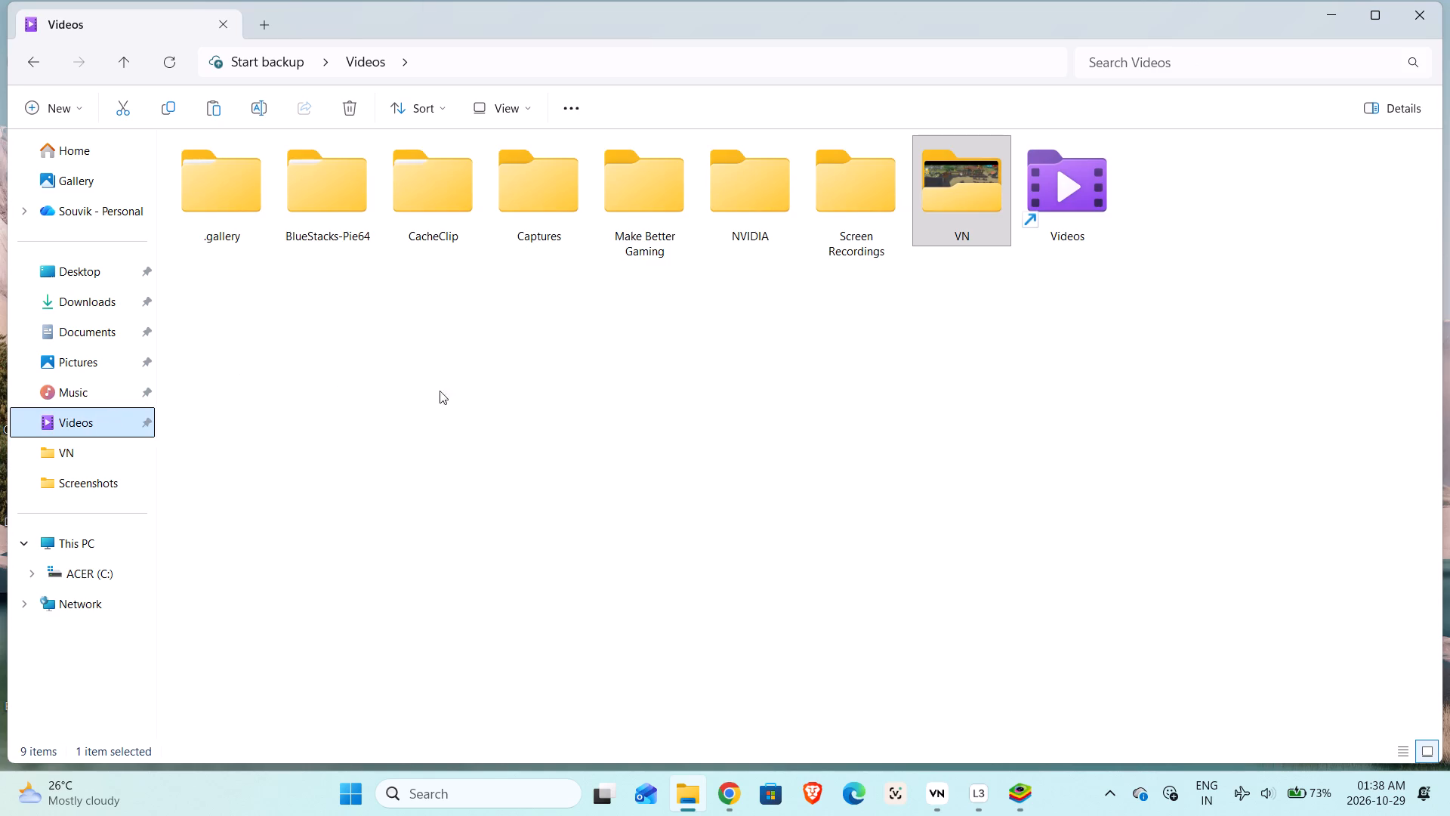
{"action": "double_click", "coordinate": [1053, 209]}
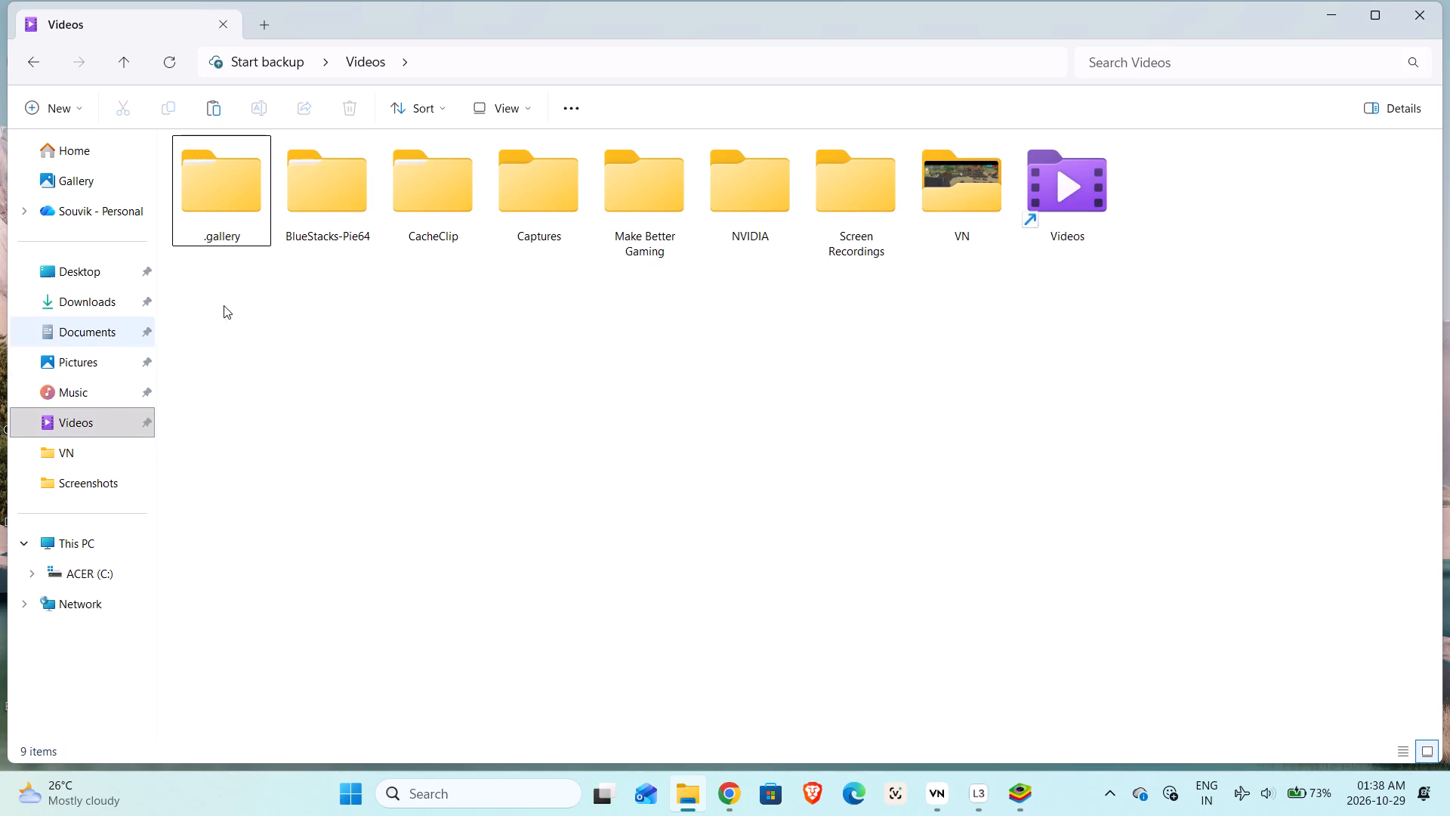
{"action": "double_click", "coordinate": [236, 232]}
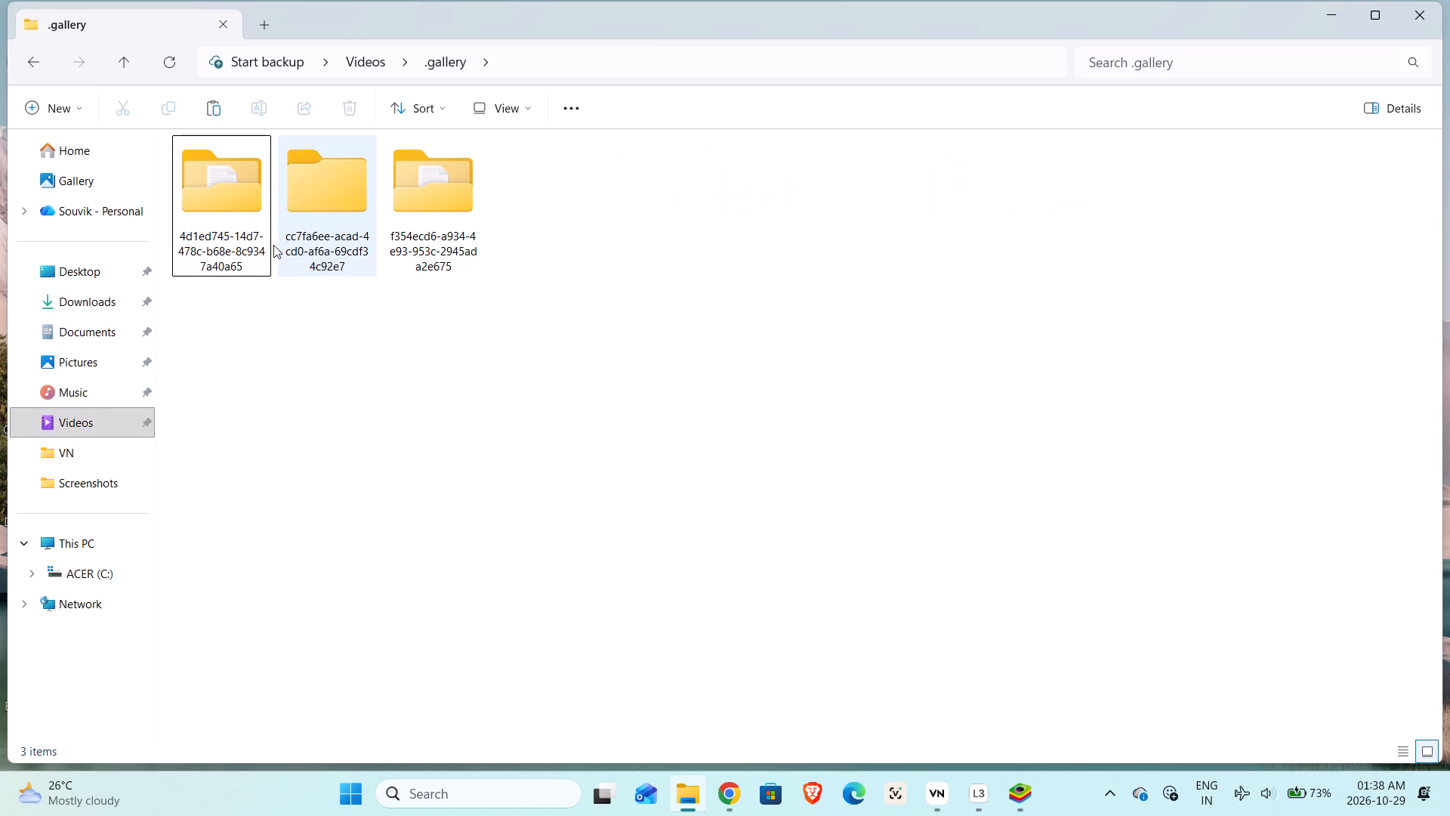
{"action": "left_click", "coordinate": [83, 363]}
{"action": "left_click", "coordinate": [94, 331]}
{"action": "left_click", "coordinate": [100, 319]}
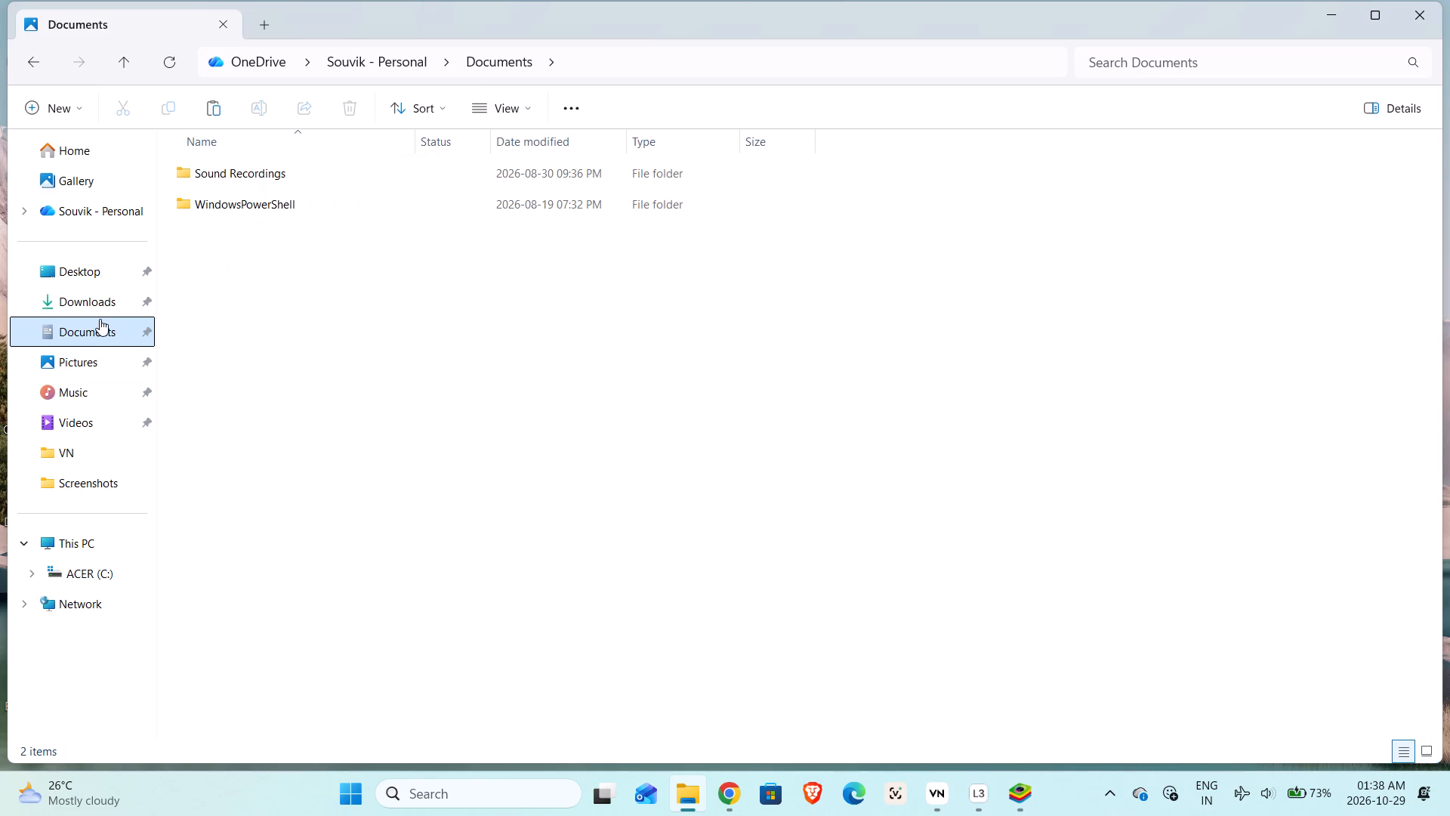
{"action": "left_click", "coordinate": [101, 298]}
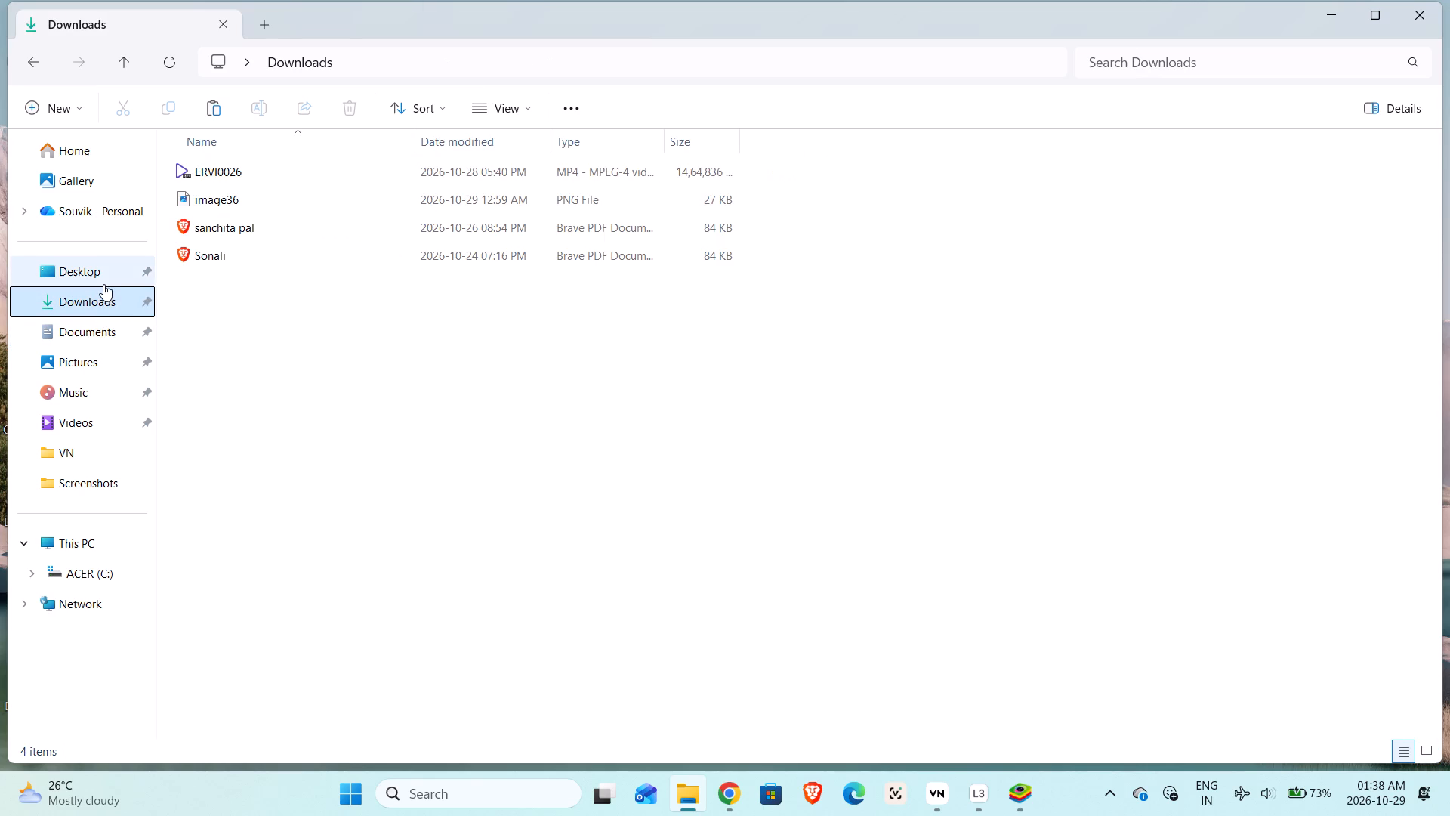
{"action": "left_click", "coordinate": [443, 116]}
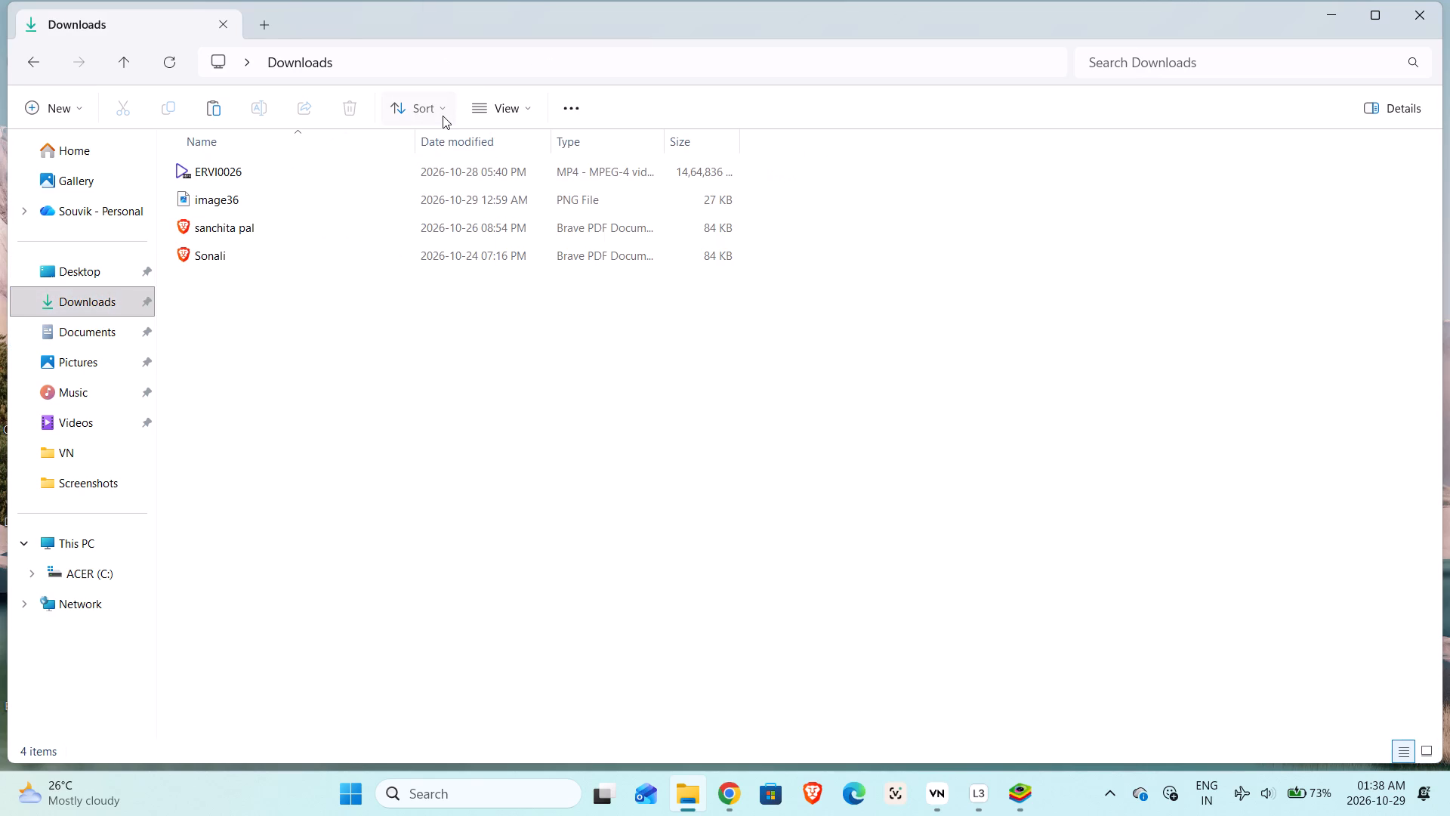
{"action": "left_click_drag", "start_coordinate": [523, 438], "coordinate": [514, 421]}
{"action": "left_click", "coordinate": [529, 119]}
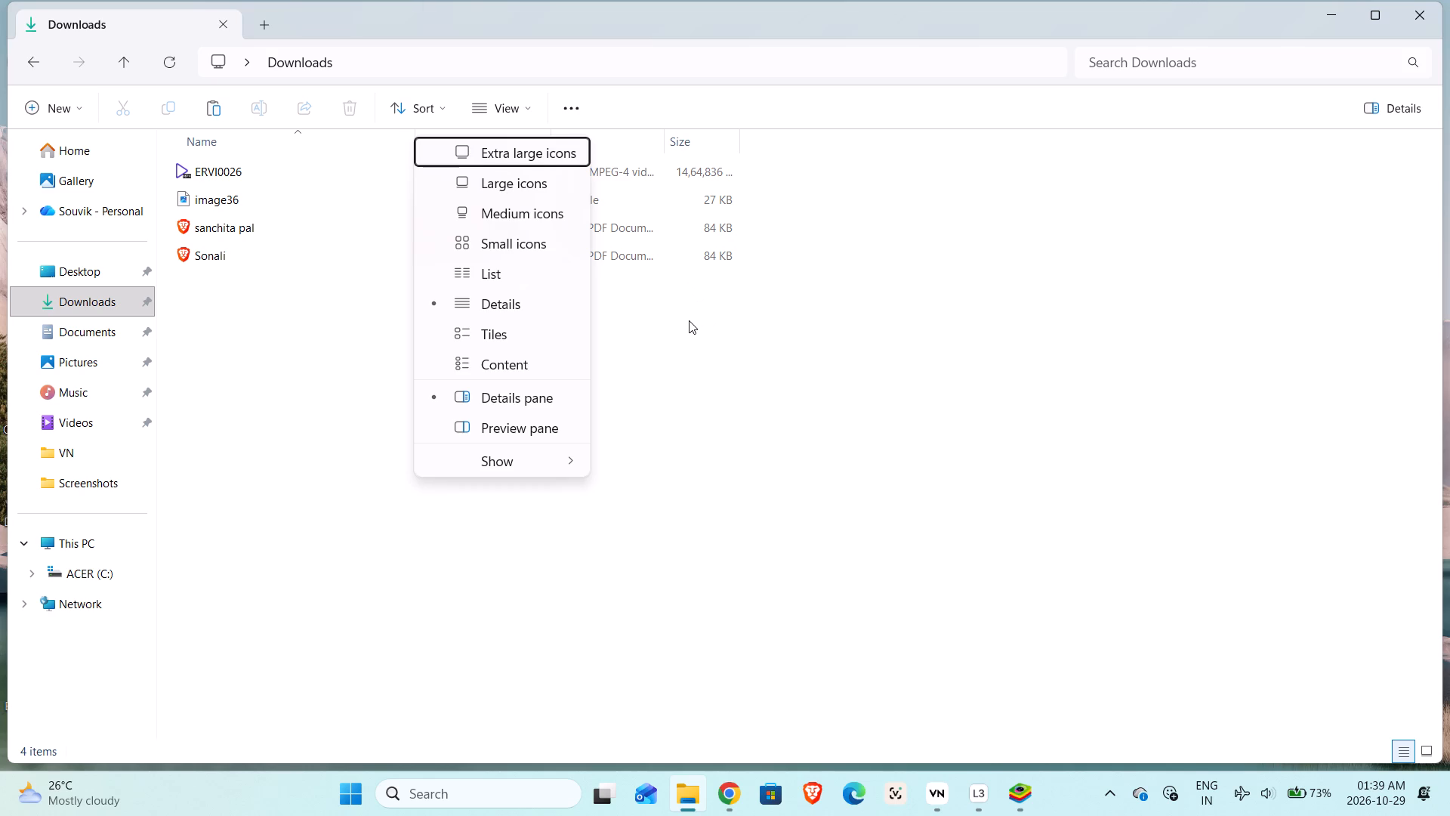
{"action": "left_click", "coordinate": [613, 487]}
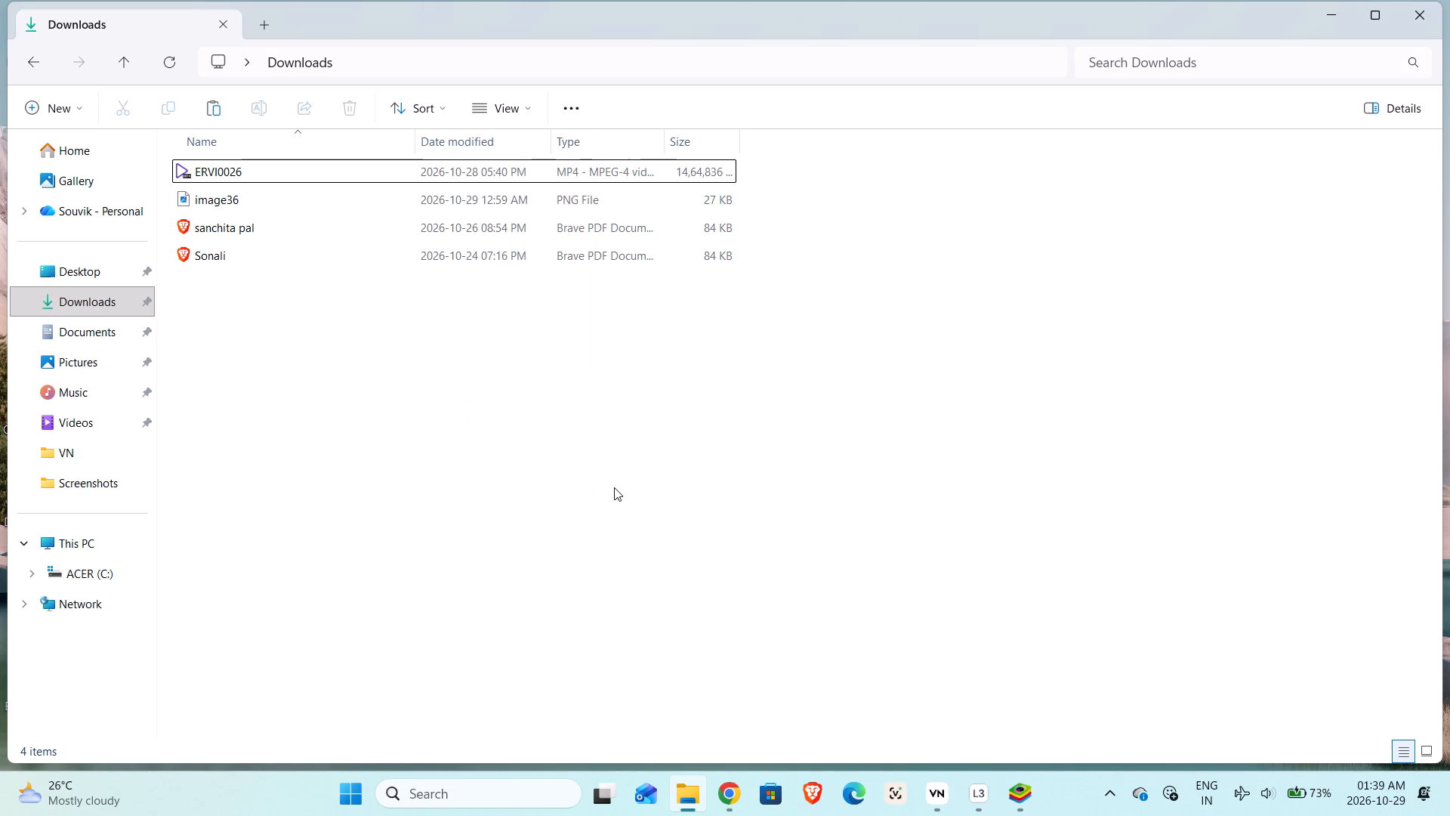
Switch to the Efiko video editor in BlueStacks.
{"action": "left_click_drag", "start_coordinate": [1024, 784], "coordinate": [1012, 759]}
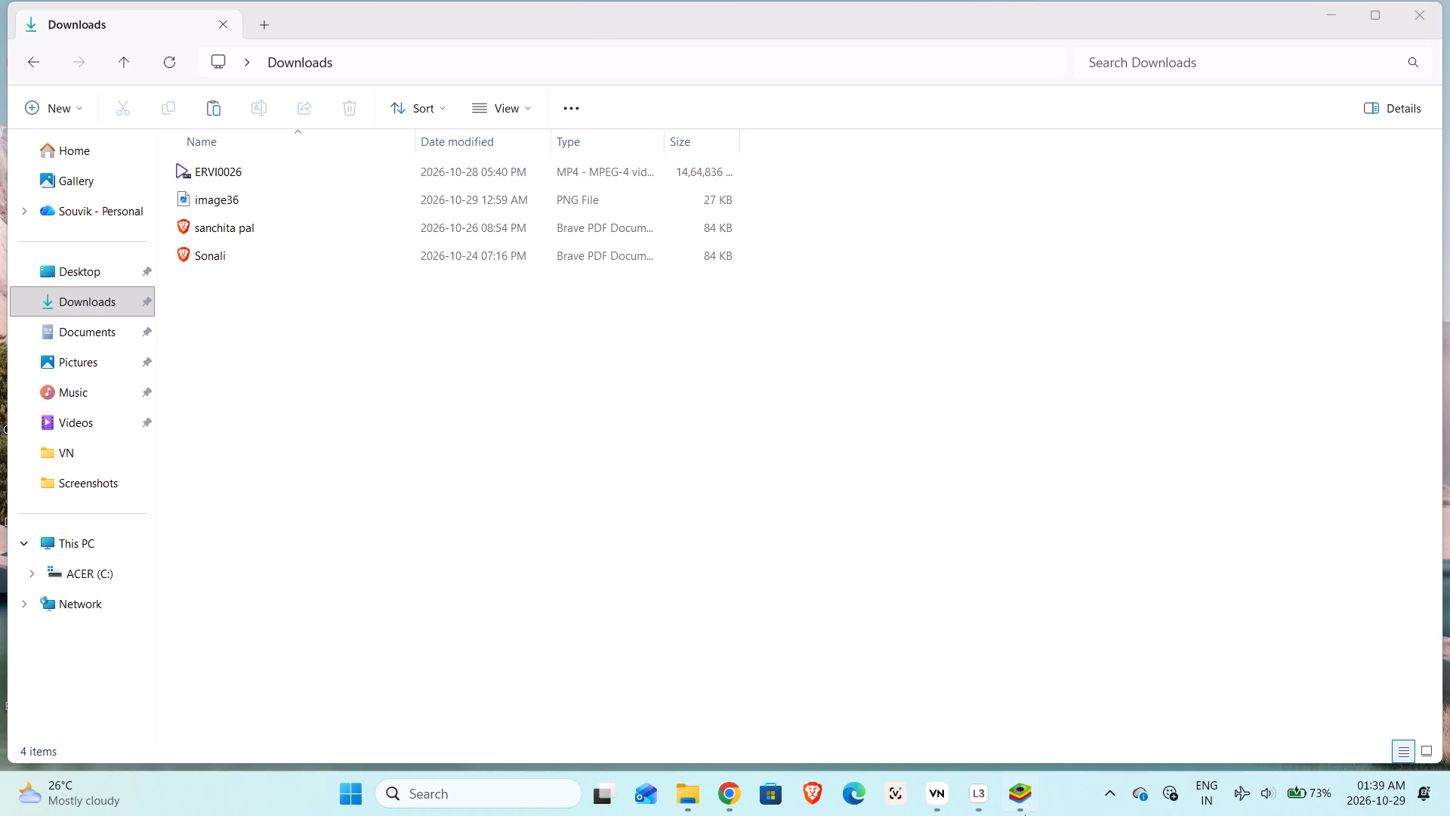
{"action": "left_click", "coordinate": [1010, 796]}
{"action": "left_click", "coordinate": [1015, 796]}
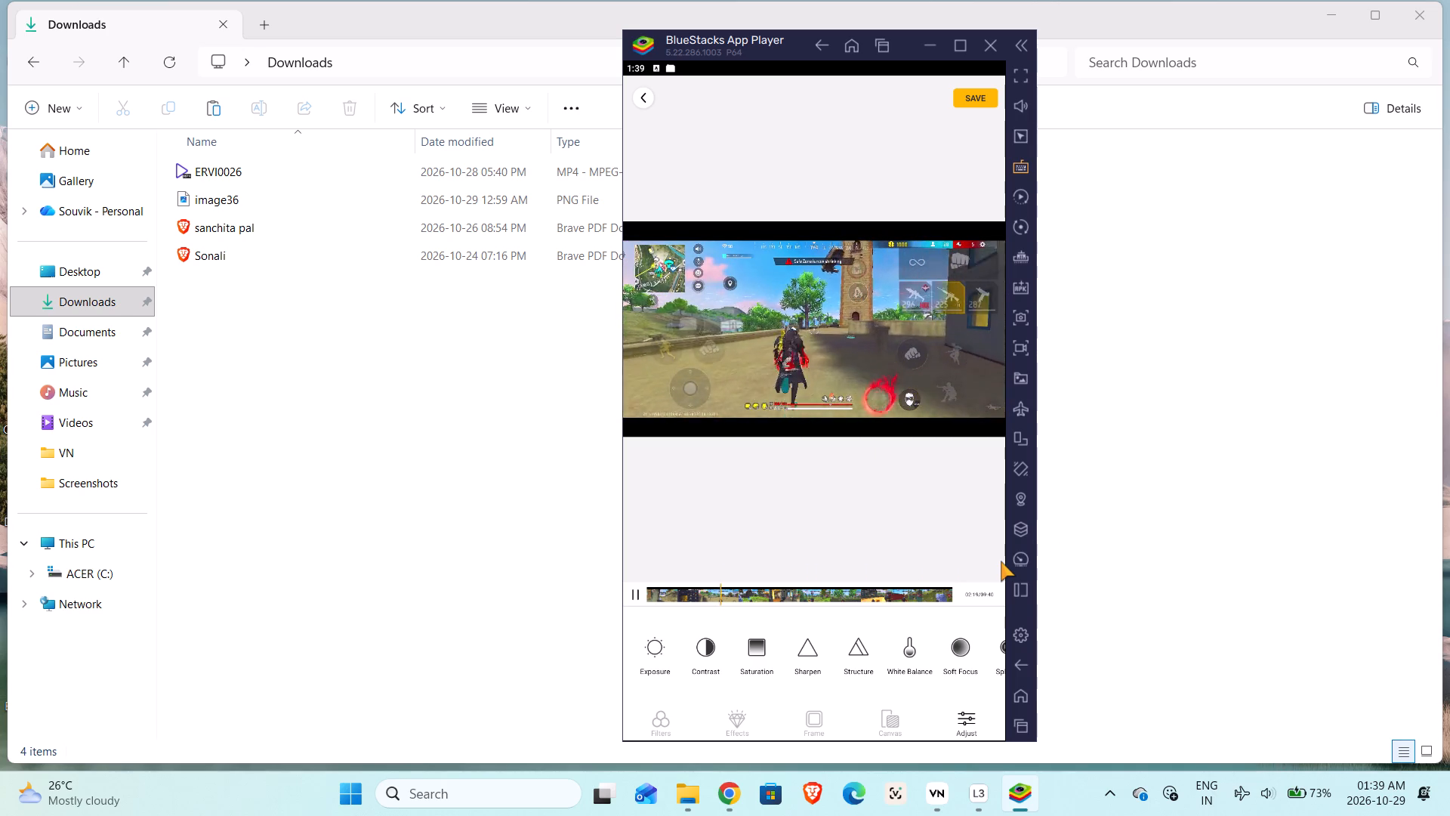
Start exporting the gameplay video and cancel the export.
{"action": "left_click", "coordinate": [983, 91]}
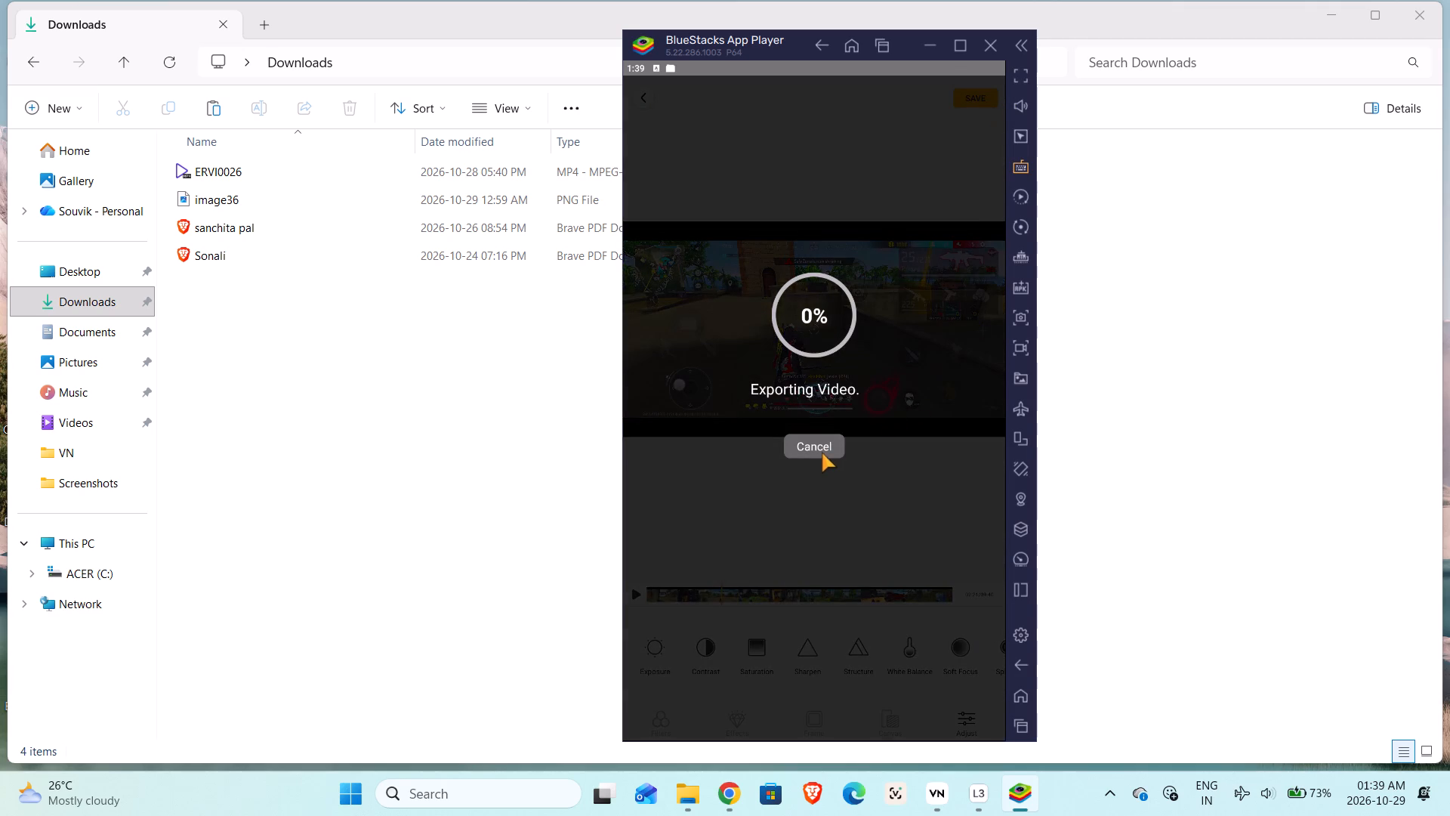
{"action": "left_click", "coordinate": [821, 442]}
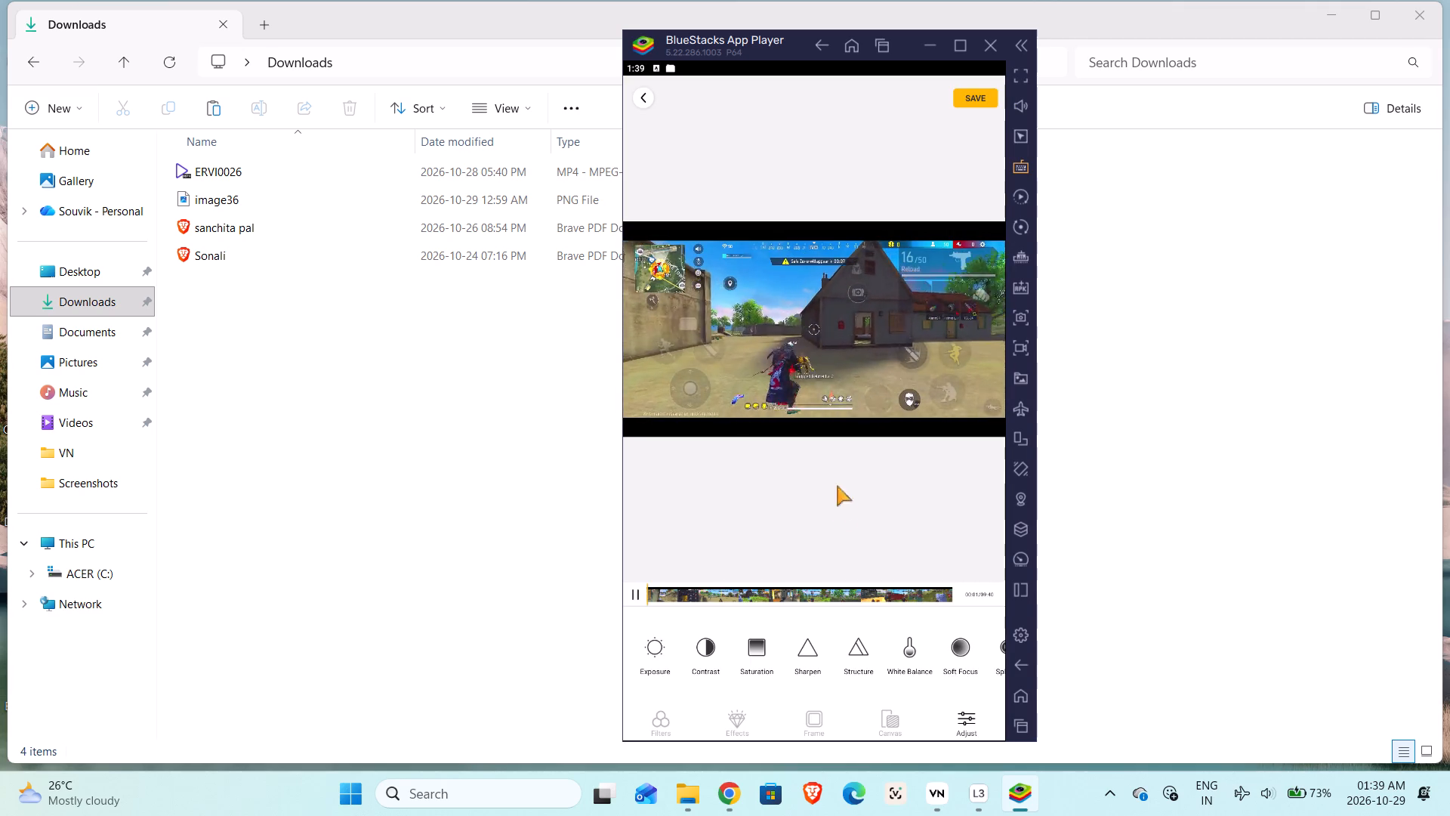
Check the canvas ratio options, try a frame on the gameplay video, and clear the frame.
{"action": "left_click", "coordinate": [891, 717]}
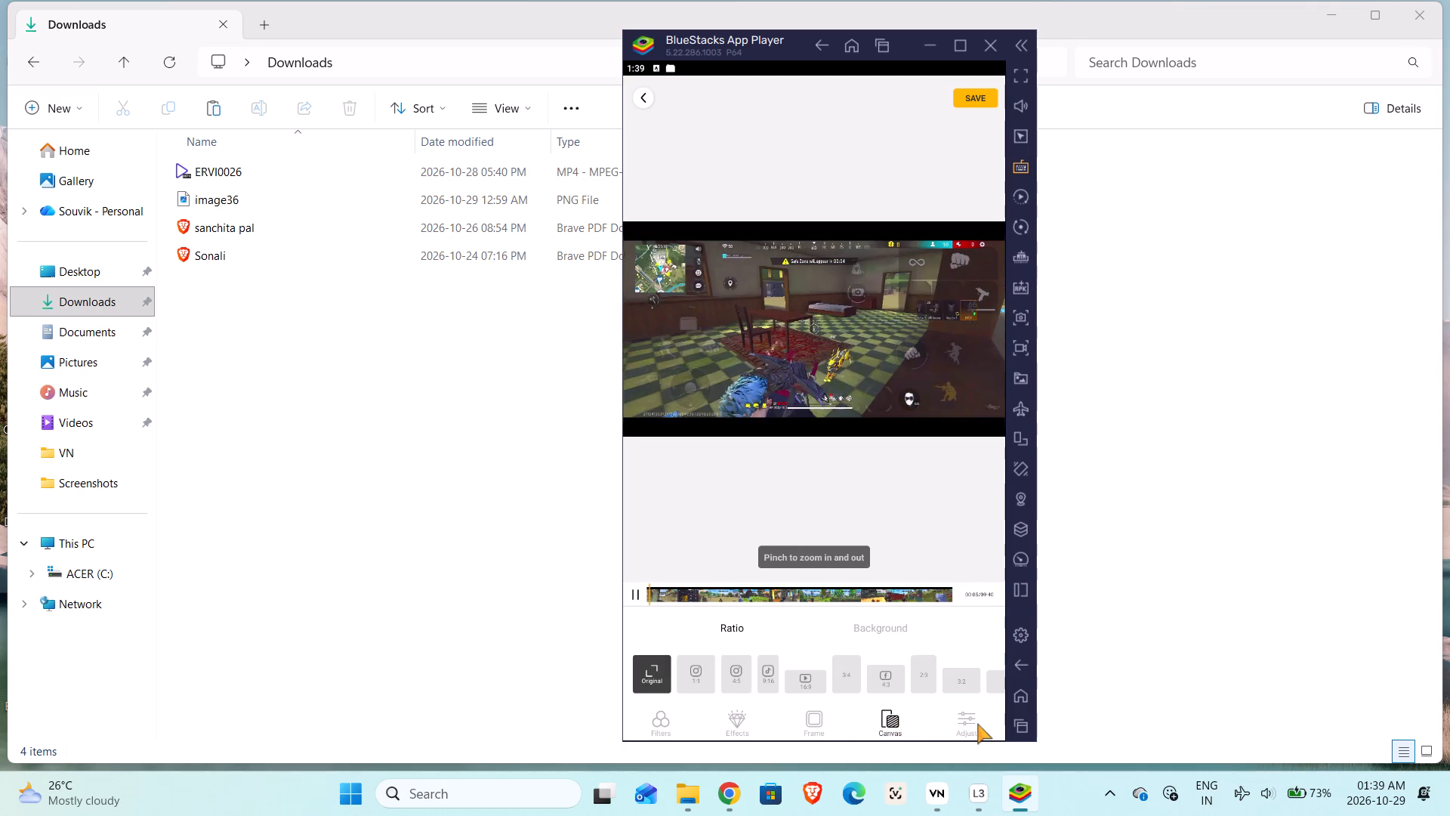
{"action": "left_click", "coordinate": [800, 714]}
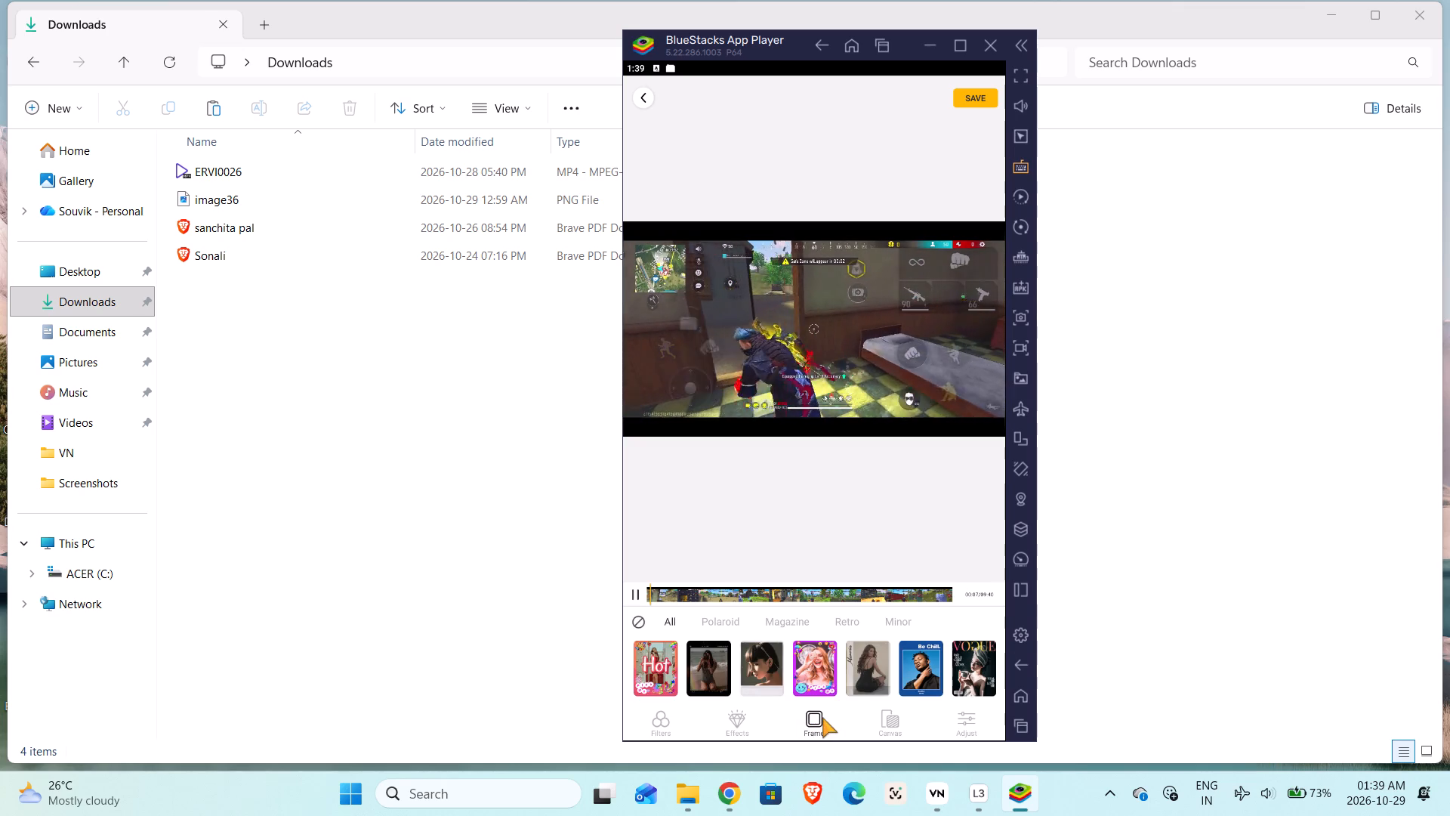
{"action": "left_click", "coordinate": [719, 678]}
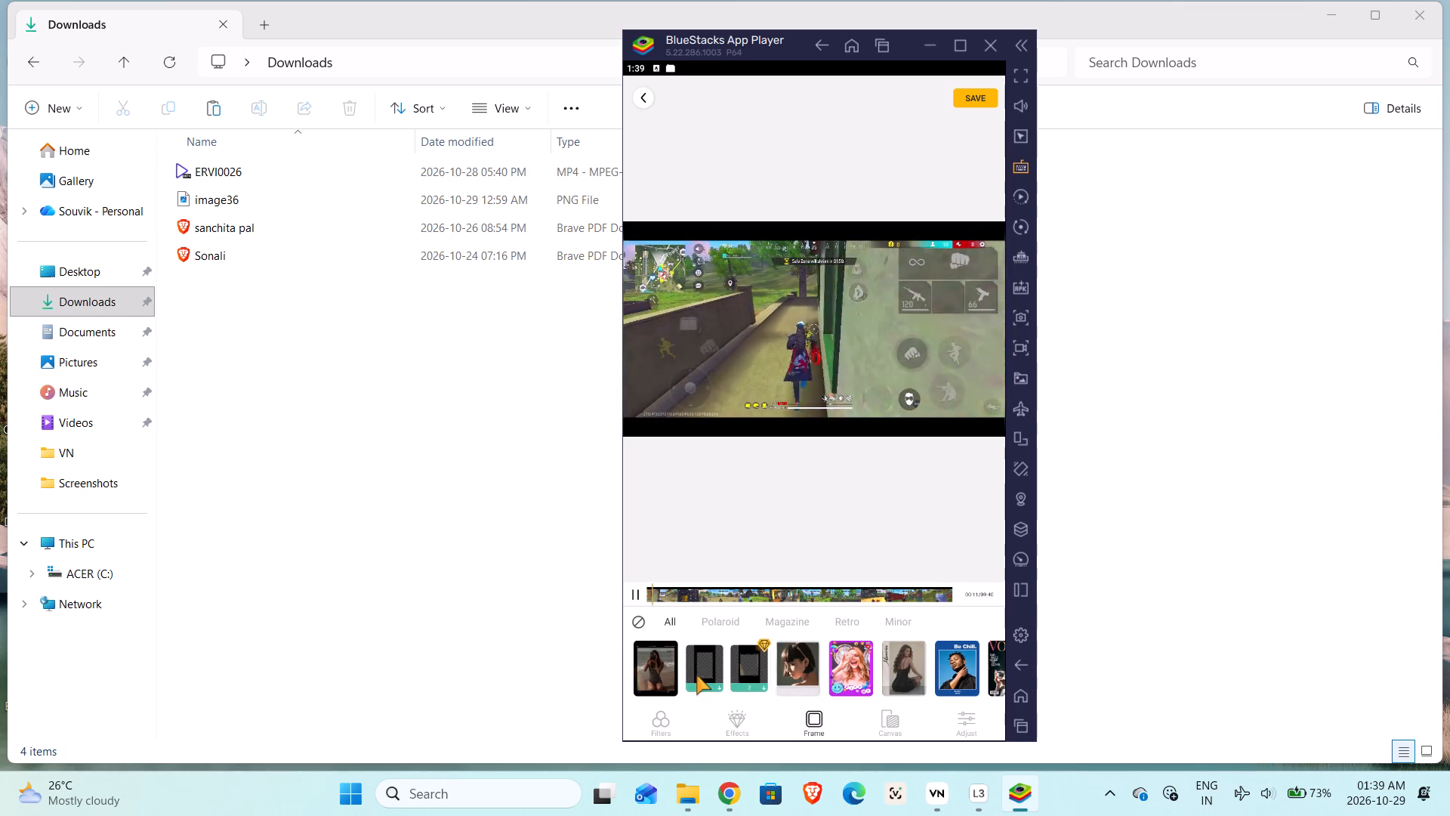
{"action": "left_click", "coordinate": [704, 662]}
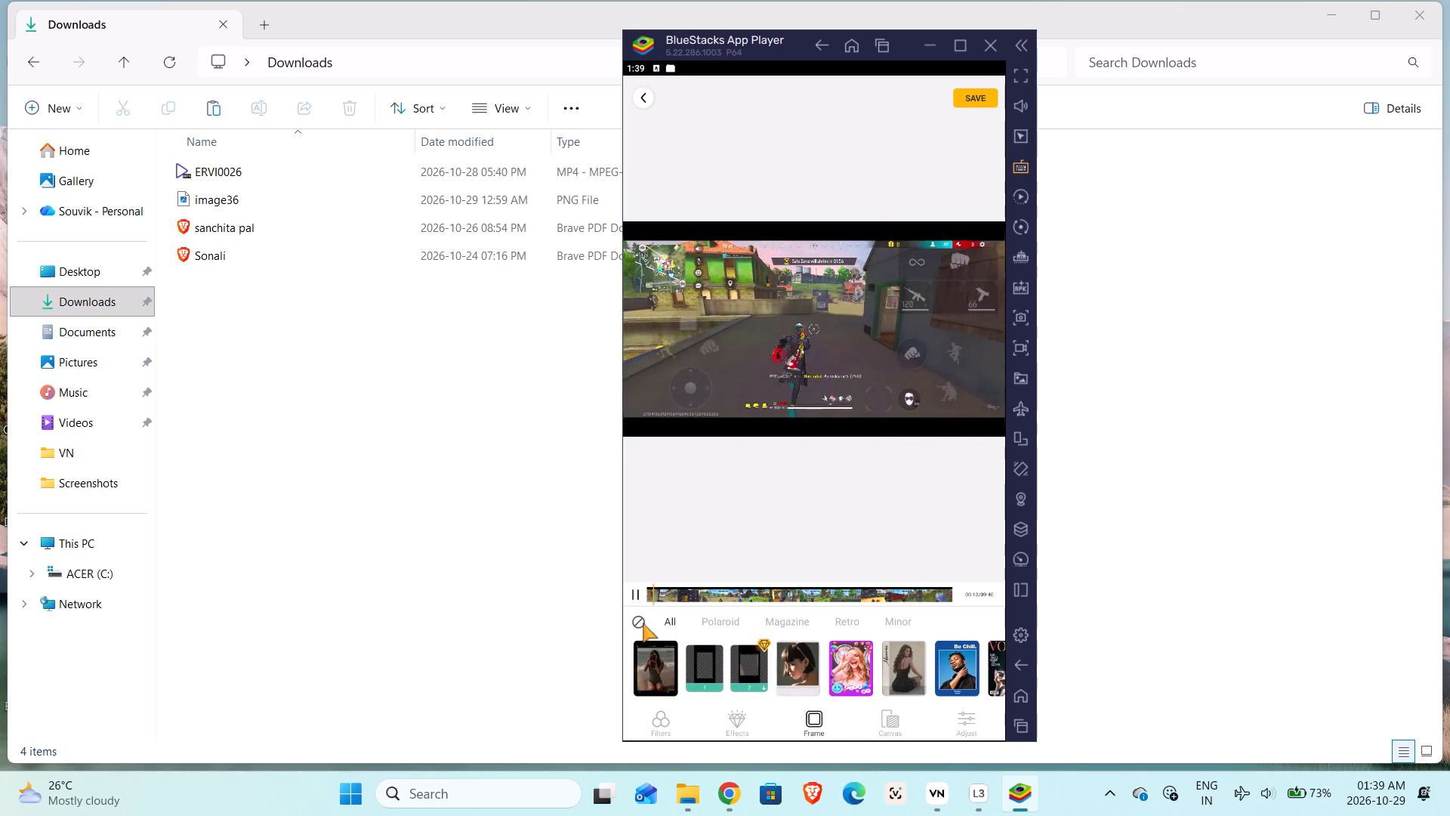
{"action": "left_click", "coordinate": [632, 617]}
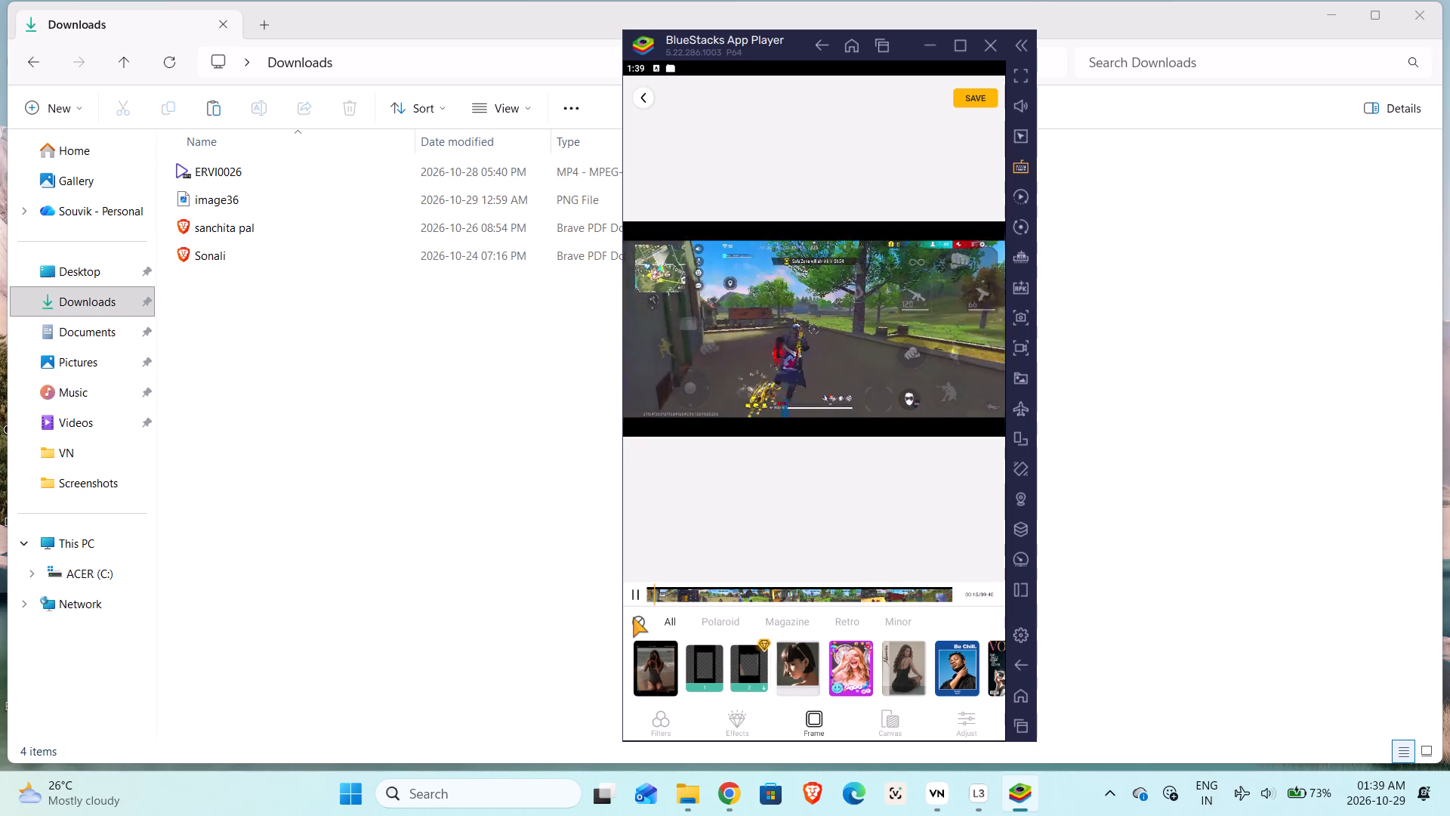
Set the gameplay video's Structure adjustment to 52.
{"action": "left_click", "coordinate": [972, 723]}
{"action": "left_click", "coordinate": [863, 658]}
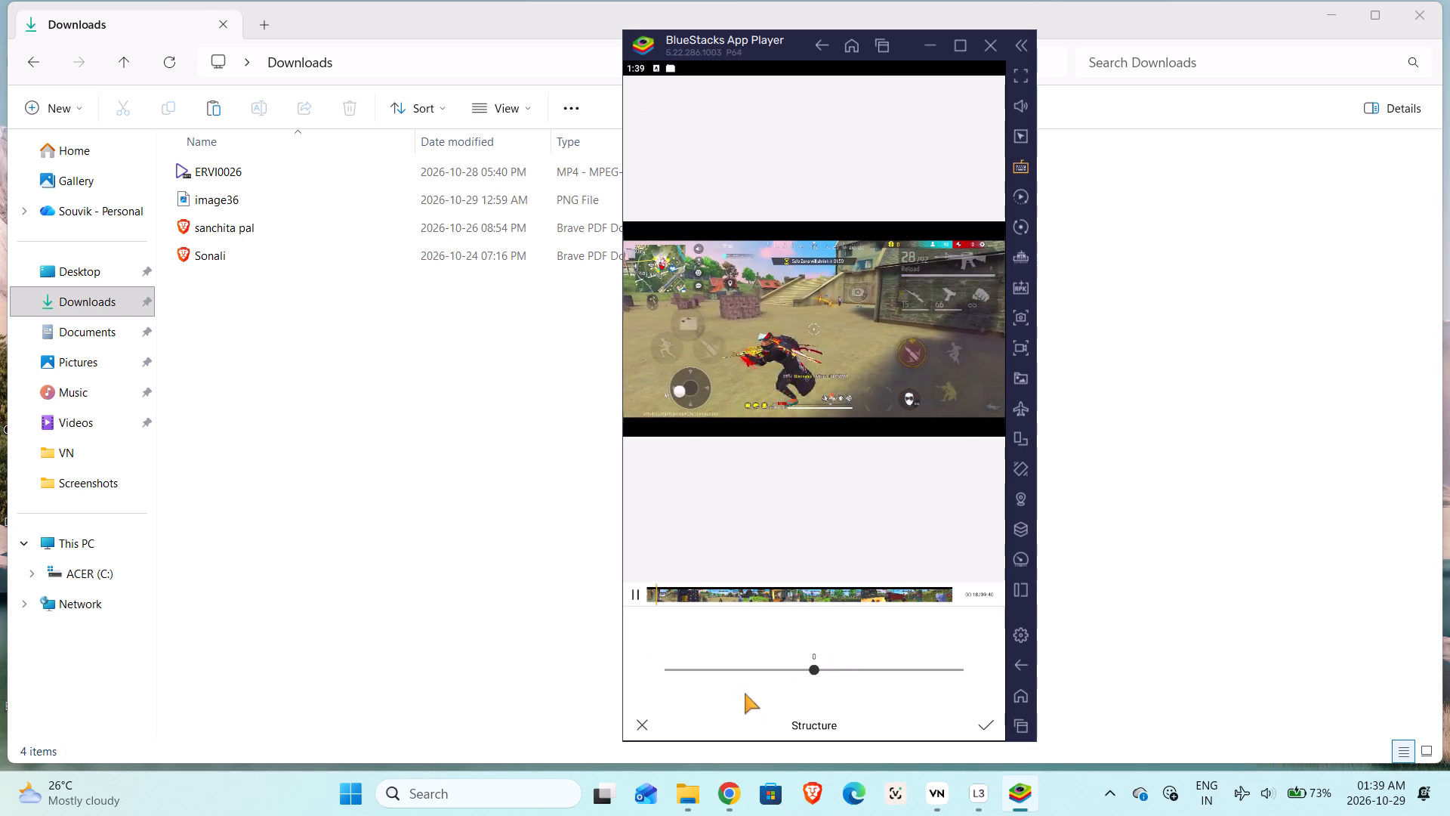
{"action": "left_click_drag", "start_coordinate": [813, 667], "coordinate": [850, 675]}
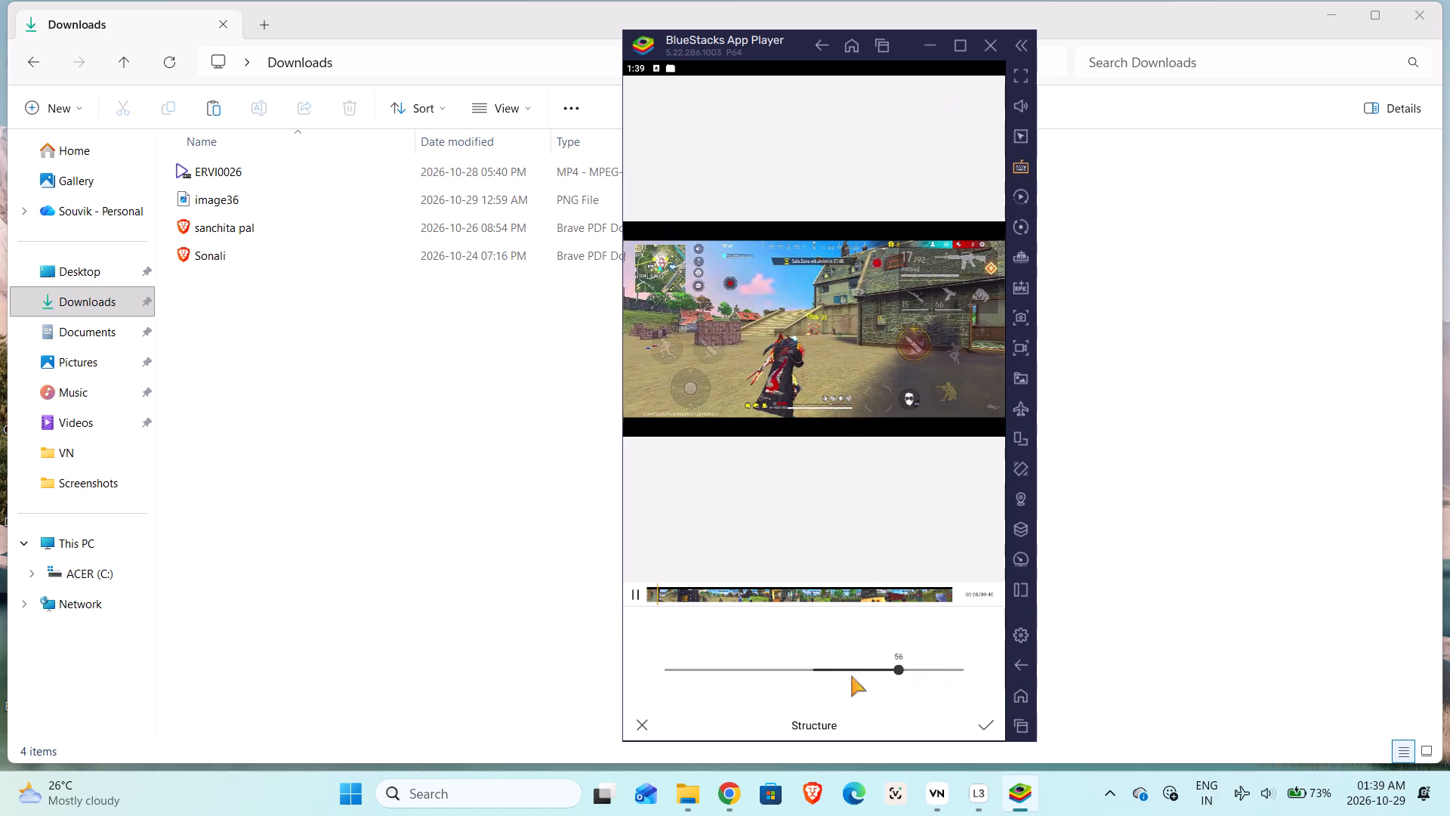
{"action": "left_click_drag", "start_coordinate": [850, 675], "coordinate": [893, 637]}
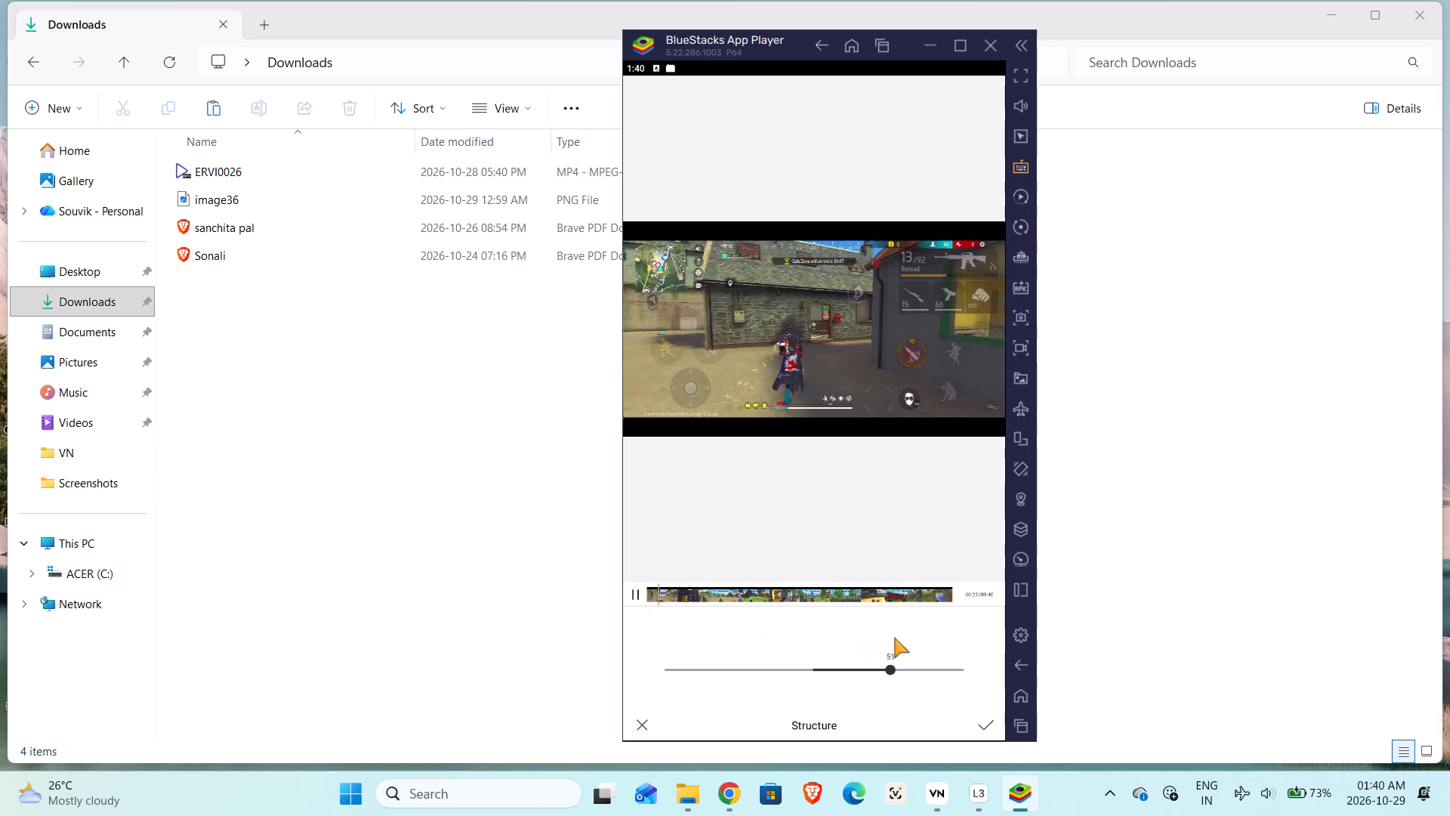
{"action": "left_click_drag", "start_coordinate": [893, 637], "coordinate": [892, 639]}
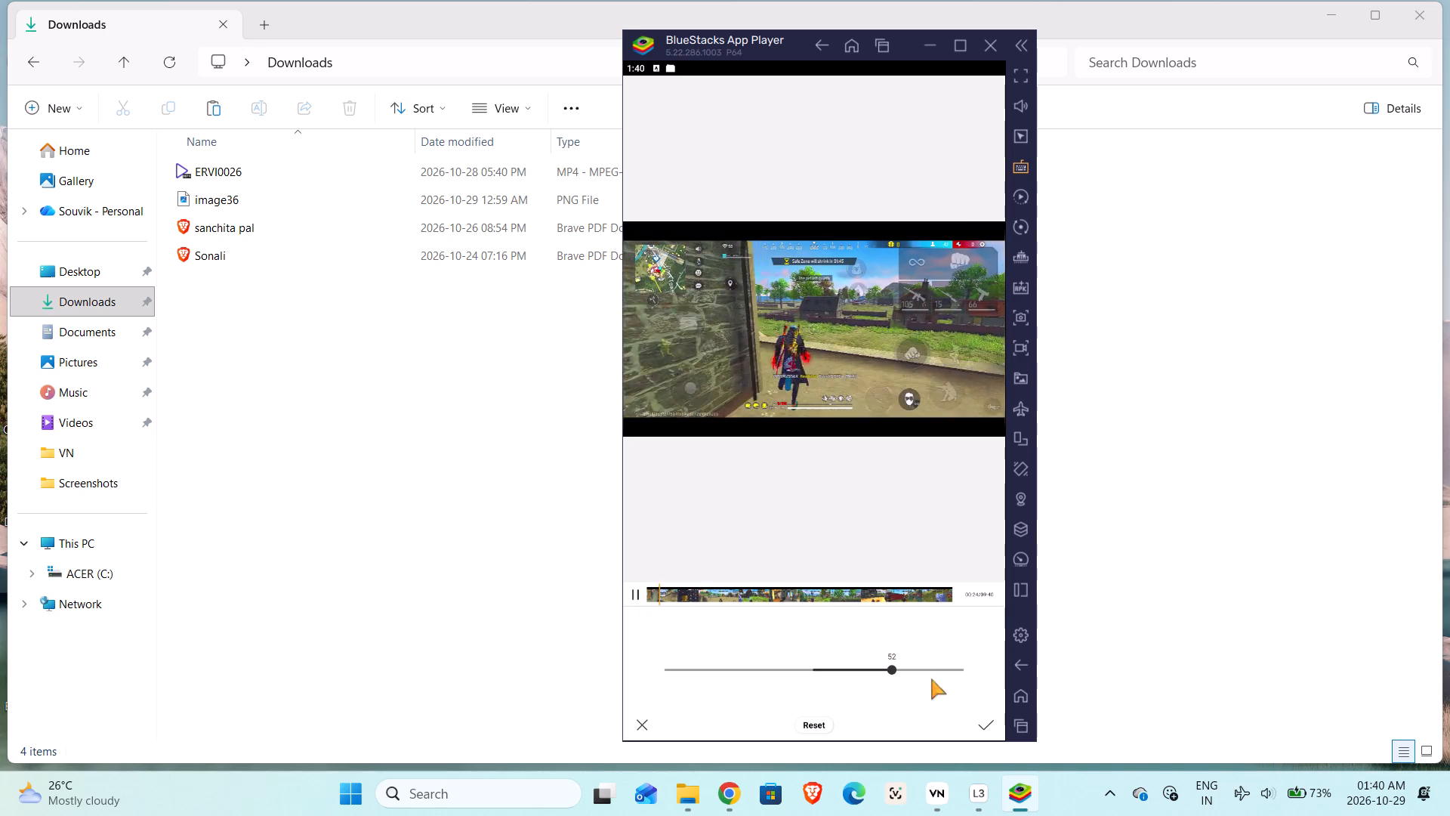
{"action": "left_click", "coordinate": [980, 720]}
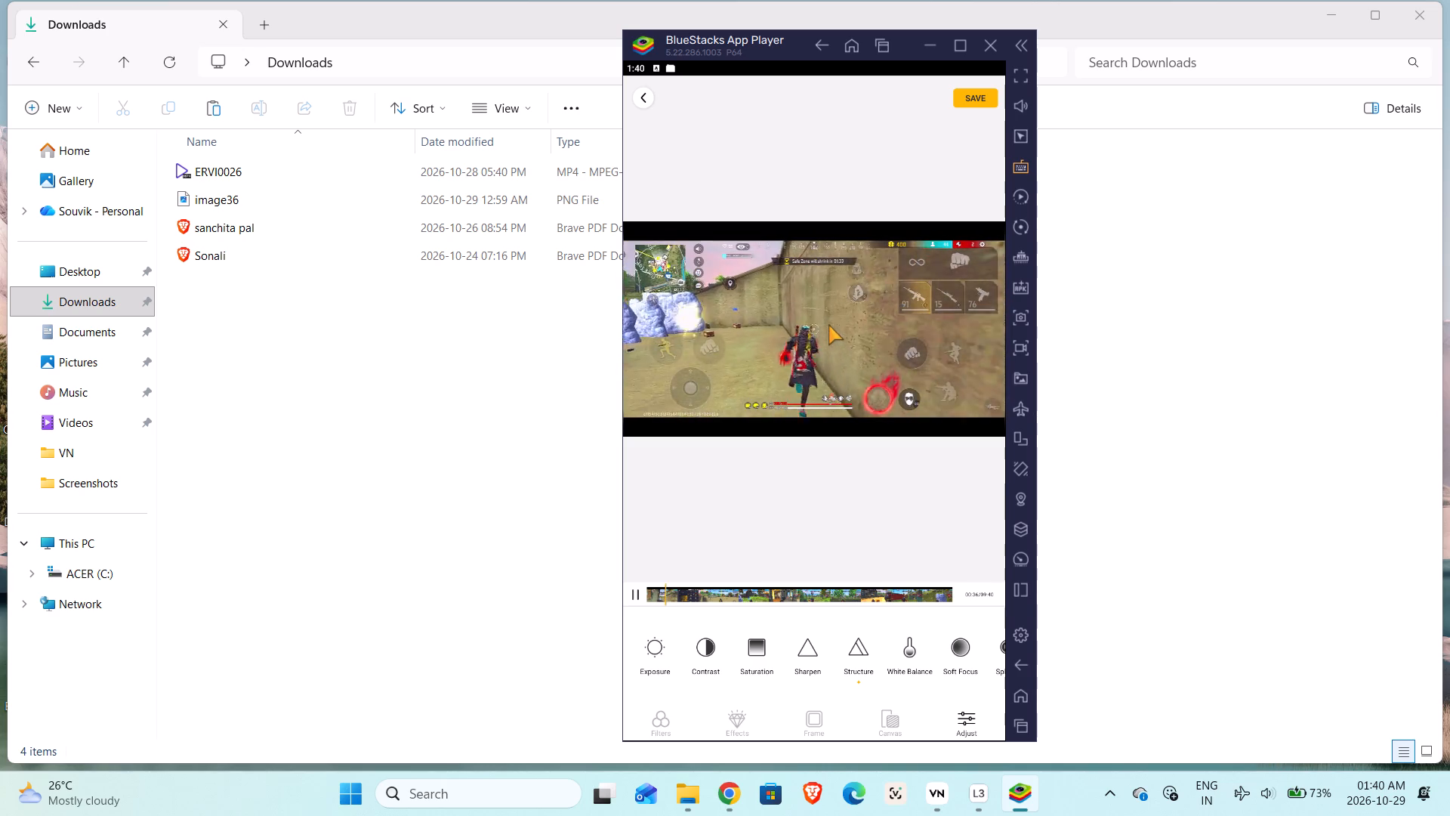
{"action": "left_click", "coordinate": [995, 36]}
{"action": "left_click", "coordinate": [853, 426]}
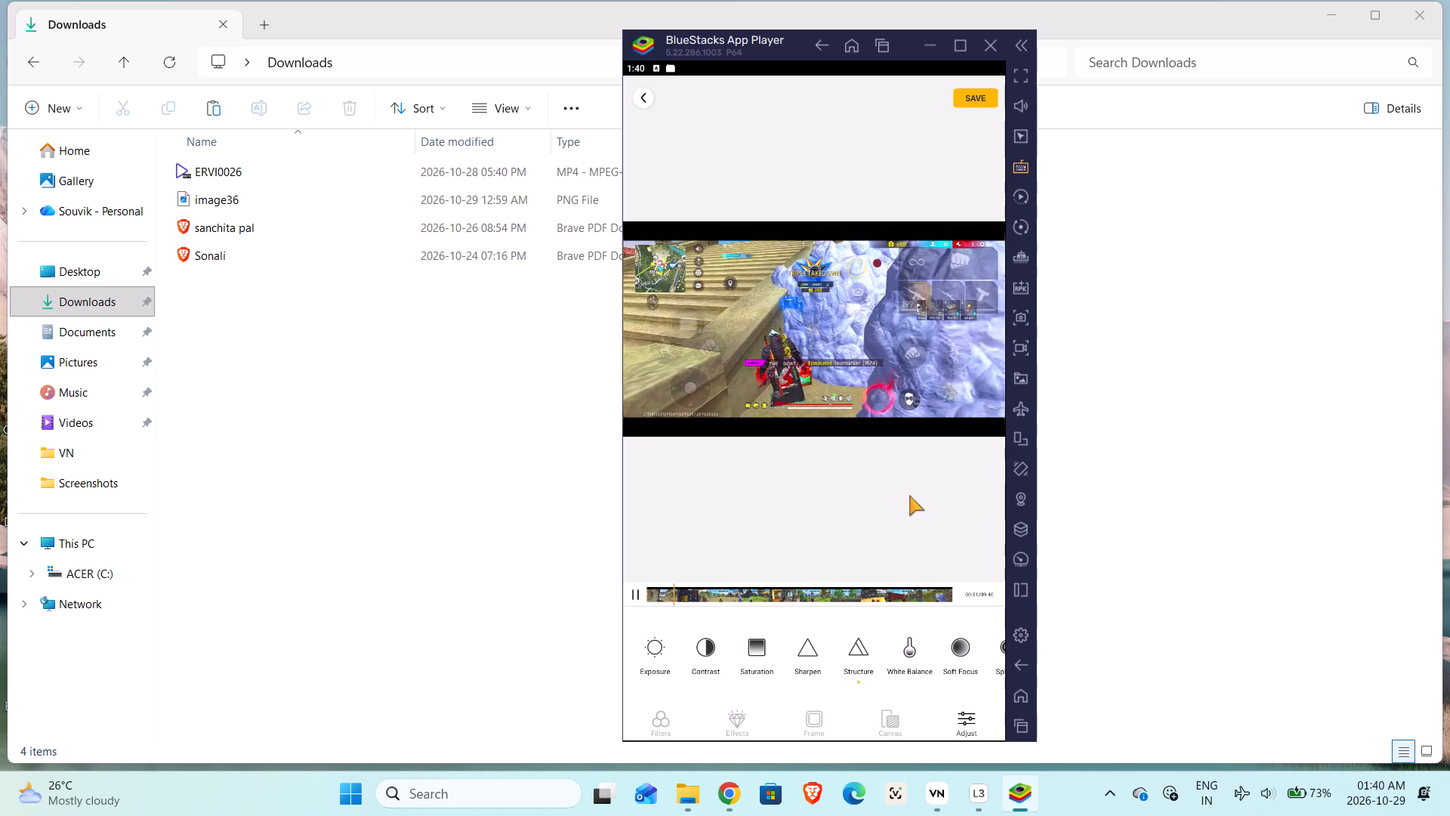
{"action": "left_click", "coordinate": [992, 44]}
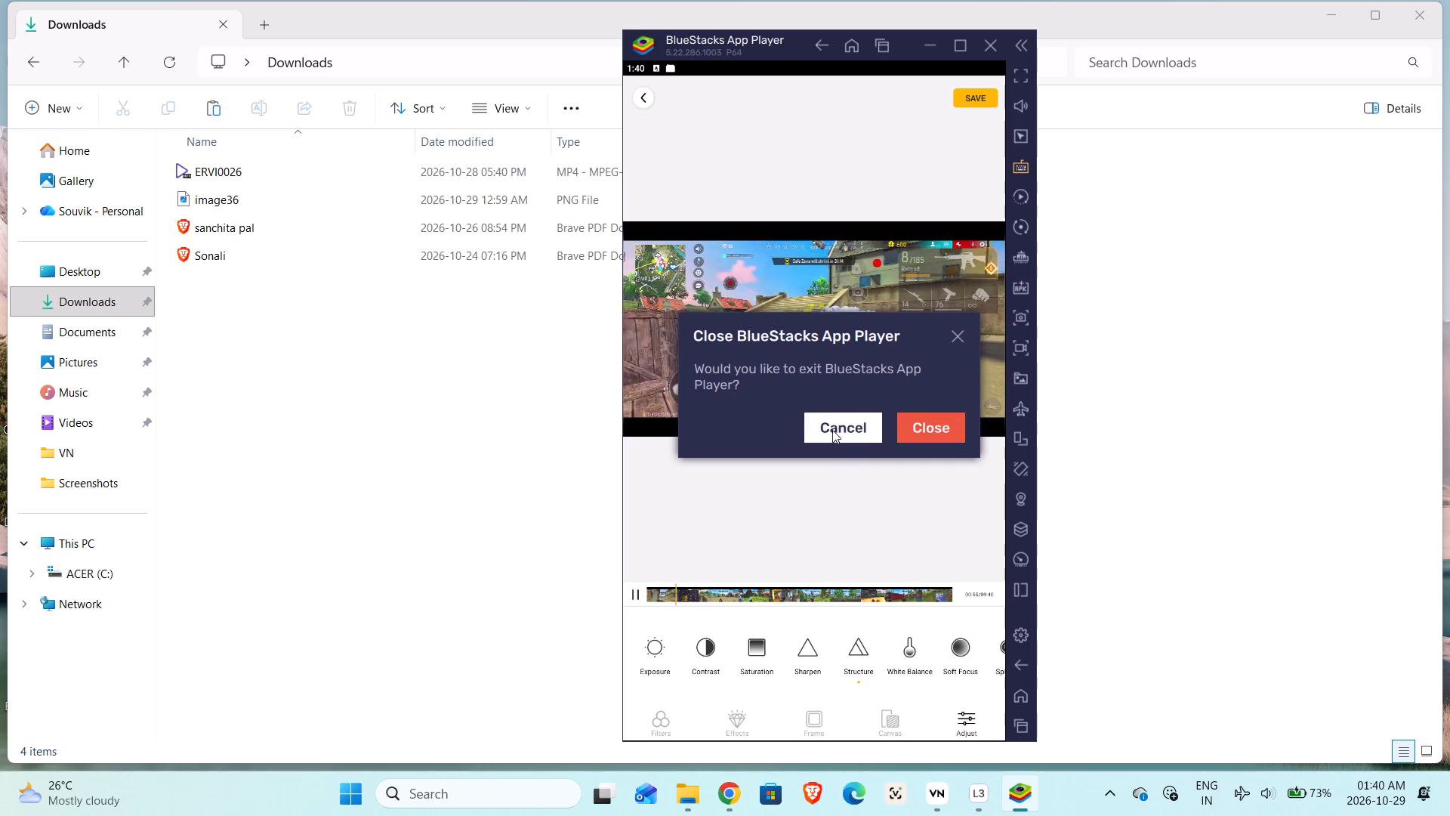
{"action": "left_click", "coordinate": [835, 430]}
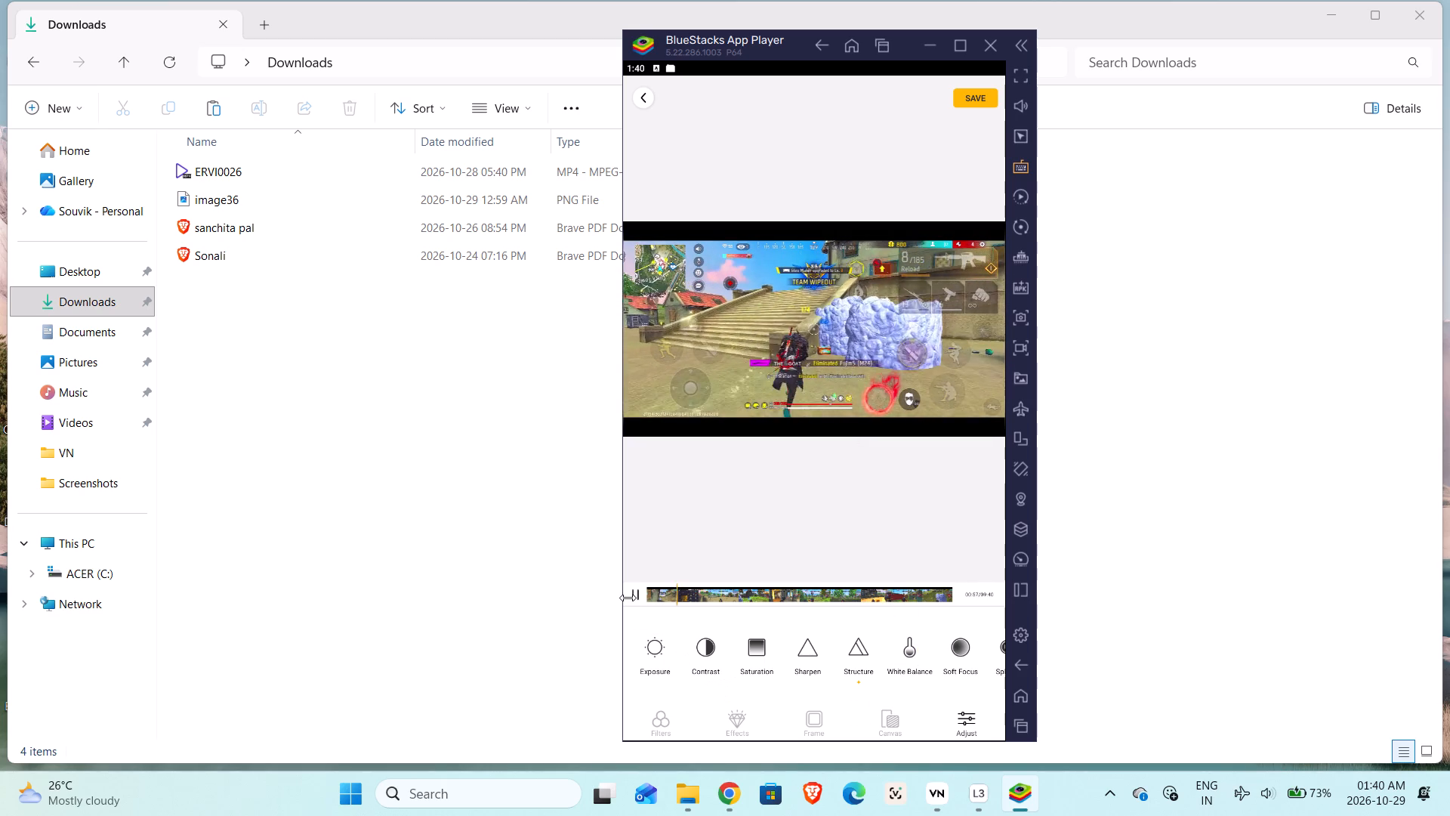
Pause the preview, exit the editor discarding the edits, and return to Efiko's Preview home screen.
{"action": "left_click", "coordinate": [630, 595]}
{"action": "left_click", "coordinate": [629, 592]}
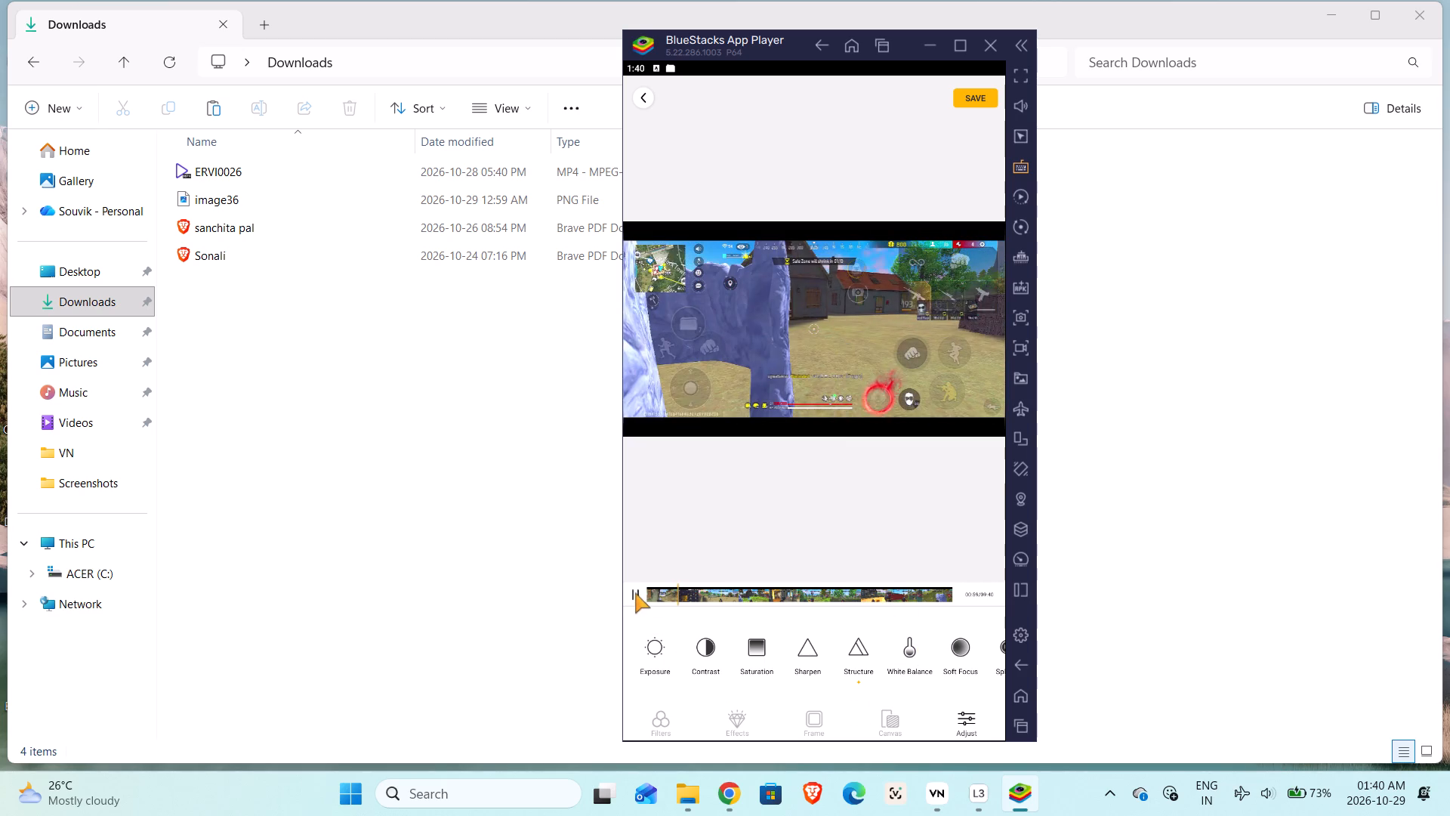
{"action": "left_click", "coordinate": [637, 593]}
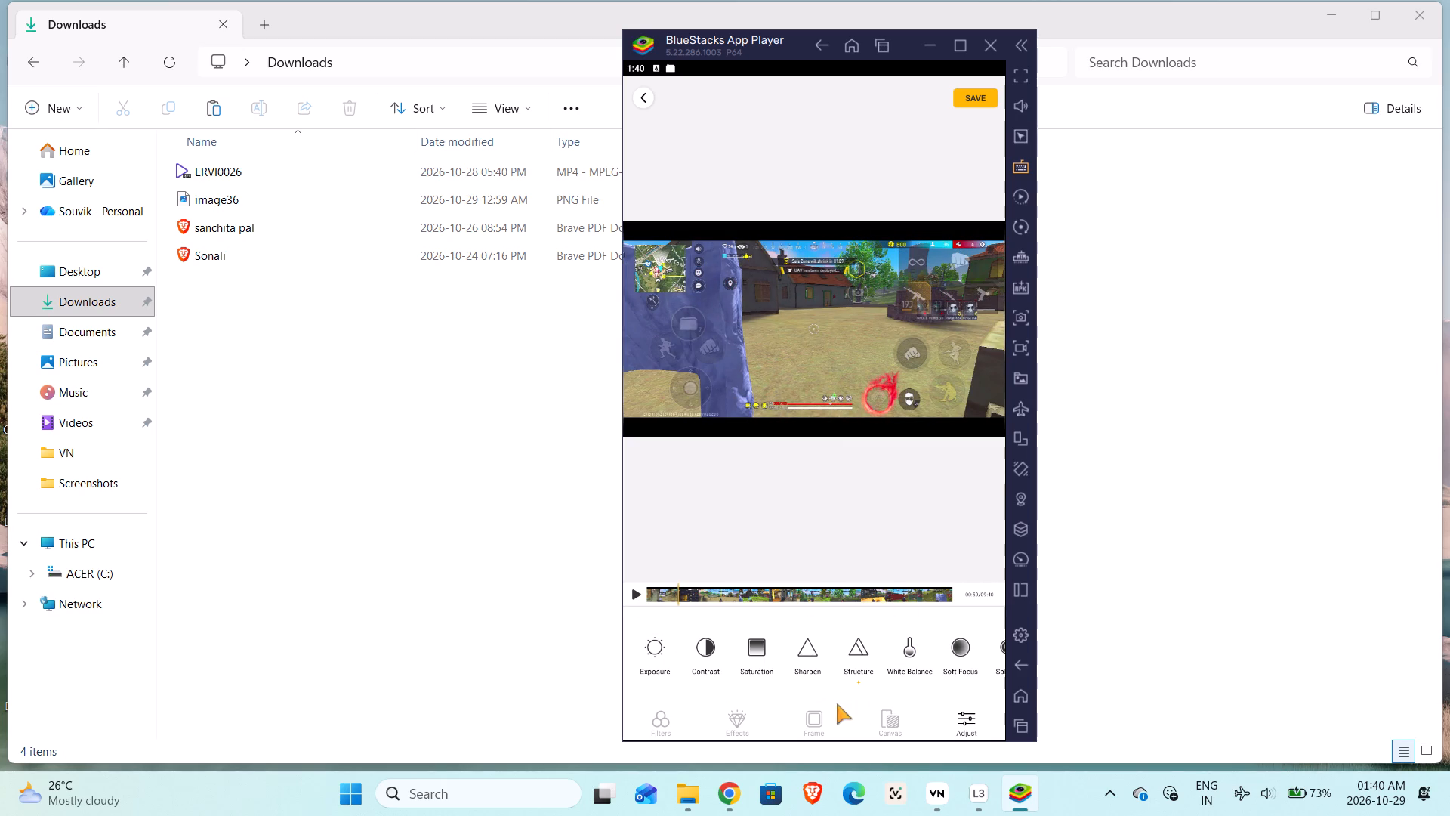
{"action": "left_click", "coordinate": [641, 91]}
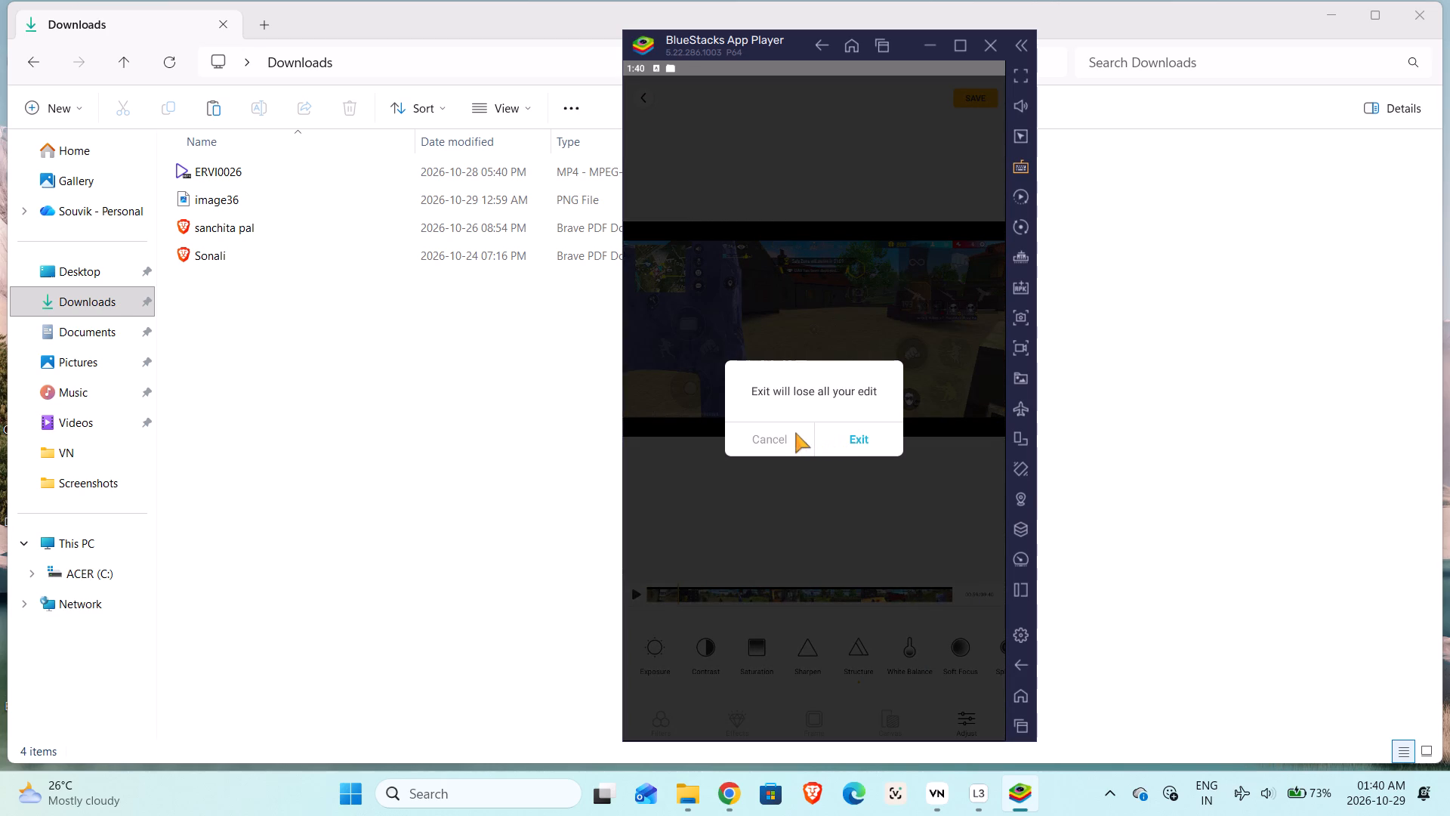
{"action": "left_click", "coordinate": [776, 442]}
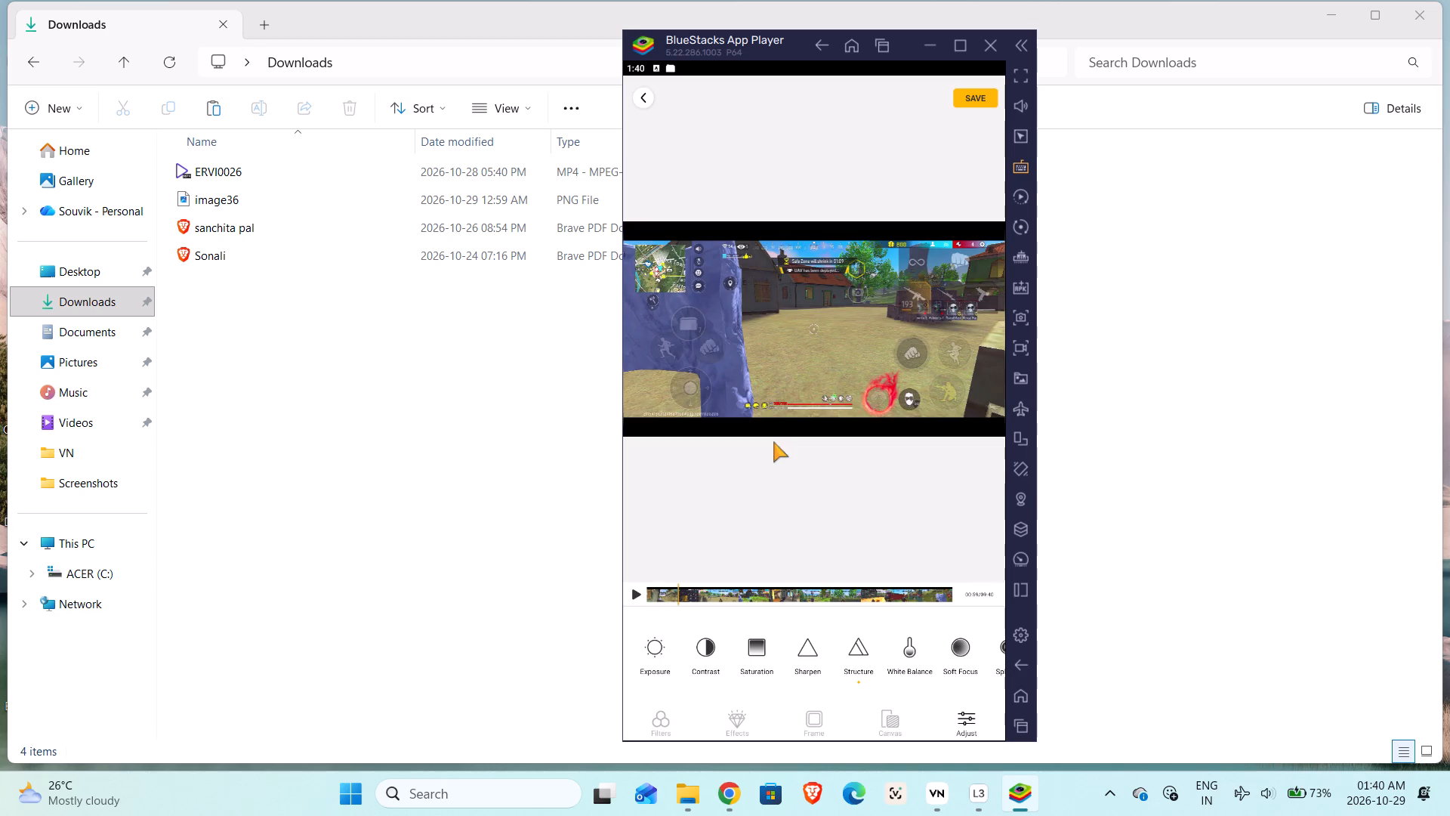
{"action": "left_click", "coordinate": [643, 95]}
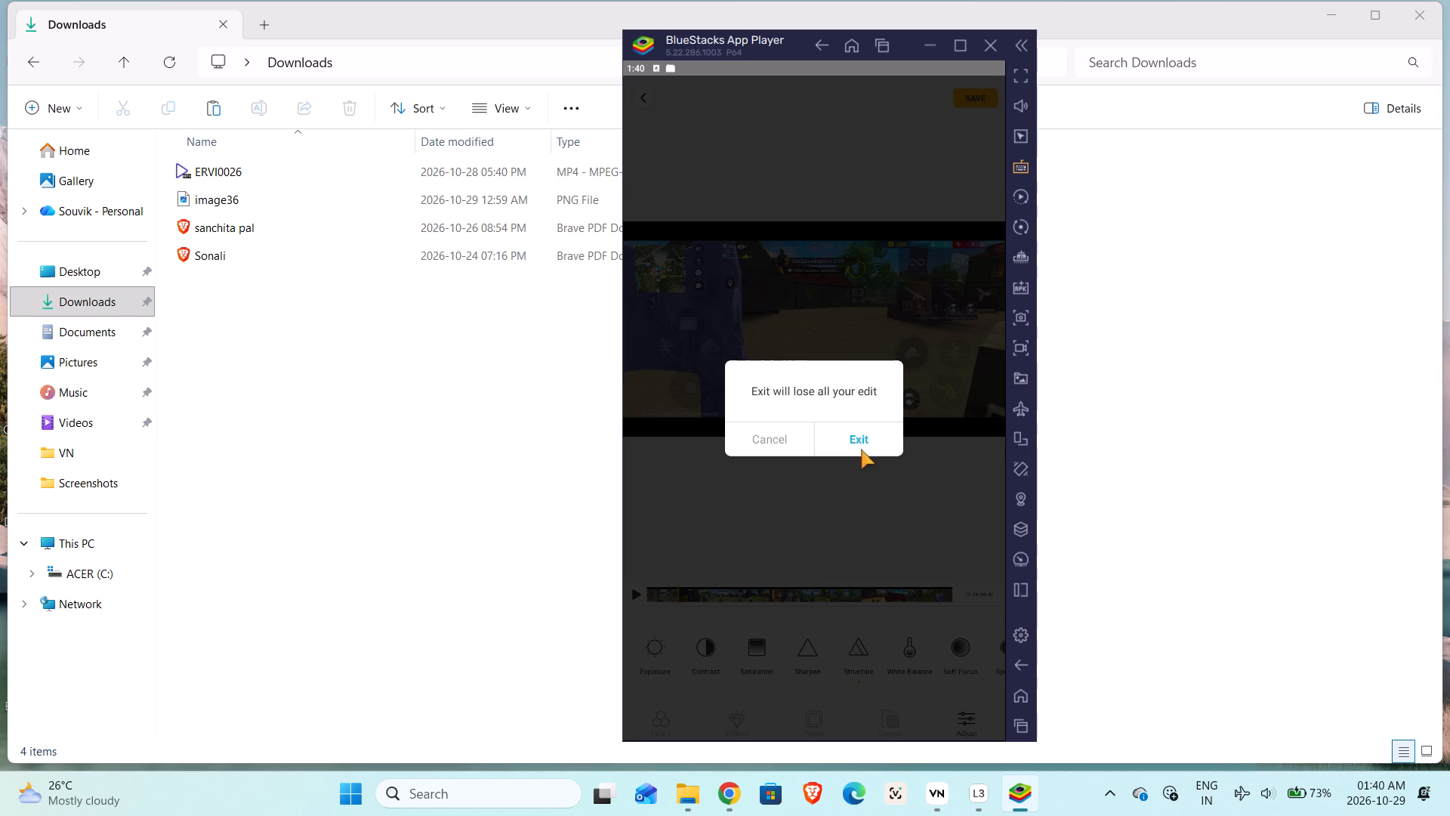
{"action": "left_click", "coordinate": [847, 441]}
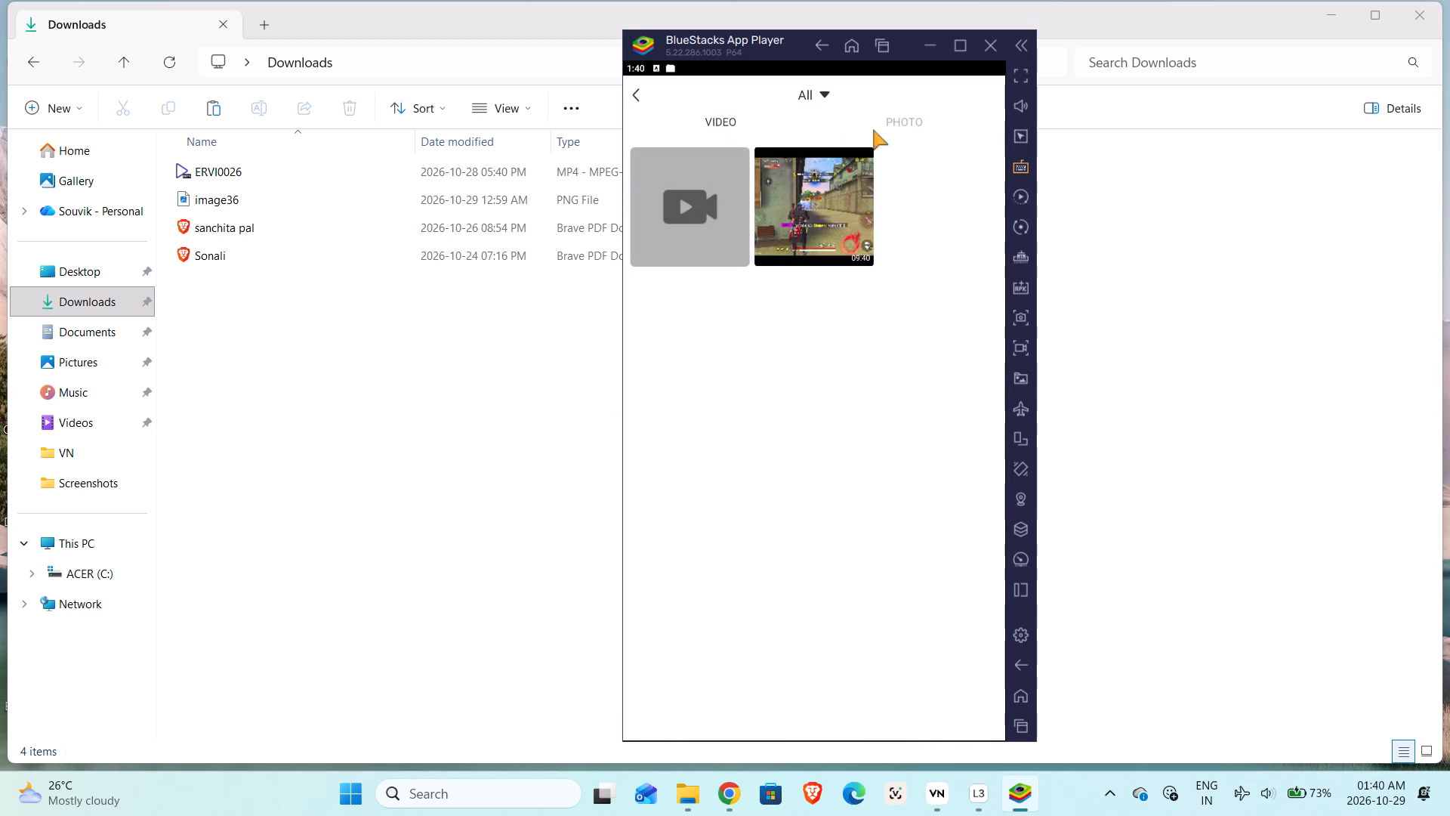
{"action": "left_click", "coordinate": [631, 87]}
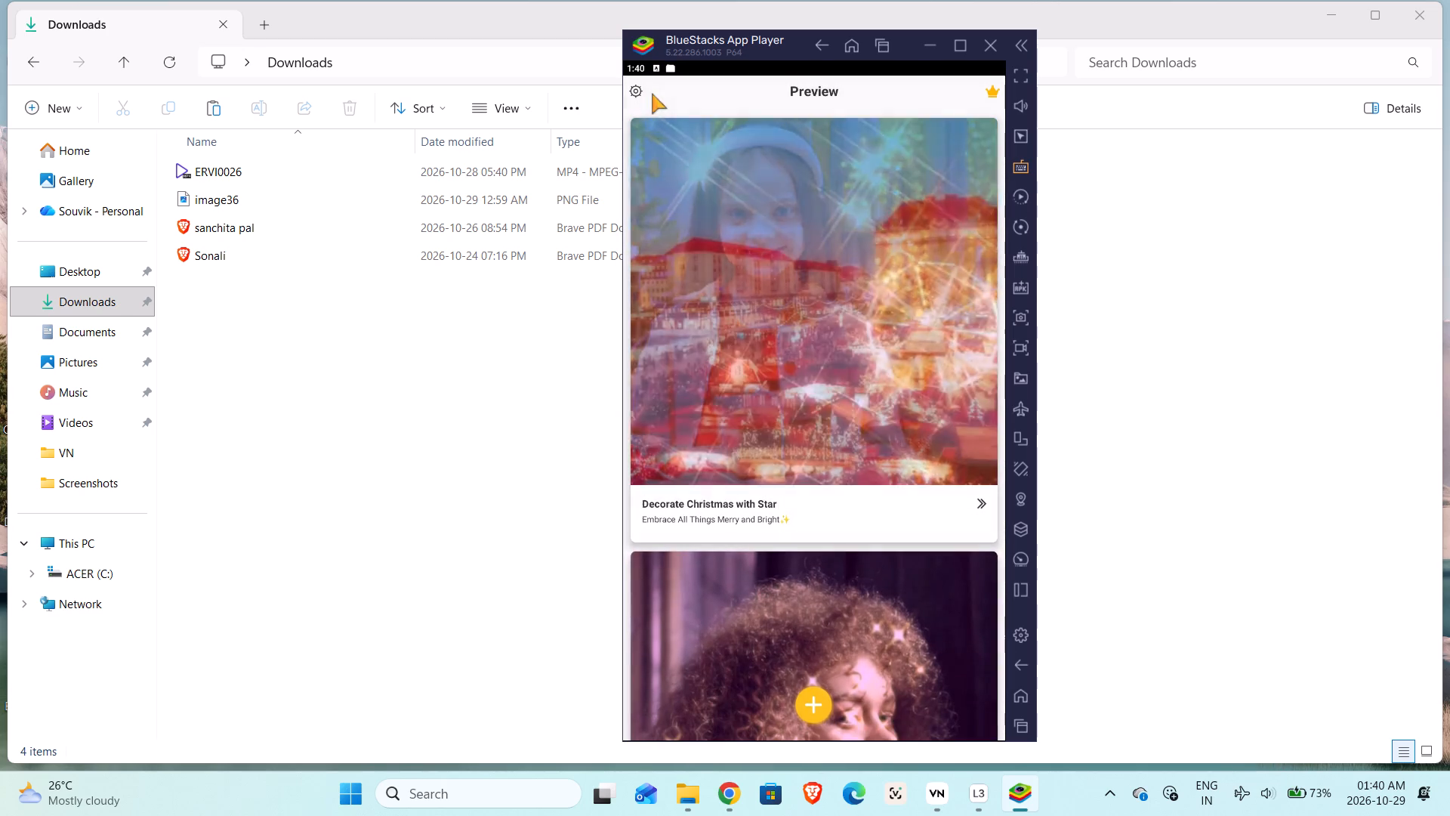
Look through Efiko's Settings and its Feedback form, and return to the Preview home screen.
{"action": "left_click", "coordinate": [629, 84]}
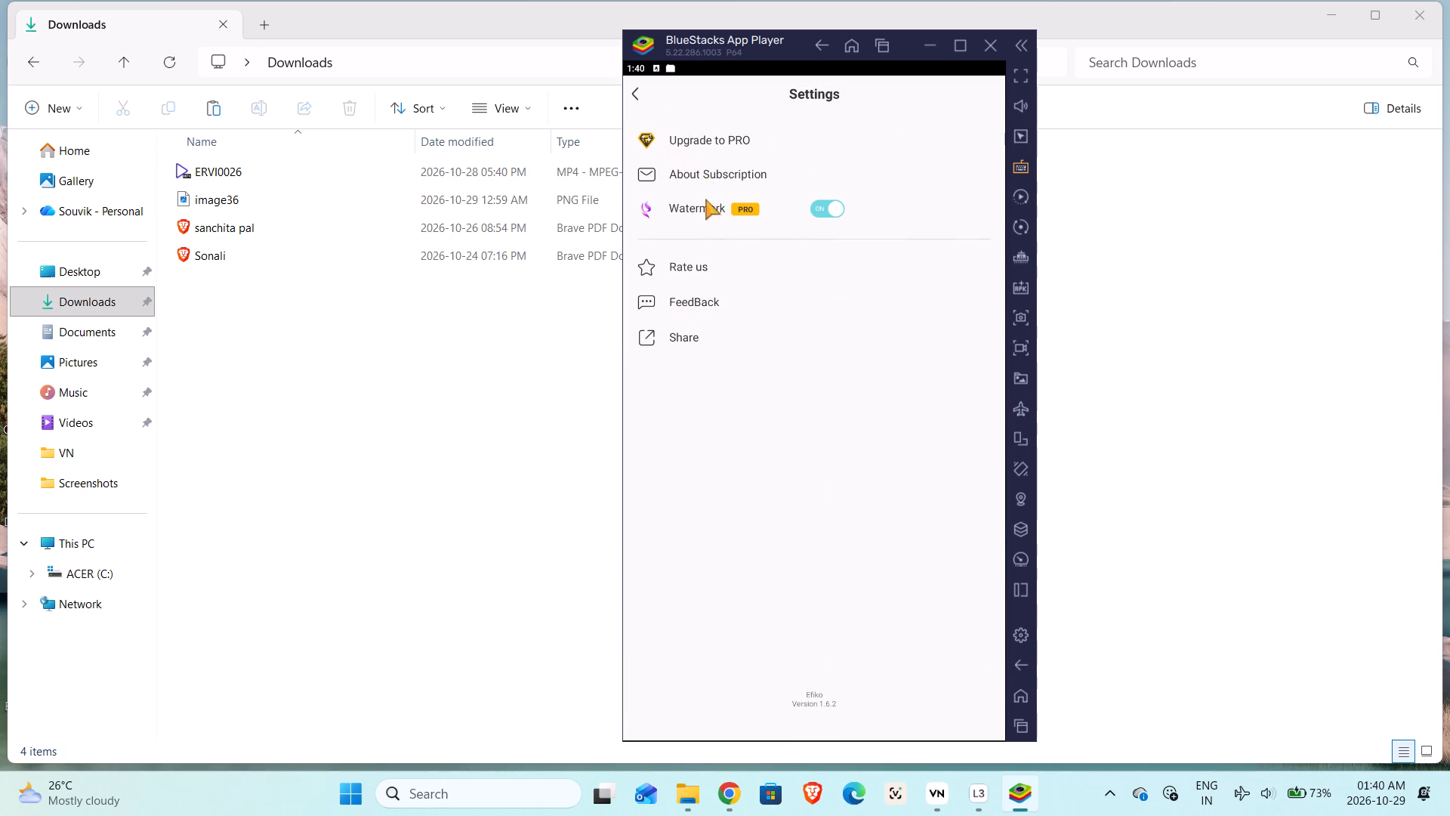
{"action": "left_click", "coordinate": [695, 301]}
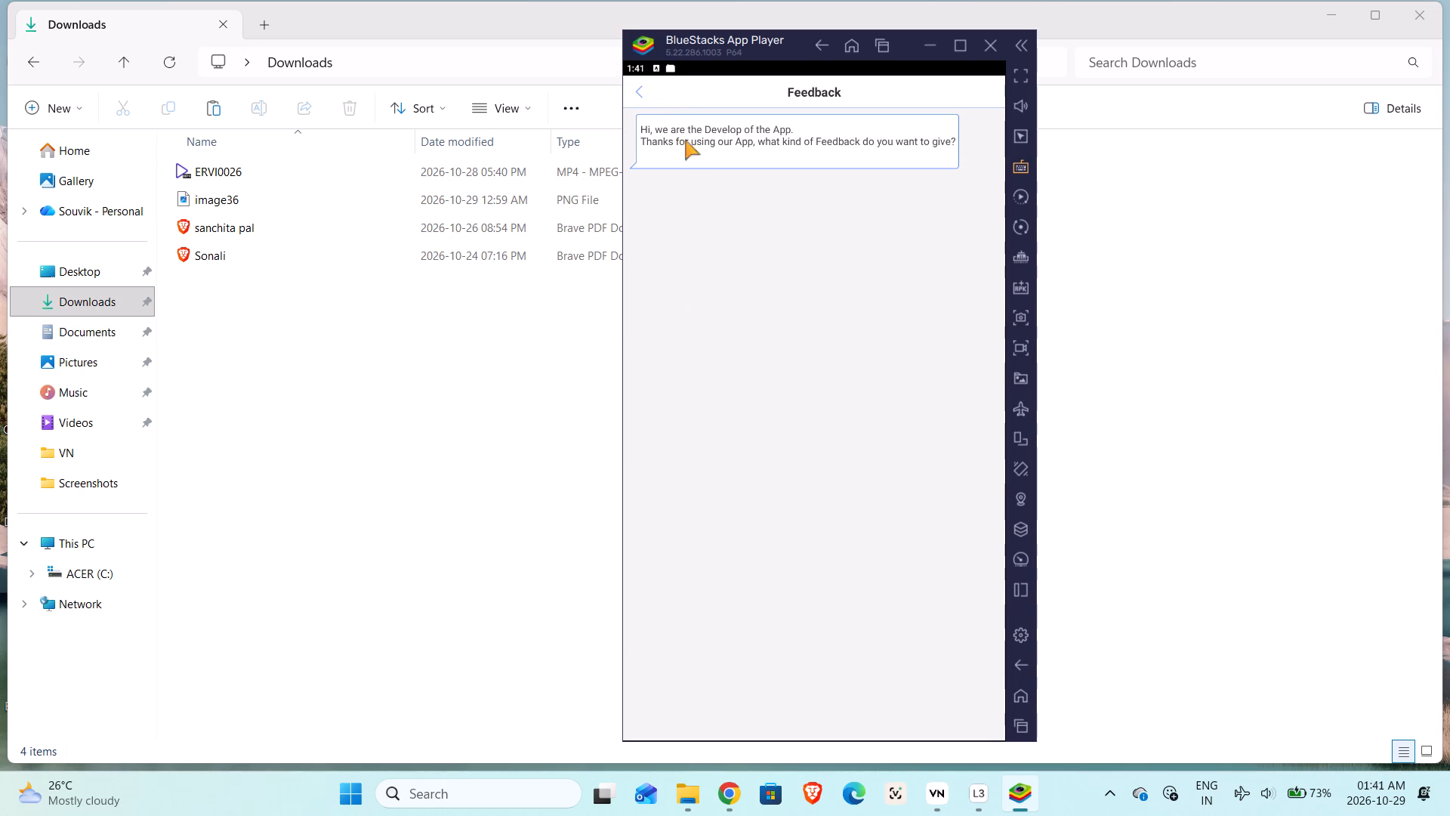
{"action": "left_click", "coordinate": [640, 94]}
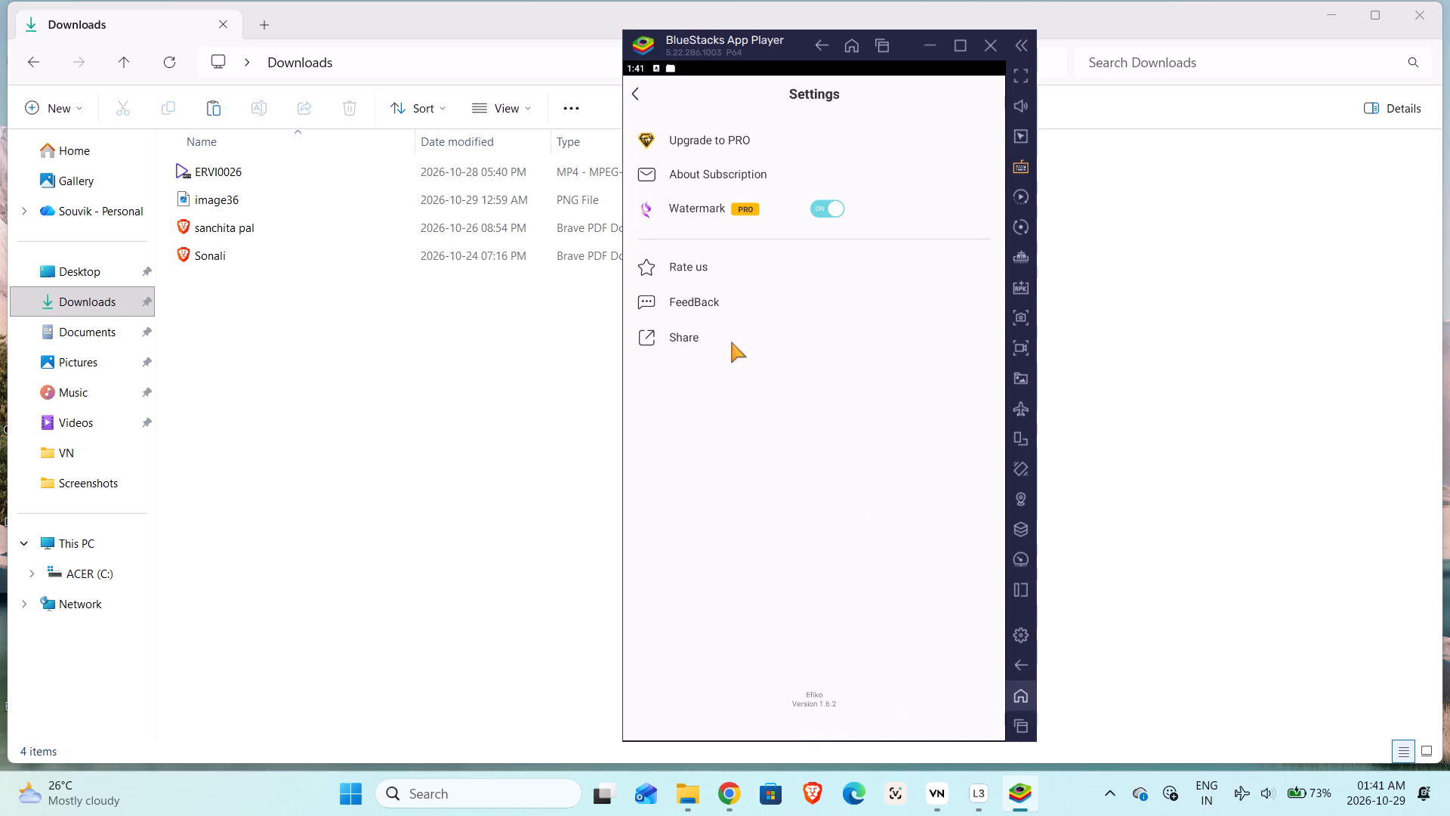
{"action": "left_click", "coordinate": [639, 98]}
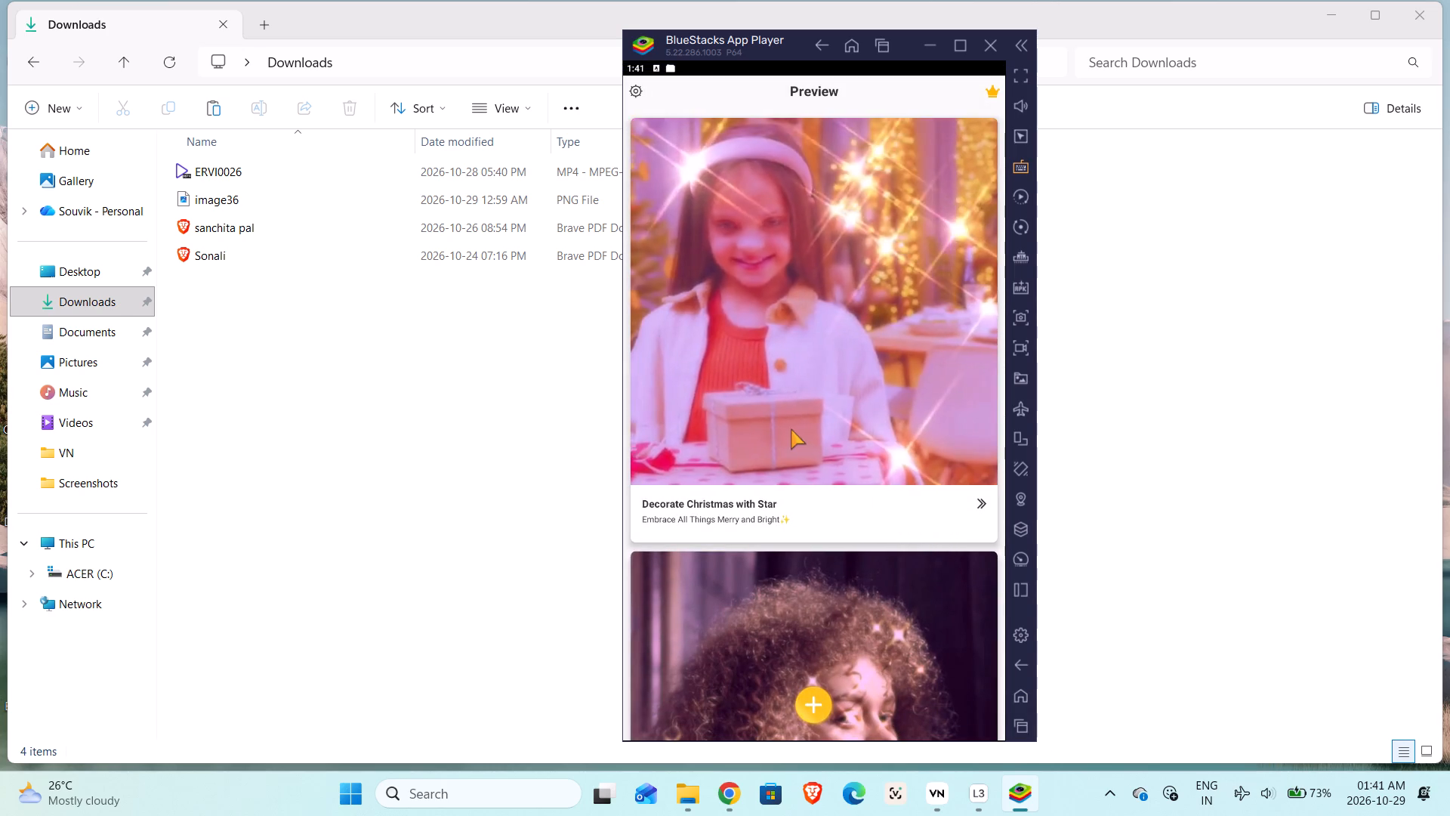
Open Efiko's media picker and examine the All and SharedFolder albums and the photo and video listings.
{"action": "scroll", "coordinate": [790, 428], "scroll_direction": "down", "scroll_amount": 6}
{"action": "left_click", "coordinate": [808, 710]}
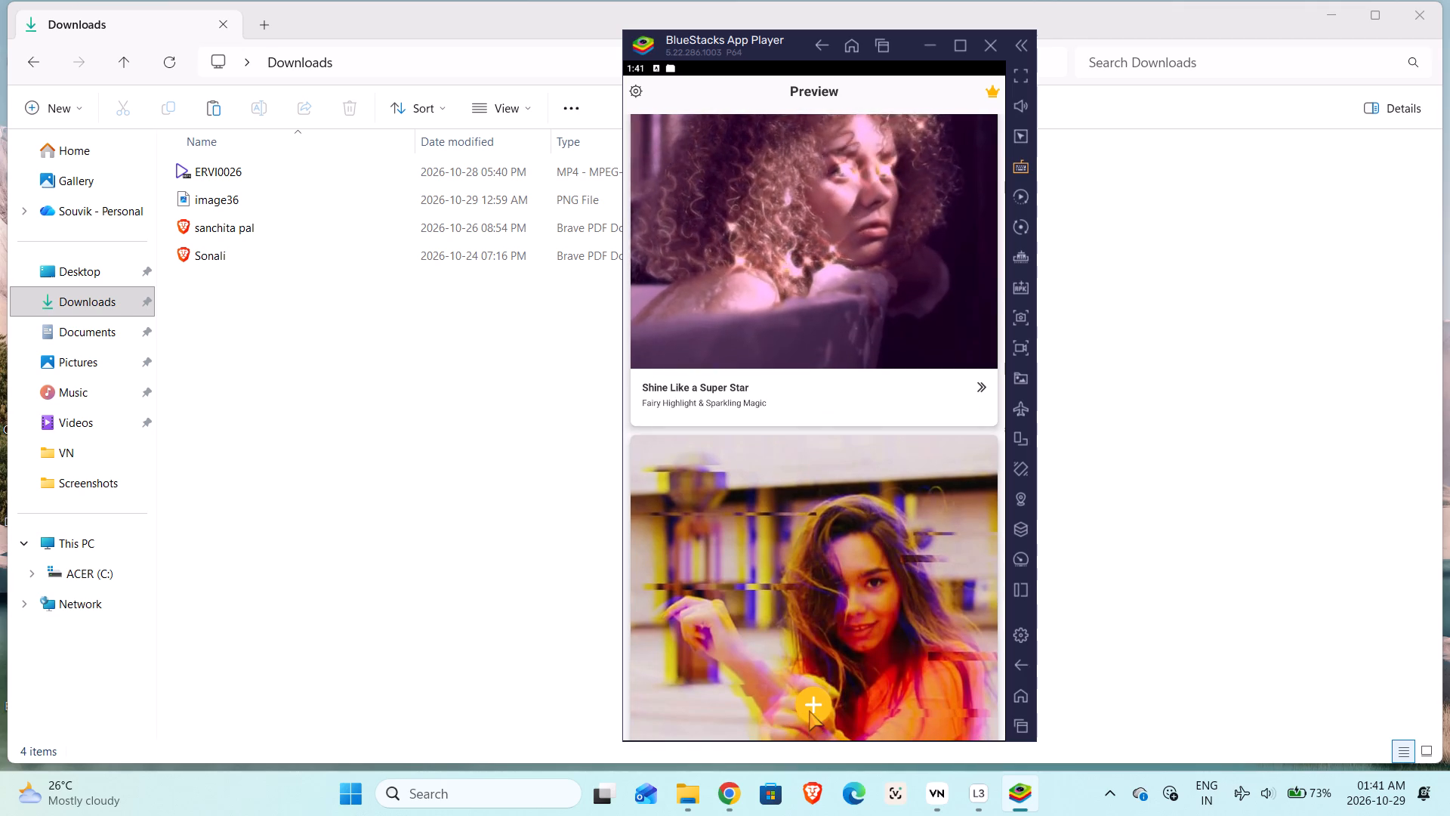
{"action": "right_click", "coordinate": [813, 202]}
{"action": "right_click", "coordinate": [812, 197]}
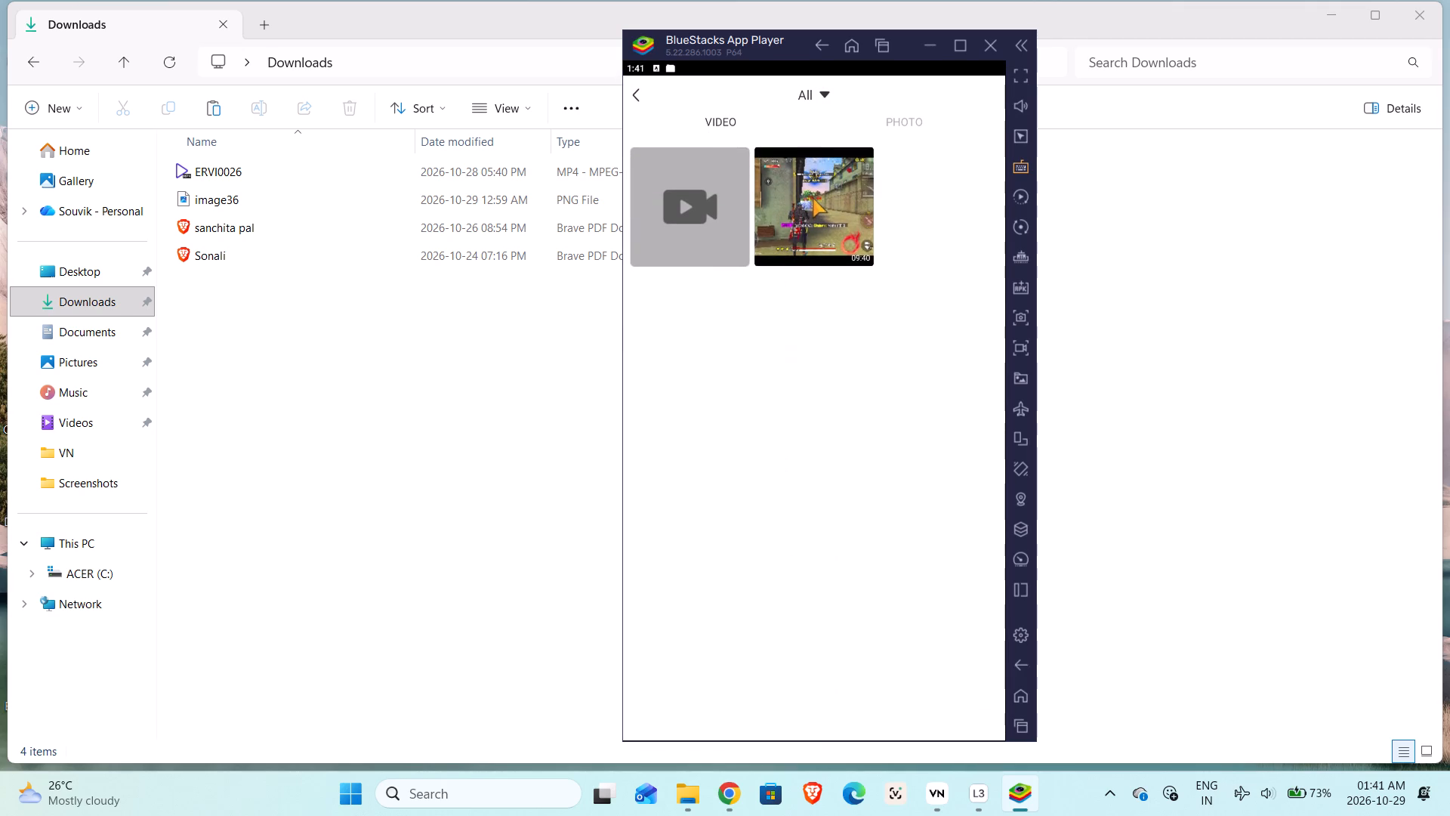
{"action": "left_click", "coordinate": [824, 86]}
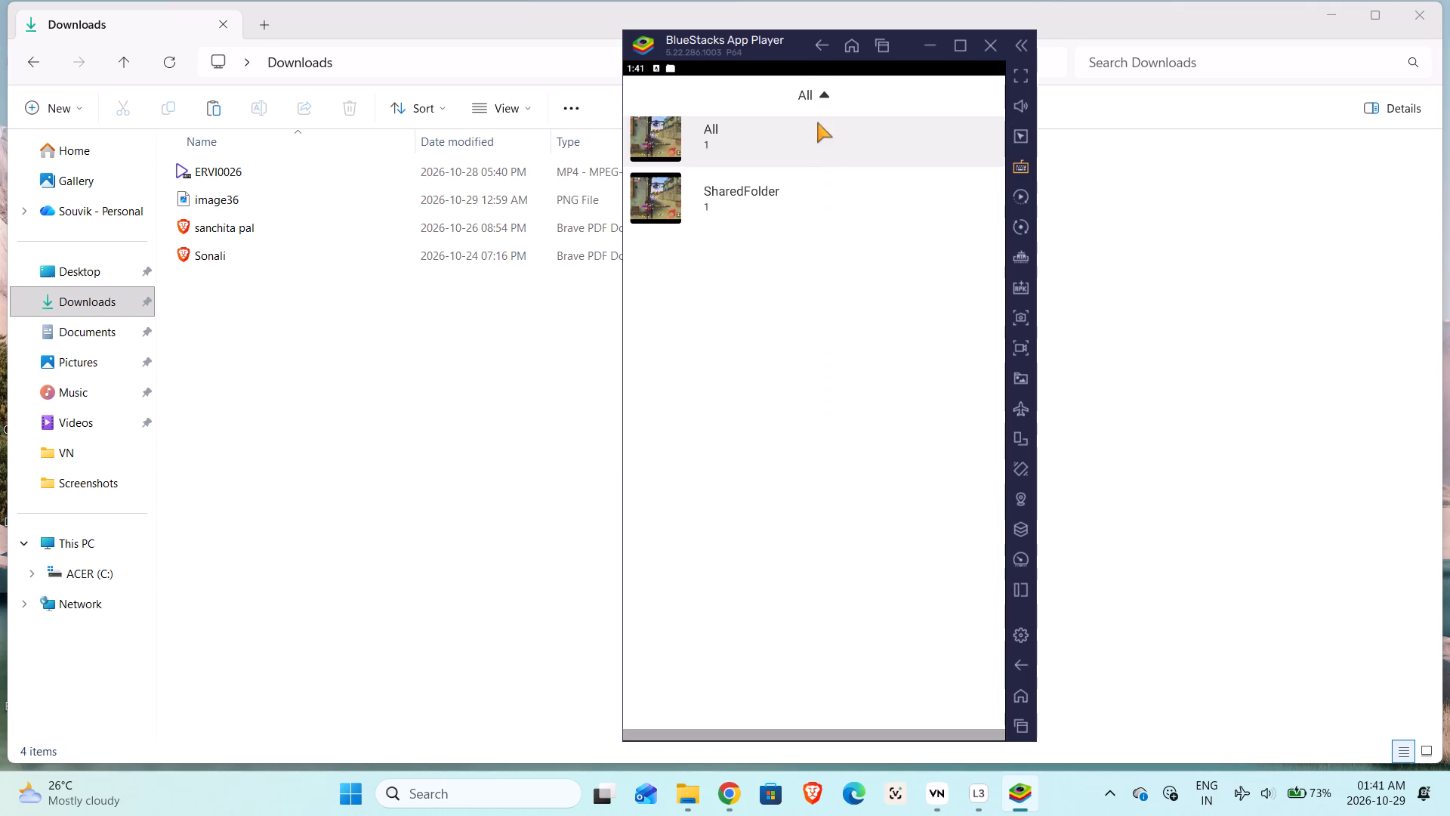
{"action": "left_click", "coordinate": [759, 214]}
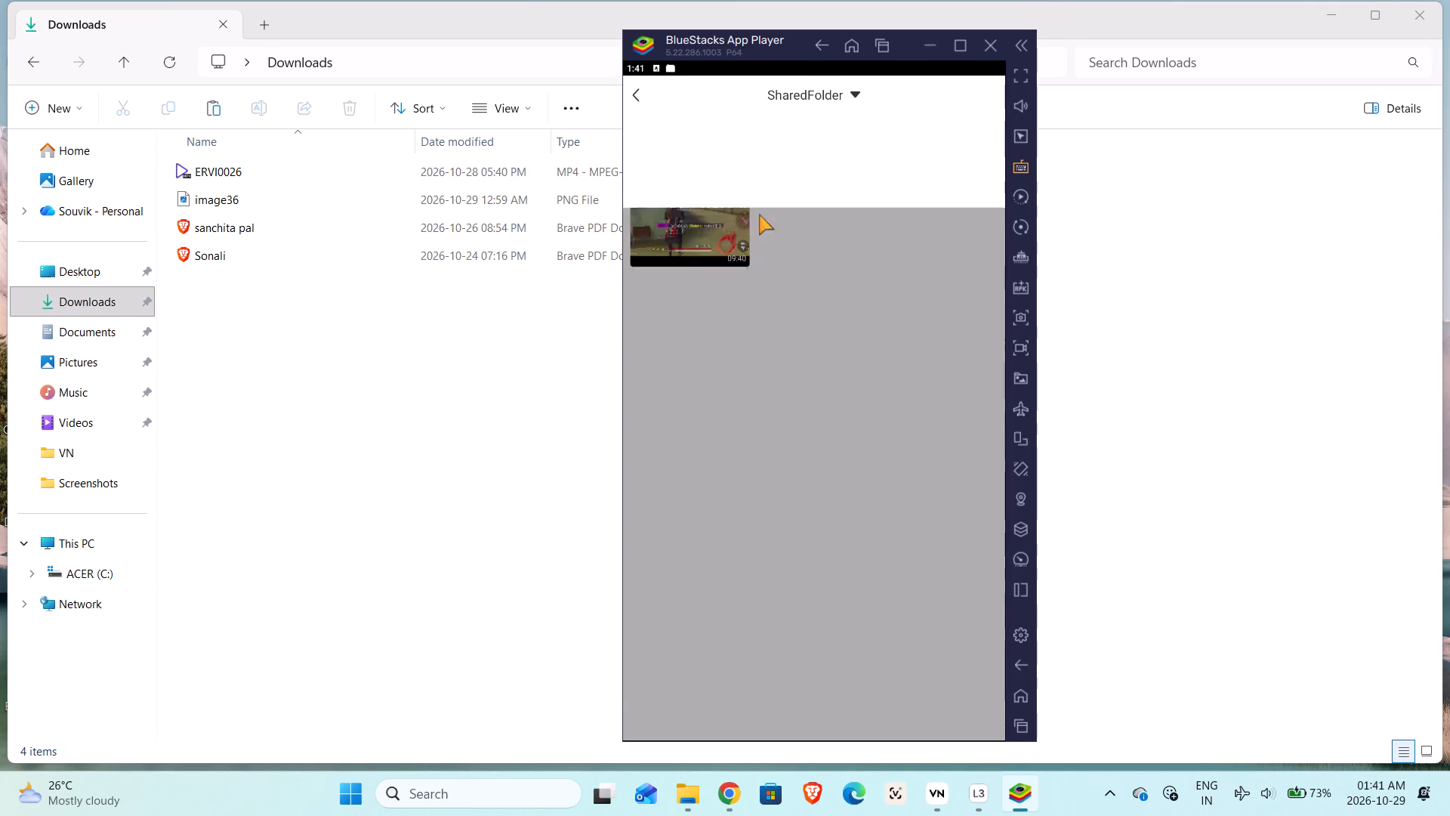
{"action": "left_click", "coordinate": [838, 100]}
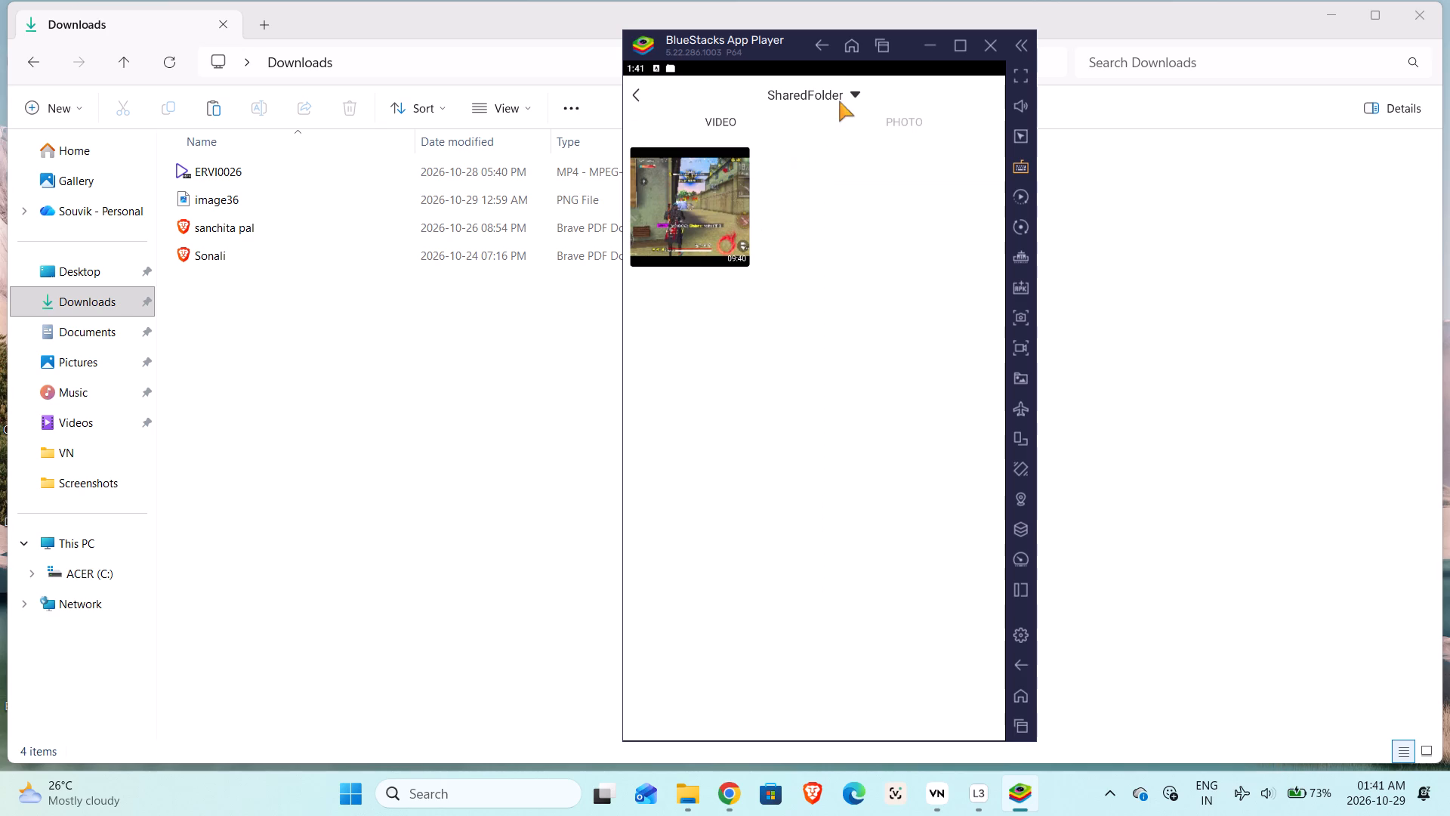
{"action": "left_click", "coordinate": [765, 144]}
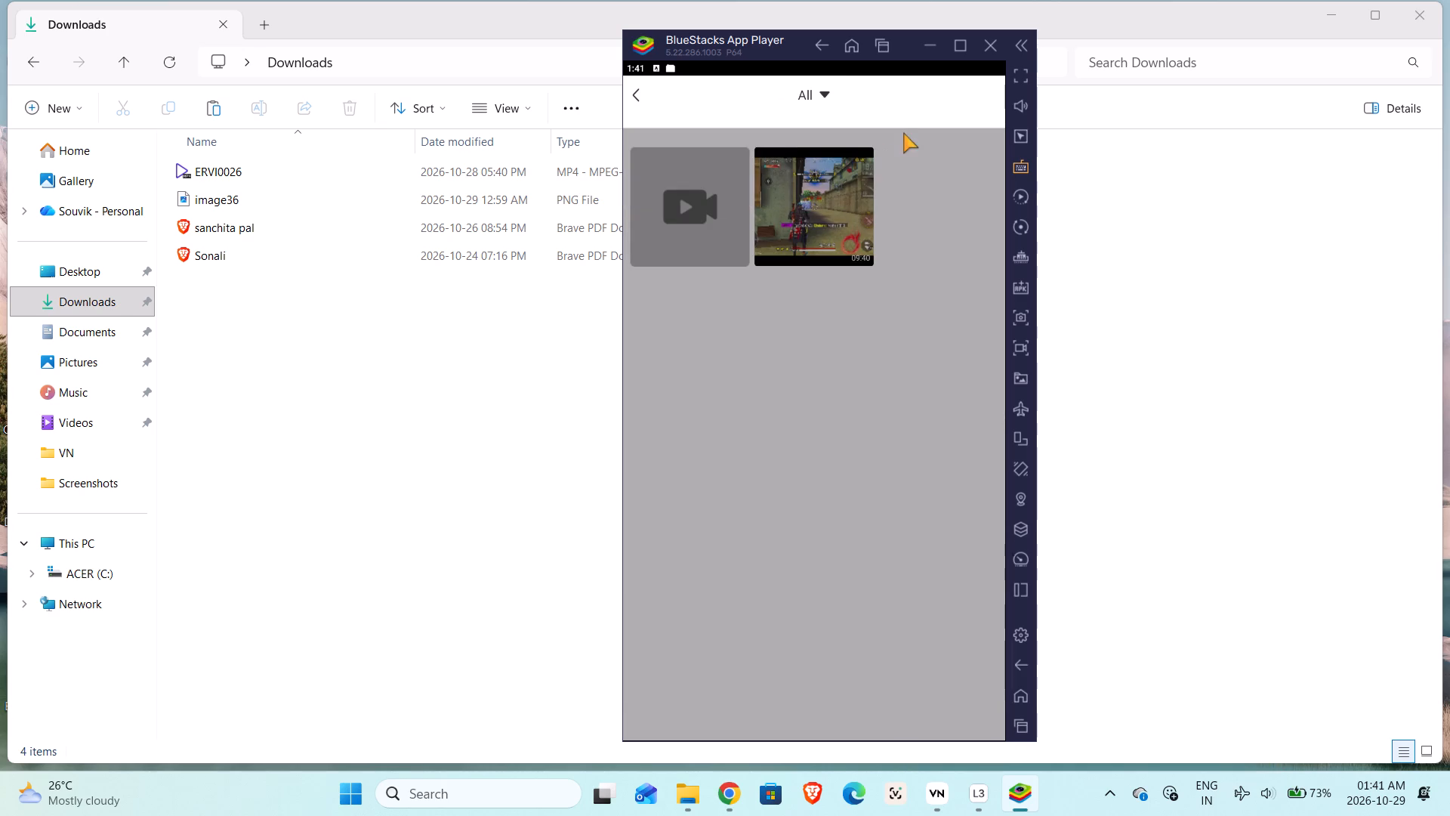
{"action": "left_click", "coordinate": [905, 104]}
{"action": "left_click", "coordinate": [899, 117]}
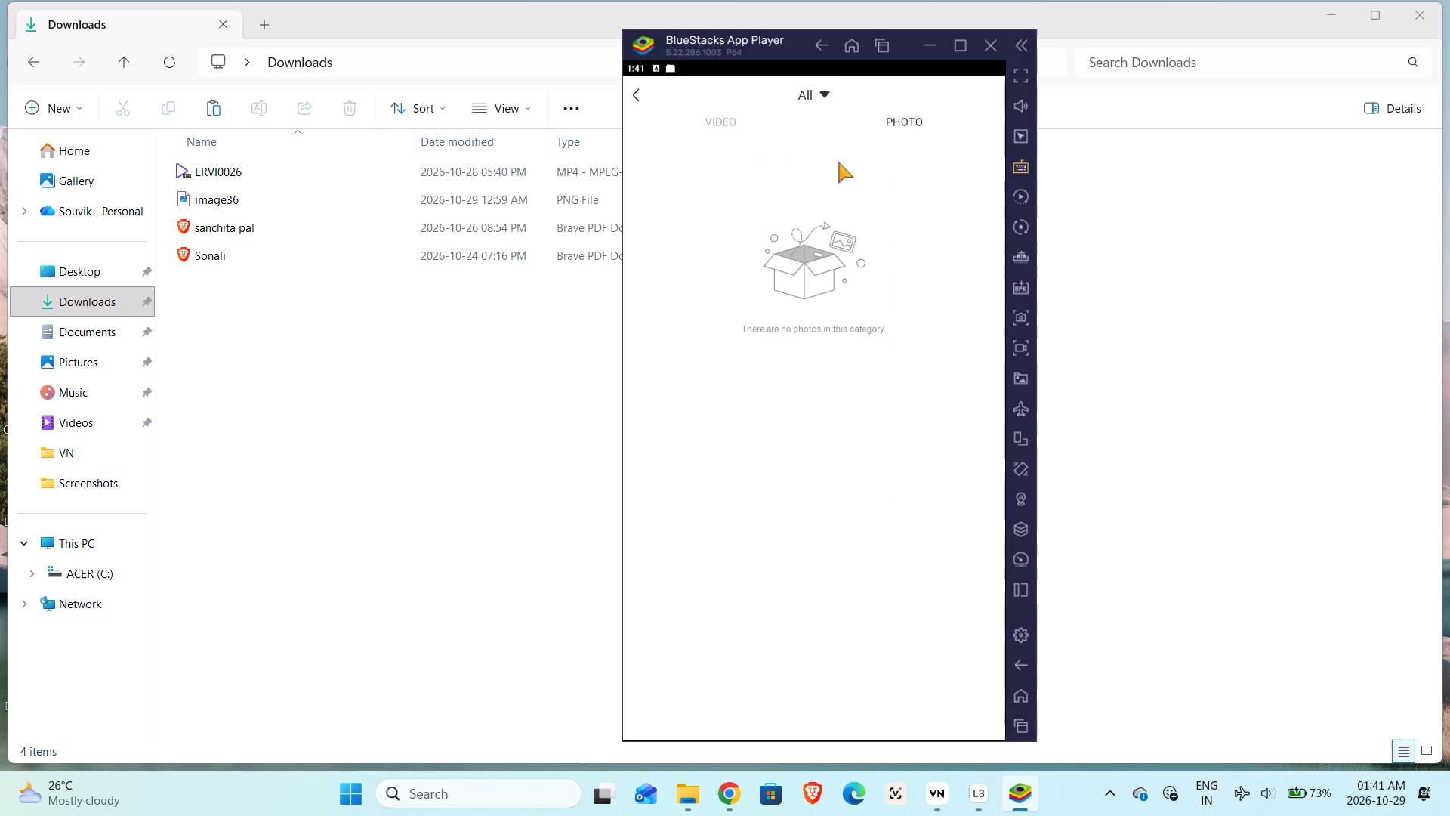
{"action": "left_click", "coordinate": [725, 115]}
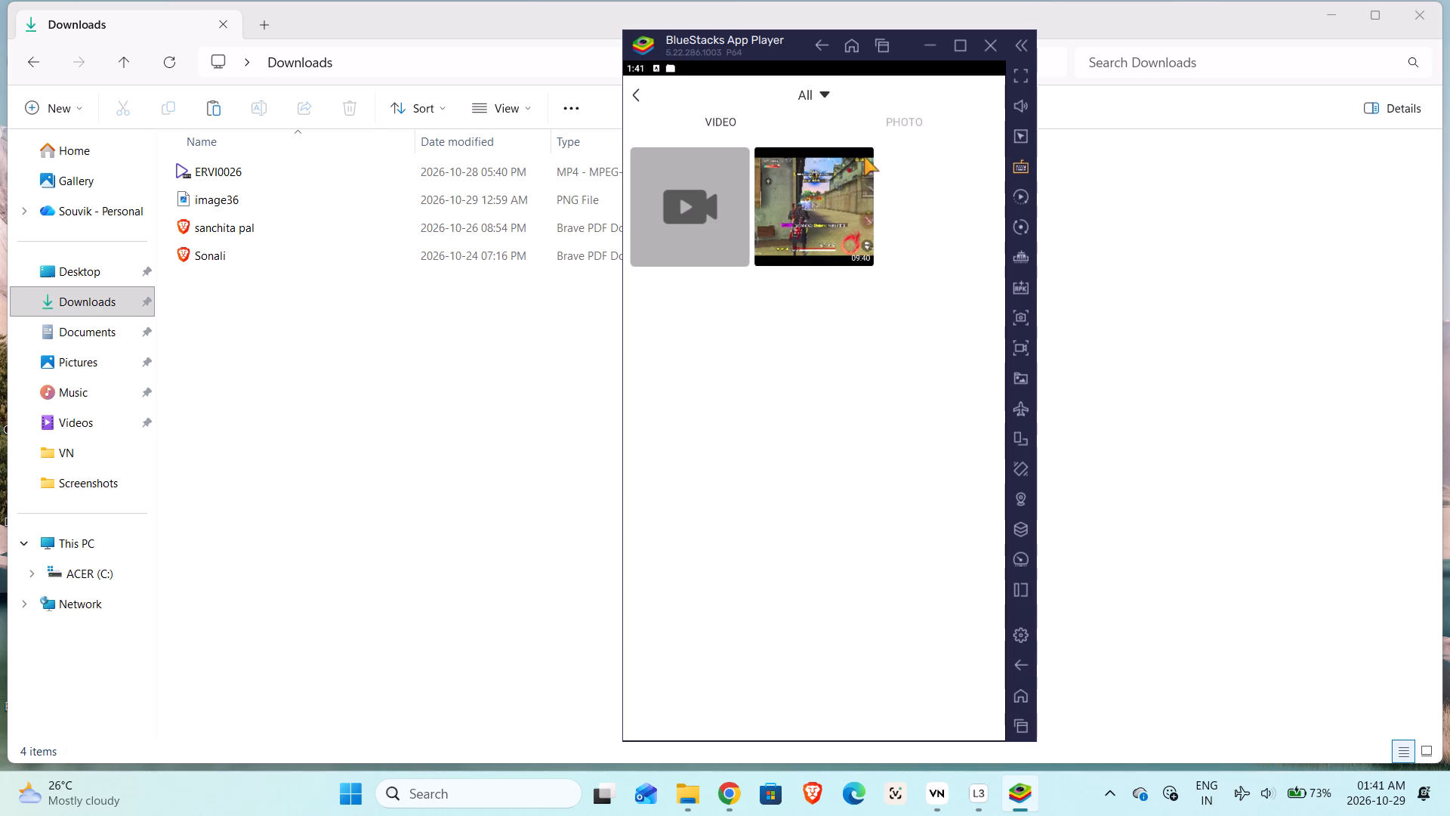